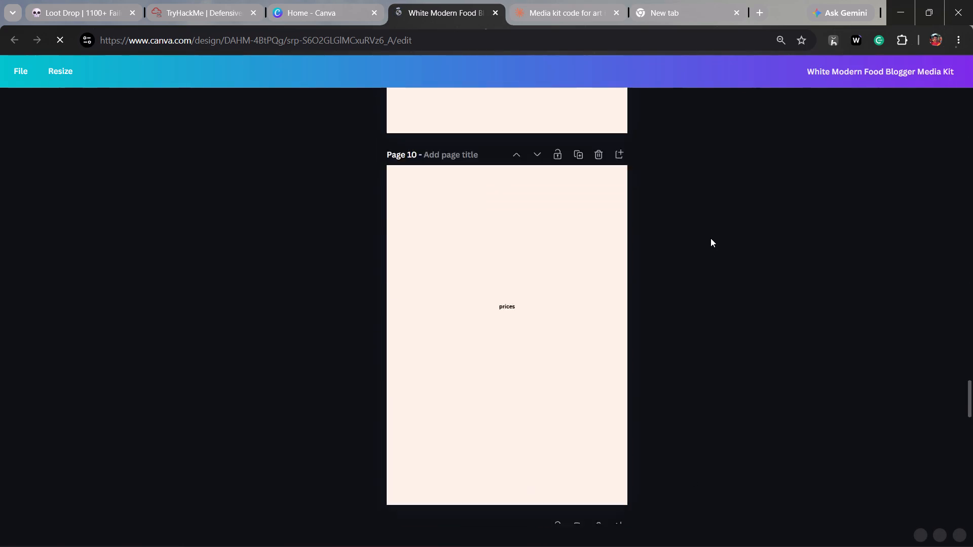
{"action": "scroll", "coordinate": [710, 238], "scroll_direction": "up", "scroll_amount": 12}
{"action": "scroll", "coordinate": [710, 238], "scroll_direction": "down", "scroll_amount": 2}
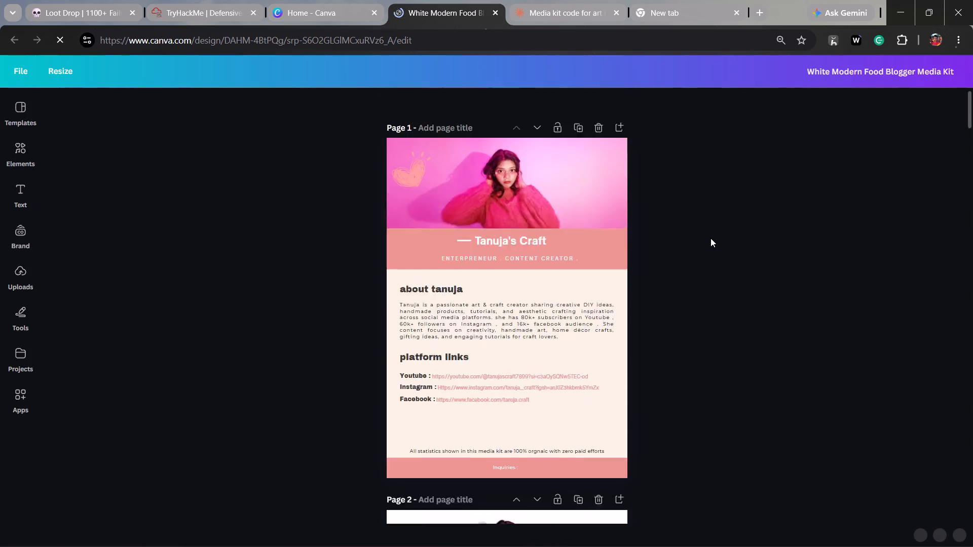
{"action": "scroll", "coordinate": [710, 238], "scroll_direction": "down", "scroll_amount": 6}
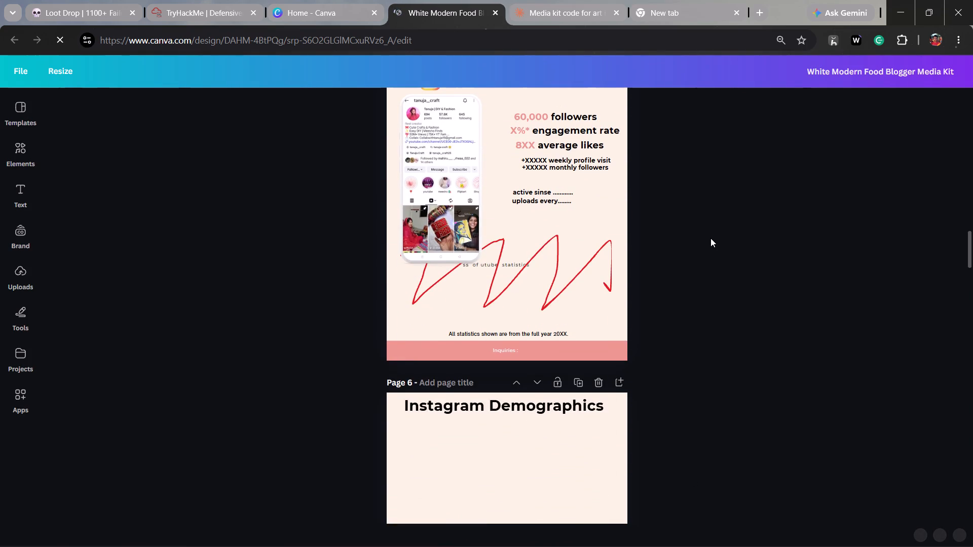
{"action": "scroll", "coordinate": [710, 238], "scroll_direction": "up", "scroll_amount": 11}
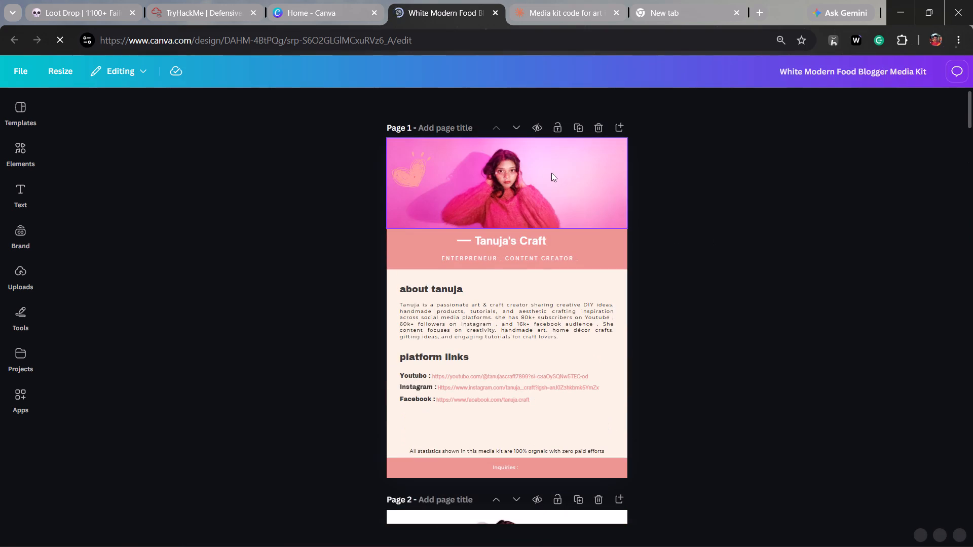
{"action": "scroll", "coordinate": [572, 369], "scroll_direction": "down", "scroll_amount": 2}
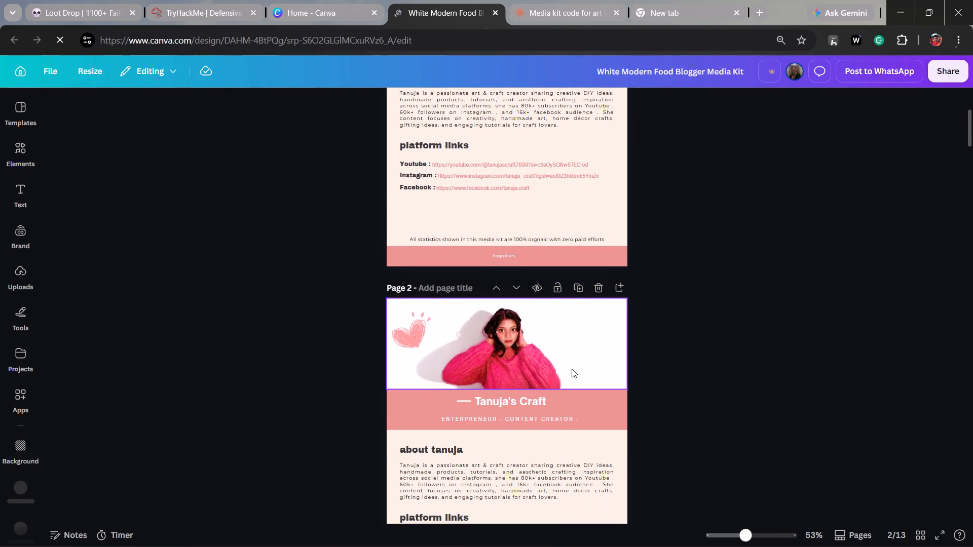
Select the header photo on page 2 and examine the page's layer stack.
{"action": "left_click", "coordinate": [520, 368]}
{"action": "left_click", "coordinate": [520, 368]}
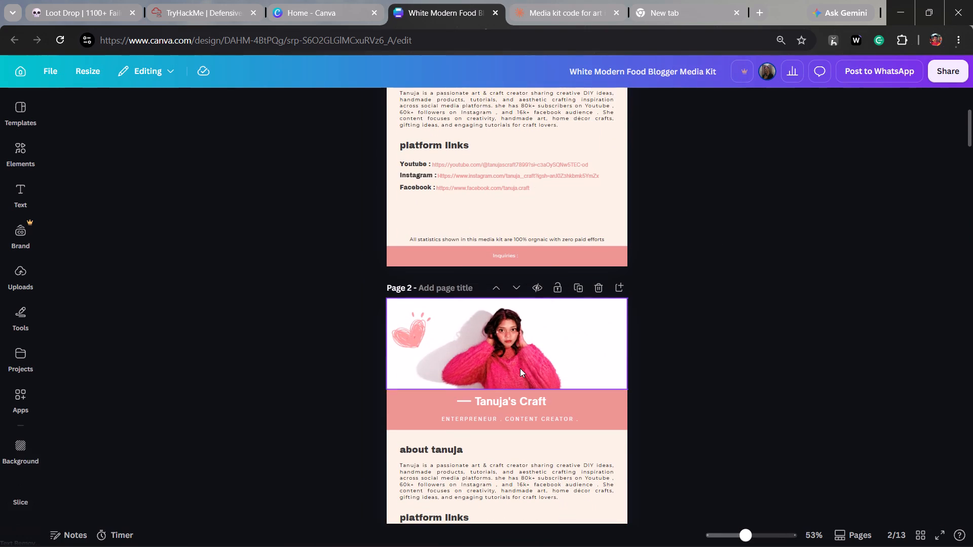
{"action": "double_click", "coordinate": [520, 368]}
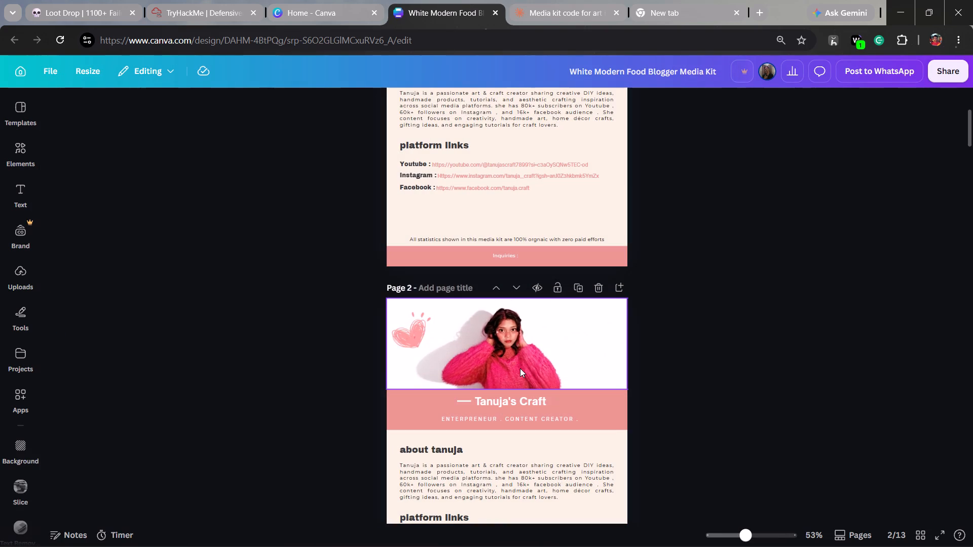
{"action": "left_click", "coordinate": [520, 368]}
{"action": "key", "text": "alt+1"}
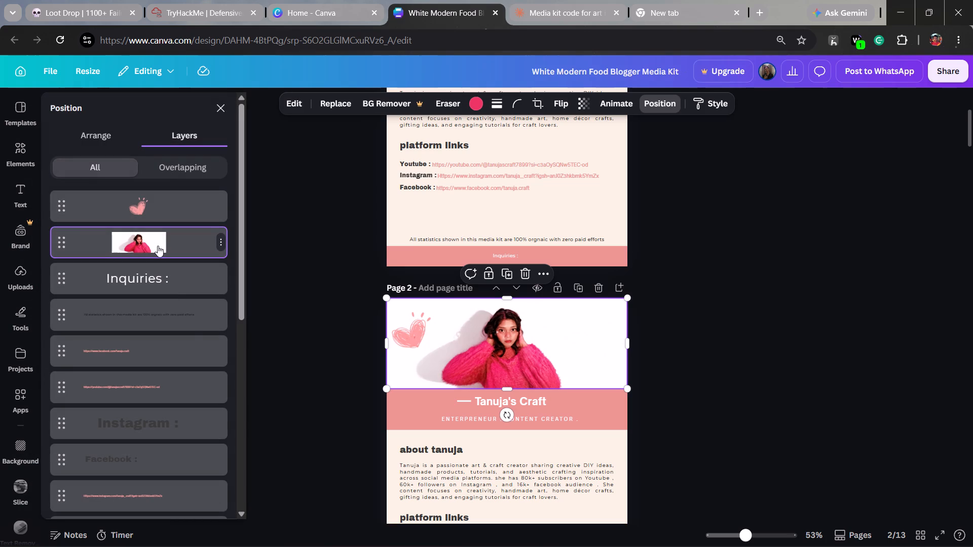
{"action": "scroll", "coordinate": [196, 479], "scroll_direction": "down", "scroll_amount": 5}
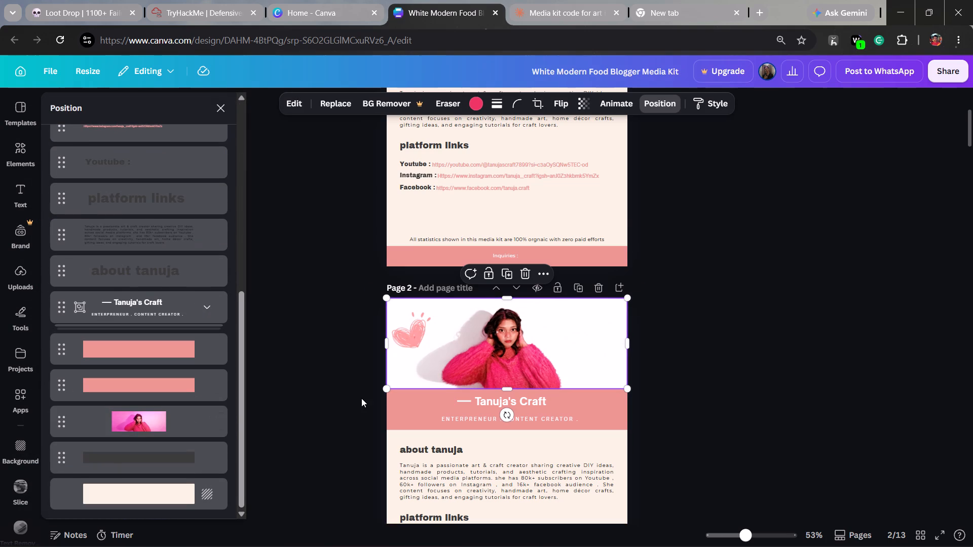
{"action": "scroll", "coordinate": [361, 398], "scroll_direction": "down", "scroll_amount": 3}
{"action": "scroll", "coordinate": [361, 398], "scroll_direction": "up", "scroll_amount": 4}
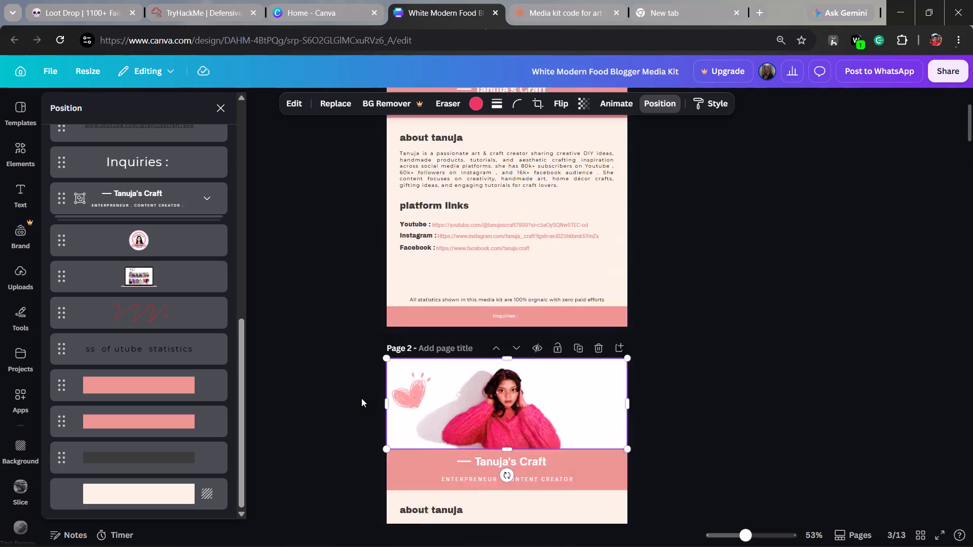
{"action": "left_click", "coordinate": [688, 317]}
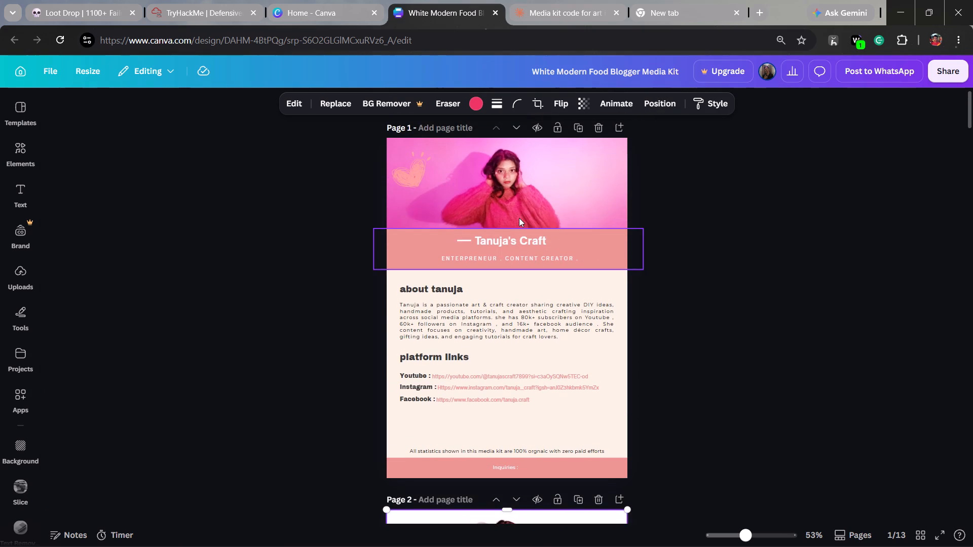
Select the pink header photo on page 1 and examine that page's layer stack for comparison.
{"action": "left_click", "coordinate": [514, 215]}
{"action": "key", "text": "alt+1"}
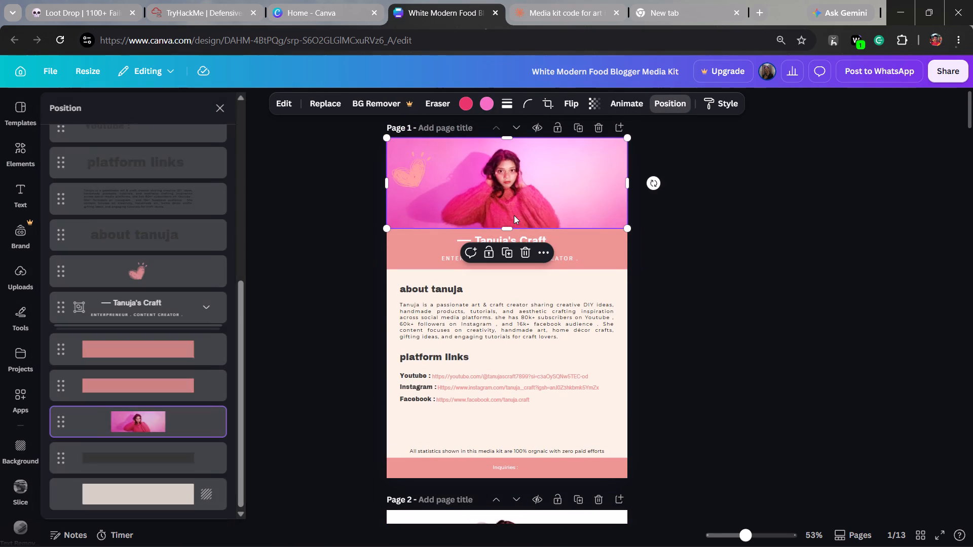
{"action": "scroll", "coordinate": [362, 256], "scroll_direction": "up", "scroll_amount": 8}
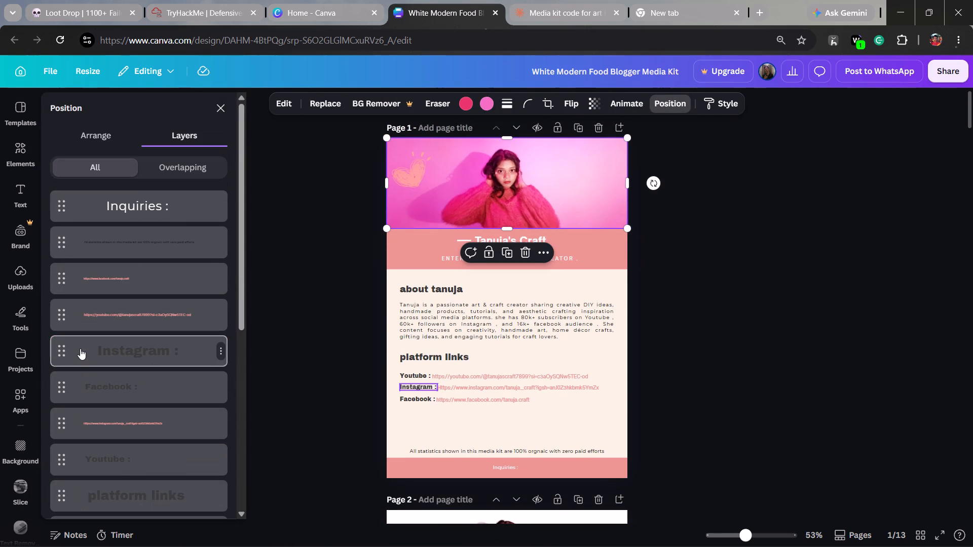
{"action": "scroll", "coordinate": [80, 348], "scroll_direction": "down", "scroll_amount": 2}
{"action": "scroll", "coordinate": [80, 348], "scroll_direction": "up", "scroll_amount": 10}
{"action": "scroll", "coordinate": [80, 348], "scroll_direction": "down", "scroll_amount": 8}
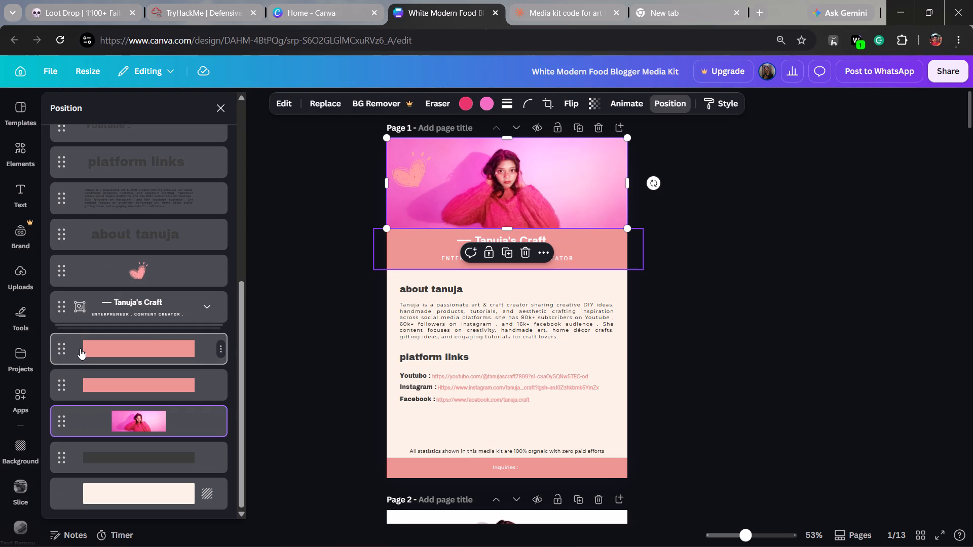
{"action": "scroll", "coordinate": [80, 348], "scroll_direction": "down", "scroll_amount": 1}
{"action": "left_click", "coordinate": [759, 287]}
Select the white-background header photo on page 2.
{"action": "scroll", "coordinate": [759, 287], "scroll_direction": "down", "scroll_amount": 3}
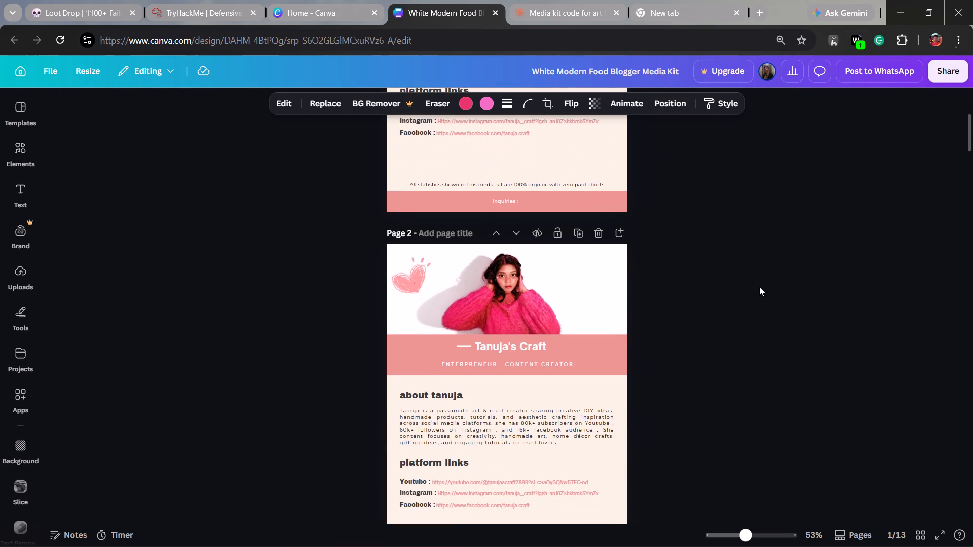
{"action": "left_click", "coordinate": [540, 307]}
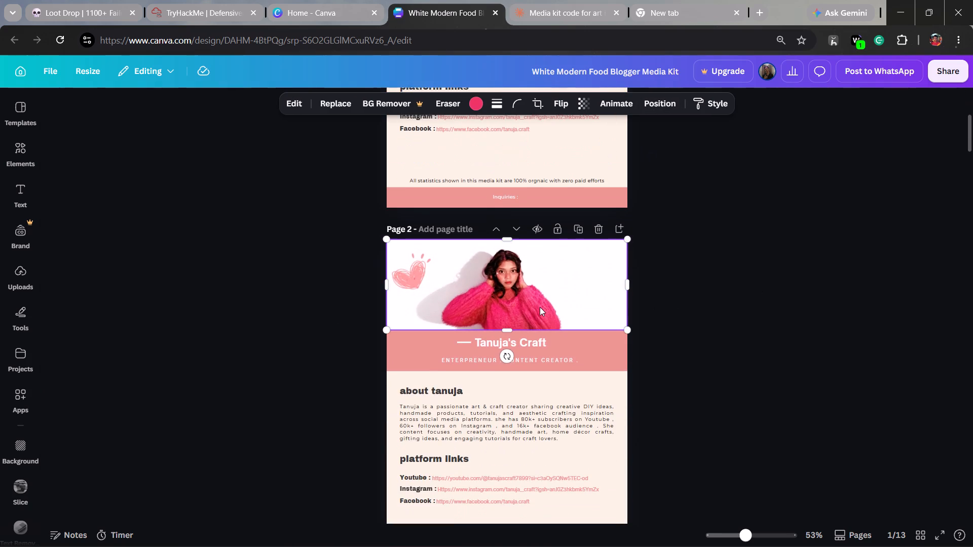
Download only the white-background header photo from page 2 as a PNG file.
{"action": "key", "text": "alt+1"}
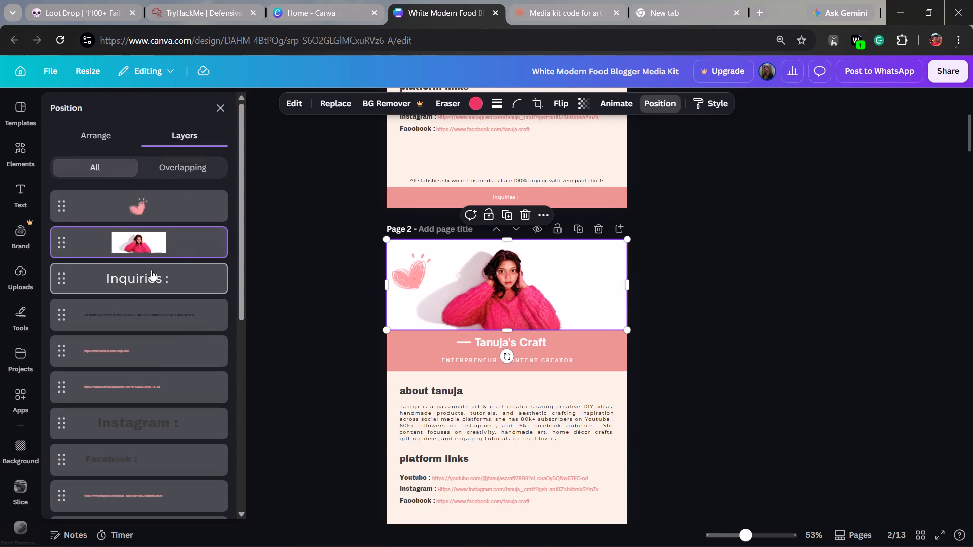
{"action": "left_click", "coordinate": [185, 238]}
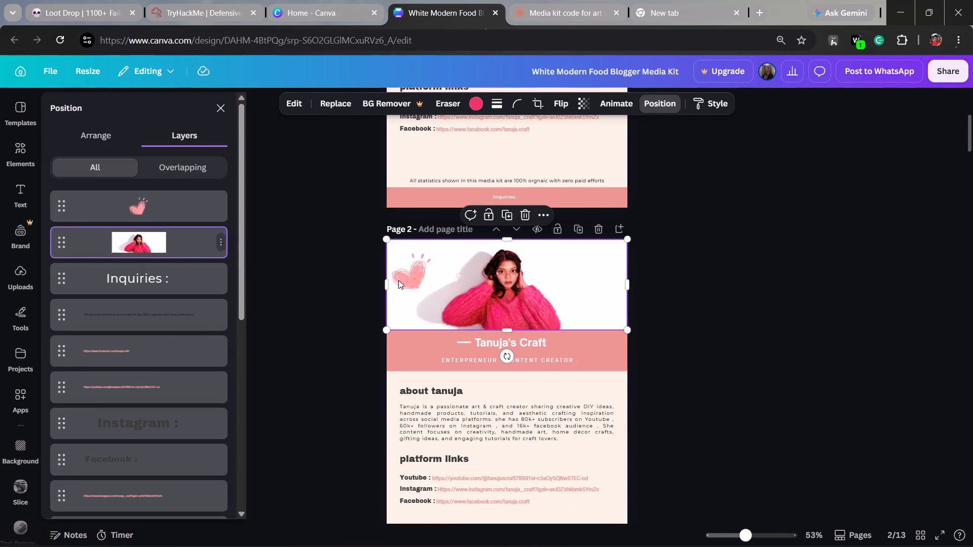
{"action": "left_click", "coordinate": [543, 215]}
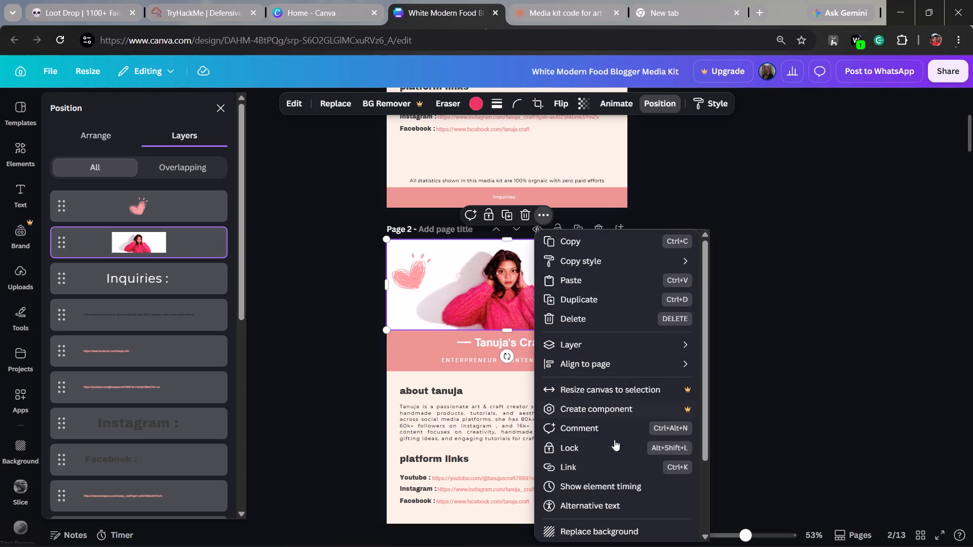
{"action": "scroll", "coordinate": [613, 448], "scroll_direction": "down", "scroll_amount": 1}
{"action": "left_click", "coordinate": [610, 470]}
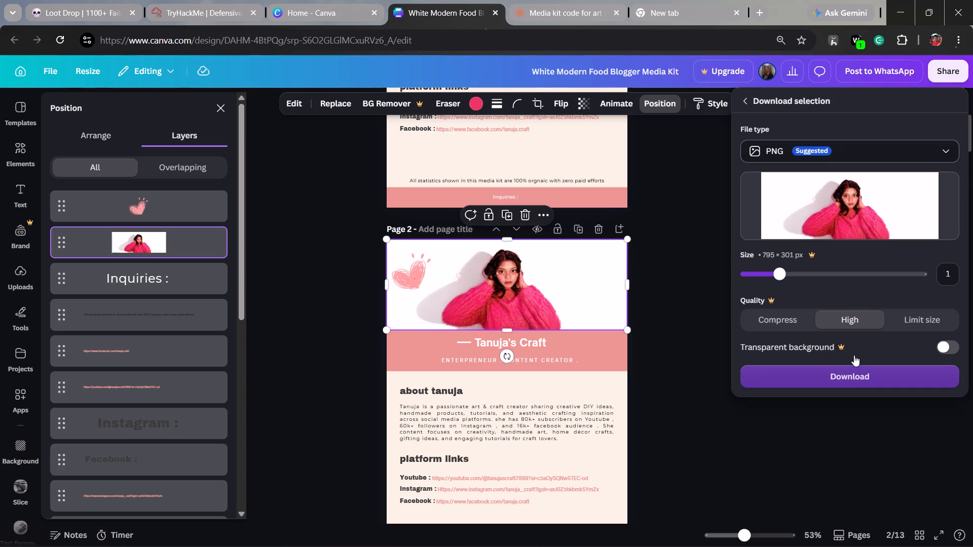
{"action": "left_click", "coordinate": [848, 369]}
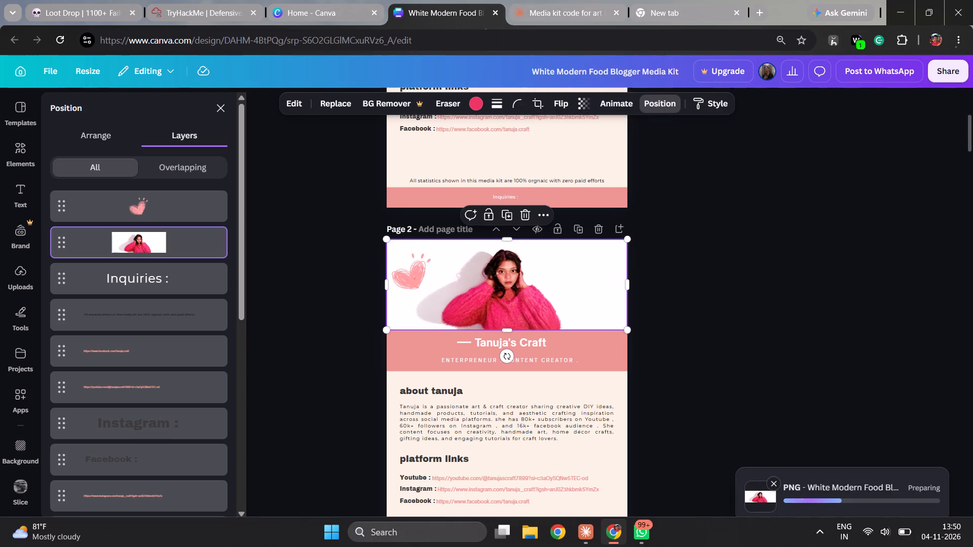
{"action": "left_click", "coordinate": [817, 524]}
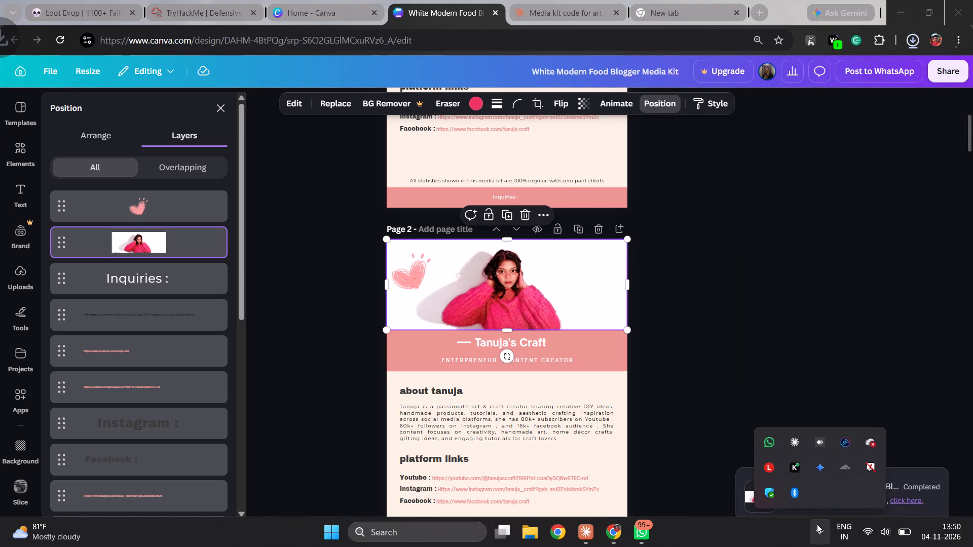
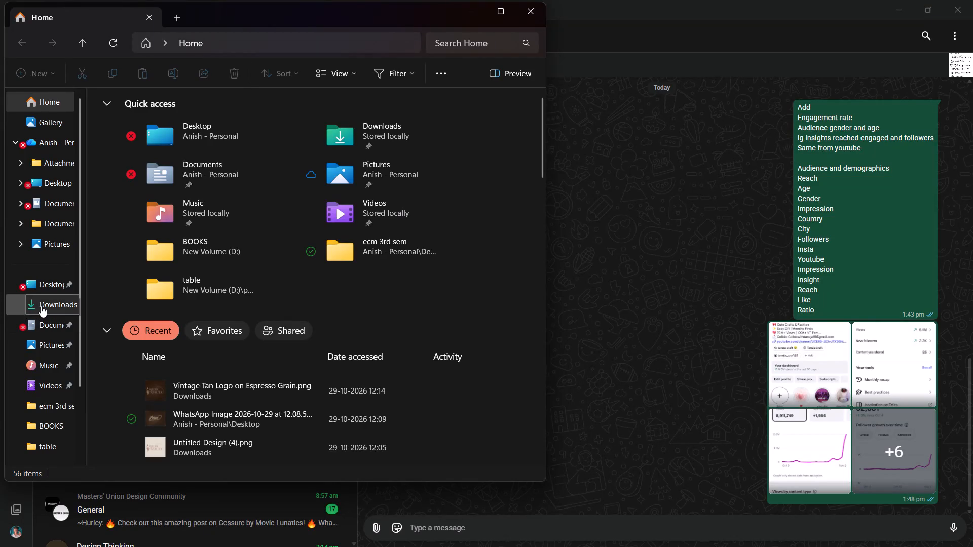
Copy the image file White Modern Food Blogger Media Kit.png from the Downloads folder.
{"action": "left_click", "coordinate": [41, 306]}
{"action": "left_click", "coordinate": [140, 163]}
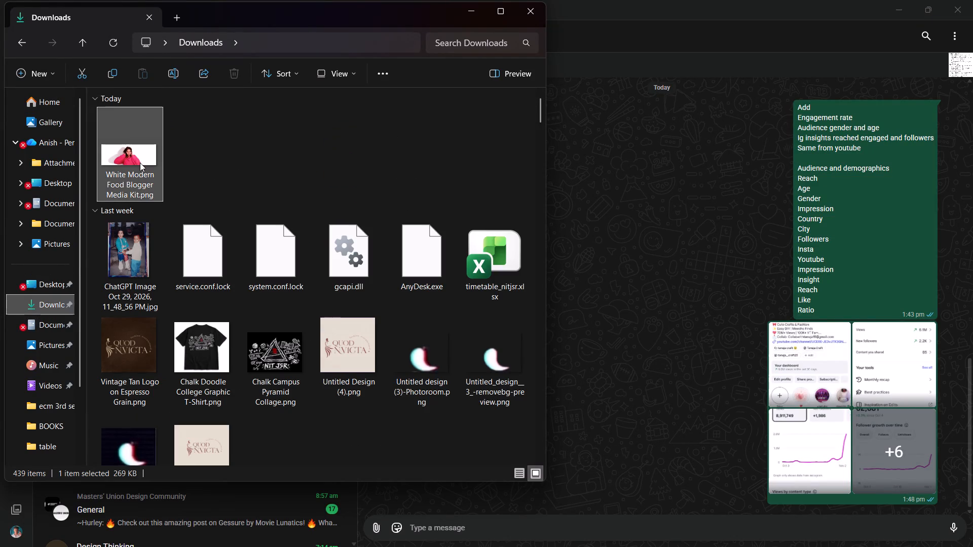
{"action": "left_click", "coordinate": [114, 77]}
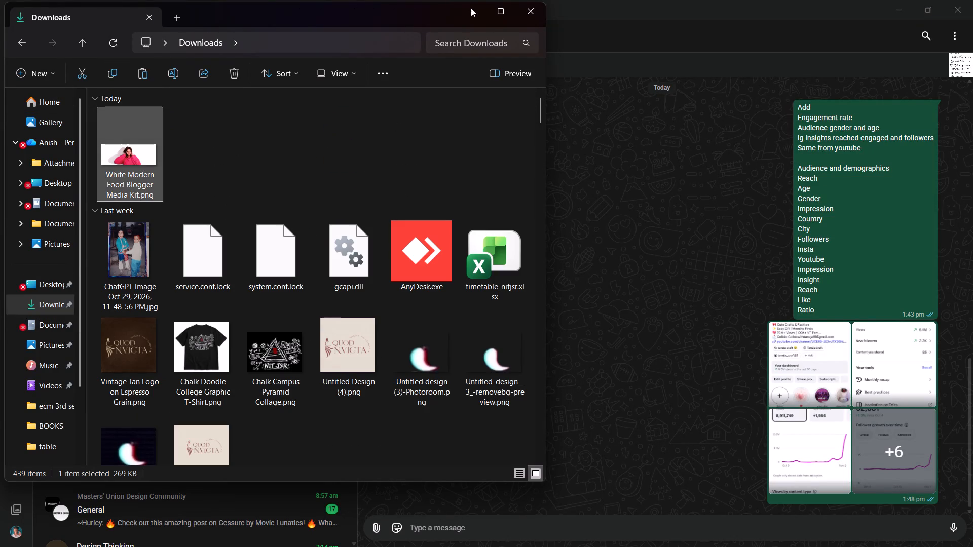
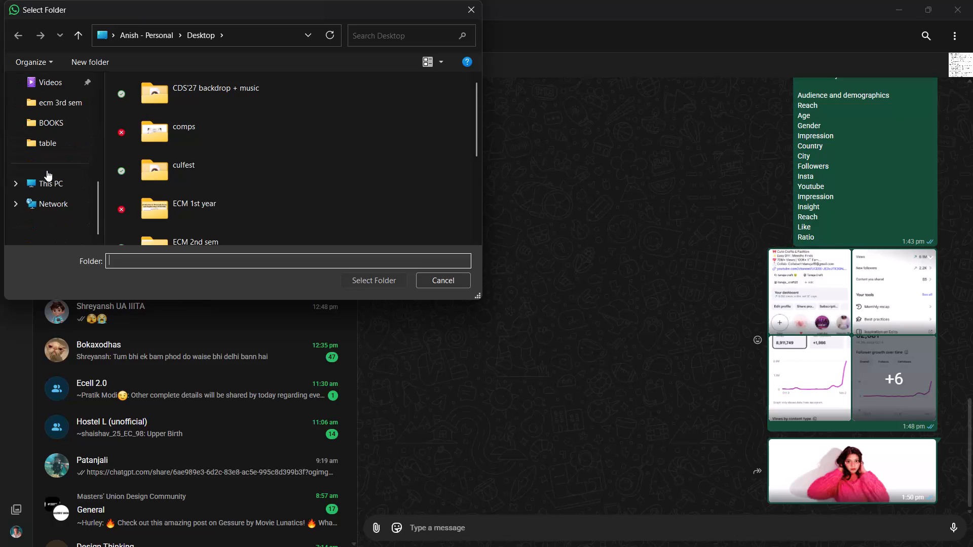
Open the Downloads folder as the destination in WhatsApp's folder selection dialog.
{"action": "scroll", "coordinate": [47, 119], "scroll_direction": "up", "scroll_amount": 1}
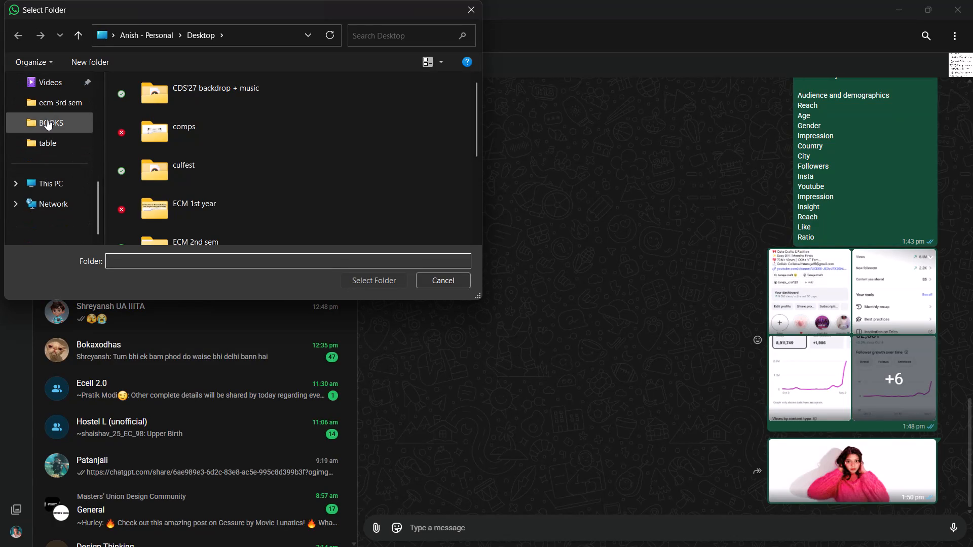
{"action": "scroll", "coordinate": [47, 119], "scroll_direction": "up", "scroll_amount": 1}
{"action": "left_click", "coordinate": [47, 119]}
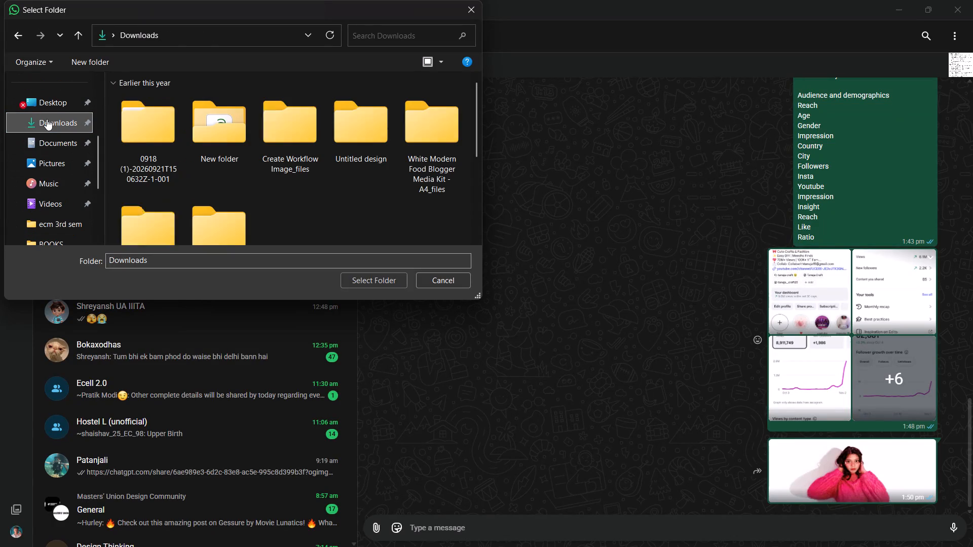
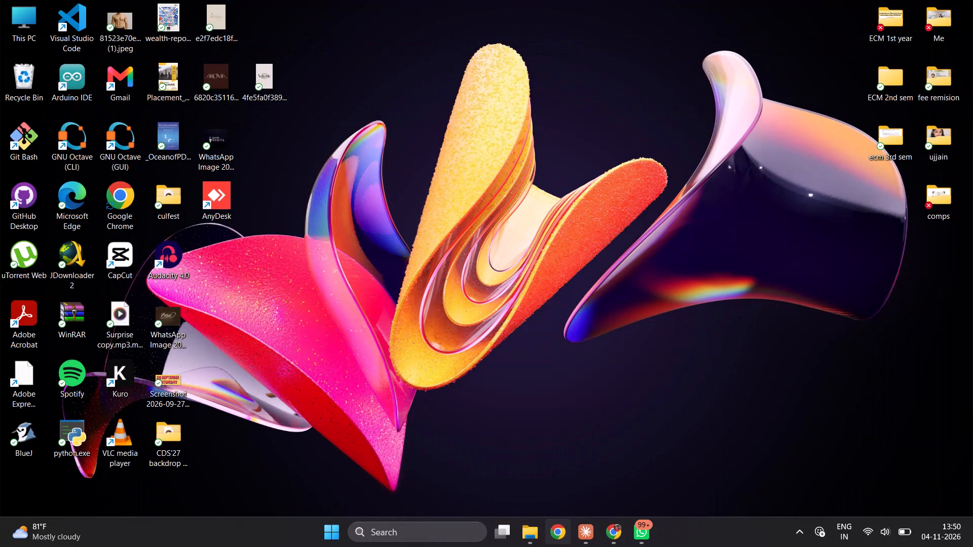
Bring up the Downloads folder and select all the files in the Today group, including the WhatsApp images and the media kit PNG.
{"action": "left_click", "coordinate": [534, 540]}
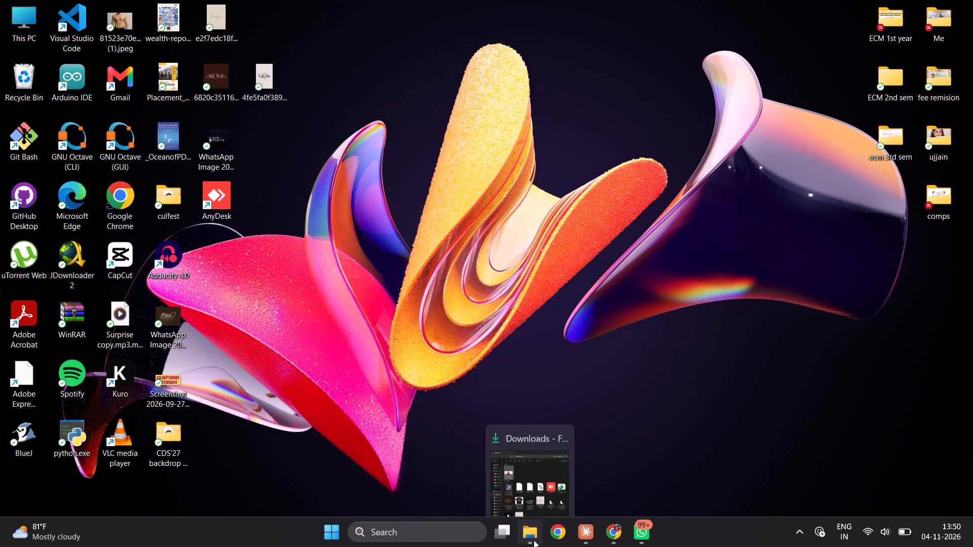
{"action": "left_click", "coordinate": [482, 277]}
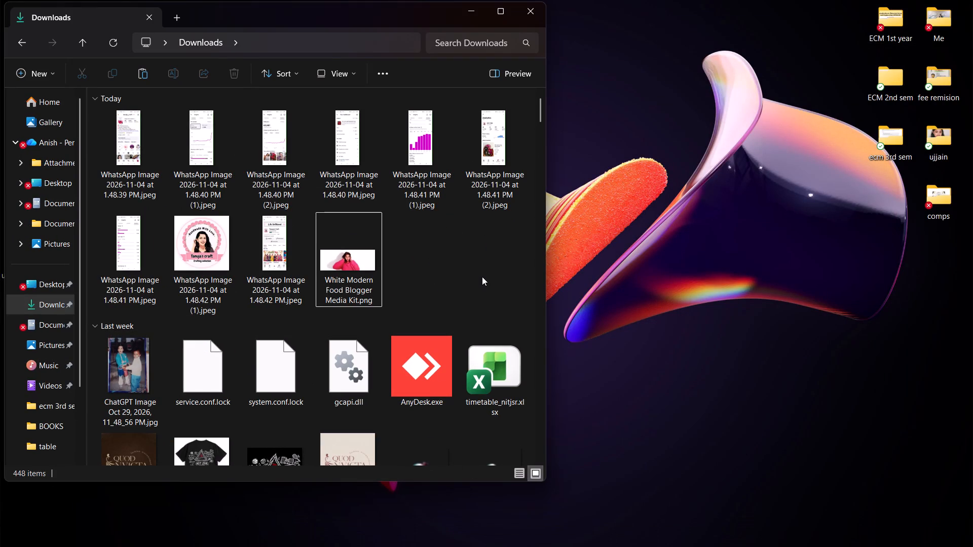
{"action": "left_click_drag", "start_coordinate": [439, 276], "coordinate": [118, 166]}
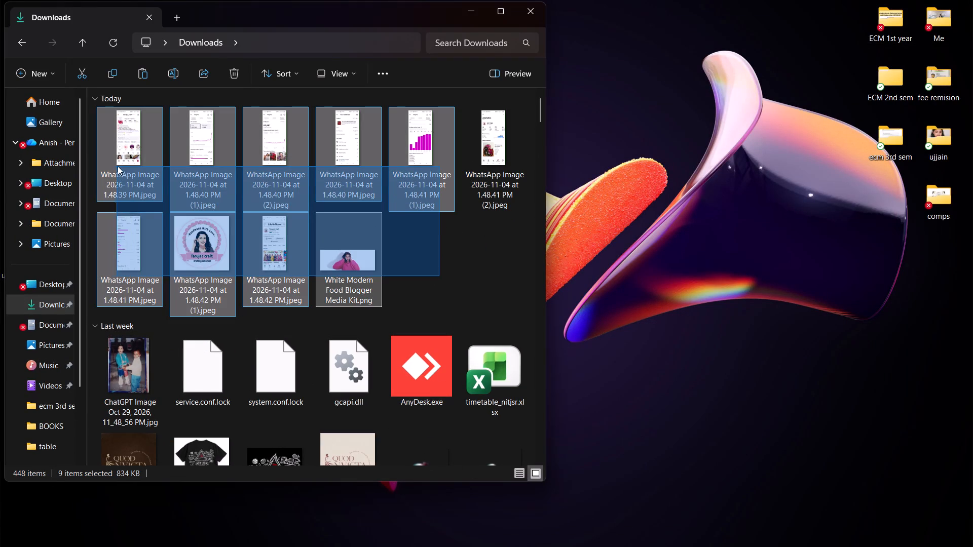
{"action": "left_click_drag", "start_coordinate": [118, 166], "coordinate": [493, 277]}
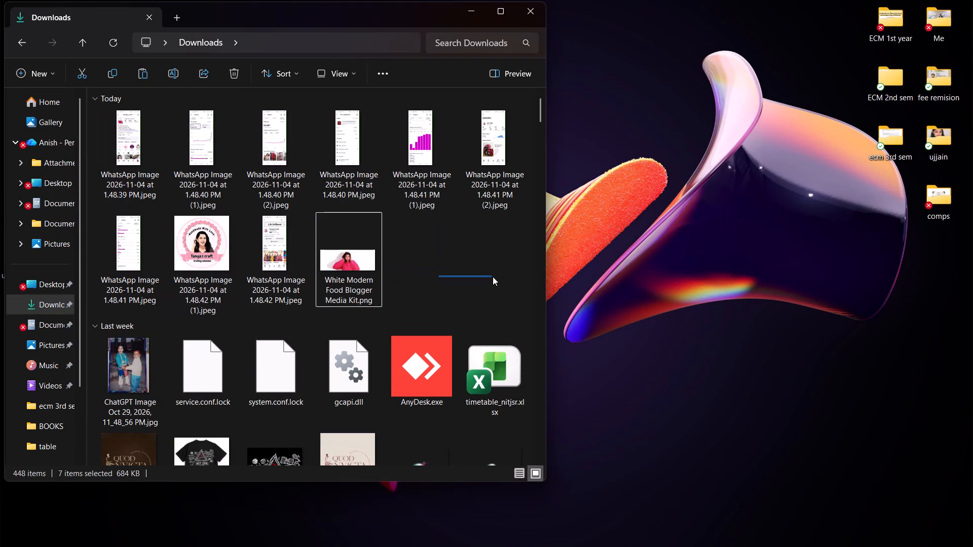
{"action": "left_click_drag", "start_coordinate": [493, 277], "coordinate": [492, 278]}
{"action": "left_click_drag", "start_coordinate": [545, 281], "coordinate": [500, 301]}
{"action": "scroll", "coordinate": [500, 301], "scroll_direction": "up", "scroll_amount": 6}
{"action": "left_click_drag", "start_coordinate": [452, 305], "coordinate": [433, 295]}
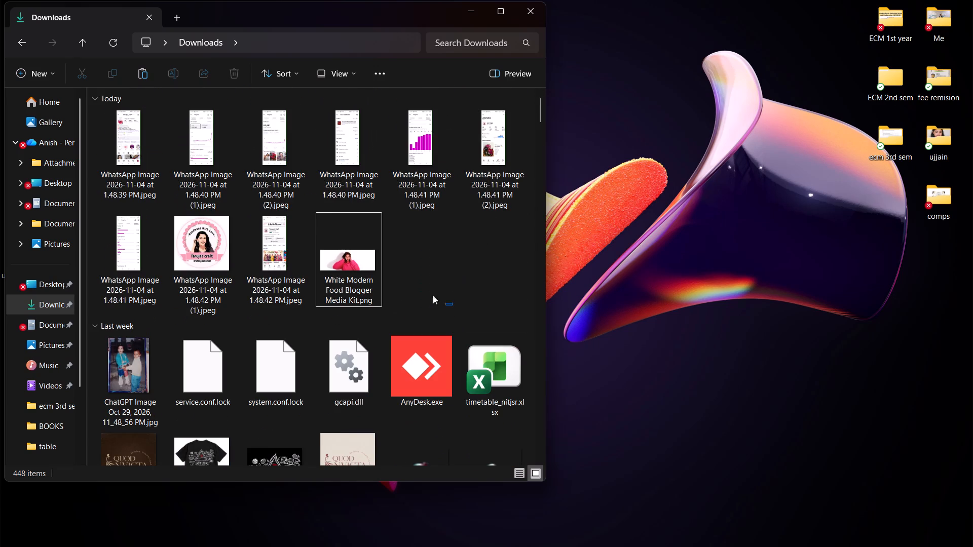
{"action": "left_click_drag", "start_coordinate": [433, 295], "coordinate": [120, 105]}
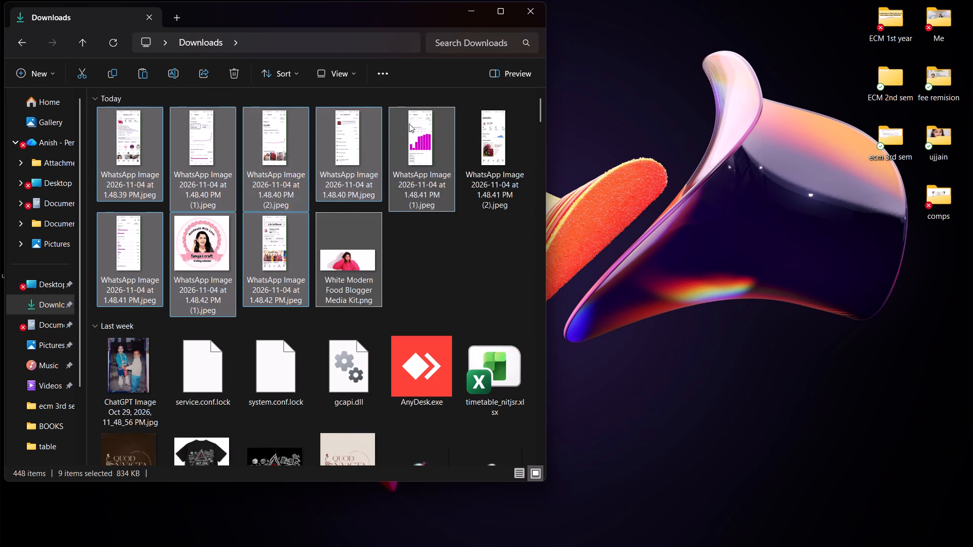
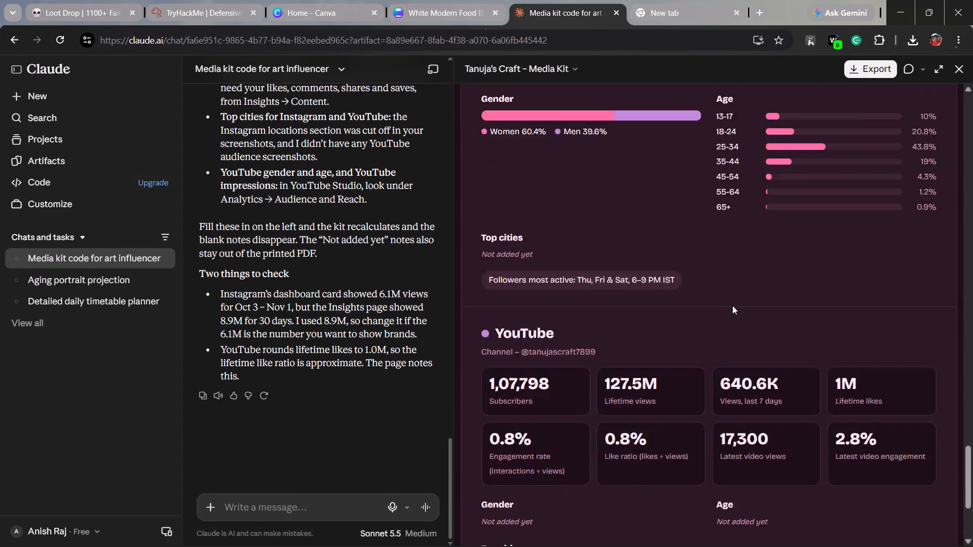
{"action": "scroll", "coordinate": [732, 305], "scroll_direction": "up", "scroll_amount": 3}
{"action": "left_click", "coordinate": [61, 41]}
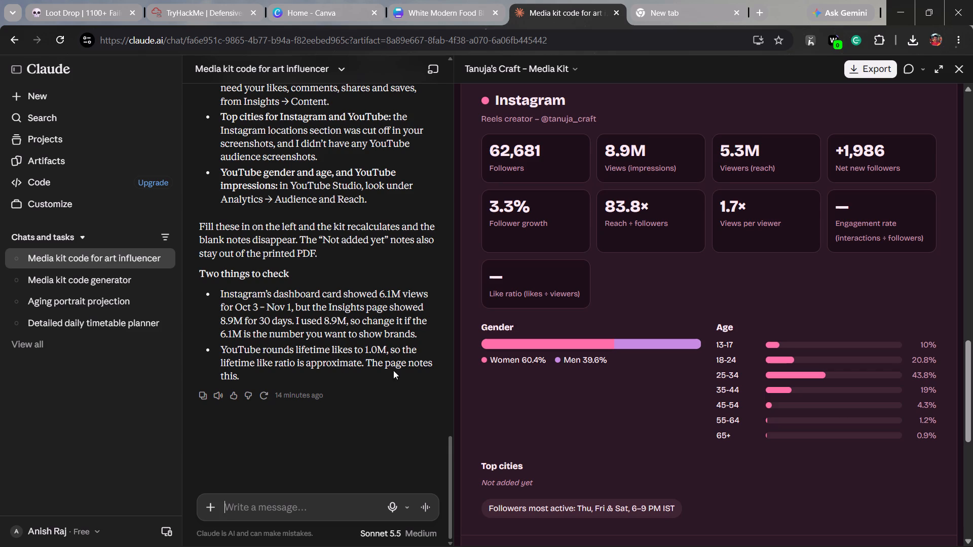
Read through the Tanuja's Craft media kit from the Instagram statistics through the YouTube section to the collaboration section at the end.
{"action": "scroll", "coordinate": [660, 337], "scroll_direction": "down", "scroll_amount": 2}
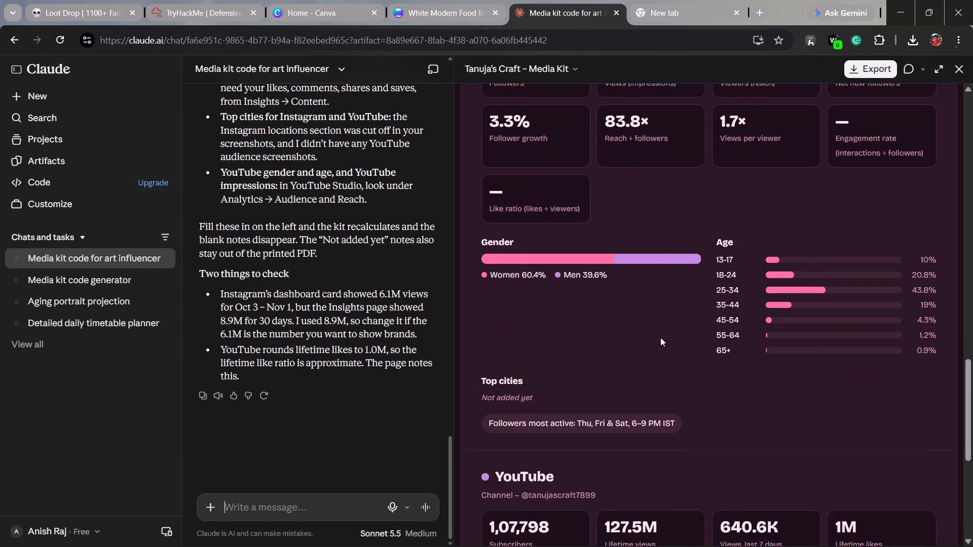
{"action": "scroll", "coordinate": [660, 337], "scroll_direction": "down", "scroll_amount": 3}
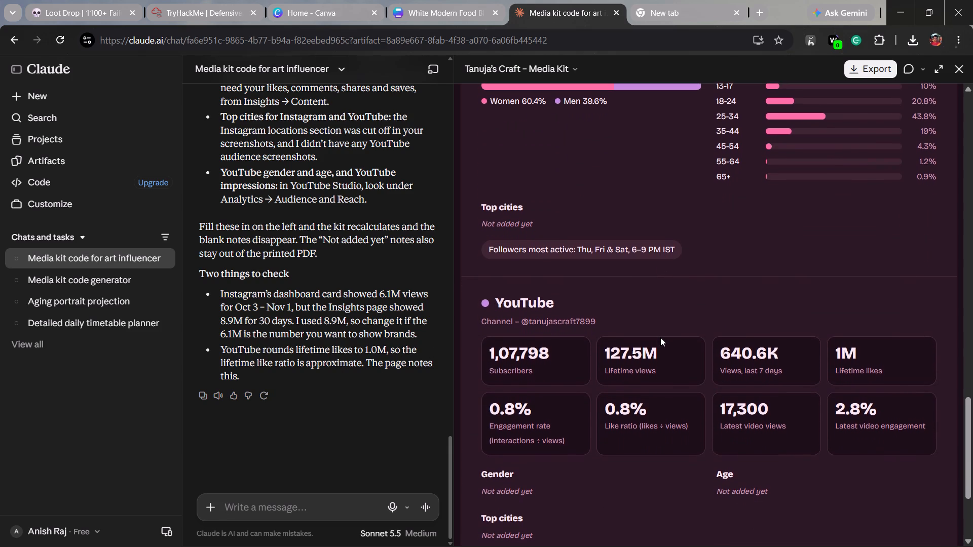
{"action": "scroll", "coordinate": [660, 337], "scroll_direction": "down", "scroll_amount": 2}
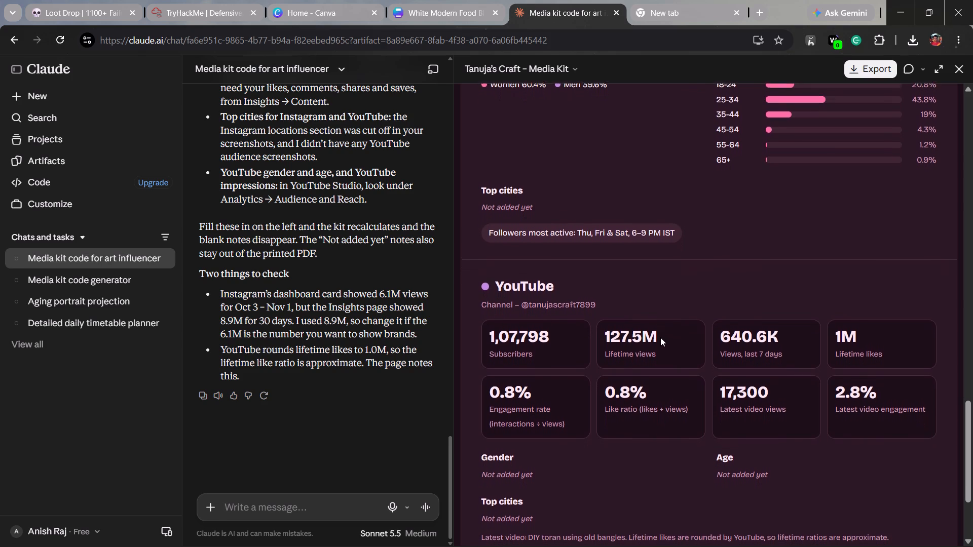
{"action": "scroll", "coordinate": [660, 337], "scroll_direction": "down", "scroll_amount": 1}
{"action": "scroll", "coordinate": [843, 197], "scroll_direction": "down", "scroll_amount": 1}
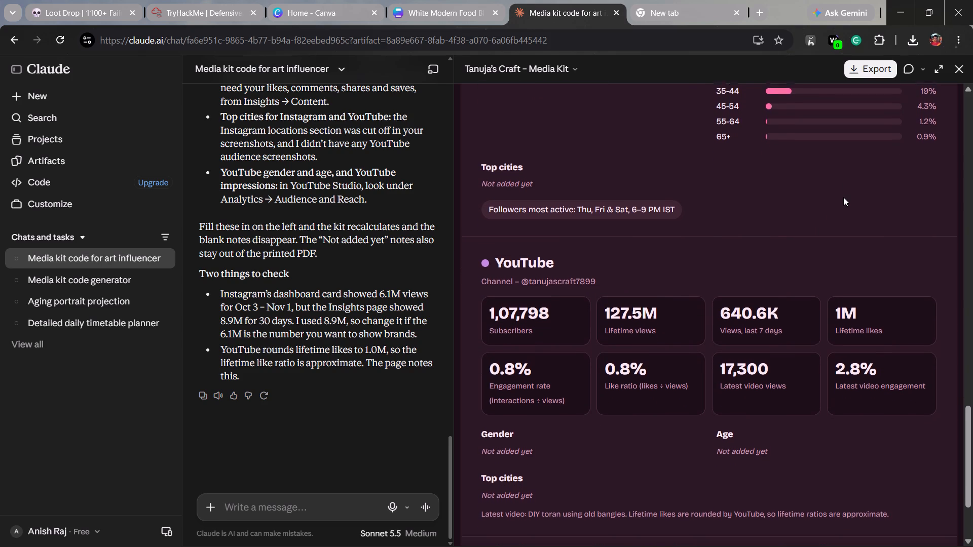
{"action": "scroll", "coordinate": [843, 197], "scroll_direction": "down", "scroll_amount": 4}
{"action": "scroll", "coordinate": [844, 232], "scroll_direction": "right", "scroll_amount": 1}
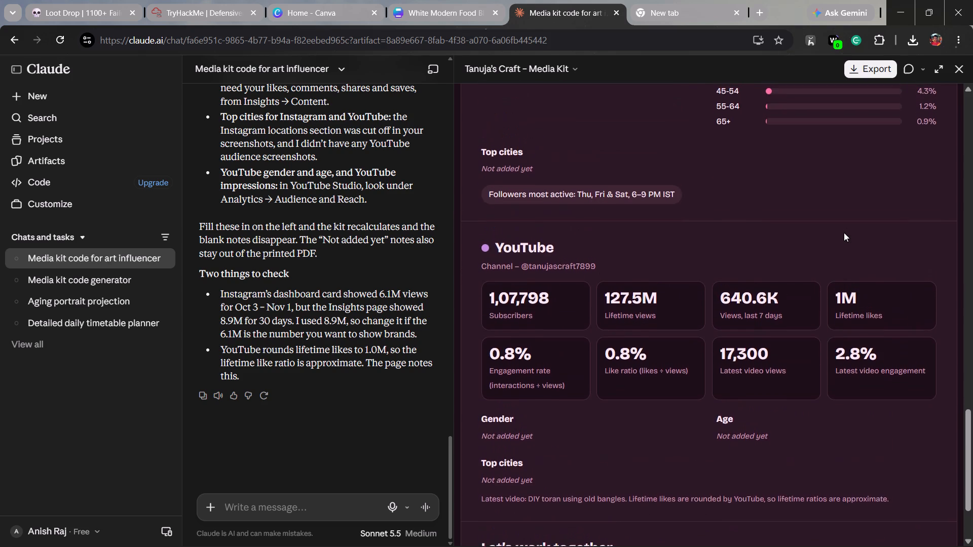
{"action": "scroll", "coordinate": [844, 232], "scroll_direction": "right", "scroll_amount": 1}
{"action": "scroll", "coordinate": [844, 232], "scroll_direction": "down", "scroll_amount": 2}
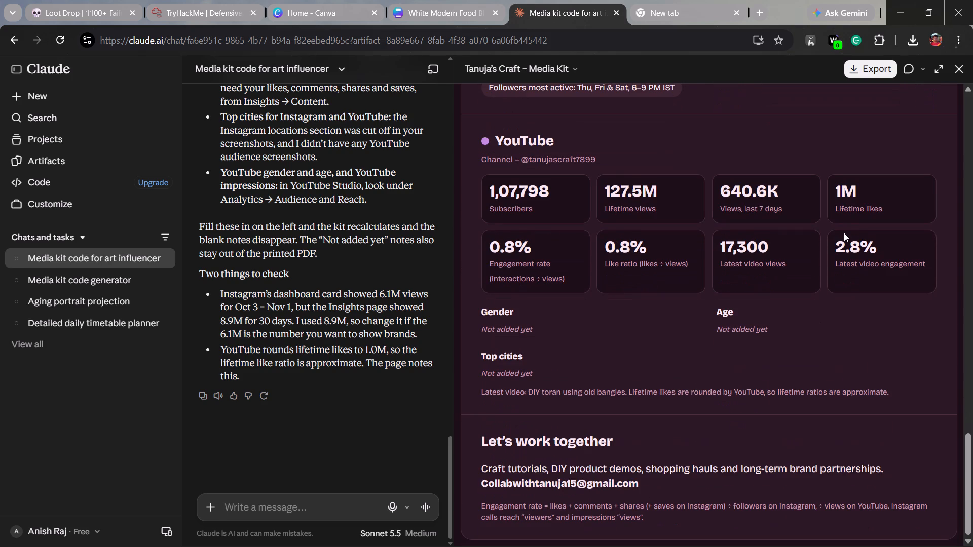
Re-examine the kit's YouTube and Instagram audience figures and the At a glance summary.
{"action": "scroll", "coordinate": [844, 232], "scroll_direction": "up", "scroll_amount": 3}
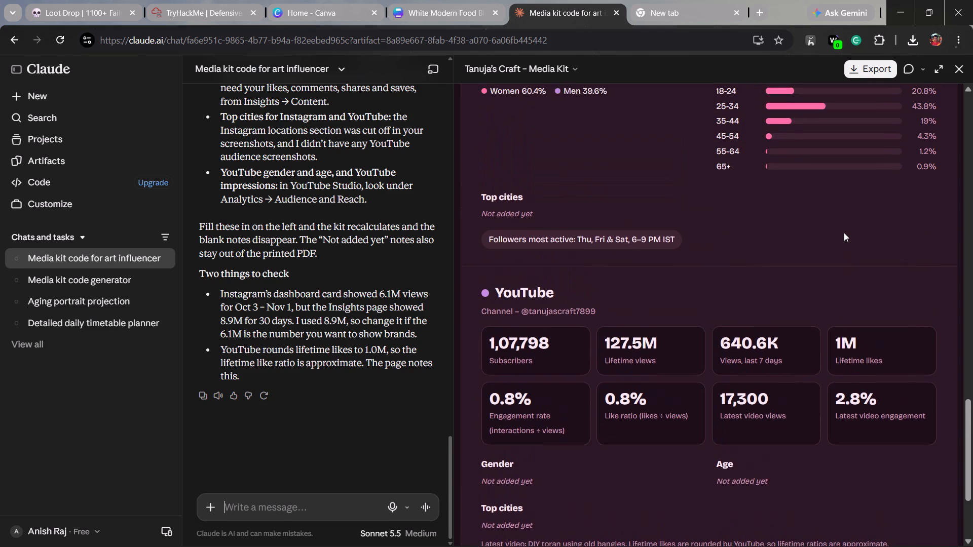
{"action": "scroll", "coordinate": [844, 232], "scroll_direction": "up", "scroll_amount": 1}
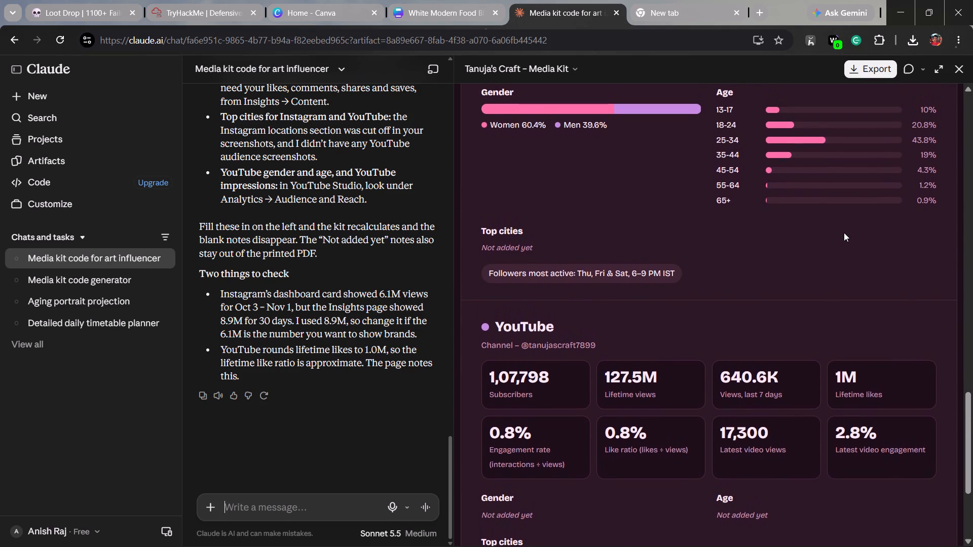
{"action": "scroll", "coordinate": [844, 232], "scroll_direction": "up", "scroll_amount": 3}
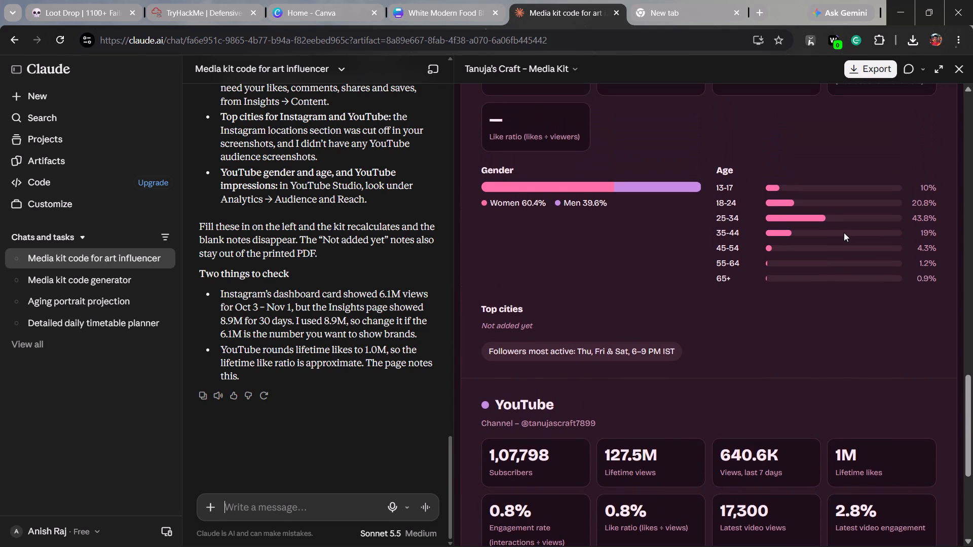
{"action": "scroll", "coordinate": [844, 232], "scroll_direction": "up", "scroll_amount": 2}
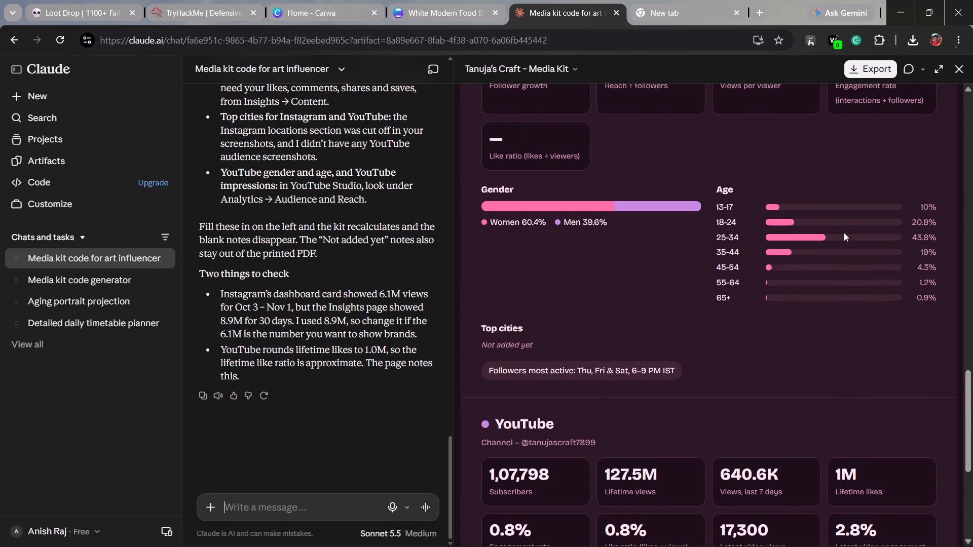
{"action": "scroll", "coordinate": [844, 232], "scroll_direction": "up", "scroll_amount": 4}
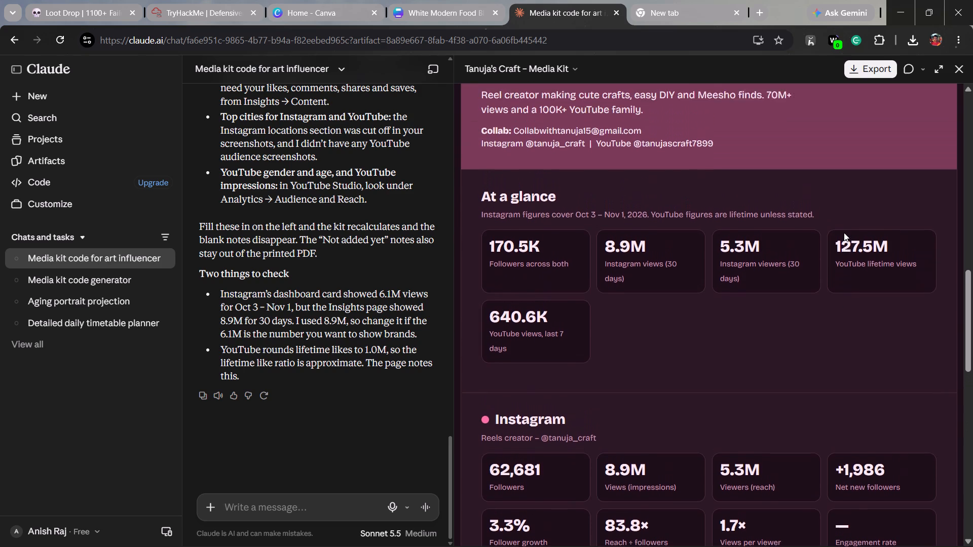
{"action": "scroll", "coordinate": [844, 232], "scroll_direction": "up", "scroll_amount": 4}
{"action": "scroll", "coordinate": [844, 232], "scroll_direction": "down", "scroll_amount": 7}
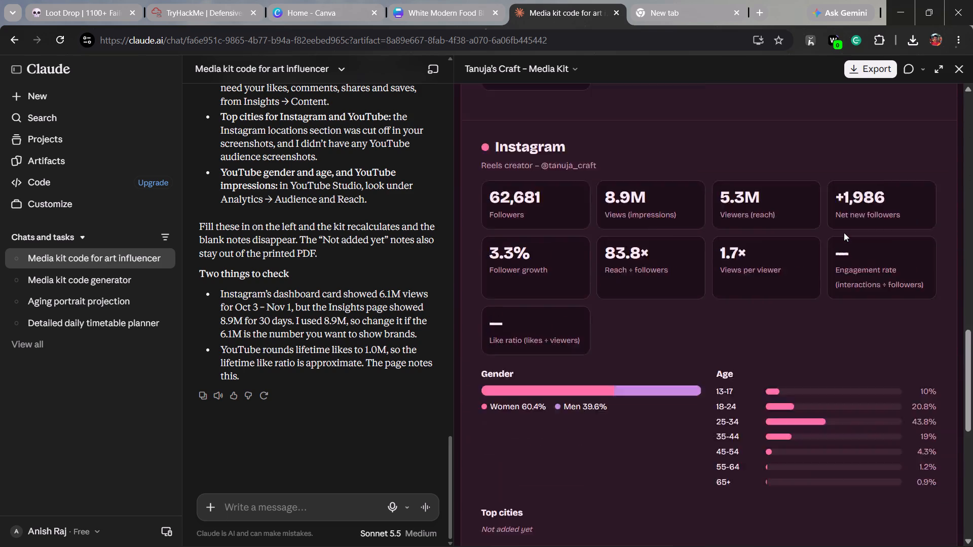
{"action": "scroll", "coordinate": [844, 232], "scroll_direction": "down", "scroll_amount": 10}
Return to the kit's input form, expand its Instagram section and check the age group and top cities fields.
{"action": "scroll", "coordinate": [844, 232], "scroll_direction": "up", "scroll_amount": 9}
{"action": "scroll", "coordinate": [844, 232], "scroll_direction": "down", "scroll_amount": 1}
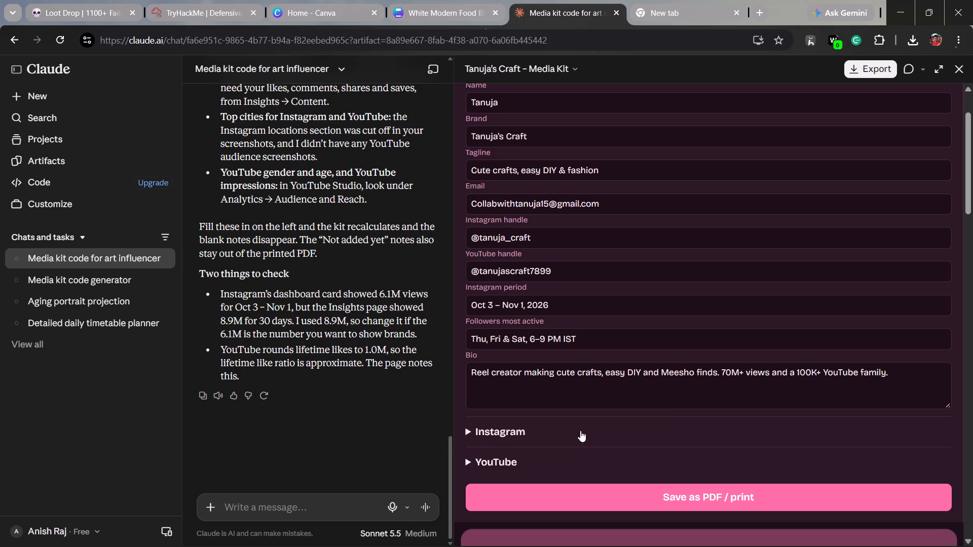
{"action": "left_click", "coordinate": [524, 435]}
{"action": "scroll", "coordinate": [524, 435], "scroll_direction": "down", "scroll_amount": 7}
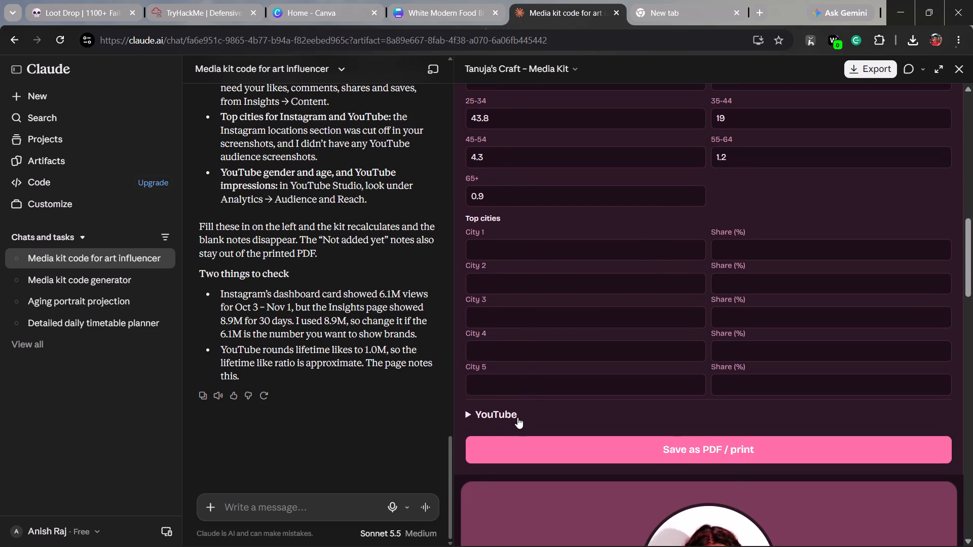
Expand the form's YouTube section and look over its statistics, gender and age group fields.
{"action": "left_click", "coordinate": [516, 417]}
{"action": "scroll", "coordinate": [516, 417], "scroll_direction": "down", "scroll_amount": 5}
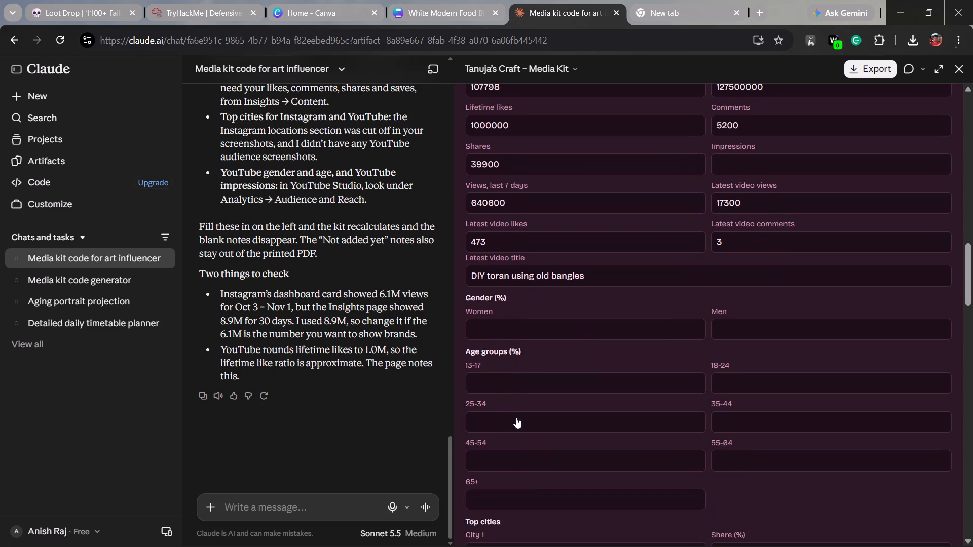
{"action": "scroll", "coordinate": [516, 417], "scroll_direction": "right", "scroll_amount": 2}
{"action": "scroll", "coordinate": [516, 417], "scroll_direction": "up", "scroll_amount": 1}
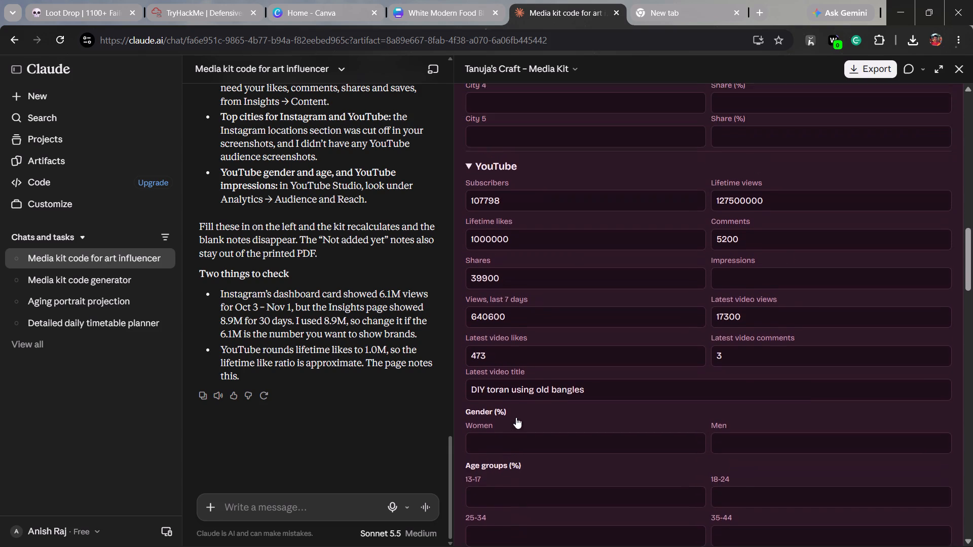
{"action": "scroll", "coordinate": [516, 417], "scroll_direction": "up", "scroll_amount": 3}
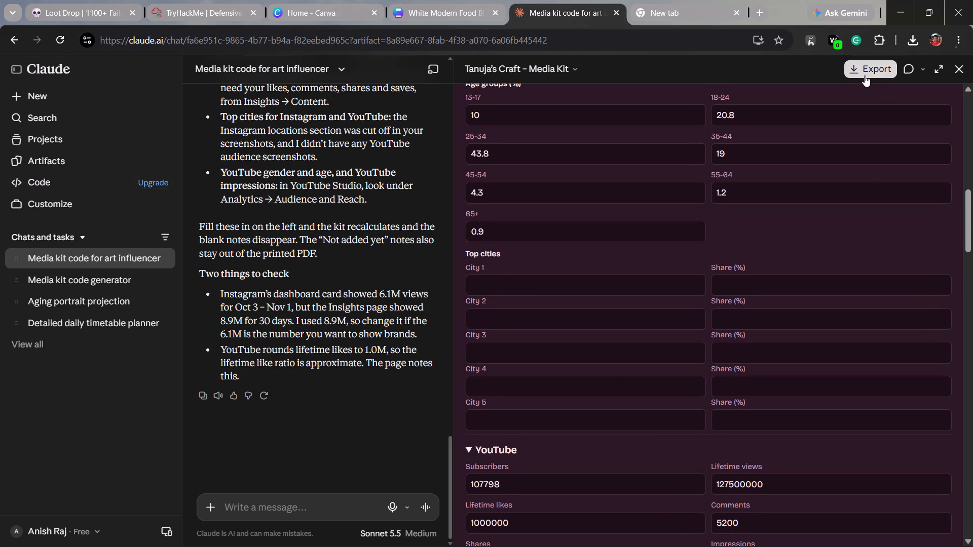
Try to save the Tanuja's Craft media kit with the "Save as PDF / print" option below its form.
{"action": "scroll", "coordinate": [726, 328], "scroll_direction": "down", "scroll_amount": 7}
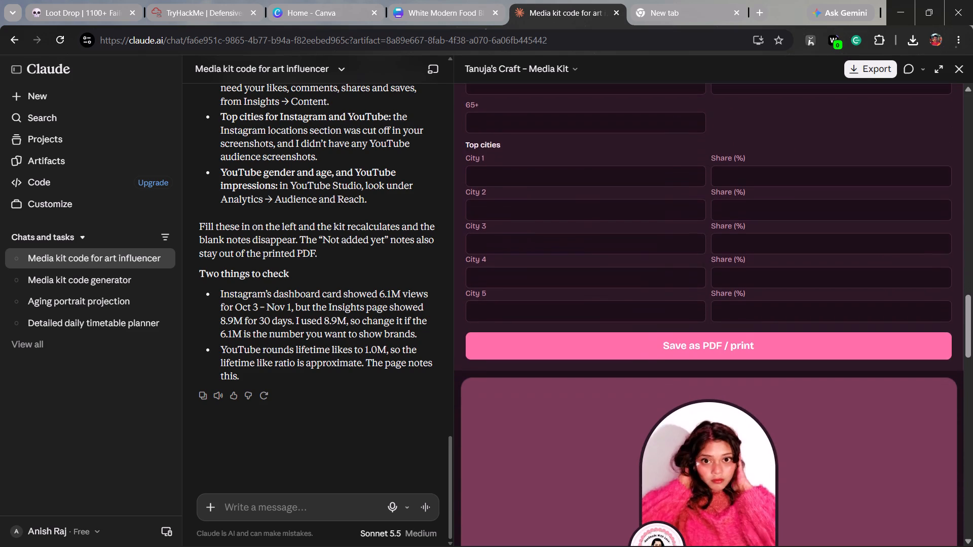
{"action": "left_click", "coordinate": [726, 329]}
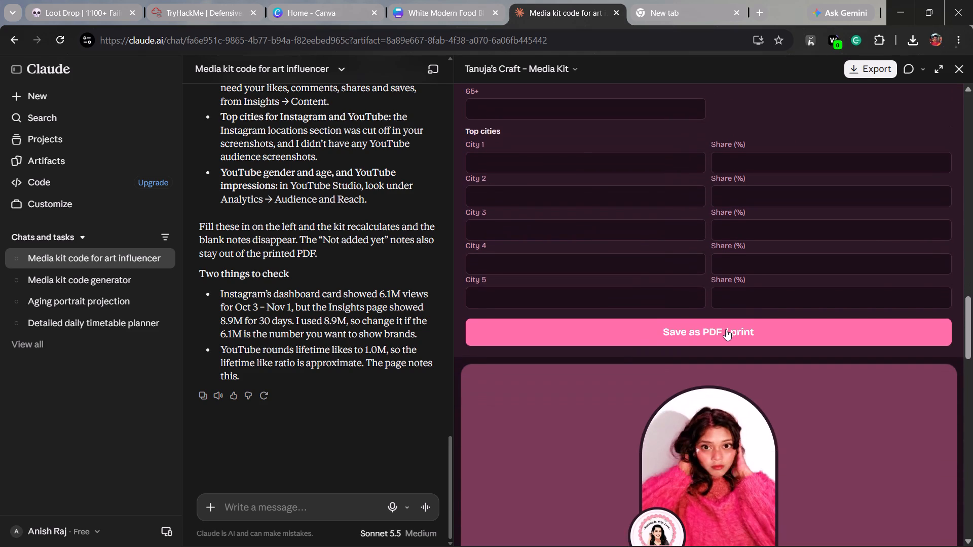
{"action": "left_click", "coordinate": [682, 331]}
Check the Downloads folder and the Home view in File Explorer, and return to the media kit in Chrome.
{"action": "left_click", "coordinate": [538, 534]}
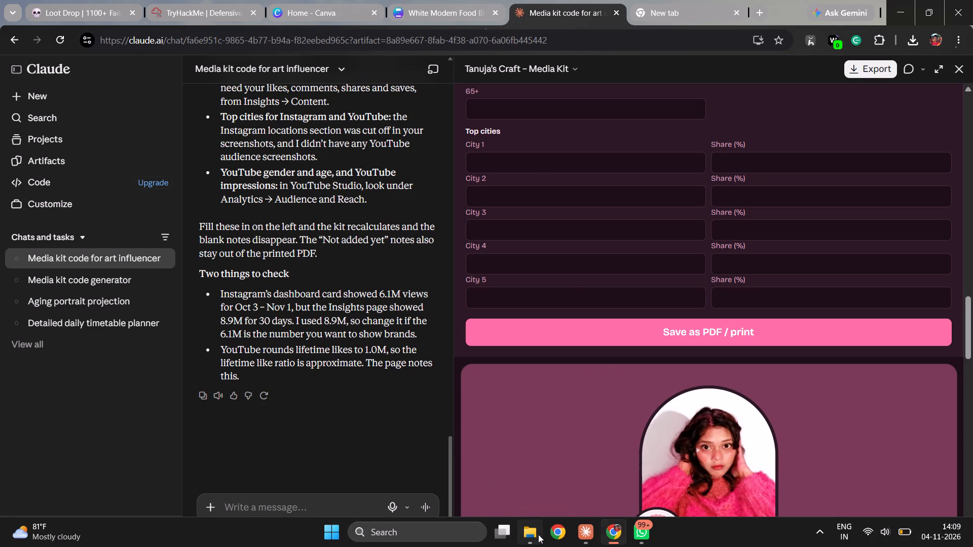
{"action": "scroll", "coordinate": [551, 276], "scroll_direction": "up", "scroll_amount": 3}
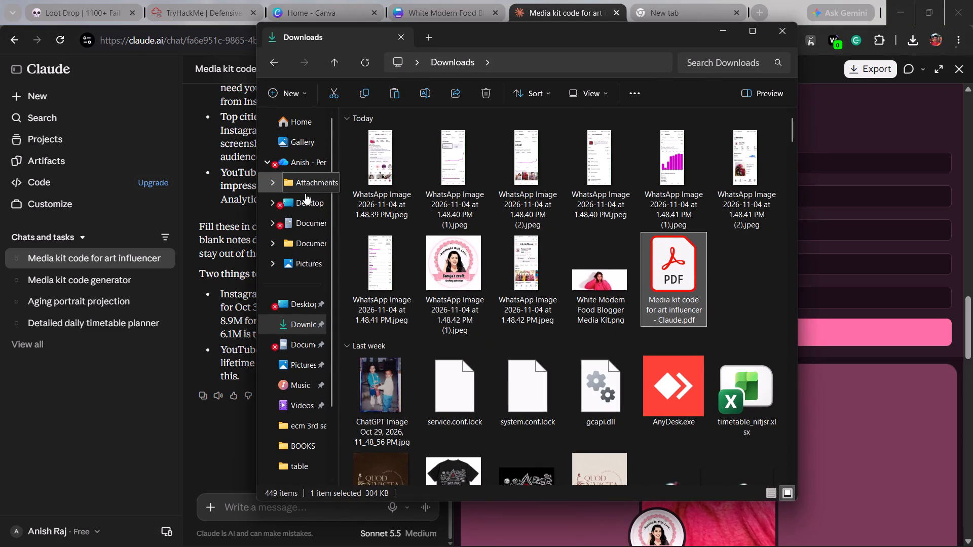
{"action": "left_click", "coordinate": [306, 113]}
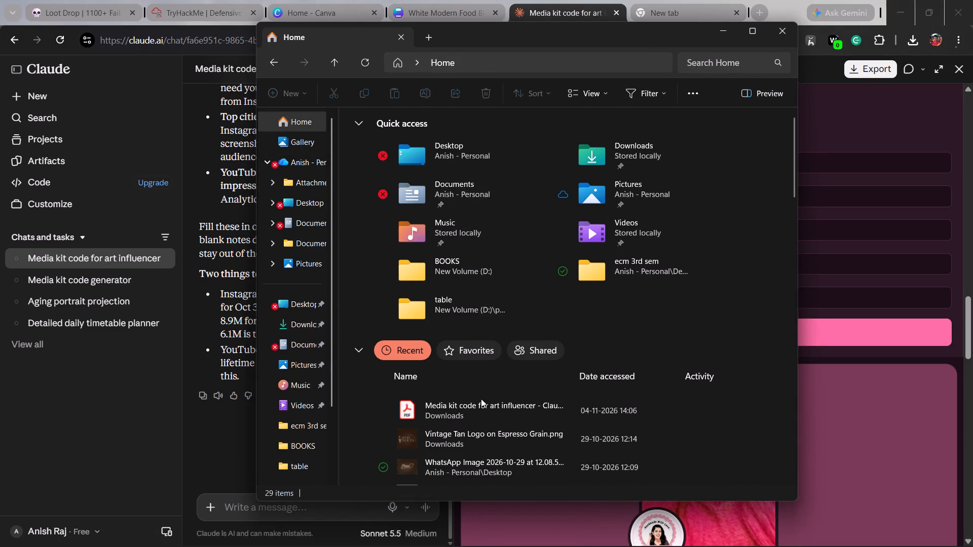
{"action": "scroll", "coordinate": [484, 417], "scroll_direction": "up", "scroll_amount": 3}
{"action": "left_click", "coordinate": [717, 33]}
Preview the PDF export of the Tanuja's Craft media kit, inspect how its first pages print, and cancel it.
{"action": "left_click", "coordinate": [882, 72]}
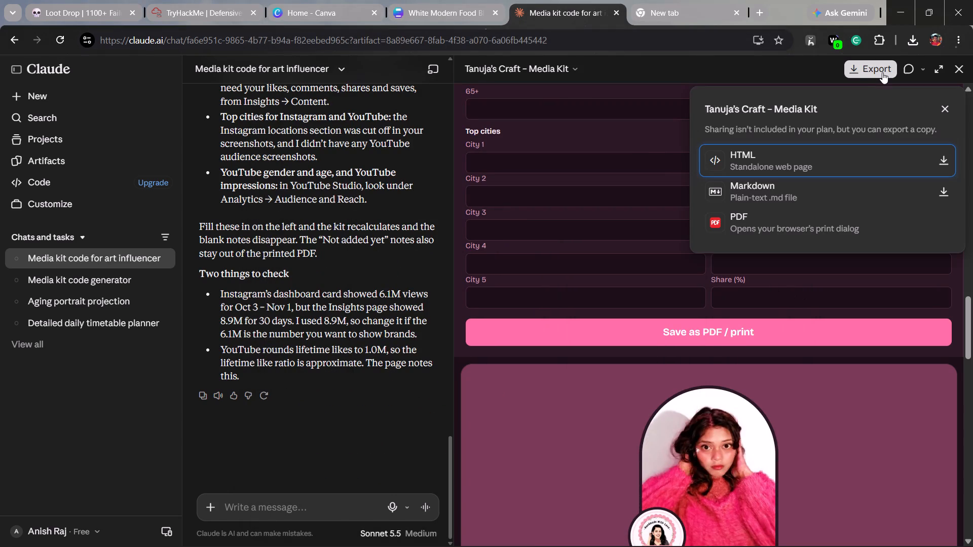
{"action": "left_click", "coordinate": [801, 222]}
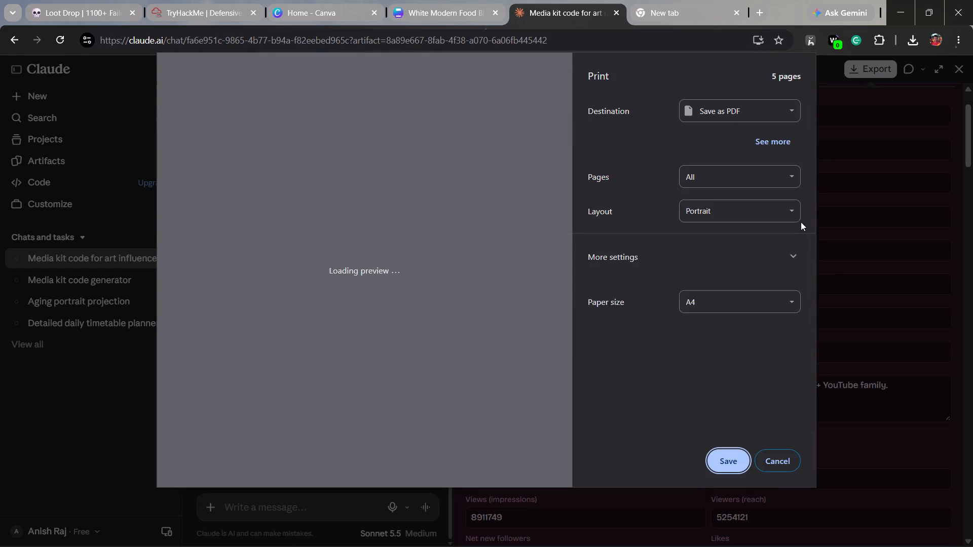
{"action": "scroll", "coordinate": [455, 349], "scroll_direction": "down", "scroll_amount": 1}
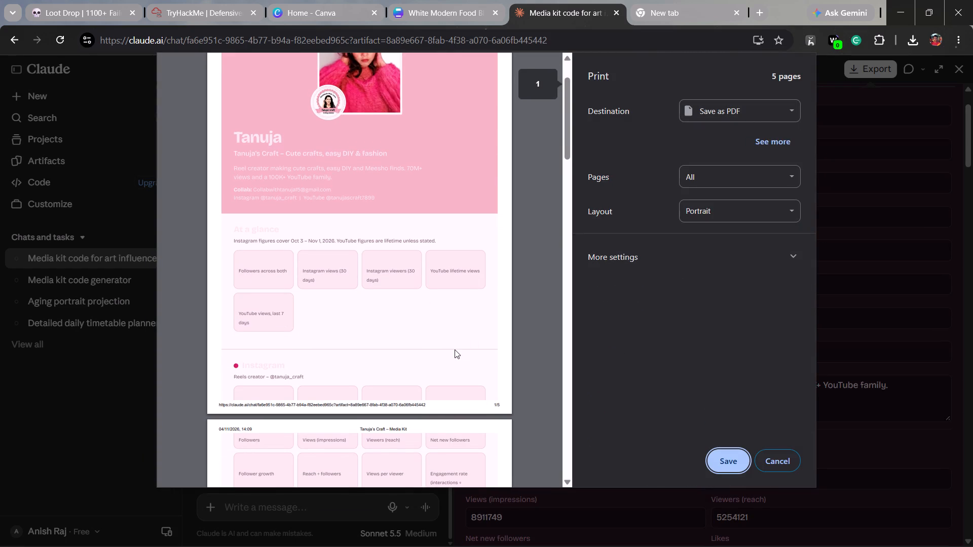
{"action": "double_click", "coordinate": [472, 273]}
{"action": "left_click", "coordinate": [472, 273]}
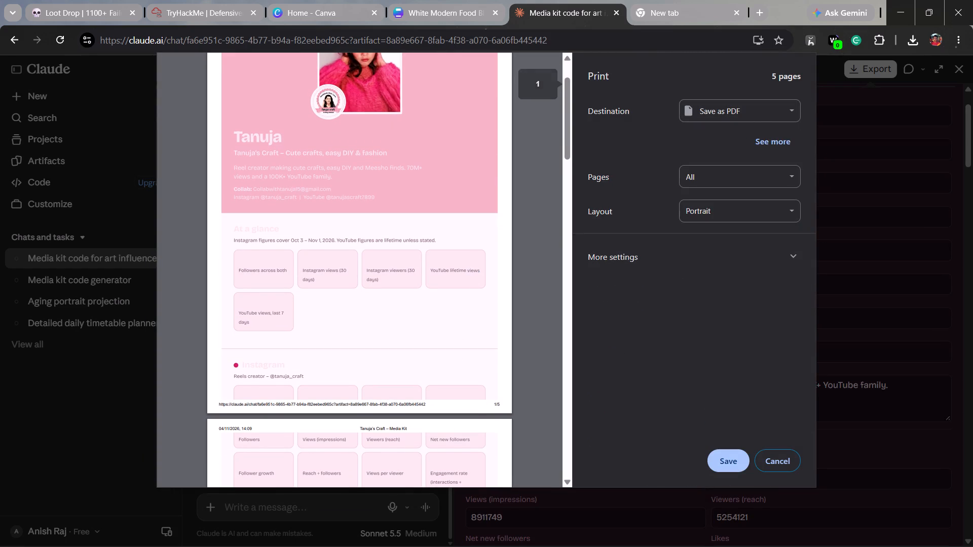
{"action": "left_click", "coordinate": [467, 290]}
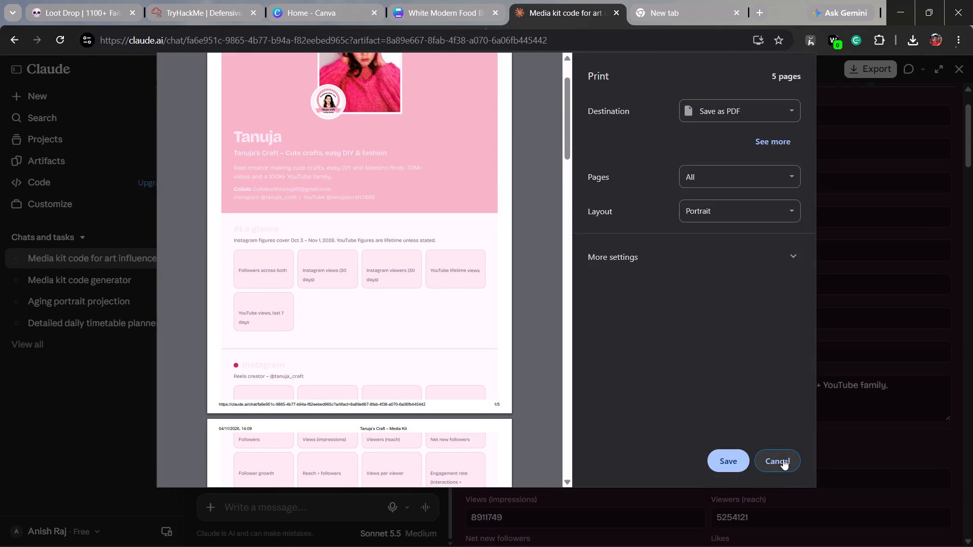
{"action": "left_click", "coordinate": [783, 459]}
Examine the media kit's Instagram and YouTube form fields and the generated profile and statistics sections below them.
{"action": "scroll", "coordinate": [779, 272], "scroll_direction": "down", "scroll_amount": 3}
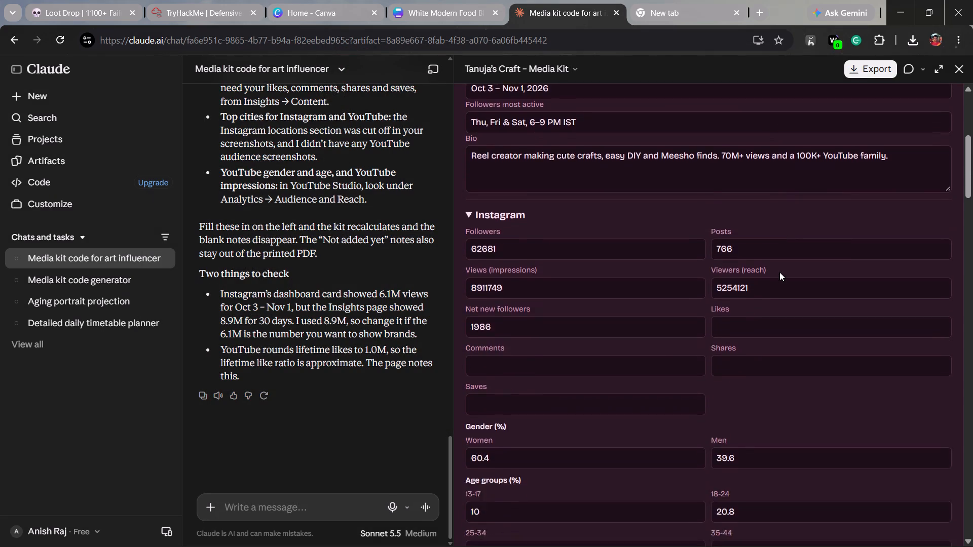
{"action": "scroll", "coordinate": [779, 272], "scroll_direction": "down", "scroll_amount": 1}
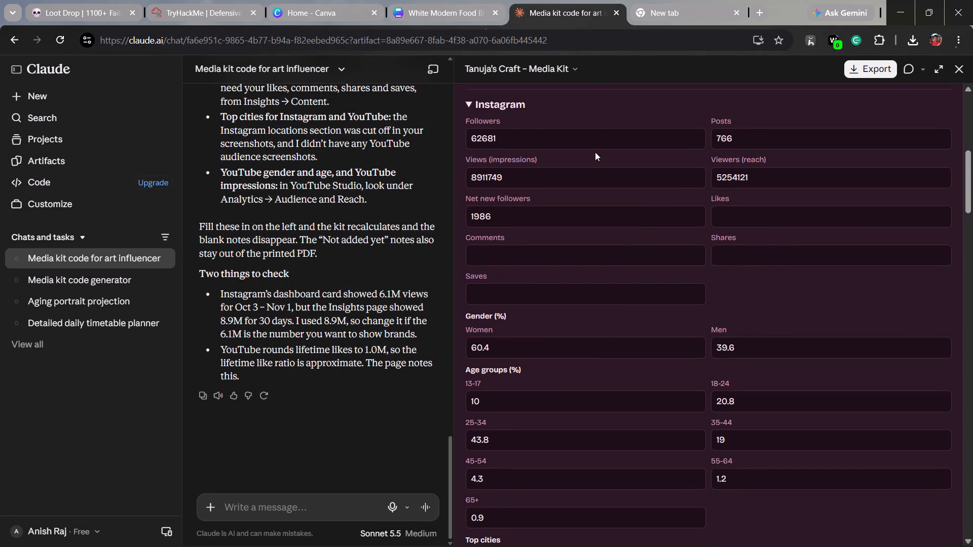
{"action": "scroll", "coordinate": [755, 290], "scroll_direction": "down", "scroll_amount": 4}
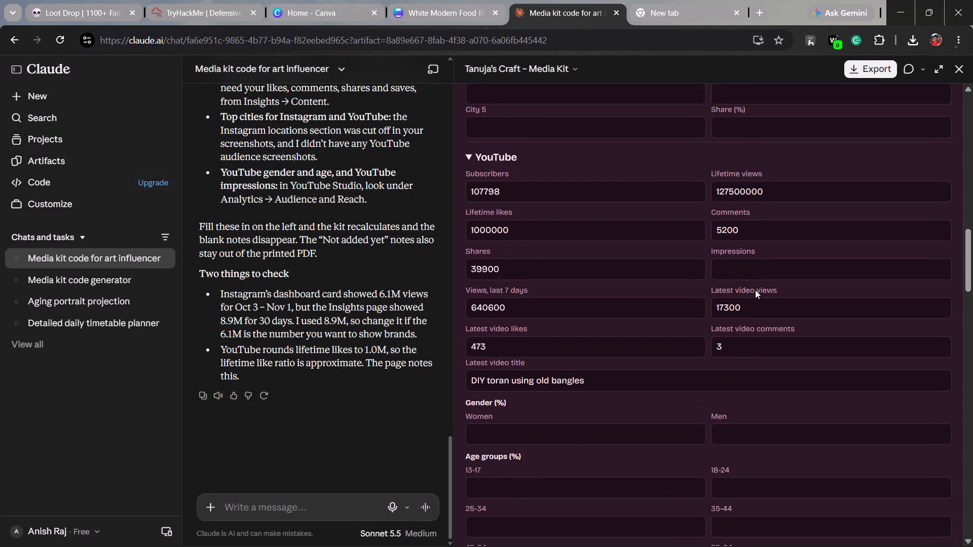
{"action": "scroll", "coordinate": [755, 290], "scroll_direction": "down", "scroll_amount": 4}
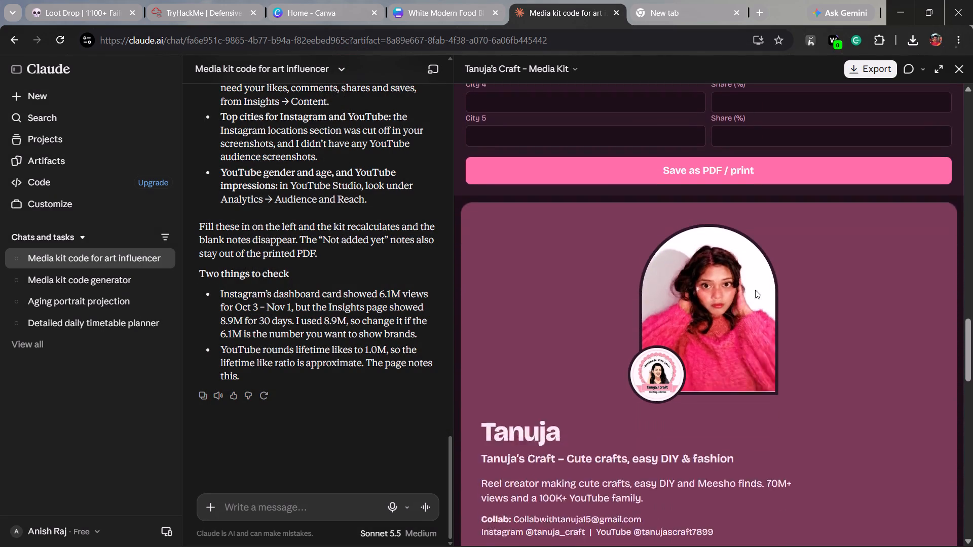
{"action": "scroll", "coordinate": [755, 290], "scroll_direction": "down", "scroll_amount": 2}
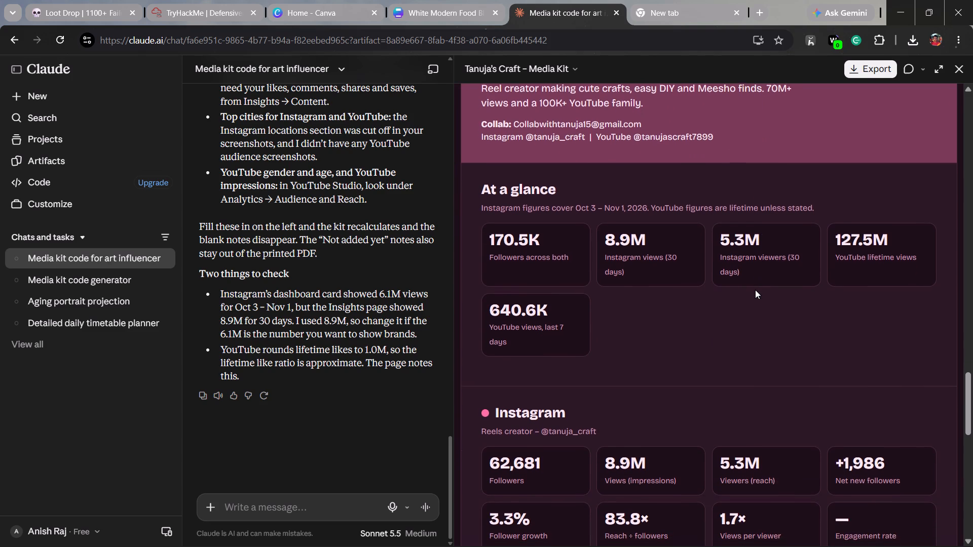
{"action": "scroll", "coordinate": [755, 290], "scroll_direction": "down", "scroll_amount": 3}
Set the Instagram follower count in the media kit form to 63001, keeping the Instagram section expanded.
{"action": "scroll", "coordinate": [755, 290], "scroll_direction": "up", "scroll_amount": 4}
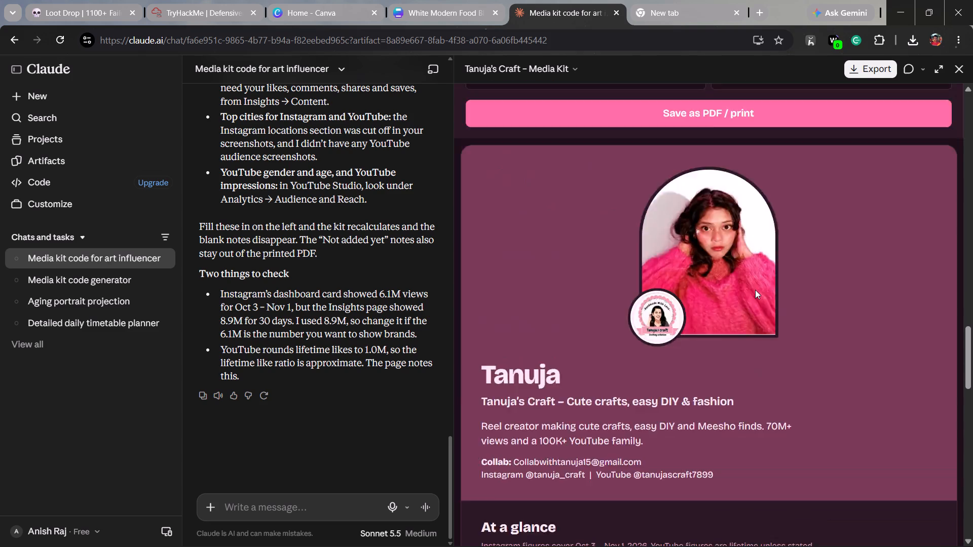
{"action": "scroll", "coordinate": [755, 290], "scroll_direction": "up", "scroll_amount": 3}
{"action": "scroll", "coordinate": [755, 290], "scroll_direction": "down", "scroll_amount": 3}
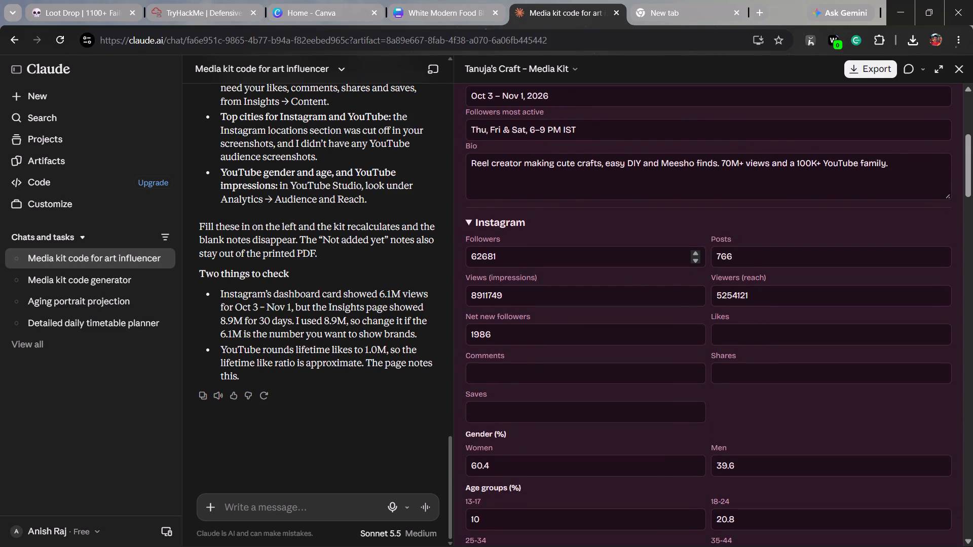
{"action": "left_click", "coordinate": [586, 258]}
{"action": "key", "text": "BackSpace"}
{"action": "key", "text": "BackSpace"}
{"action": "key", "text": "BackSpace"}
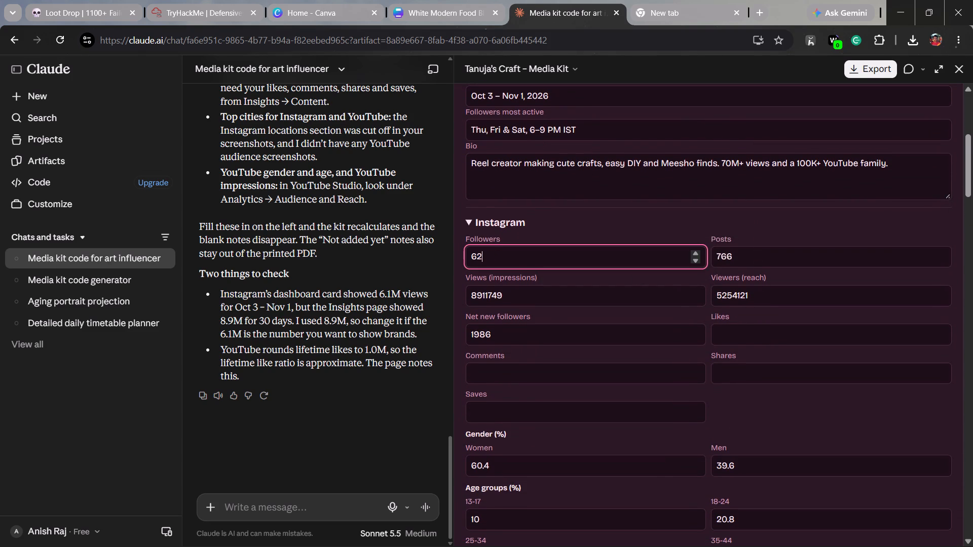
{"action": "key", "text": "BackSpace"}
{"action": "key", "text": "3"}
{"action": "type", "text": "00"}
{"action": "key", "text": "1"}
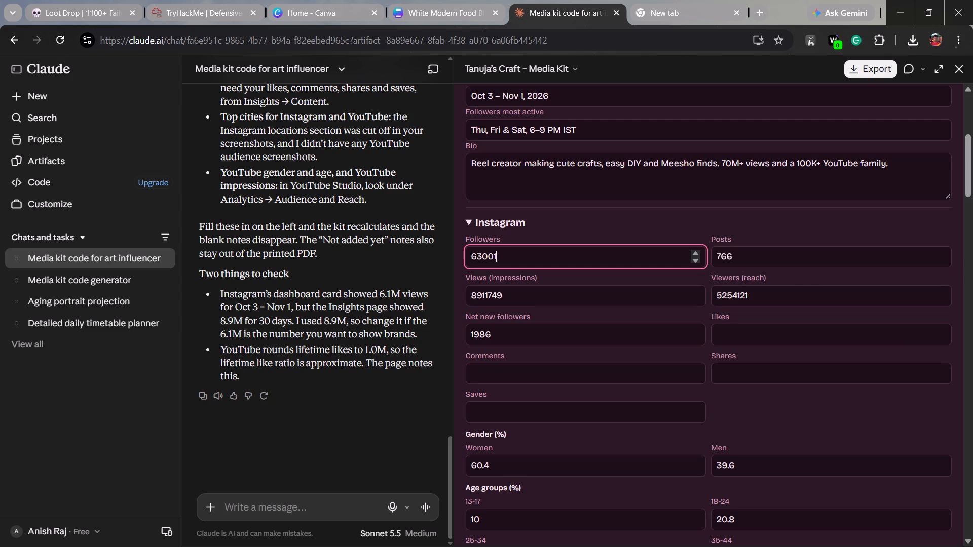
{"action": "left_click", "coordinate": [826, 220]}
{"action": "scroll", "coordinate": [826, 220], "scroll_direction": "down", "scroll_amount": 3}
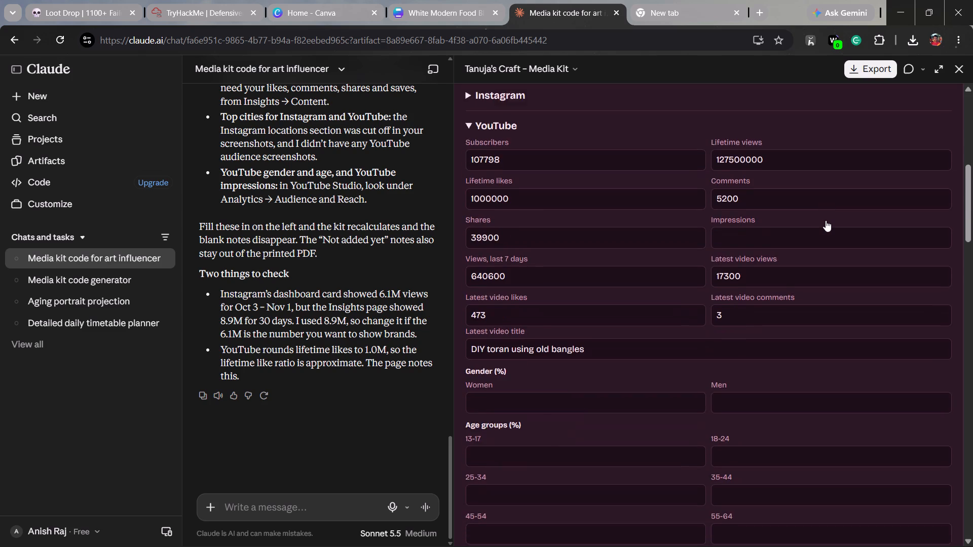
{"action": "scroll", "coordinate": [826, 220], "scroll_direction": "up", "scroll_amount": 2}
{"action": "left_click", "coordinate": [509, 156]}
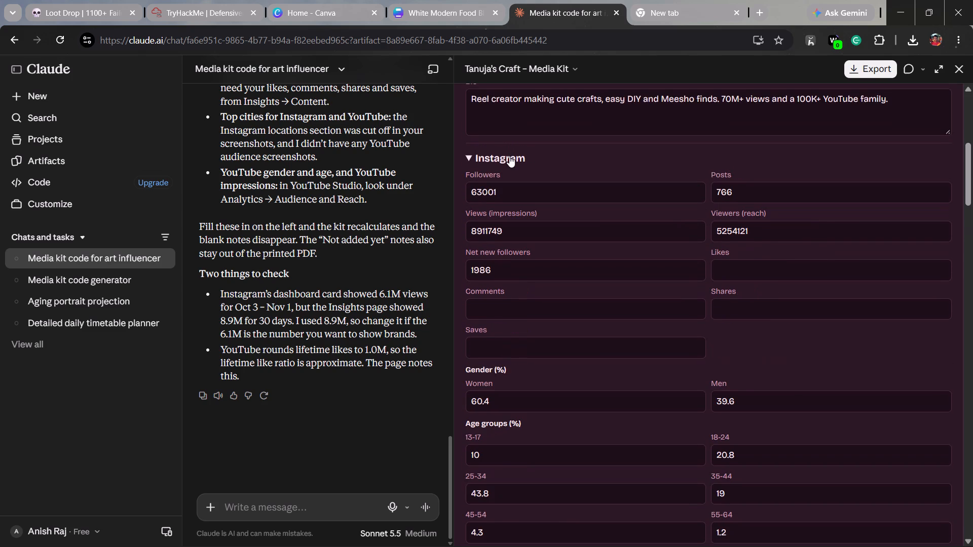
Check the generated media kit's Instagram statistics and the sections below them against the edited follower count.
{"action": "scroll", "coordinate": [714, 381], "scroll_direction": "down", "scroll_amount": 8}
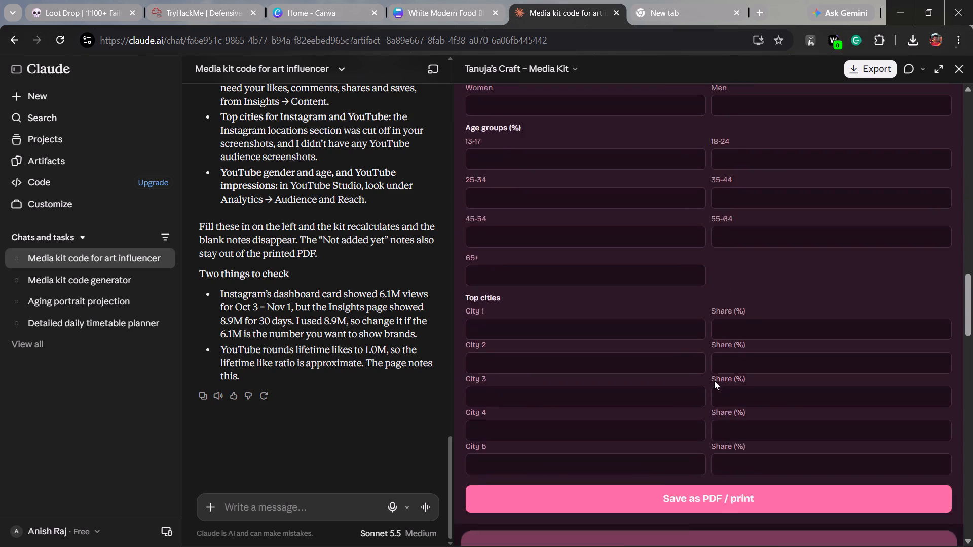
{"action": "scroll", "coordinate": [714, 381], "scroll_direction": "down", "scroll_amount": 4}
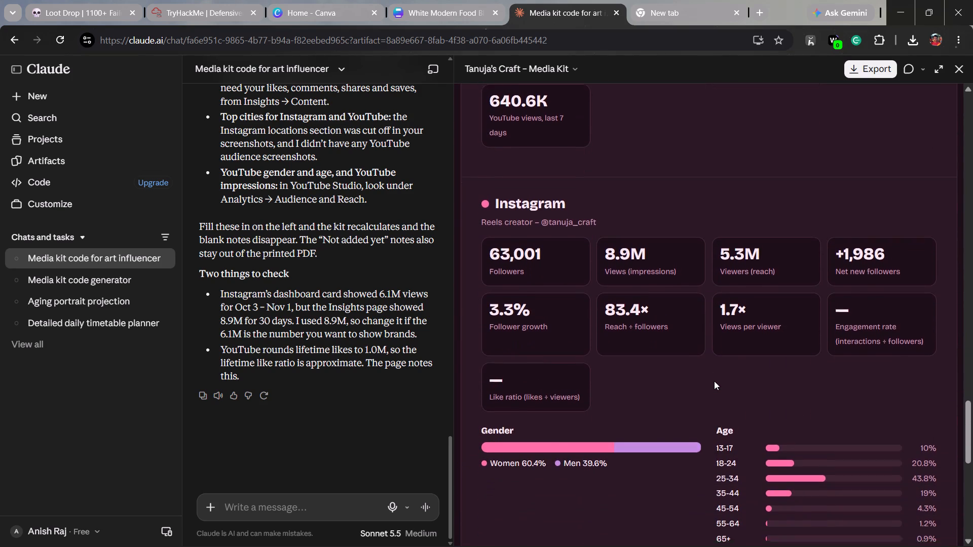
{"action": "scroll", "coordinate": [714, 381], "scroll_direction": "down", "scroll_amount": 5}
{"action": "scroll", "coordinate": [714, 381], "scroll_direction": "up", "scroll_amount": 5}
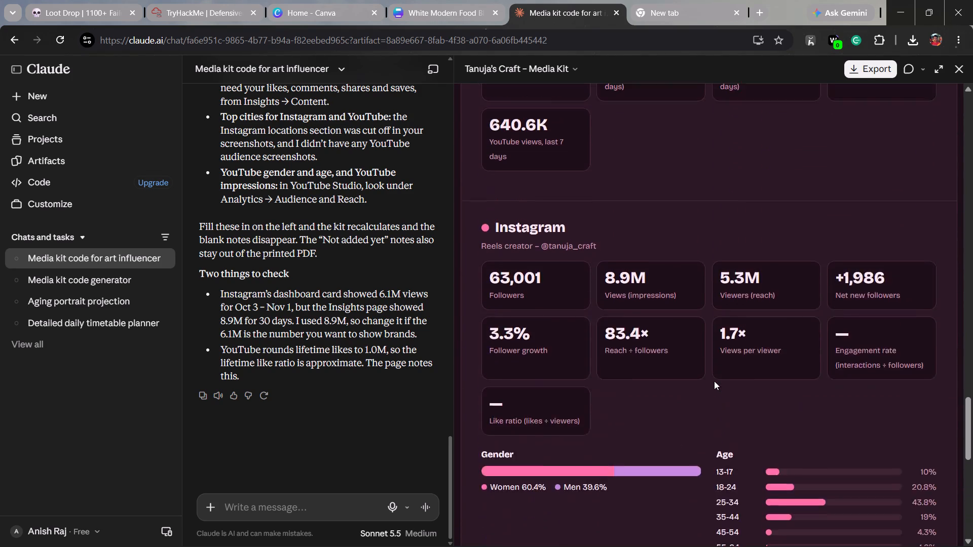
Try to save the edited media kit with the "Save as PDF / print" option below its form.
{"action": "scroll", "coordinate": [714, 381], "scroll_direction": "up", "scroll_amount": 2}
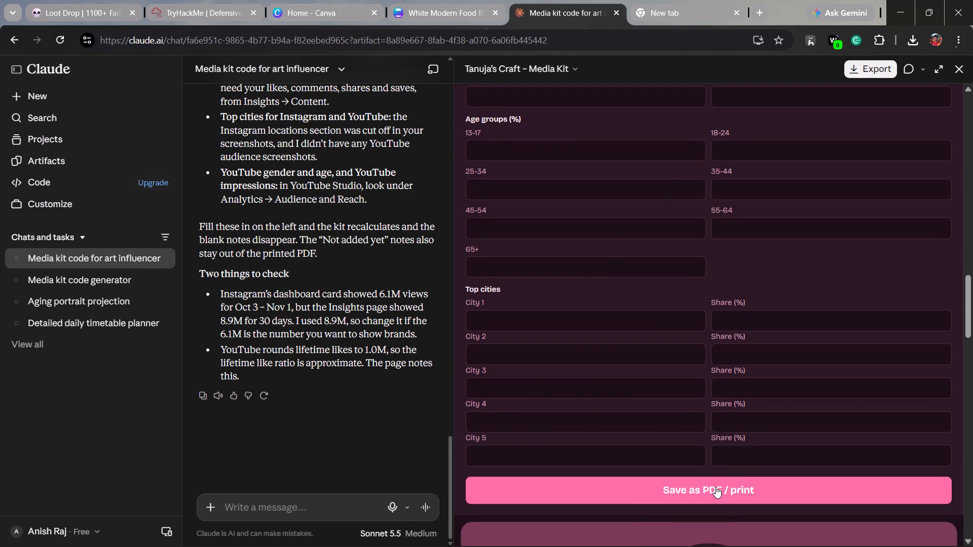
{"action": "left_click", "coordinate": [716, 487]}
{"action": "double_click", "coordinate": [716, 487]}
Open the PDF export preview of the edited media kit and inspect how its pages and statistics cards print.
{"action": "left_click", "coordinate": [876, 65]}
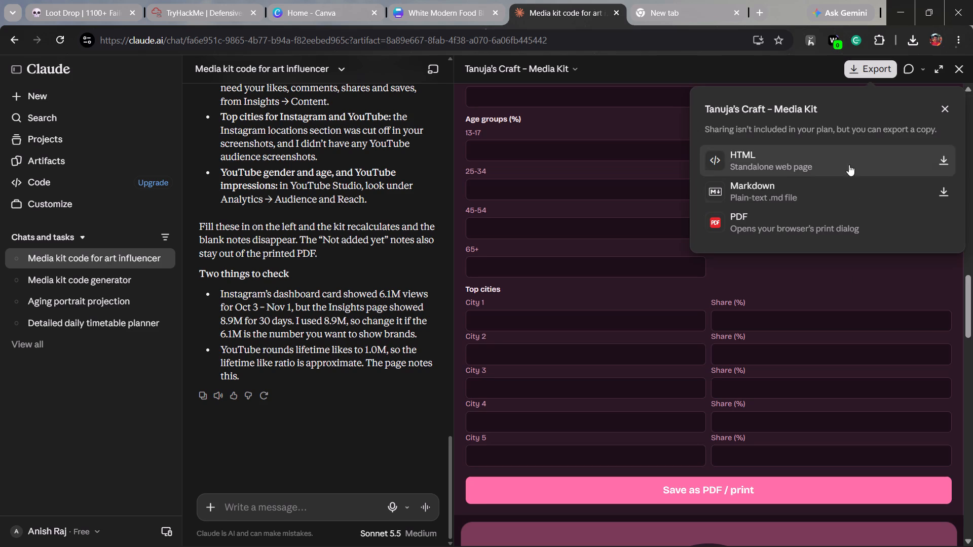
{"action": "left_click", "coordinate": [821, 224]}
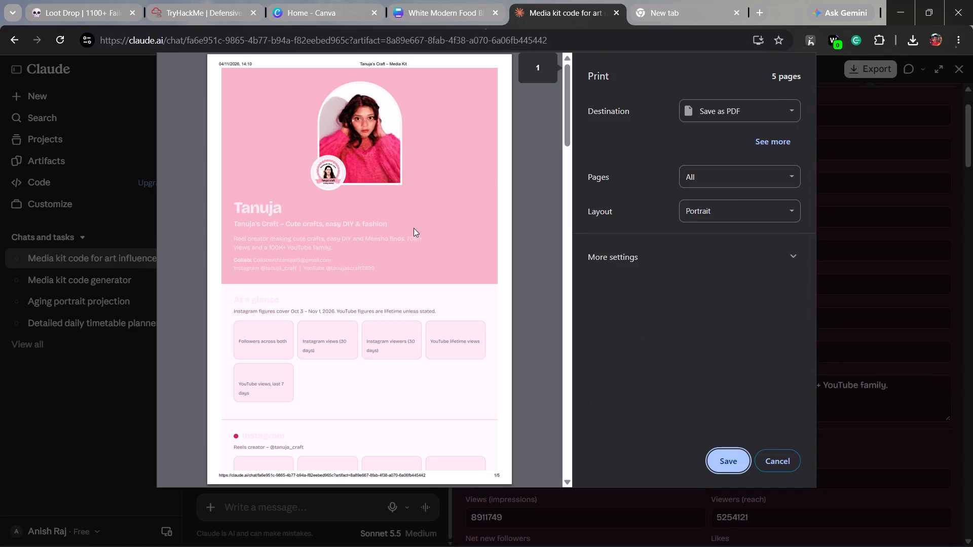
{"action": "scroll", "coordinate": [359, 397], "scroll_direction": "down", "scroll_amount": 3}
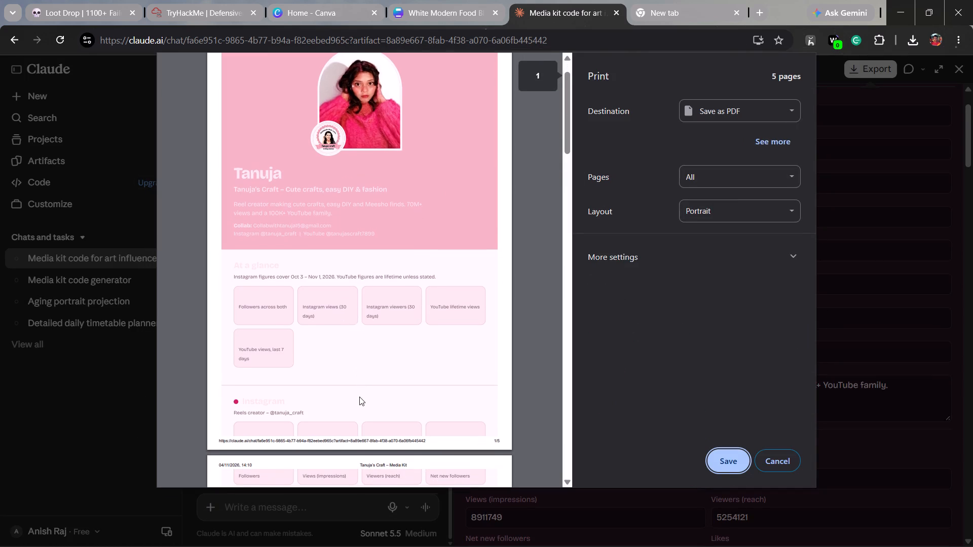
{"action": "scroll", "coordinate": [359, 397], "scroll_direction": "down", "scroll_amount": 1}
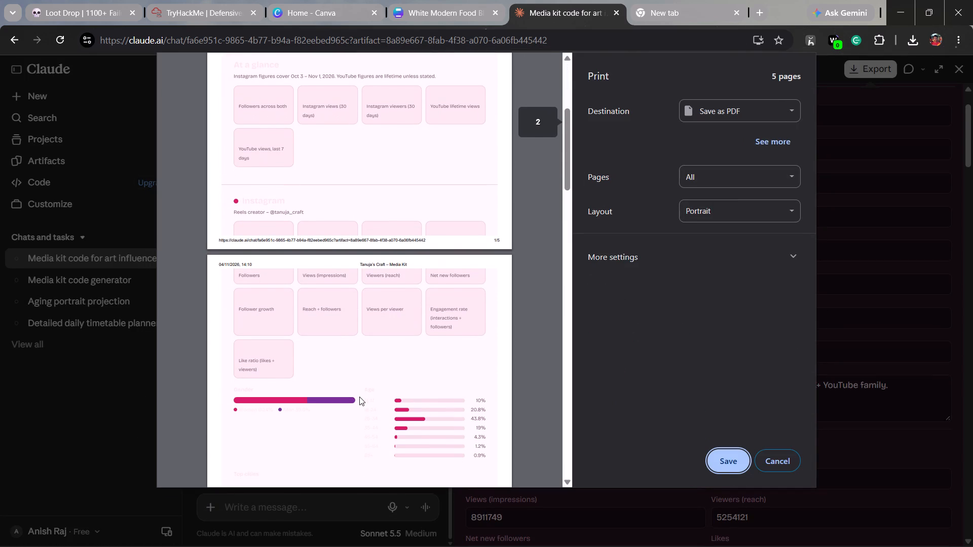
{"action": "scroll", "coordinate": [359, 397], "scroll_direction": "down", "scroll_amount": 3}
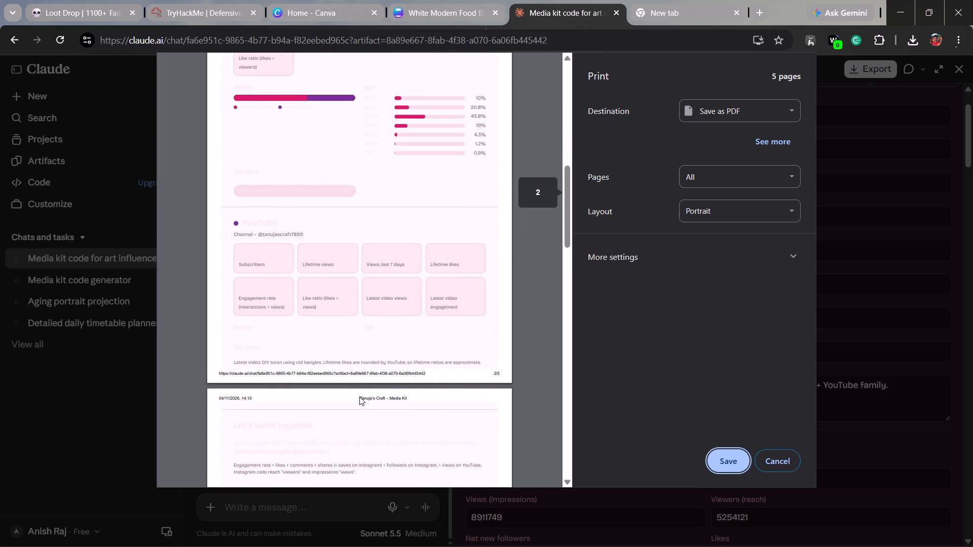
{"action": "scroll", "coordinate": [359, 397], "scroll_direction": "down", "scroll_amount": 3}
{"action": "scroll", "coordinate": [359, 397], "scroll_direction": "up", "scroll_amount": 6}
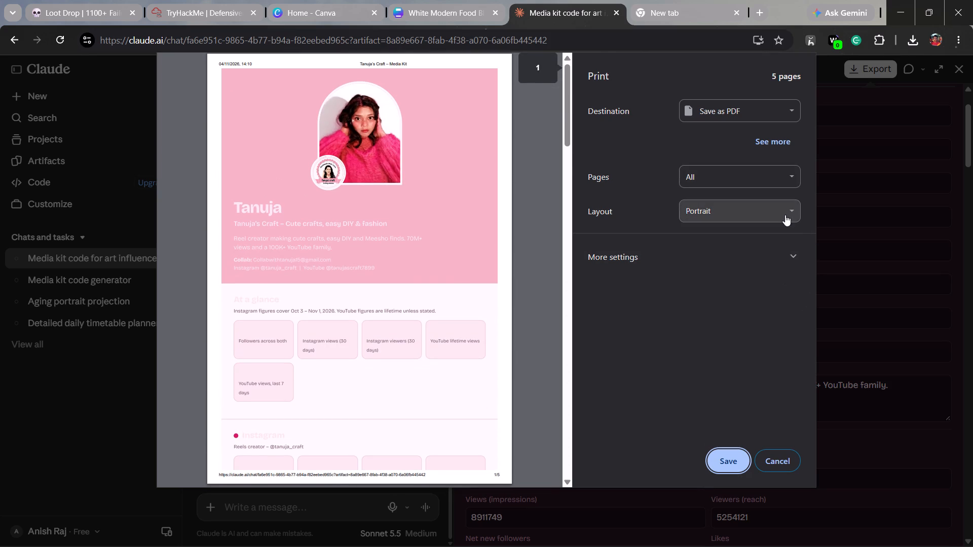
Set the print destination to Microsoft Print to PDF, check the preview pages and cancel the print.
{"action": "left_click", "coordinate": [783, 211]}
{"action": "left_click", "coordinate": [770, 94]}
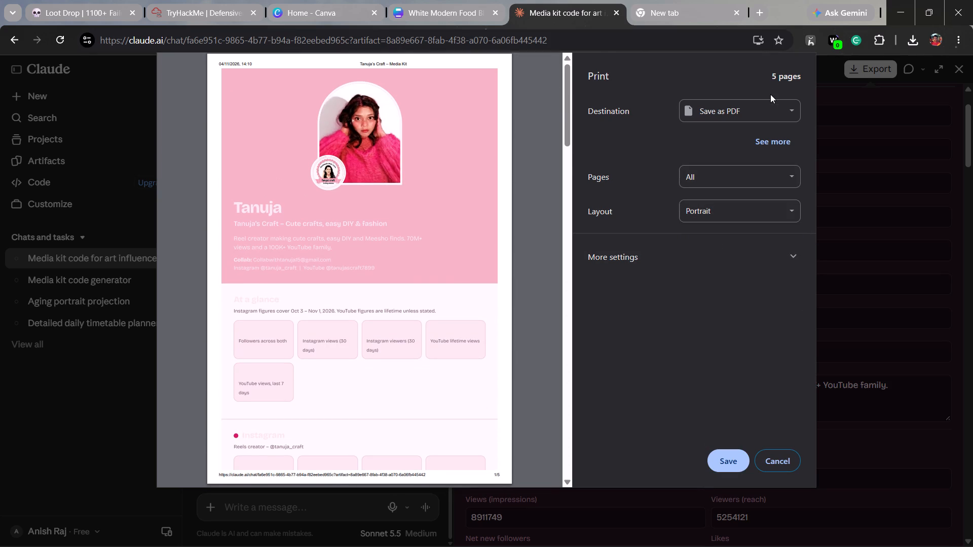
{"action": "left_click", "coordinate": [771, 107]}
{"action": "left_click", "coordinate": [757, 133]}
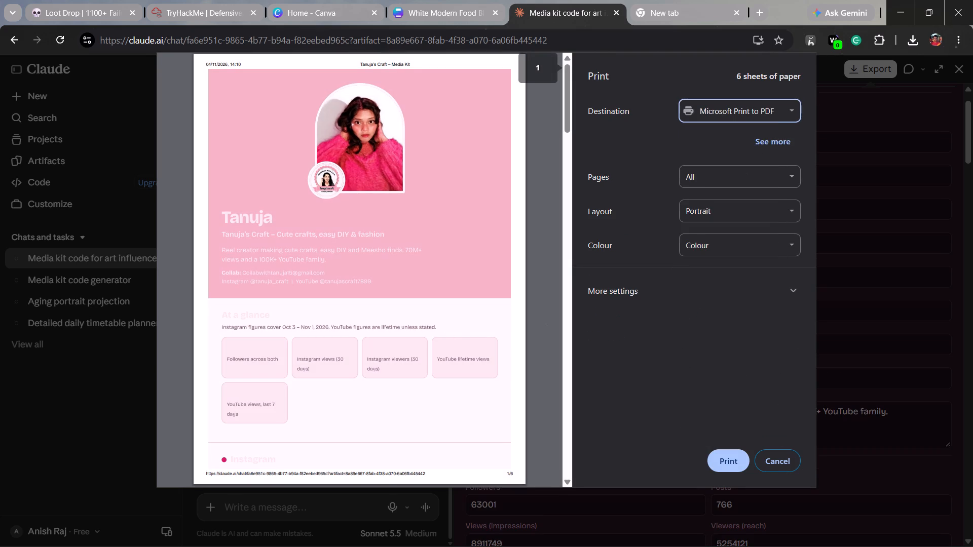
{"action": "scroll", "coordinate": [438, 332], "scroll_direction": "down", "scroll_amount": 4}
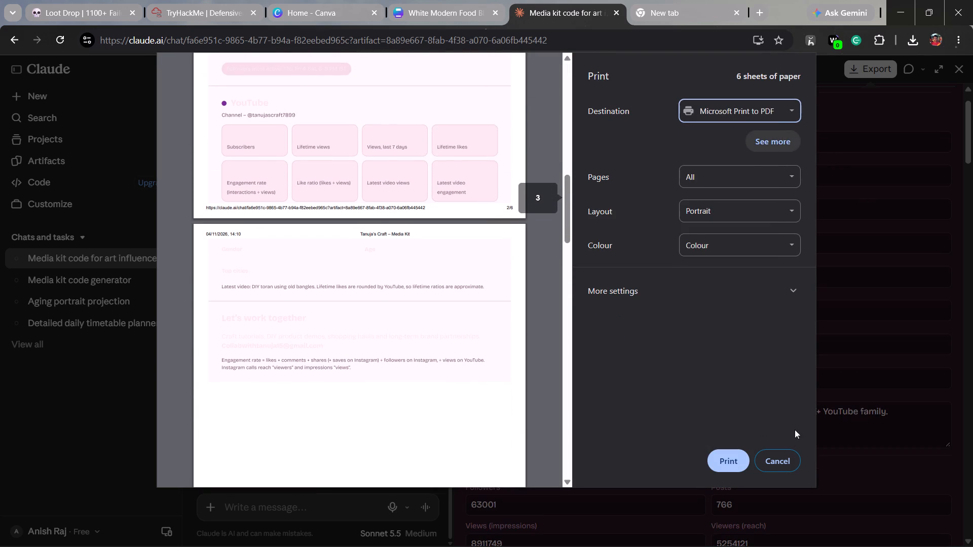
{"action": "left_click", "coordinate": [778, 467]}
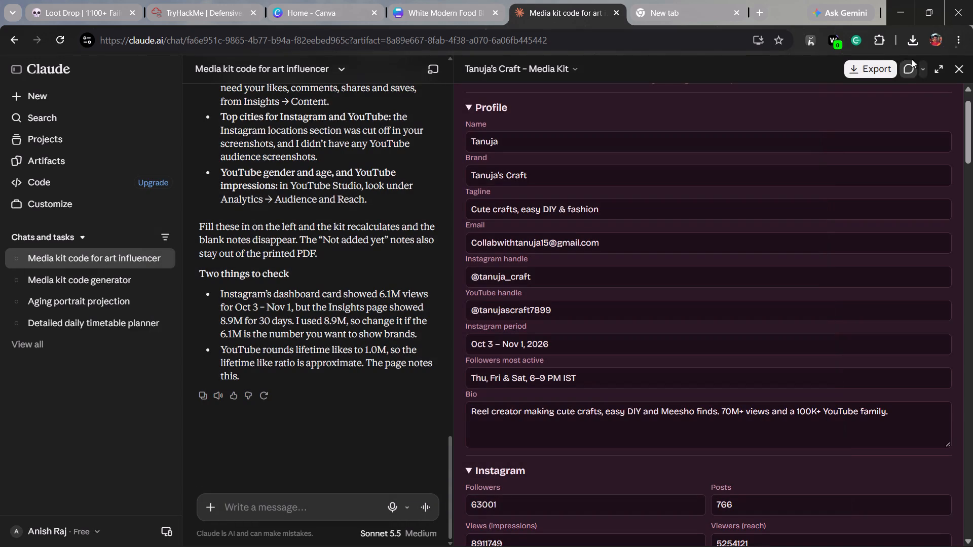
Reopen the media kit's PDF export and expand the additional print settings down to the Background graphics option.
{"action": "left_click", "coordinate": [871, 69]}
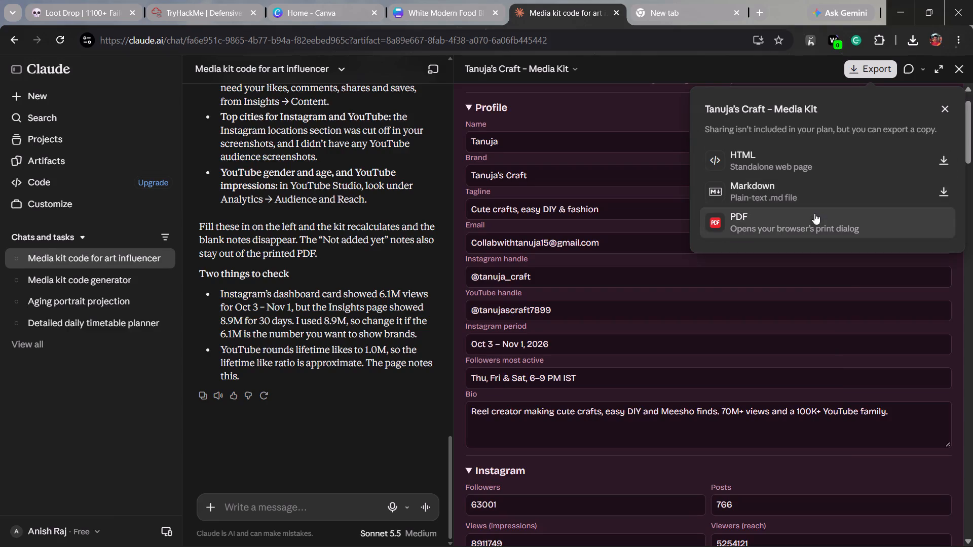
{"action": "left_click", "coordinate": [812, 217]}
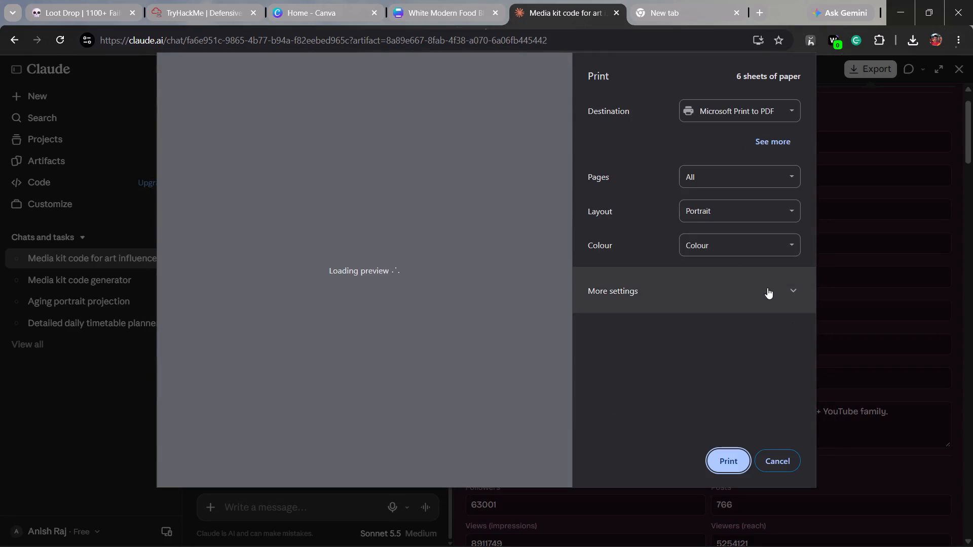
{"action": "left_click", "coordinate": [767, 288]}
{"action": "scroll", "coordinate": [754, 322], "scroll_direction": "down", "scroll_amount": 3}
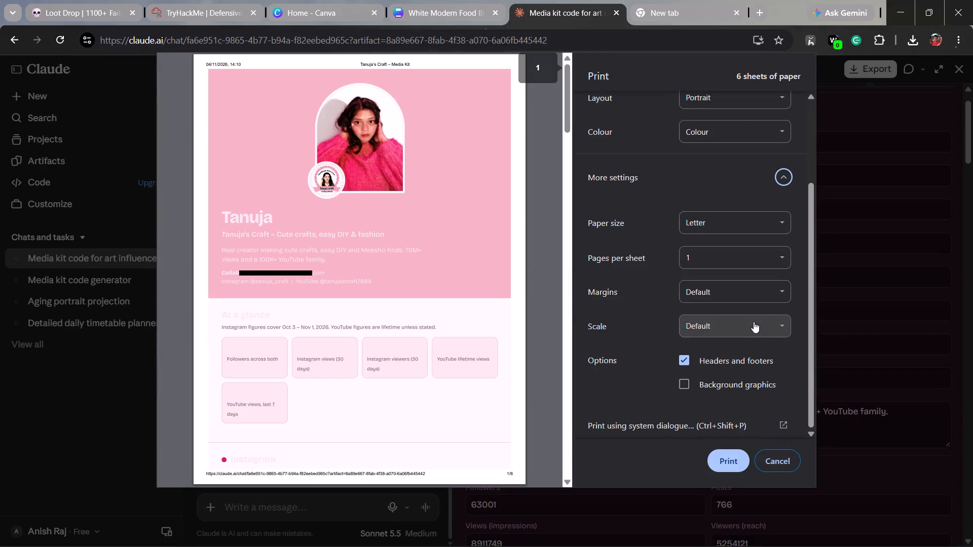
Enable background graphics for the media kit printout and check the first two preview pages.
{"action": "left_click", "coordinate": [682, 383]}
{"action": "left_click", "coordinate": [682, 383]}
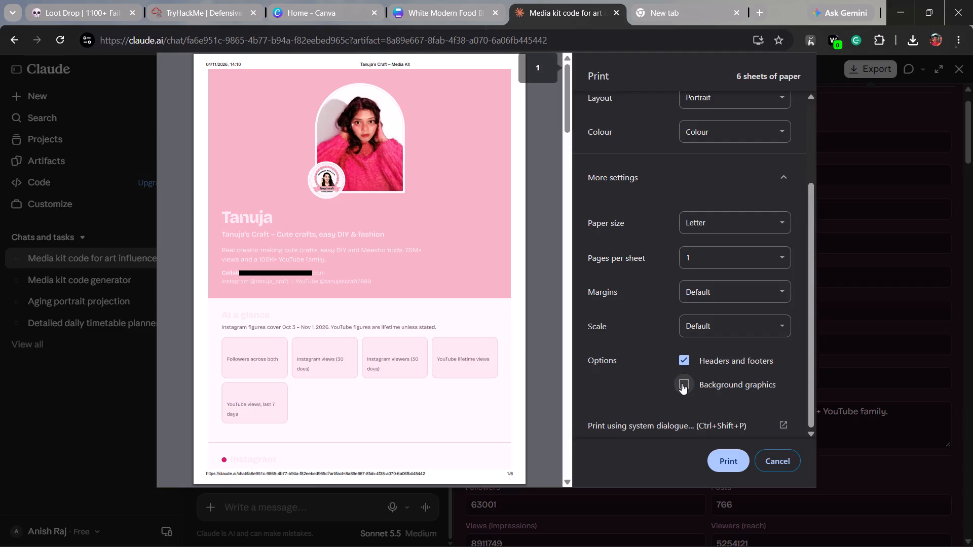
{"action": "left_click", "coordinate": [682, 383]}
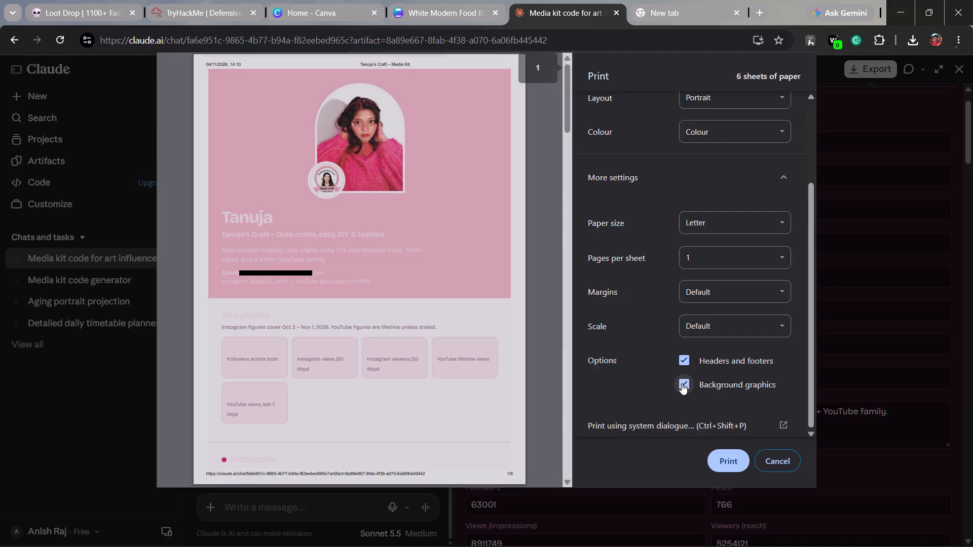
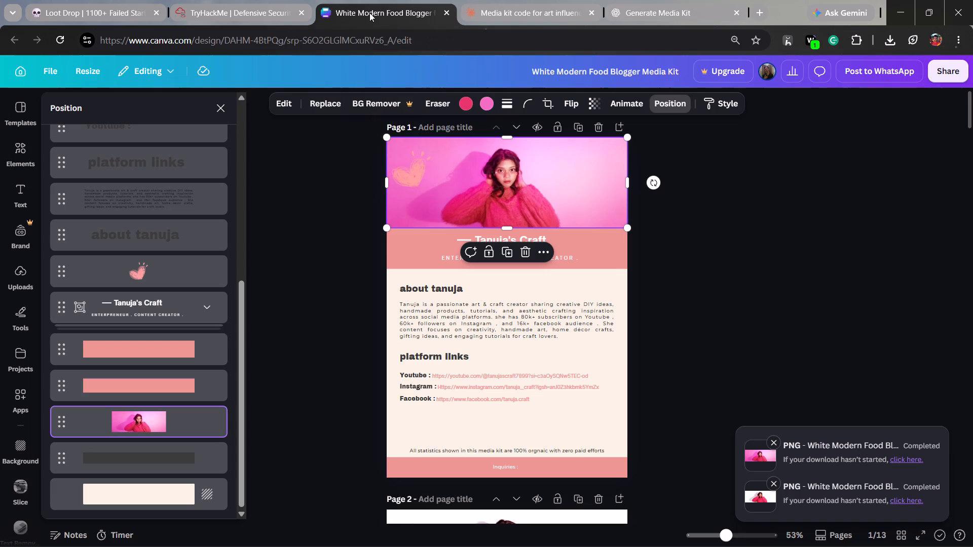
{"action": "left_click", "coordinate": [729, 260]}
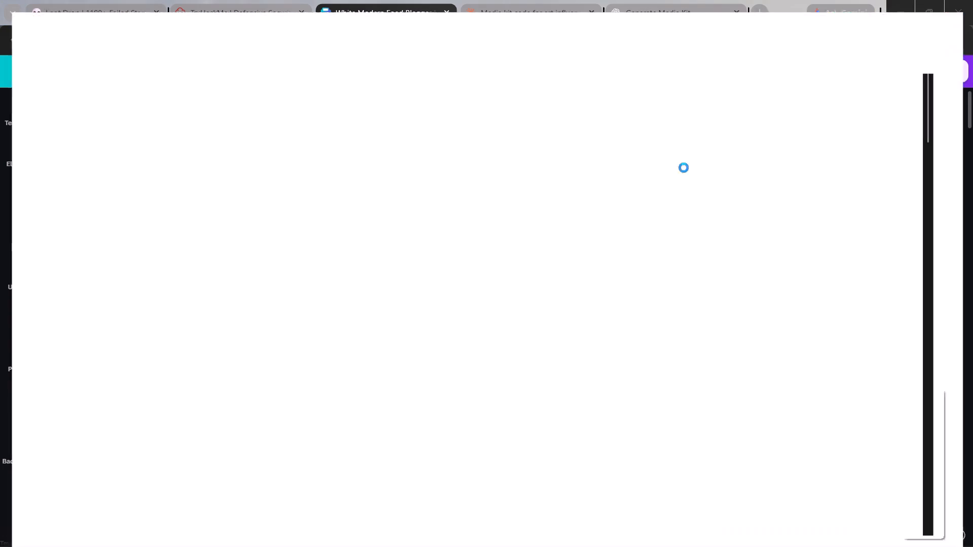
Review the first page of the Tanuja's Craft media kit PDF, including its gender, age and top cities sections.
{"action": "scroll", "coordinate": [773, 246], "scroll_direction": "down", "scroll_amount": 5}
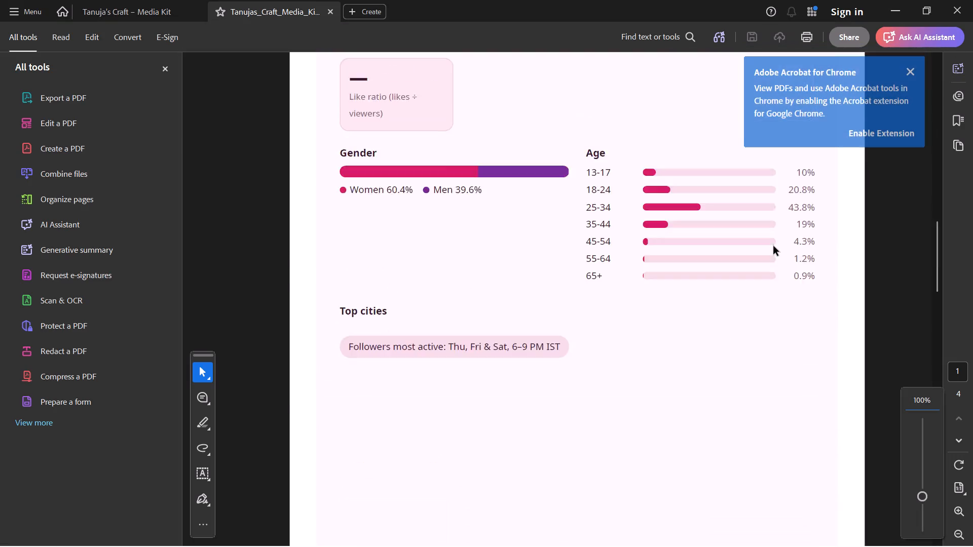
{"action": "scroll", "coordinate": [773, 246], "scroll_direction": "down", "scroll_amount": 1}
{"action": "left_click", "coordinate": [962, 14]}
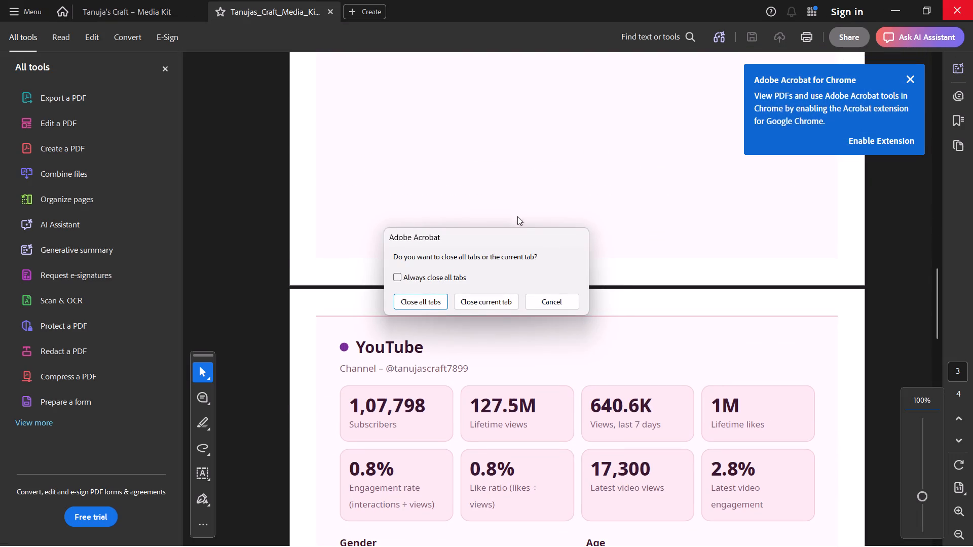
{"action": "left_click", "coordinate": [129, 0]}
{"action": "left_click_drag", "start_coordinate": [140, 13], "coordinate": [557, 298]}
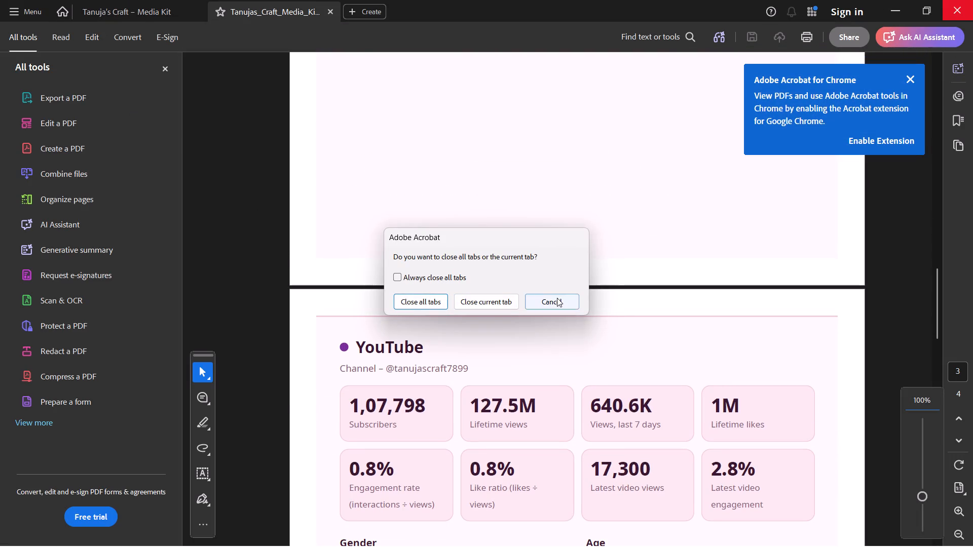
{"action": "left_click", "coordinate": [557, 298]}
Compare the header, At a glance and Instagram layouts of the one-page Tanuja's Craft – Media Kit PDF and the four-page Final PDF.
{"action": "left_click", "coordinate": [152, 6]}
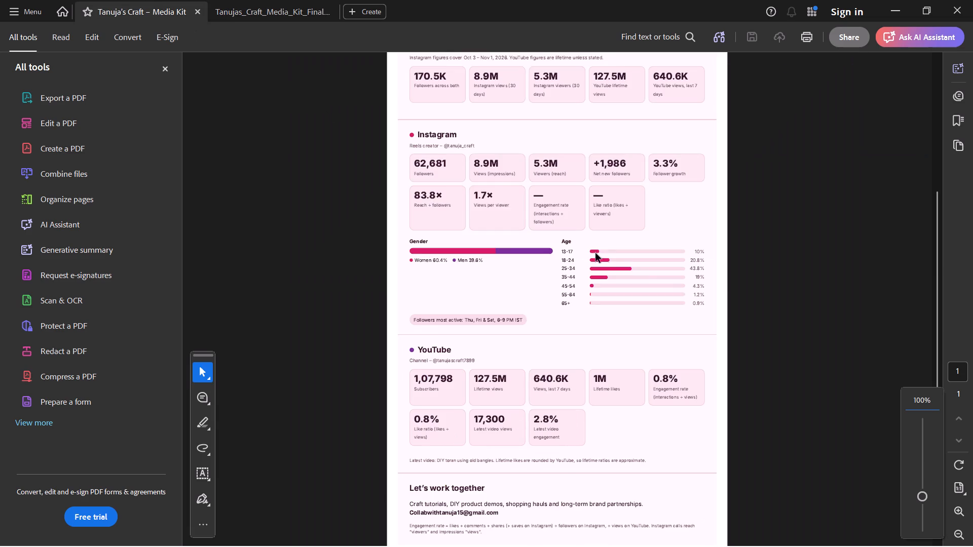
{"action": "scroll", "coordinate": [602, 256], "scroll_direction": "up", "scroll_amount": 5}
{"action": "left_click", "coordinate": [248, 6]}
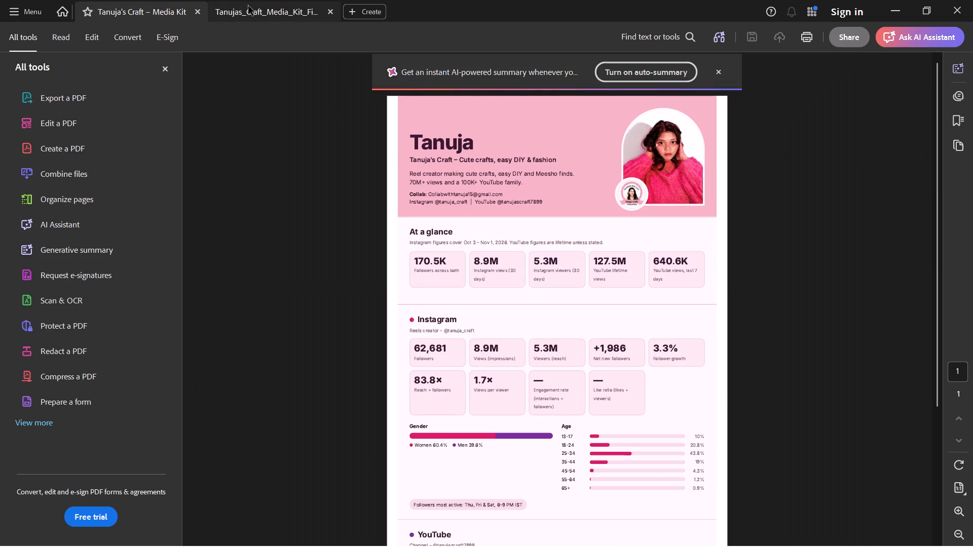
{"action": "scroll", "coordinate": [549, 487], "scroll_direction": "up", "scroll_amount": 7}
{"action": "scroll", "coordinate": [549, 487], "scroll_direction": "down", "scroll_amount": 2, "text": "ctrl"}
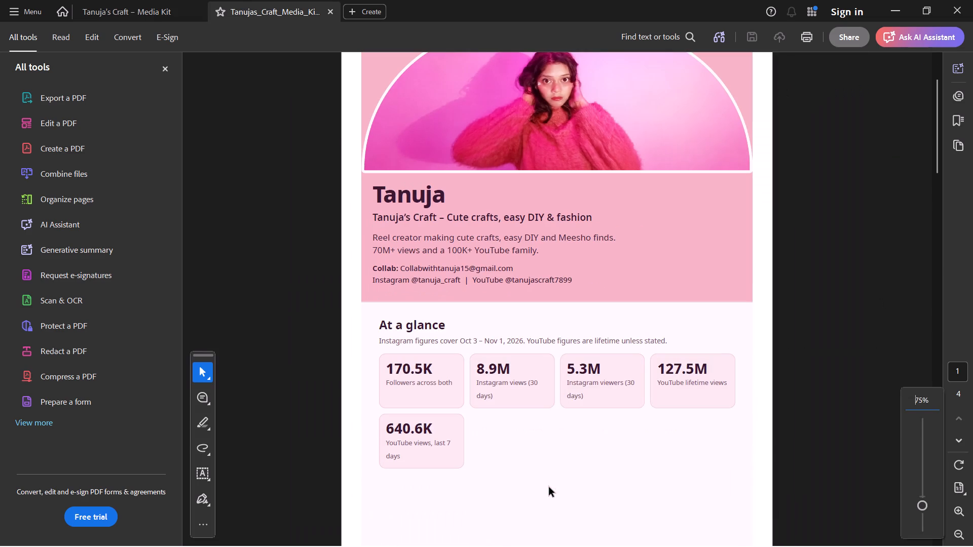
{"action": "left_click", "coordinate": [144, 8]}
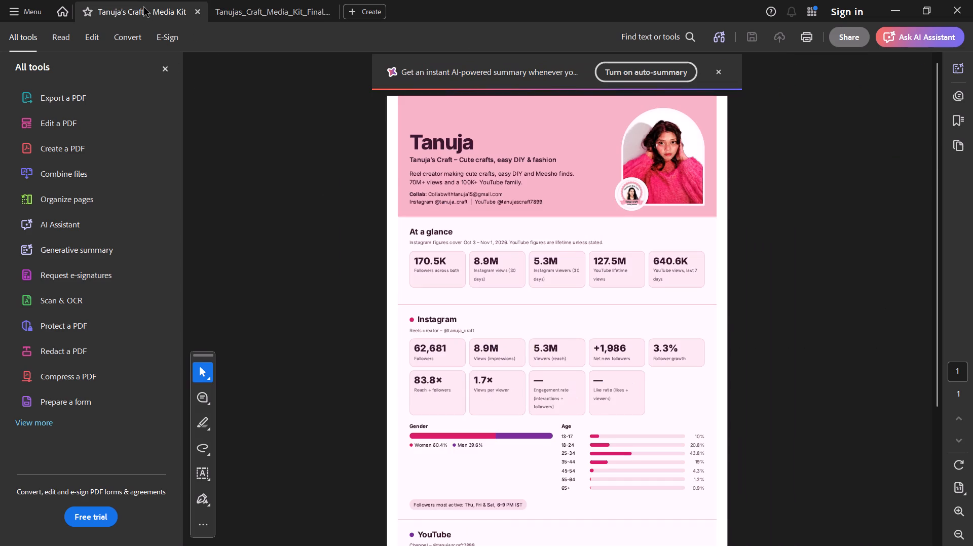
{"action": "scroll", "coordinate": [609, 235], "scroll_direction": "down", "scroll_amount": 1, "text": "ctrl"}
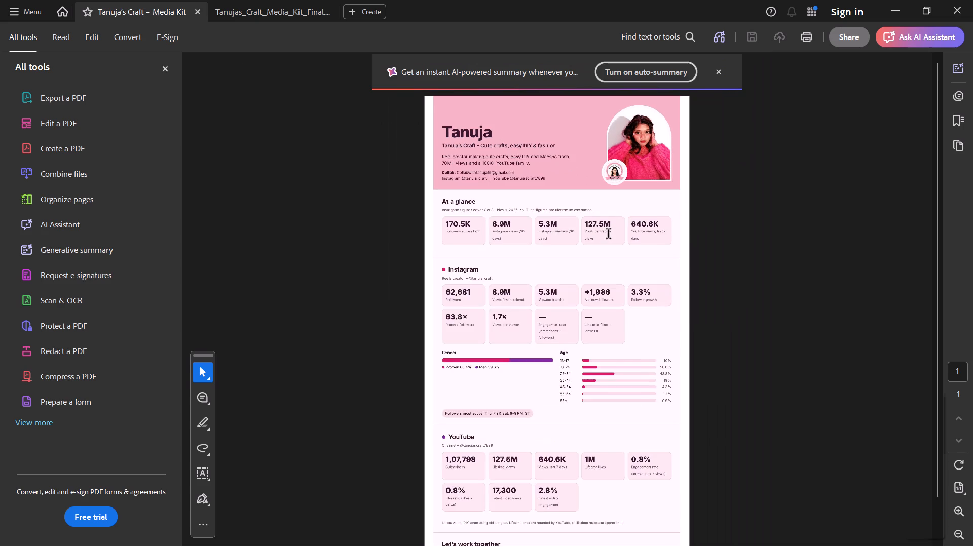
{"action": "scroll", "coordinate": [609, 235], "scroll_direction": "up", "scroll_amount": 3, "text": "ctrl"}
{"action": "scroll", "coordinate": [609, 235], "scroll_direction": "down", "scroll_amount": 1, "text": "ctrl"}
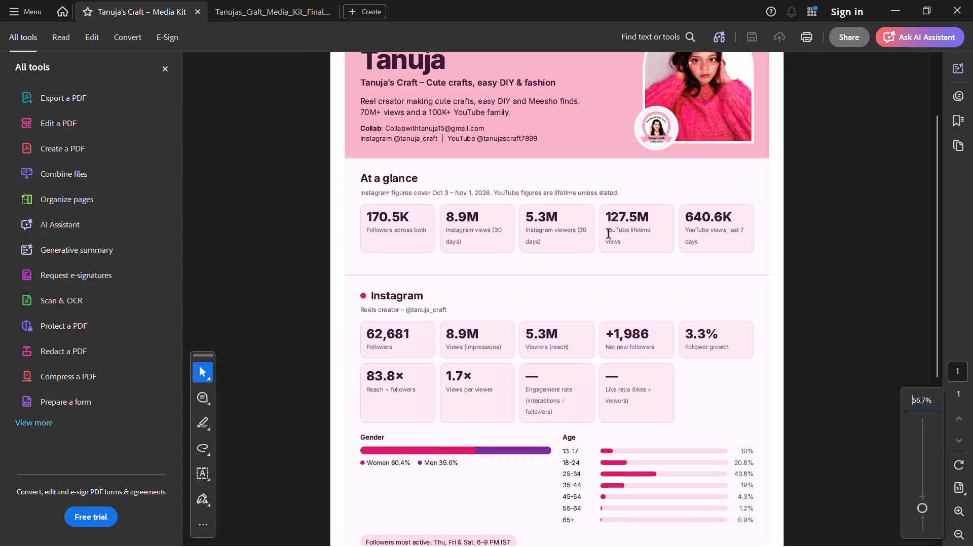
{"action": "scroll", "coordinate": [609, 235], "scroll_direction": "down", "scroll_amount": 1, "text": "ctrl"}
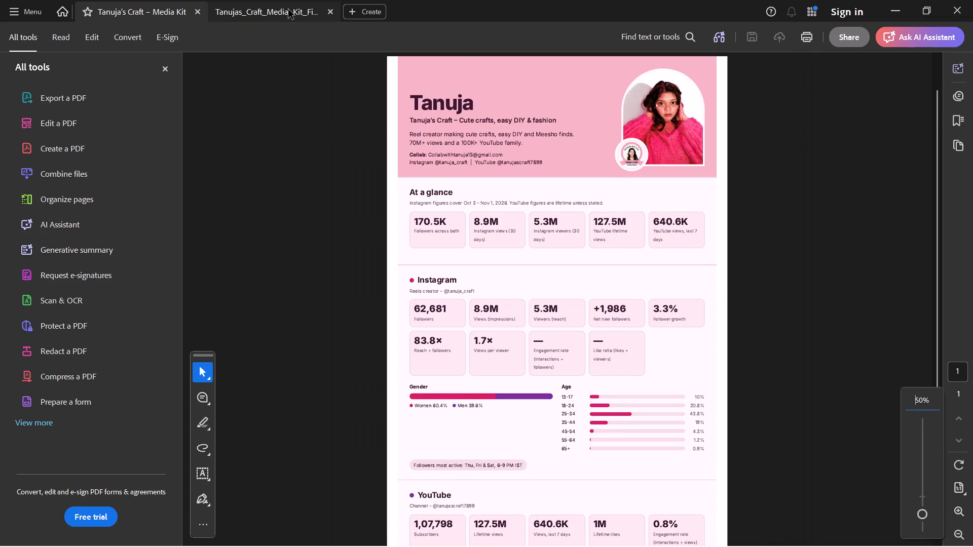
{"action": "left_click", "coordinate": [287, 10]}
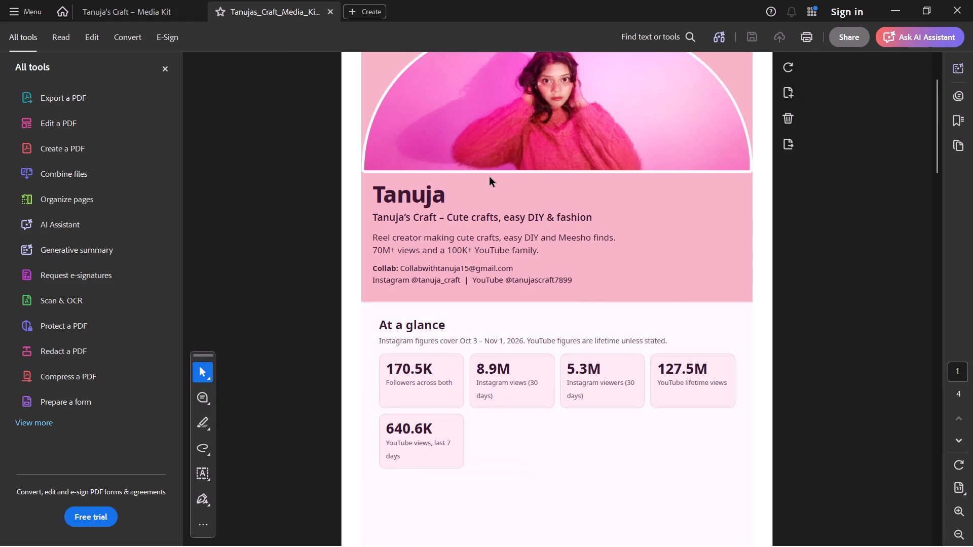
{"action": "scroll", "coordinate": [490, 177], "scroll_direction": "down", "scroll_amount": 3, "text": "ctrl"}
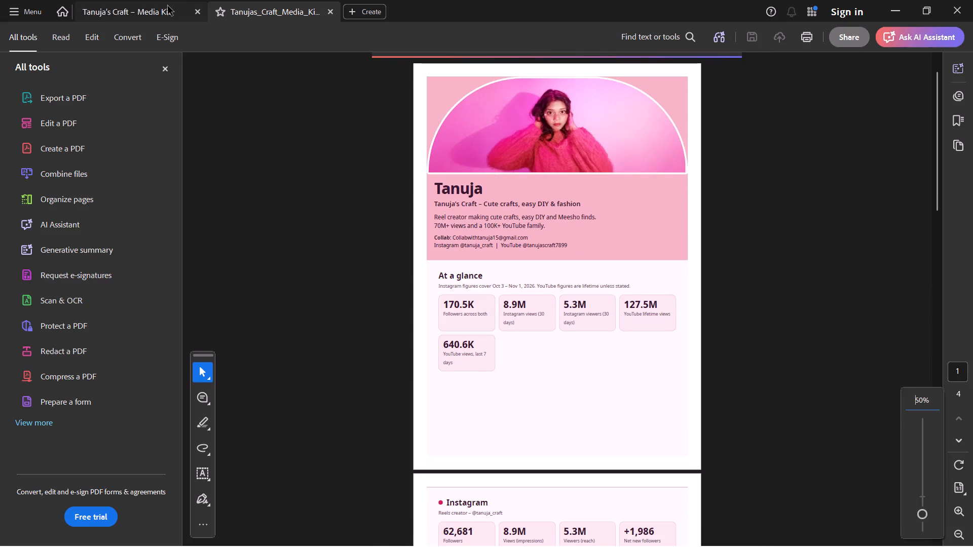
Move the Tanuja's Craft – Media Kit PDF into its own window, place it side by side with the Final PDF, and hide All tools in both.
{"action": "left_click_drag", "start_coordinate": [166, 7], "coordinate": [533, 120]}
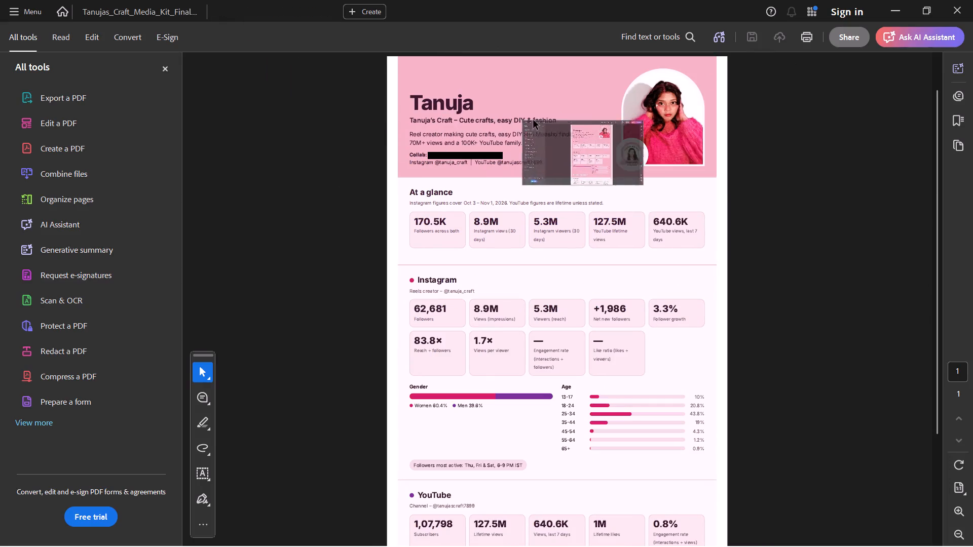
{"action": "left_click_drag", "start_coordinate": [533, 120], "coordinate": [709, 218]}
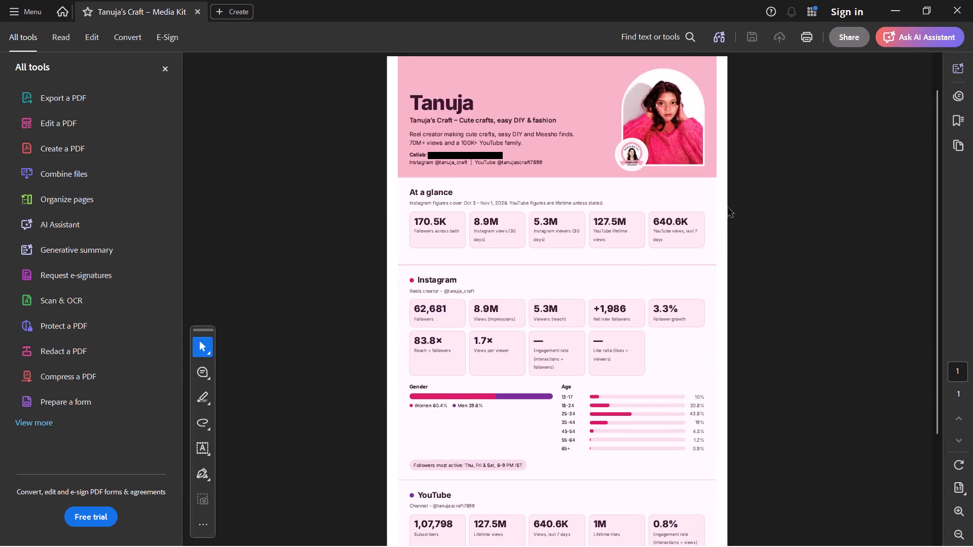
{"action": "left_click", "coordinate": [846, 52]}
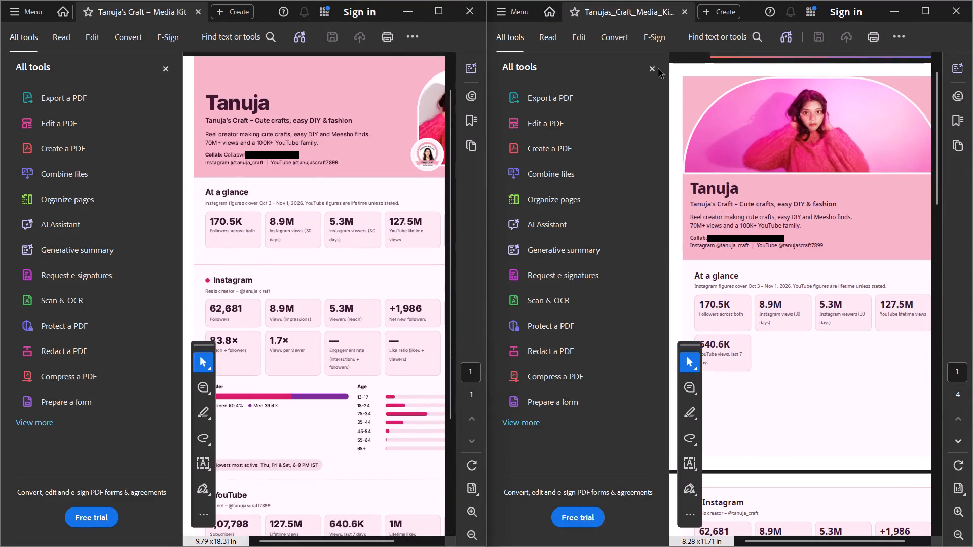
{"action": "left_click", "coordinate": [658, 69]}
{"action": "left_click", "coordinate": [175, 67]}
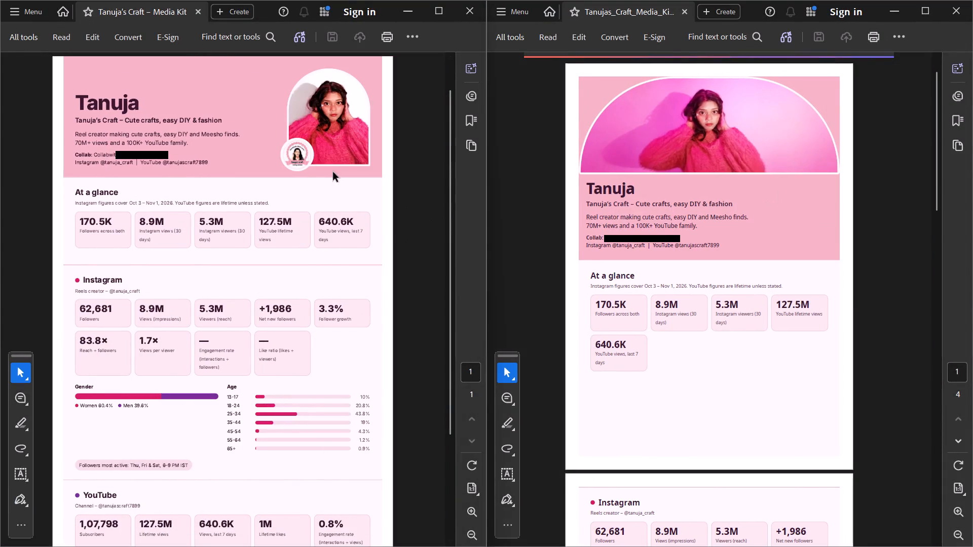
Compare the two media kit PDFs side by side, examining the header photo, At a glance cards, Instagram and YouTube sections, and page breaks.
{"action": "scroll", "coordinate": [334, 322], "scroll_direction": "up", "scroll_amount": 1}
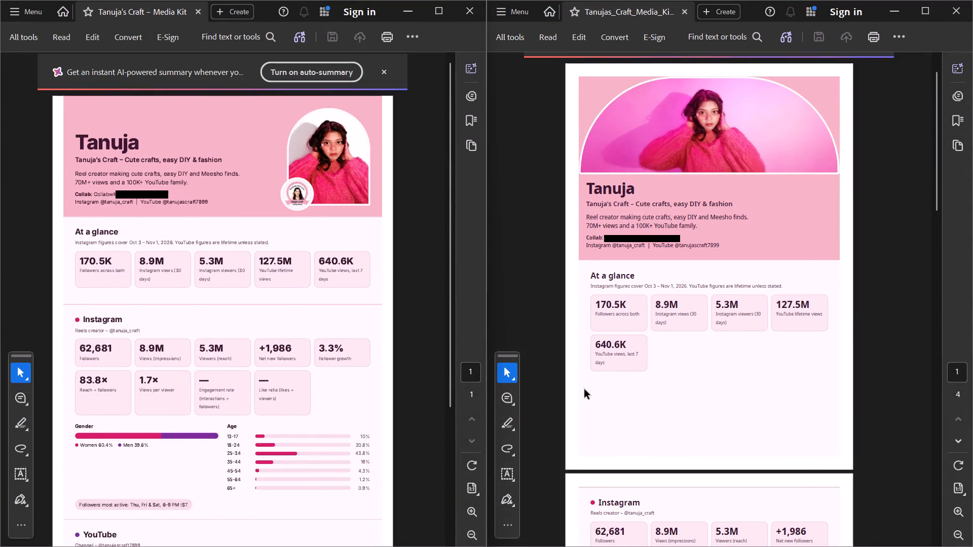
{"action": "scroll", "coordinate": [584, 389], "scroll_direction": "up", "scroll_amount": 1}
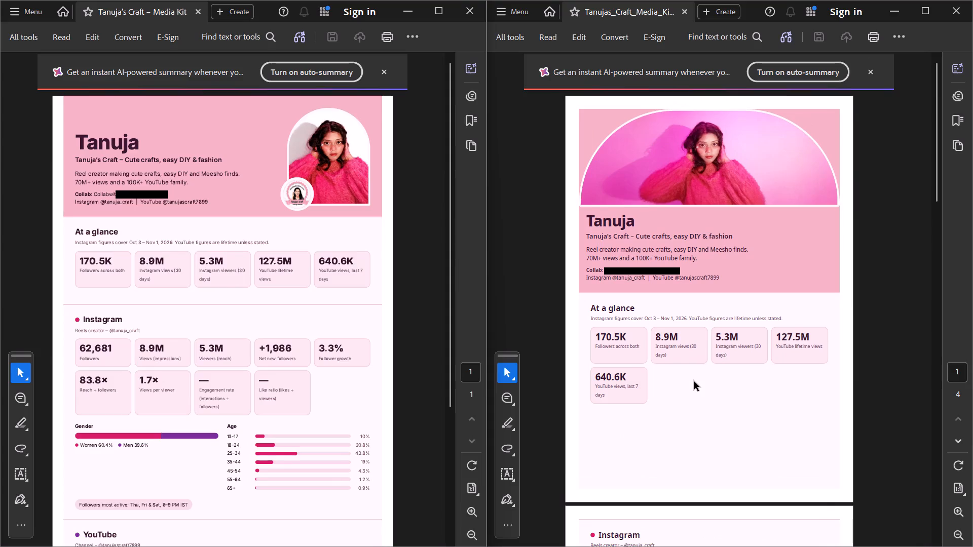
{"action": "scroll", "coordinate": [694, 381], "scroll_direction": "up", "scroll_amount": 1}
{"action": "scroll", "coordinate": [694, 381], "scroll_direction": "down", "scroll_amount": 1}
{"action": "scroll", "coordinate": [360, 374], "scroll_direction": "down", "scroll_amount": 5}
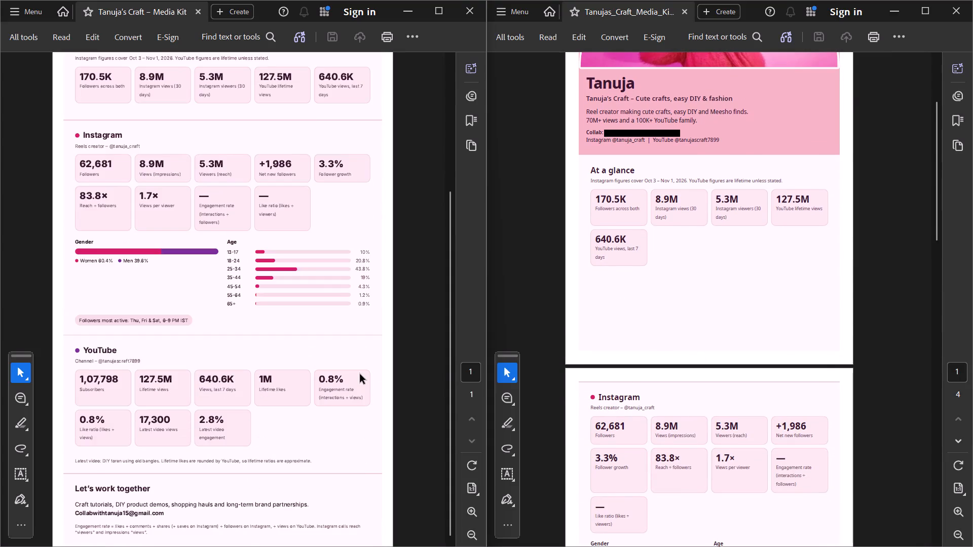
{"action": "scroll", "coordinate": [360, 374], "scroll_direction": "up", "scroll_amount": 3}
{"action": "scroll", "coordinate": [712, 340], "scroll_direction": "up", "scroll_amount": 4}
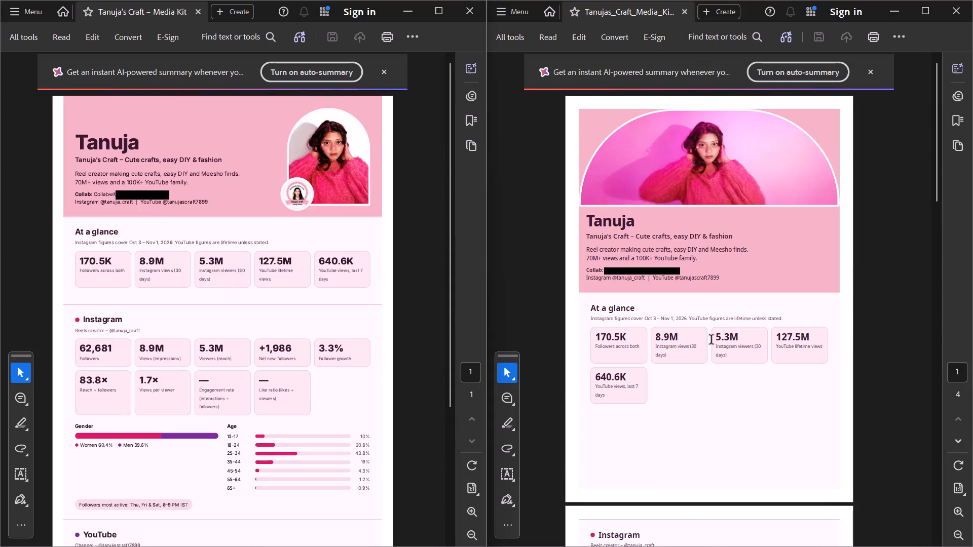
{"action": "scroll", "coordinate": [712, 340], "scroll_direction": "down", "scroll_amount": 1}
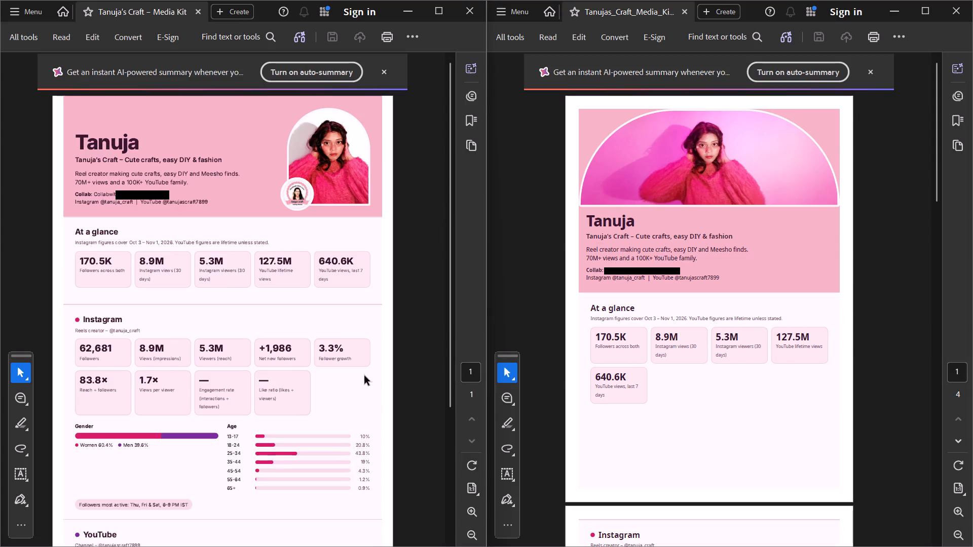
{"action": "scroll", "coordinate": [831, 387], "scroll_direction": "down", "scroll_amount": 3}
{"action": "scroll", "coordinate": [831, 387], "scroll_direction": "up", "scroll_amount": 1}
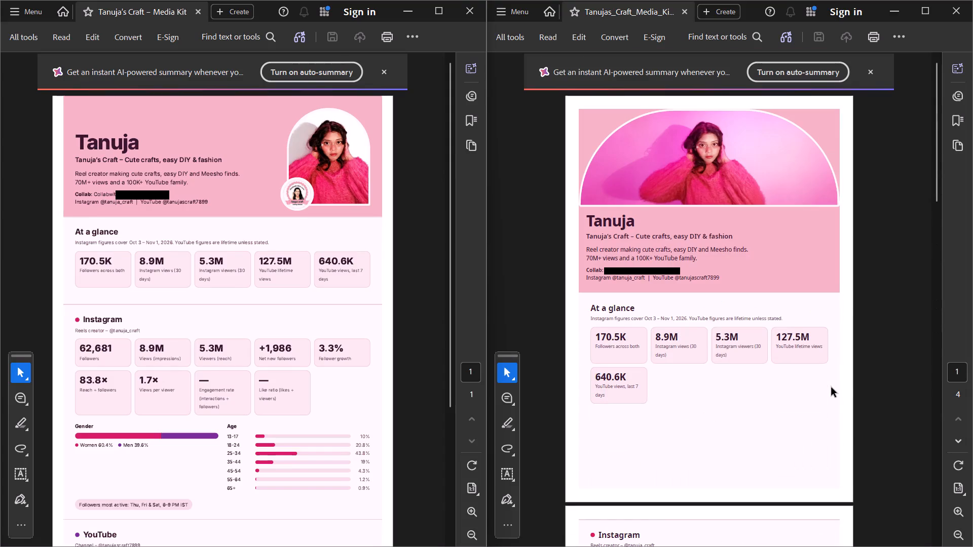
{"action": "scroll", "coordinate": [831, 387], "scroll_direction": "up", "scroll_amount": 1}
{"action": "scroll", "coordinate": [655, 343], "scroll_direction": "down", "scroll_amount": 8}
{"action": "scroll", "coordinate": [655, 343], "scroll_direction": "up", "scroll_amount": 11}
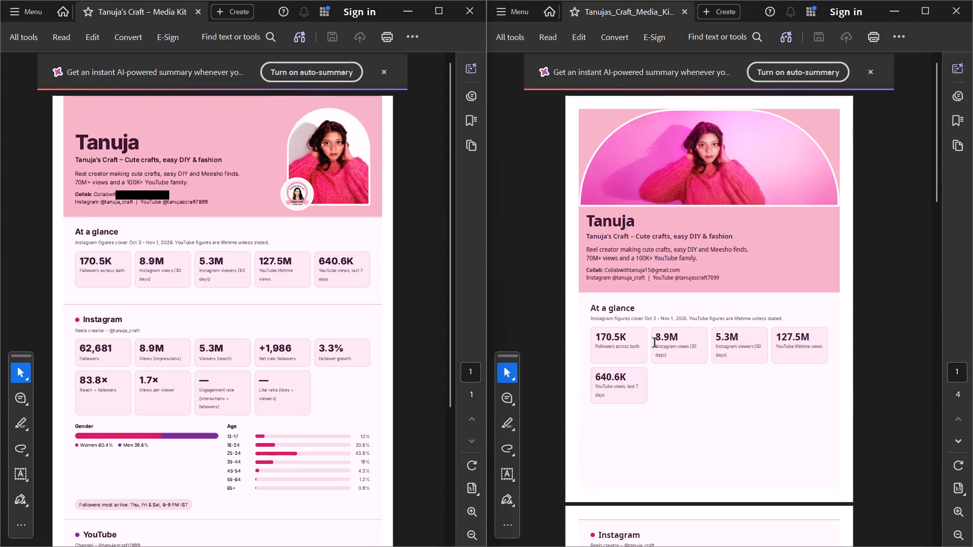
{"action": "scroll", "coordinate": [655, 343], "scroll_direction": "up", "scroll_amount": 5}
Close both media kit PDF windows and return to the White Modern Food Blogger Media Kit design in Canva.
{"action": "left_click", "coordinate": [468, 6]}
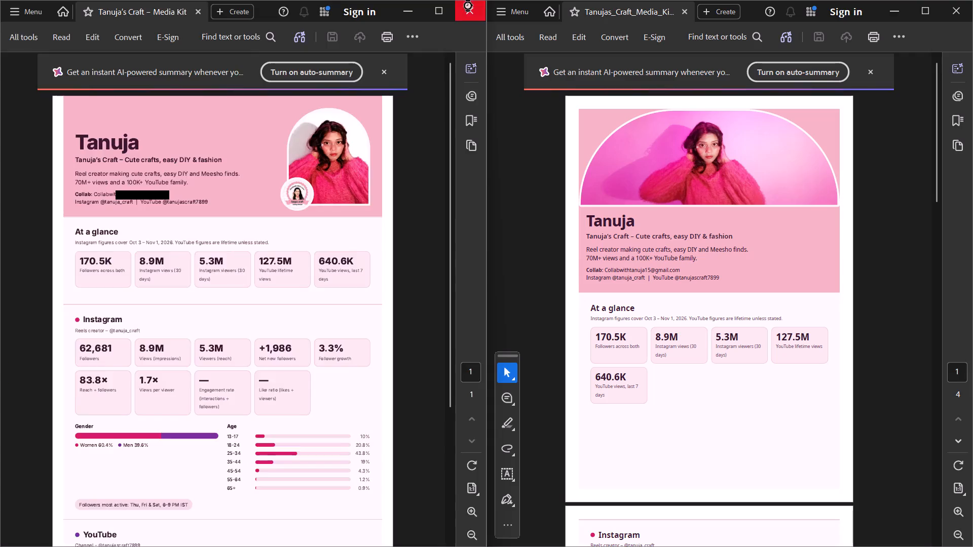
{"action": "left_click", "coordinate": [962, 10]}
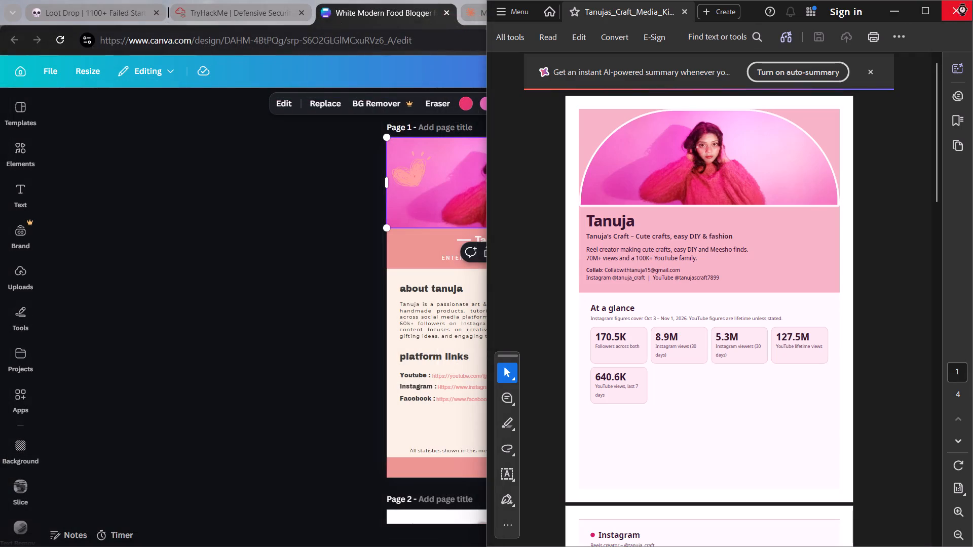
{"action": "left_click", "coordinate": [778, 235]}
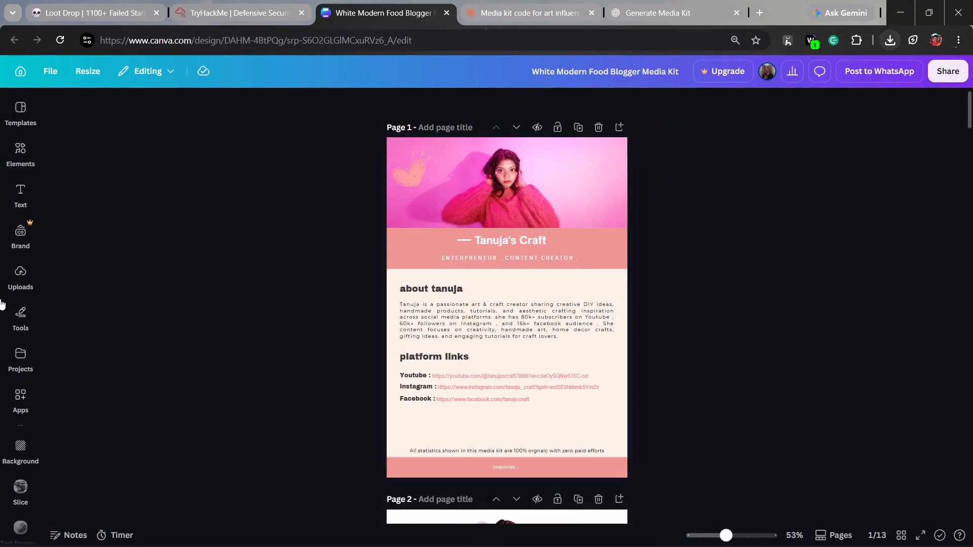
Leave the media kit design and open the Canva home page in the browser instead of the desktop app.
{"action": "left_click", "coordinate": [26, 66]}
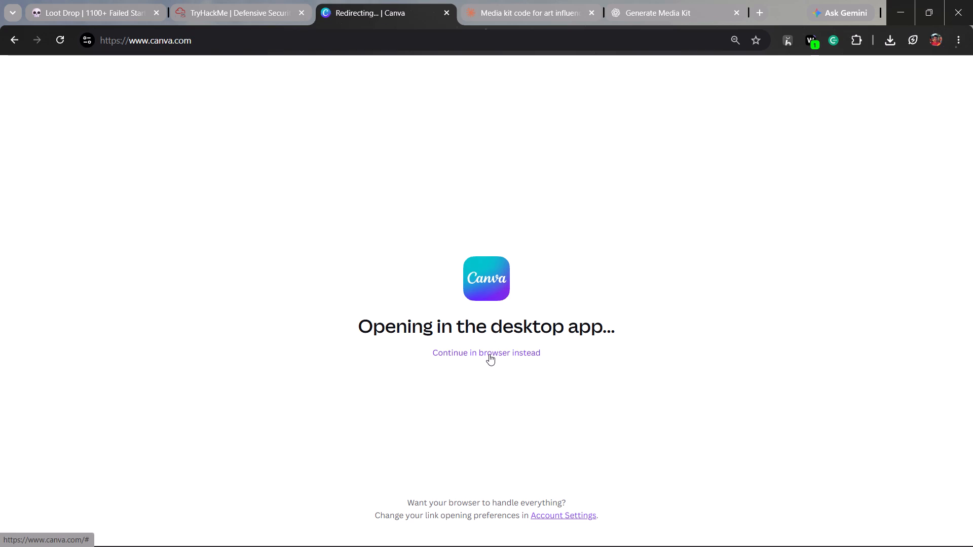
{"action": "left_click", "coordinate": [11, 44]}
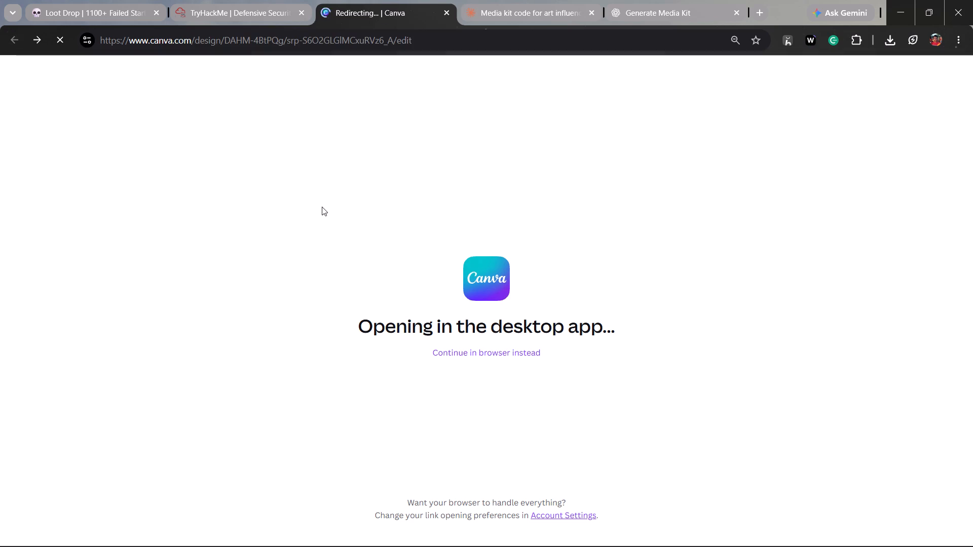
{"action": "key", "text": "ctrl+shift+t"}
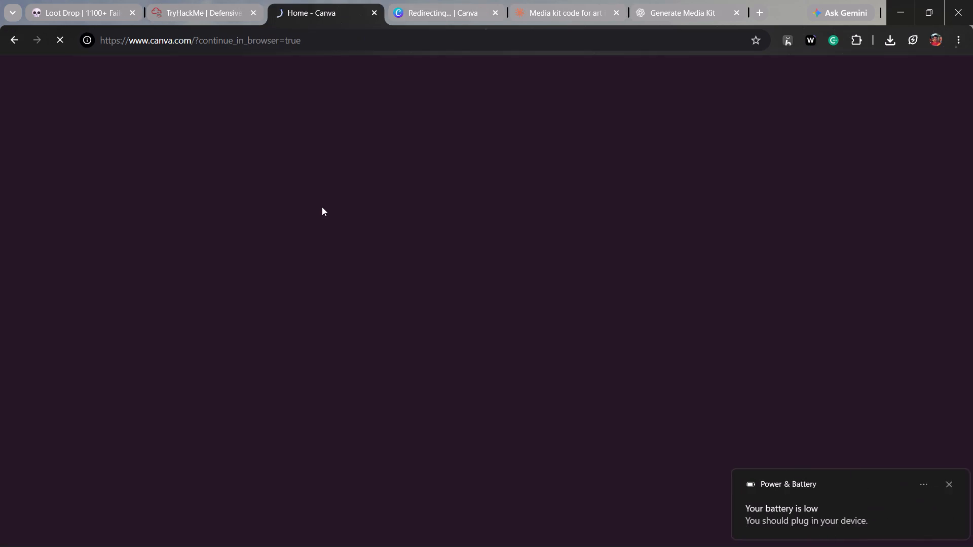
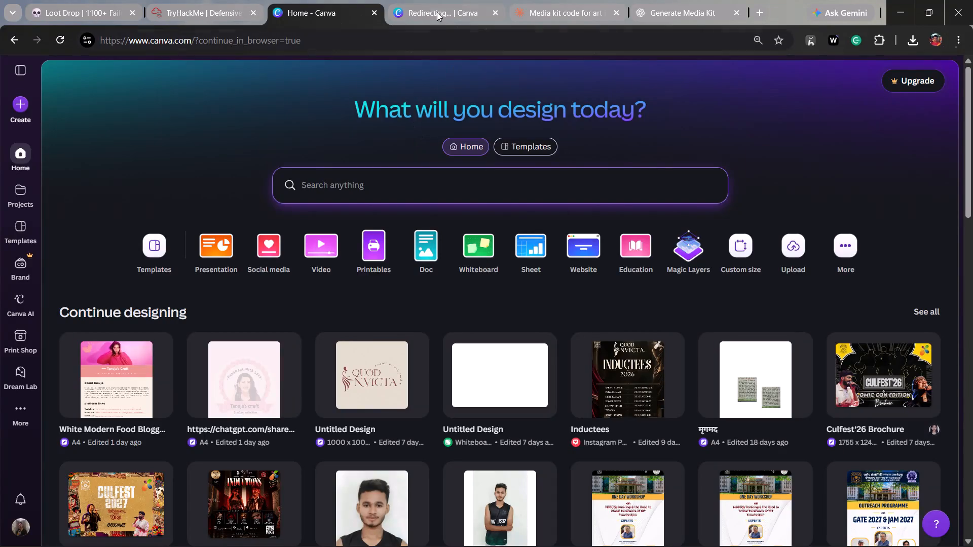
Open the White Modern Food Blogger Media Kit design in the browser and look through its pages.
{"action": "left_click", "coordinate": [434, 11]}
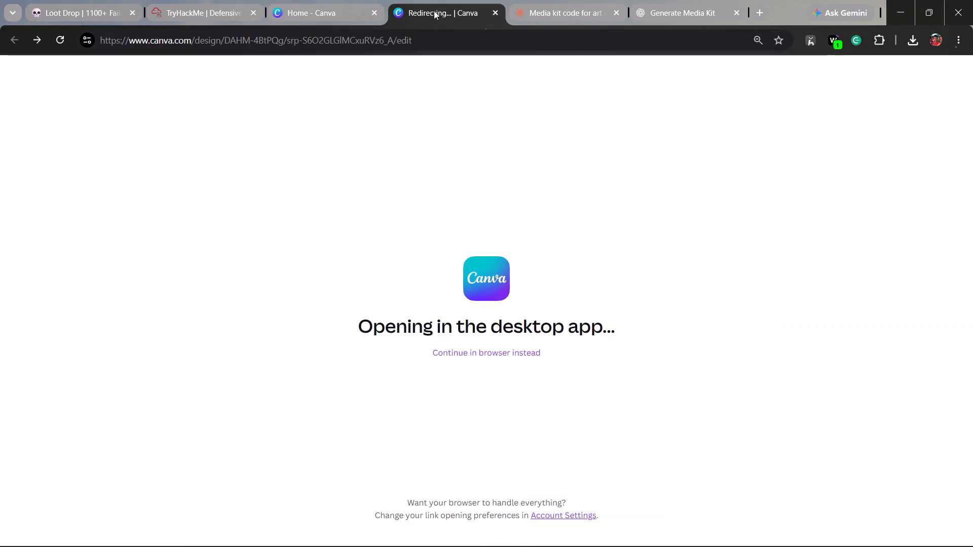
{"action": "left_click", "coordinate": [484, 351]}
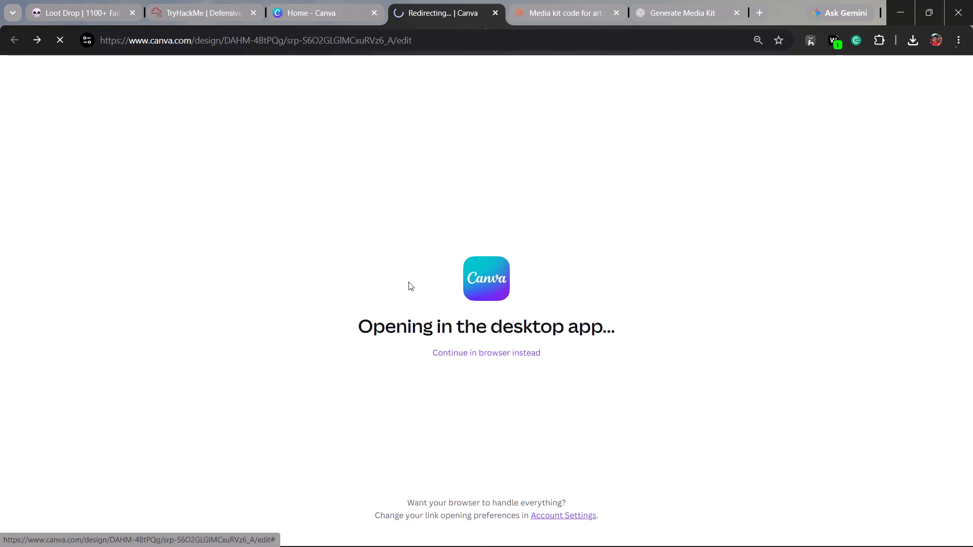
{"action": "left_click", "coordinate": [315, 18]}
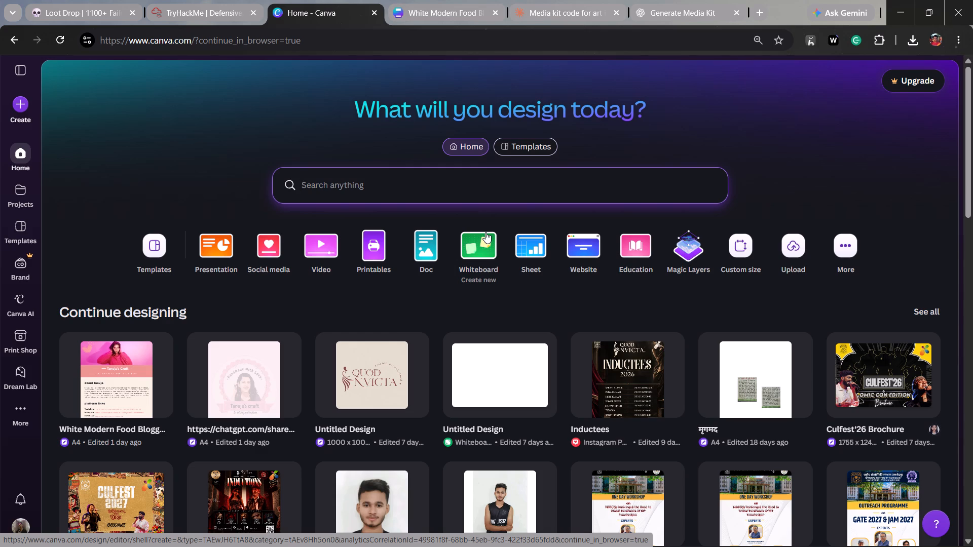
{"action": "left_click", "coordinate": [415, 13]}
{"action": "scroll", "coordinate": [714, 175], "scroll_direction": "down", "scroll_amount": 5}
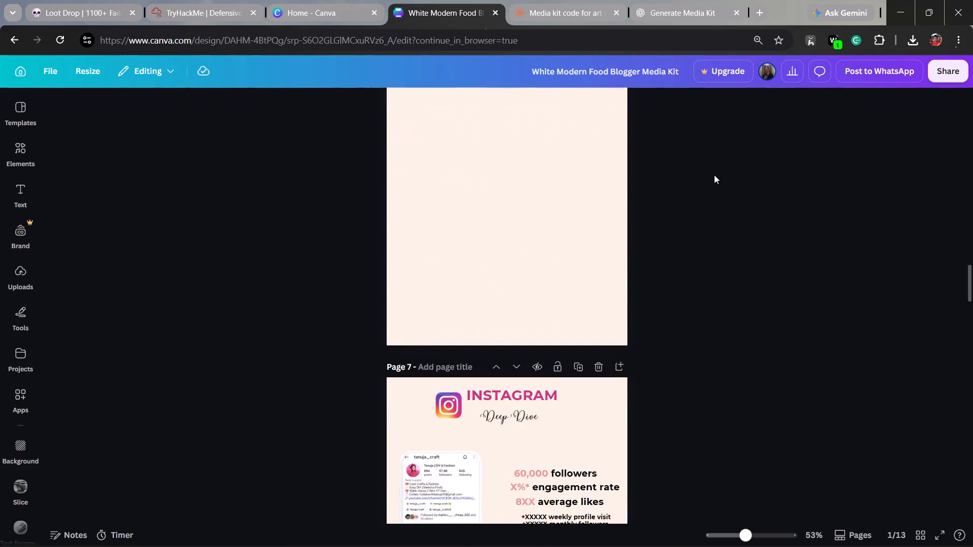
{"action": "scroll", "coordinate": [714, 175], "scroll_direction": "up", "scroll_amount": 4}
{"action": "scroll", "coordinate": [714, 175], "scroll_direction": "down", "scroll_amount": 6}
{"action": "scroll", "coordinate": [714, 175], "scroll_direction": "up", "scroll_amount": 1}
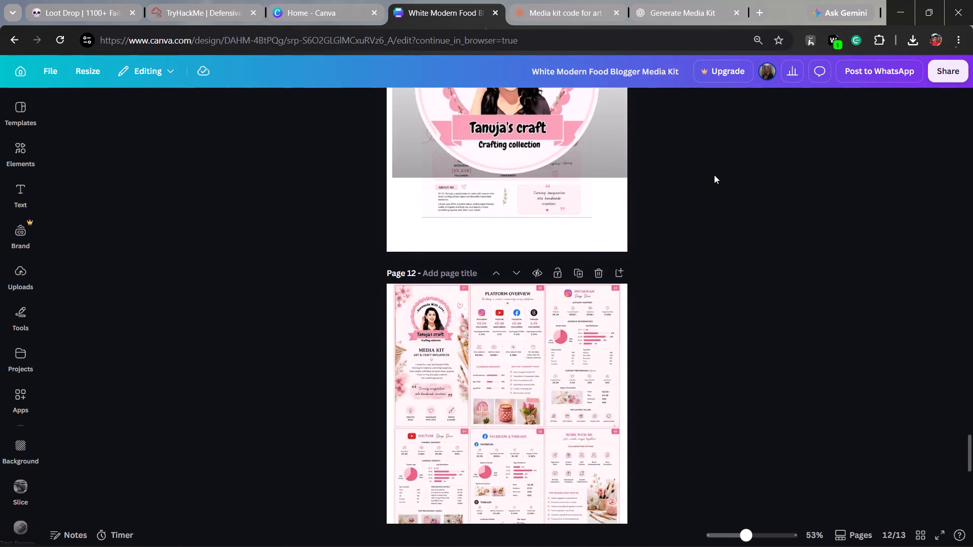
{"action": "scroll", "coordinate": [714, 175], "scroll_direction": "up", "scroll_amount": 1}
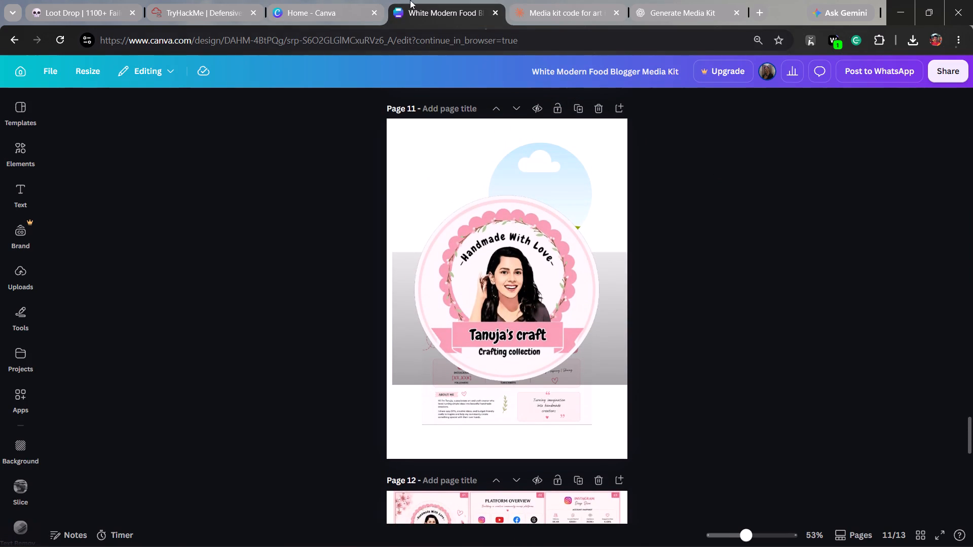
Search the design types for "media kit" and create a blank A4 portrait document.
{"action": "left_click", "coordinate": [332, 13]}
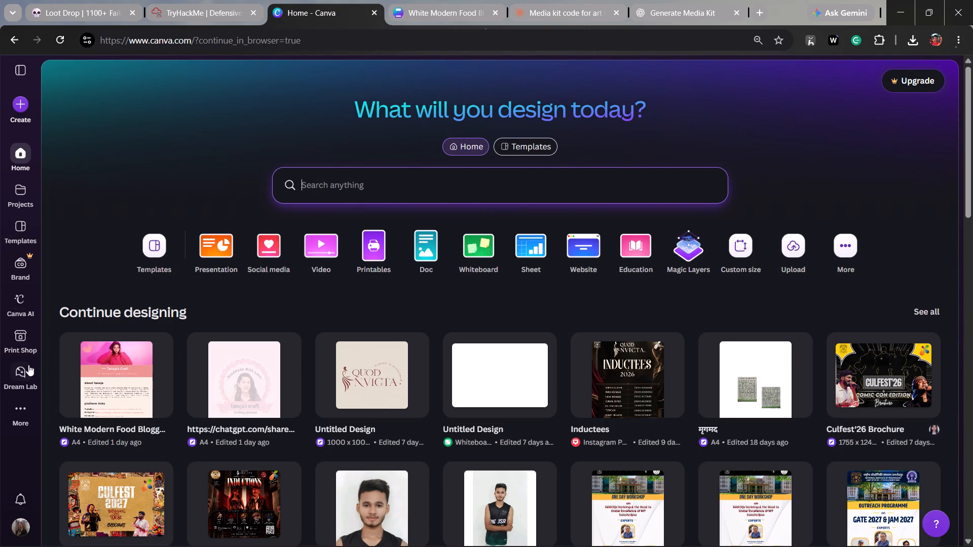
{"action": "left_click", "coordinate": [24, 411]}
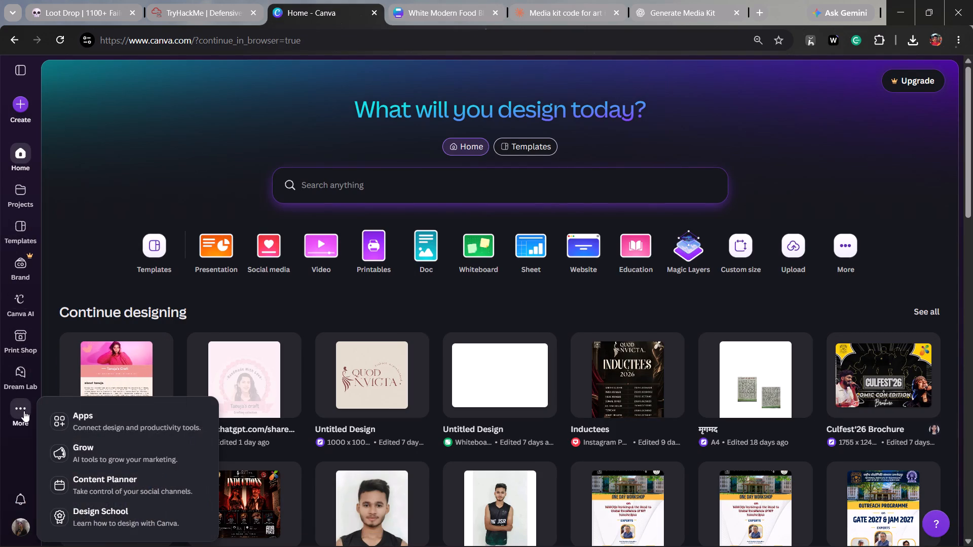
{"action": "left_click", "coordinate": [24, 110]}
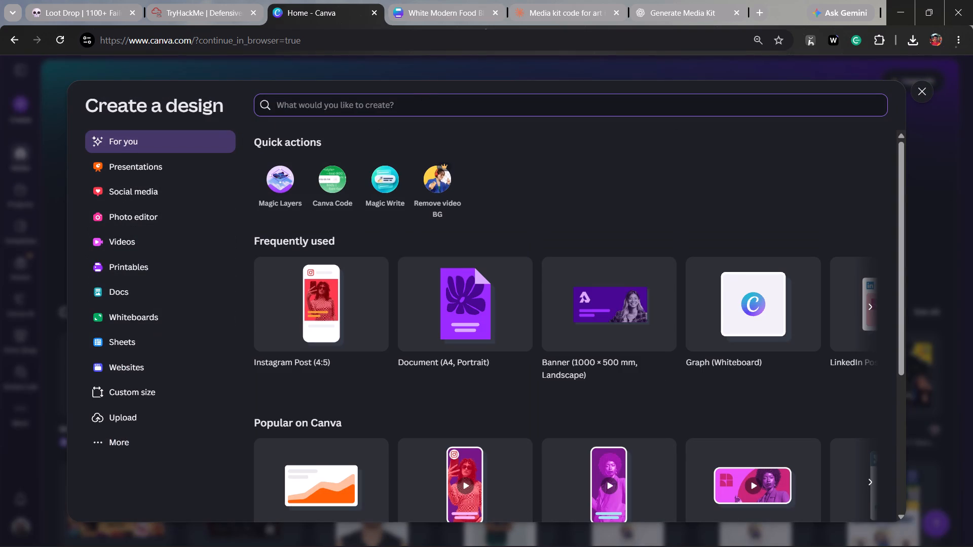
{"action": "type", "text": "media"}
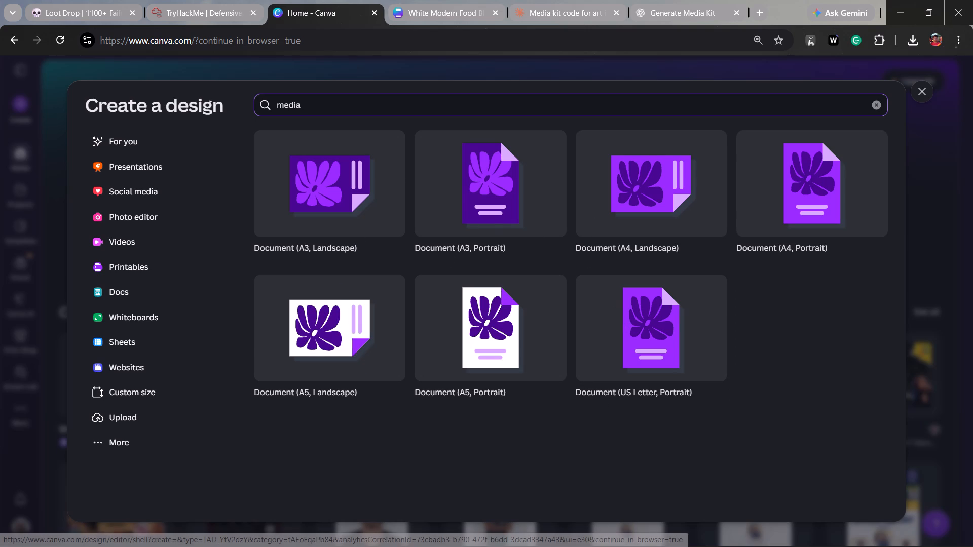
{"action": "key", "text": "space"}
{"action": "type", "text": "kit"}
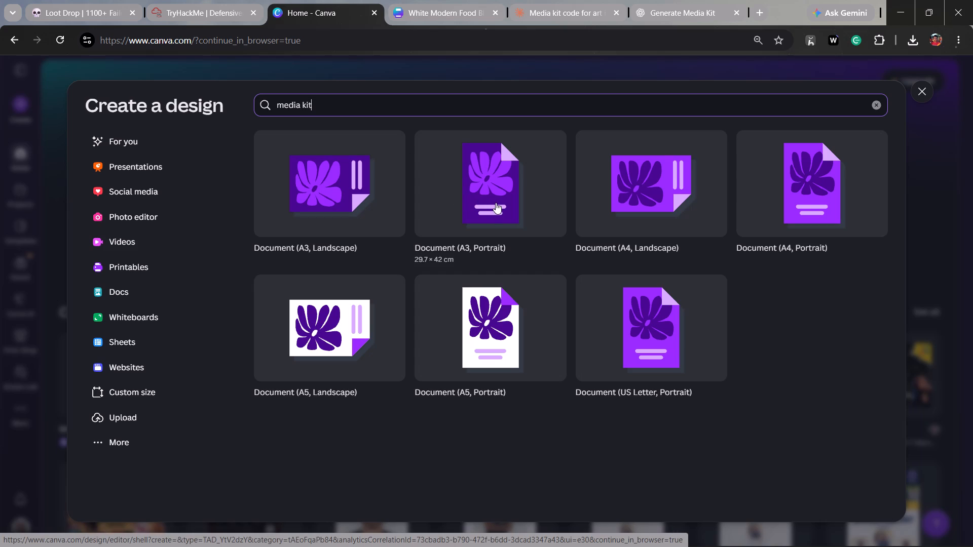
{"action": "left_click", "coordinate": [804, 198]}
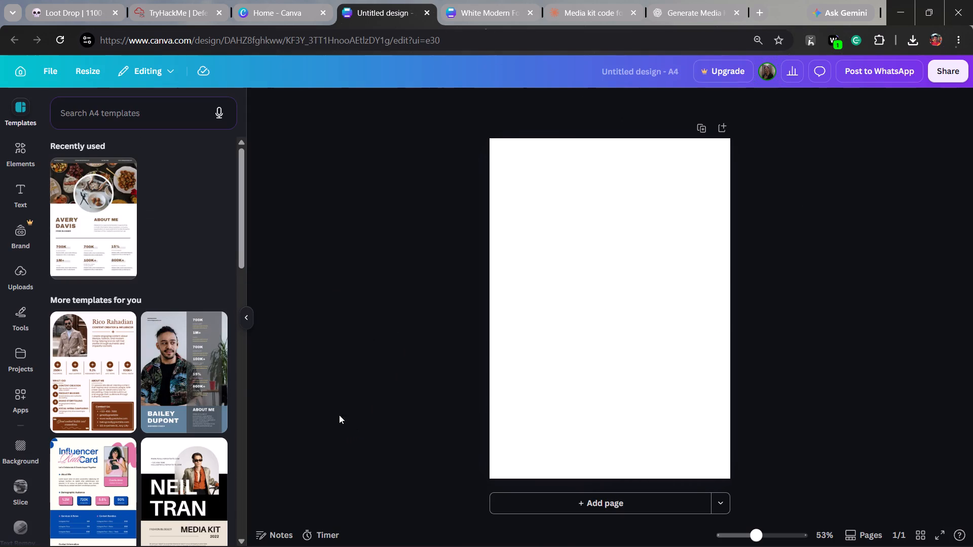
Browse the A4 templates for a media kit layout and preview the black and white Creative Portfolio cover template.
{"action": "scroll", "coordinate": [160, 395], "scroll_direction": "down", "scroll_amount": 1}
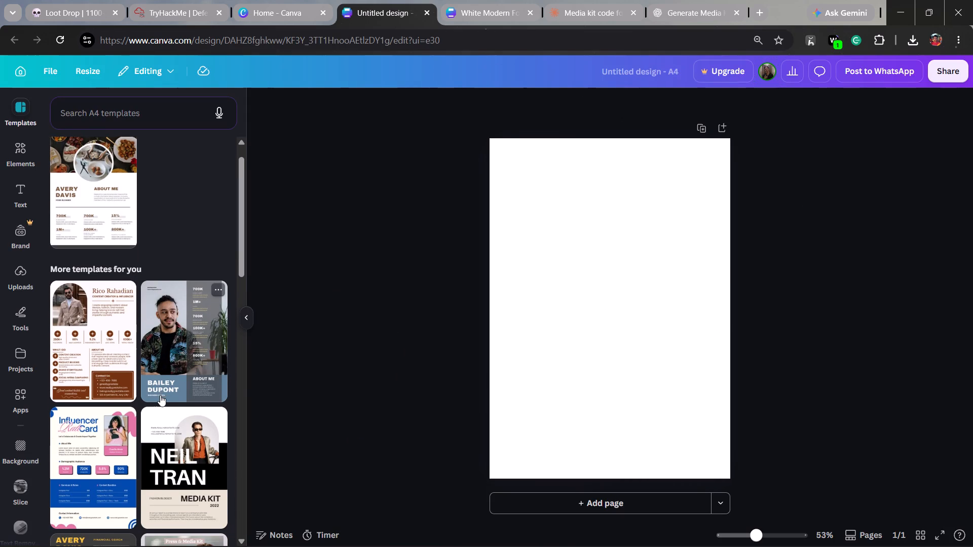
{"action": "scroll", "coordinate": [160, 395], "scroll_direction": "down", "scroll_amount": 1}
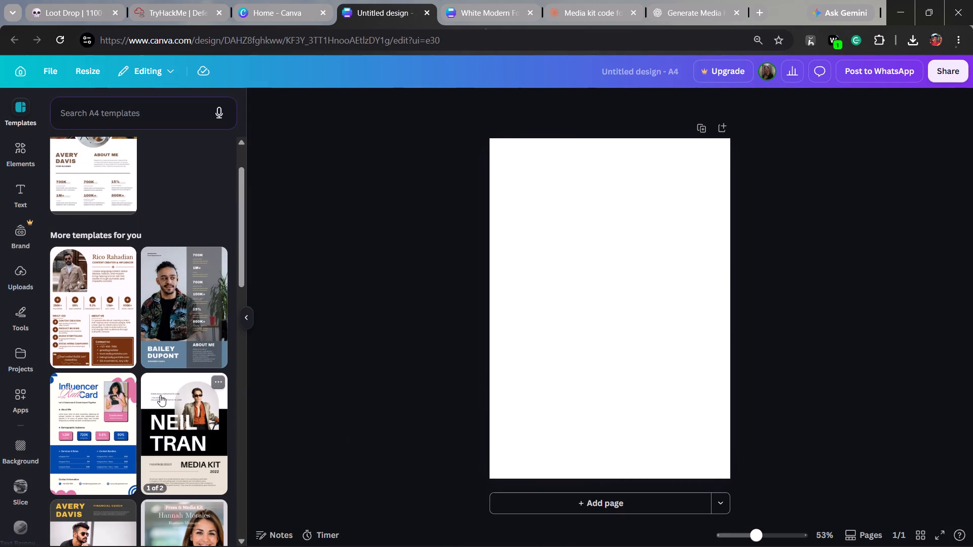
{"action": "scroll", "coordinate": [290, 412], "scroll_direction": "down", "scroll_amount": 1}
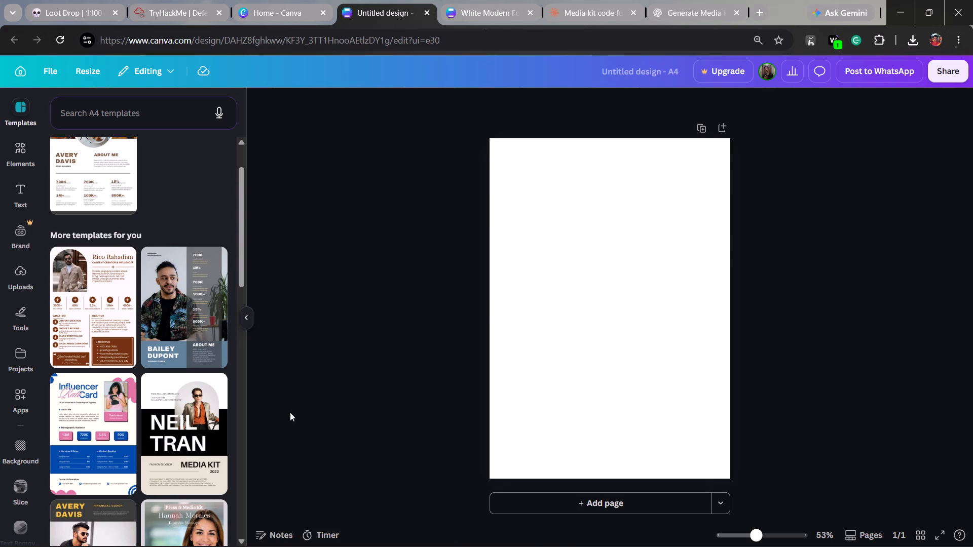
{"action": "scroll", "coordinate": [176, 404], "scroll_direction": "down", "scroll_amount": 2}
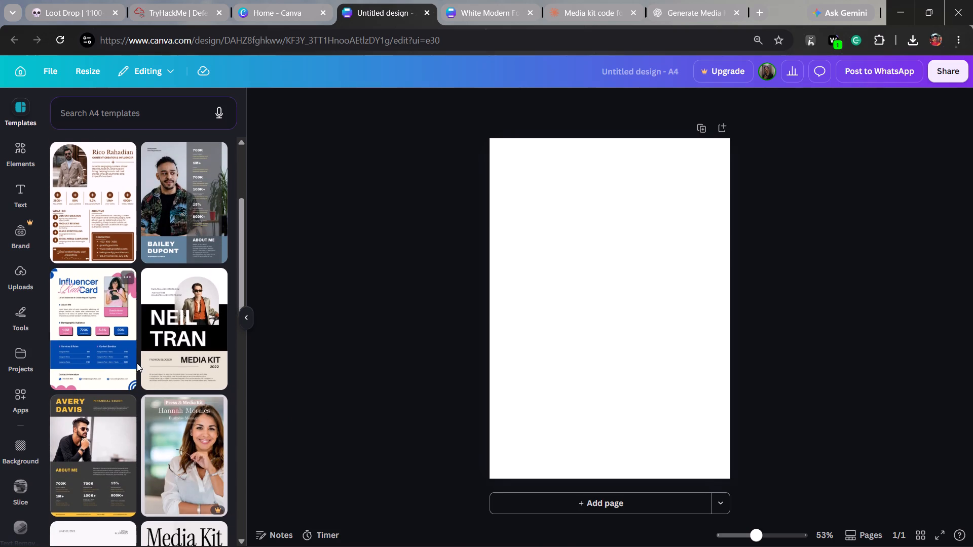
{"action": "scroll", "coordinate": [292, 378], "scroll_direction": "down", "scroll_amount": 1}
{"action": "scroll", "coordinate": [163, 385], "scroll_direction": "down", "scroll_amount": 1}
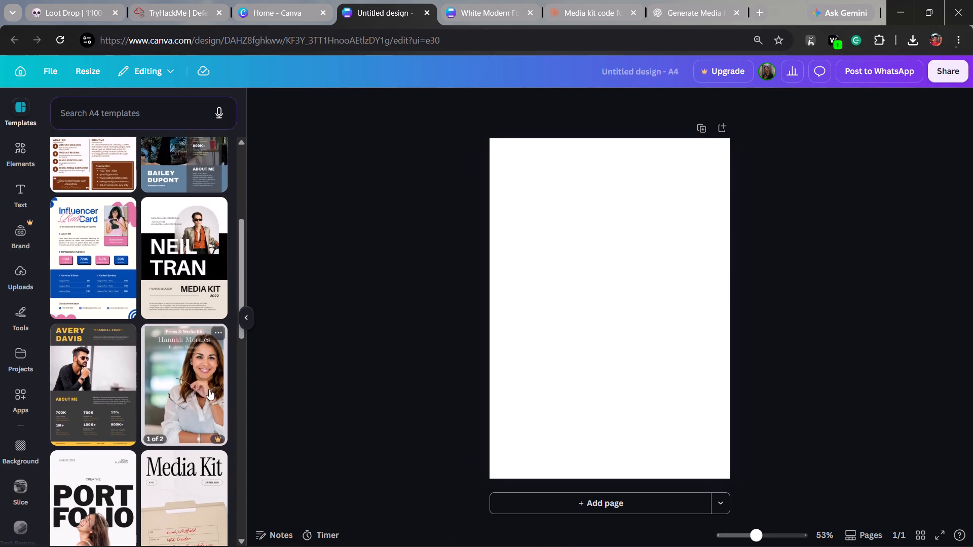
{"action": "scroll", "coordinate": [155, 440], "scroll_direction": "down", "scroll_amount": 2}
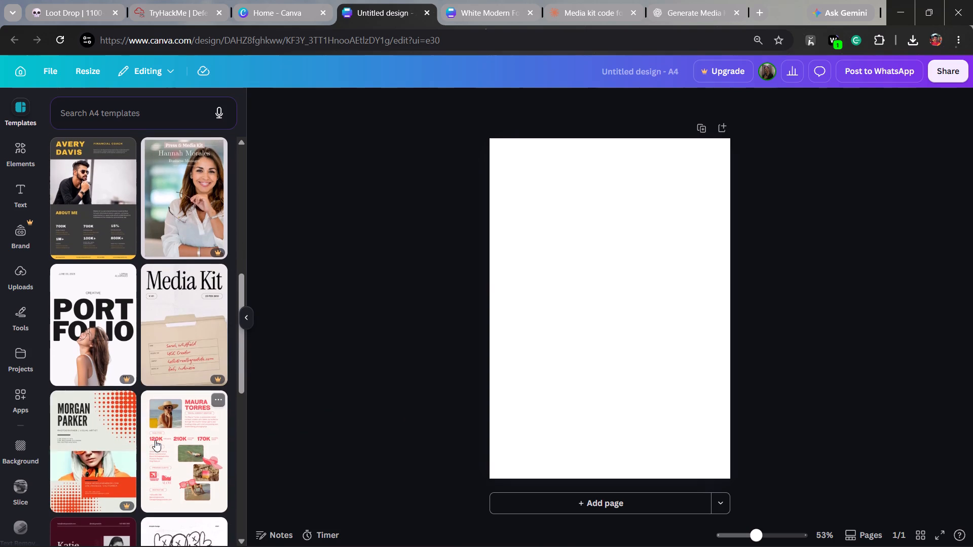
{"action": "left_click", "coordinate": [104, 334]}
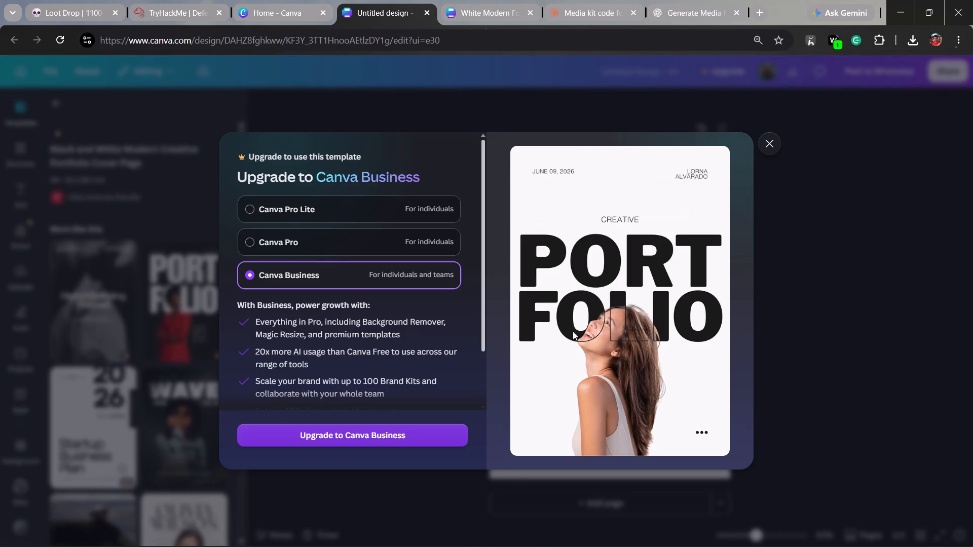
{"action": "scroll", "coordinate": [590, 338], "scroll_direction": "down", "scroll_amount": 2}
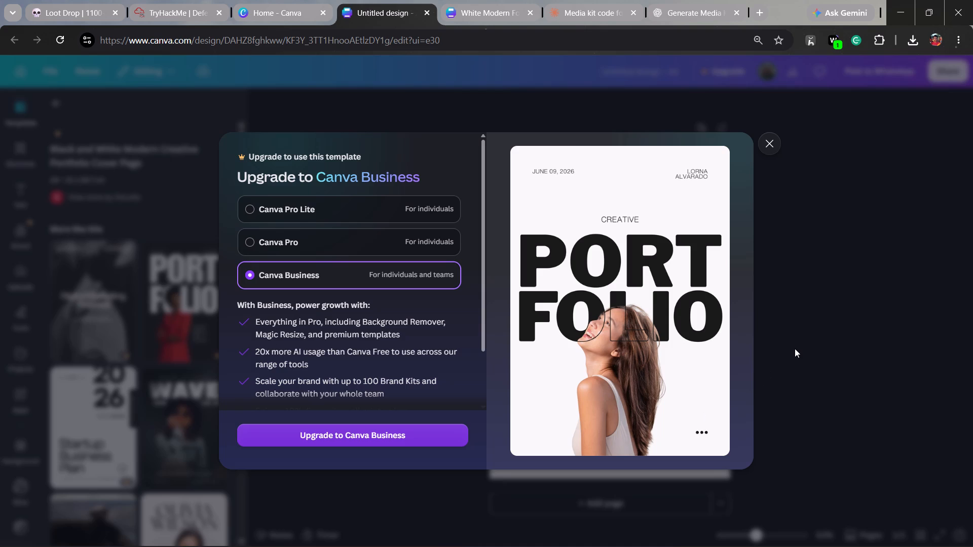
{"action": "left_click", "coordinate": [703, 432]}
{"action": "scroll", "coordinate": [703, 432], "scroll_direction": "down", "scroll_amount": 4}
{"action": "double_click", "coordinate": [677, 290]}
{"action": "left_click", "coordinate": [772, 143]}
Check the 2026 Startup Business Plan template among the similar designs, and return to the full A4 template list.
{"action": "scroll", "coordinate": [186, 315], "scroll_direction": "down", "scroll_amount": 2}
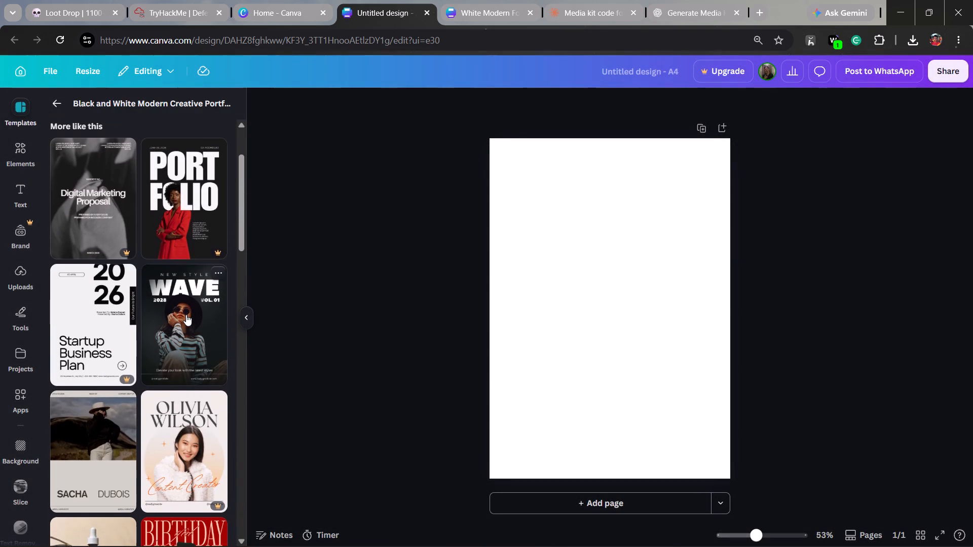
{"action": "left_click", "coordinate": [102, 334]}
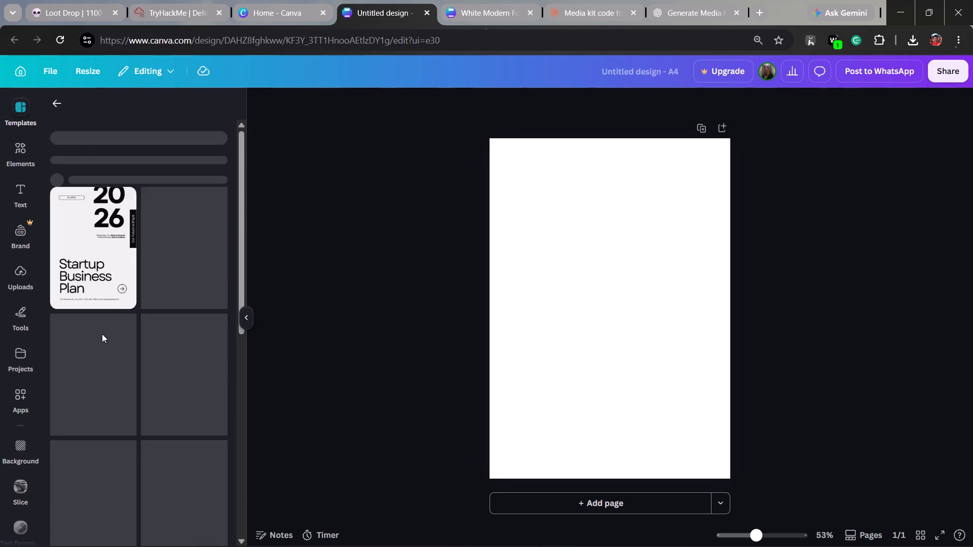
{"action": "left_click", "coordinate": [53, 103]}
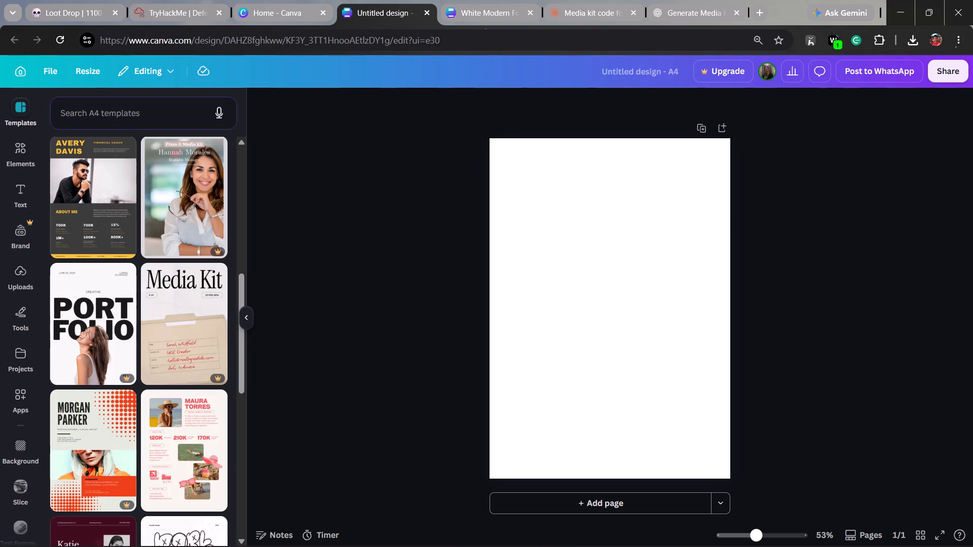
Look through more A4 templates and inspect the two-page Beige Black Modern Fashion Blogger Media Kit, returning to the list.
{"action": "scroll", "coordinate": [175, 362], "scroll_direction": "down", "scroll_amount": 1}
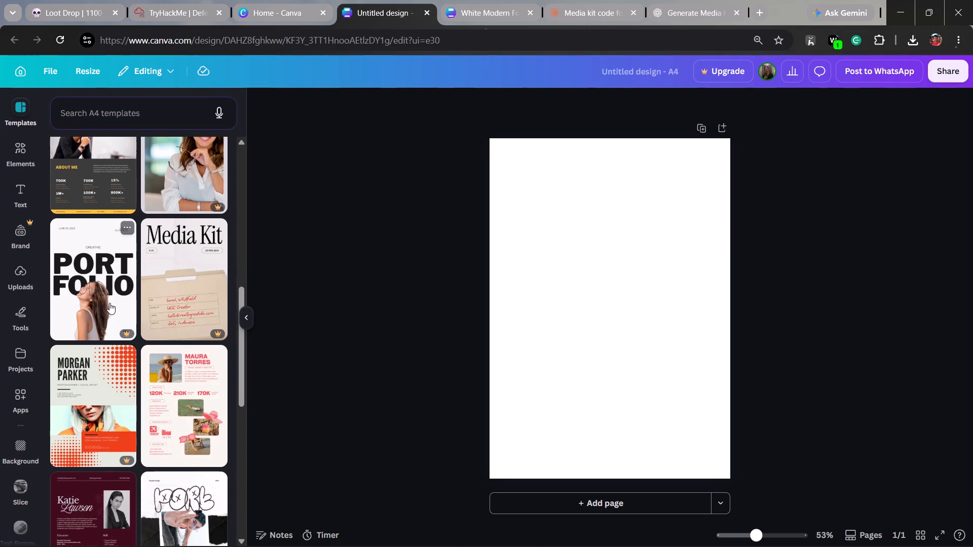
{"action": "scroll", "coordinate": [124, 395], "scroll_direction": "down", "scroll_amount": 2}
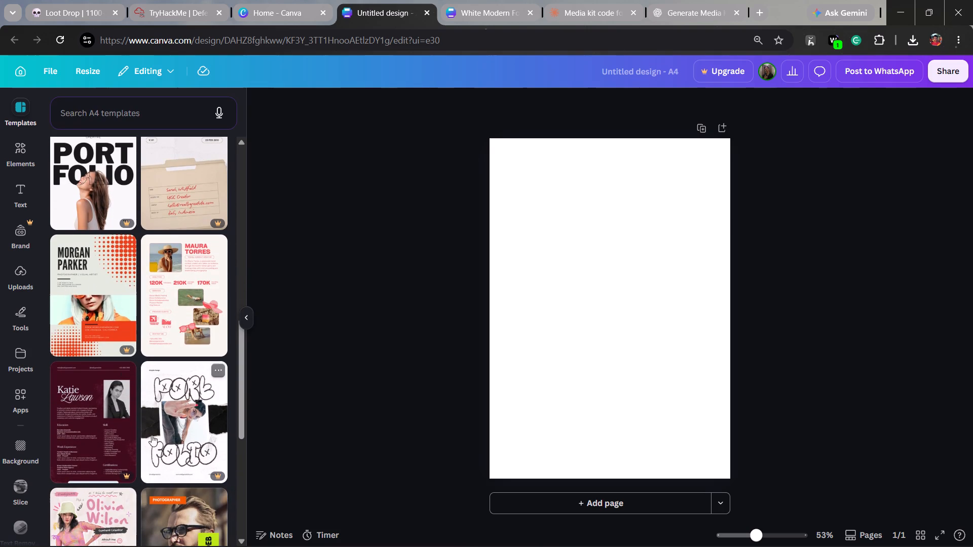
{"action": "scroll", "coordinate": [186, 291], "scroll_direction": "up", "scroll_amount": 2}
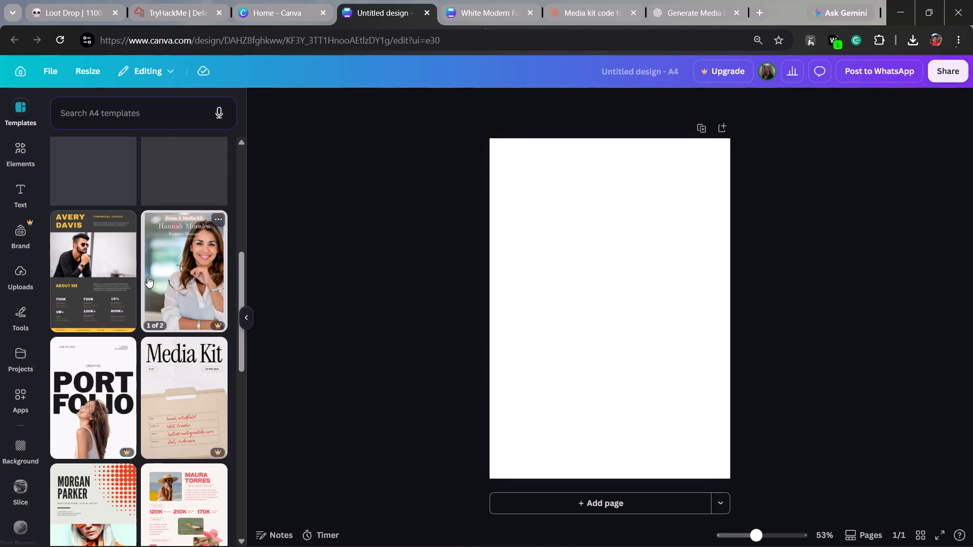
{"action": "scroll", "coordinate": [115, 272], "scroll_direction": "up", "scroll_amount": 2}
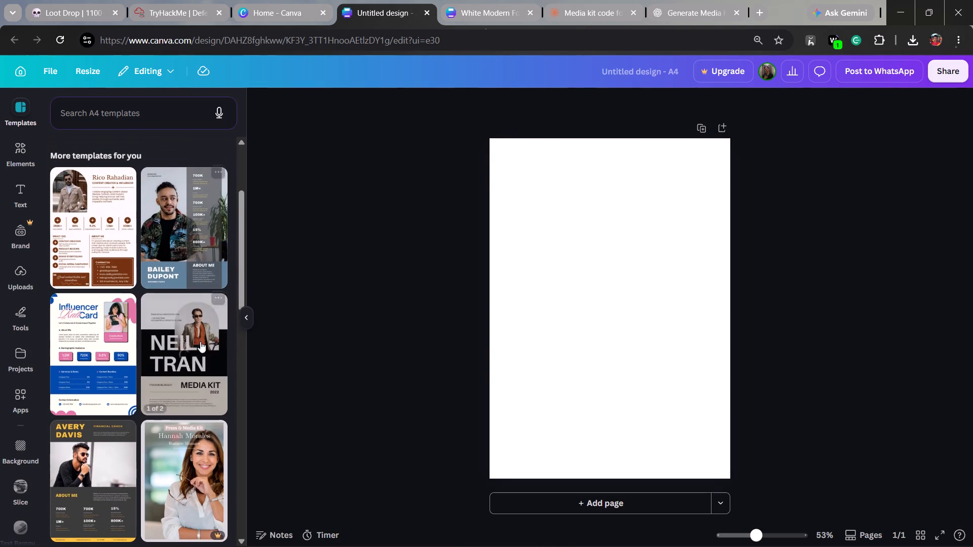
{"action": "left_click", "coordinate": [204, 348]}
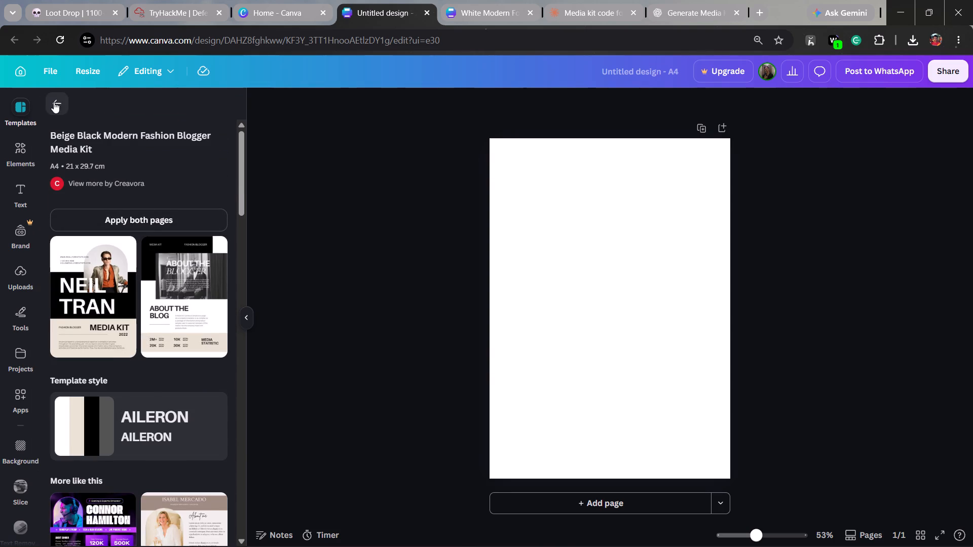
{"action": "left_click", "coordinate": [54, 102]}
Browse the A4 templates and preview both pages of the Pink Scrapbook Content Creator Rate Card Media Kit Document.
{"action": "scroll", "coordinate": [189, 385], "scroll_direction": "up", "scroll_amount": 1}
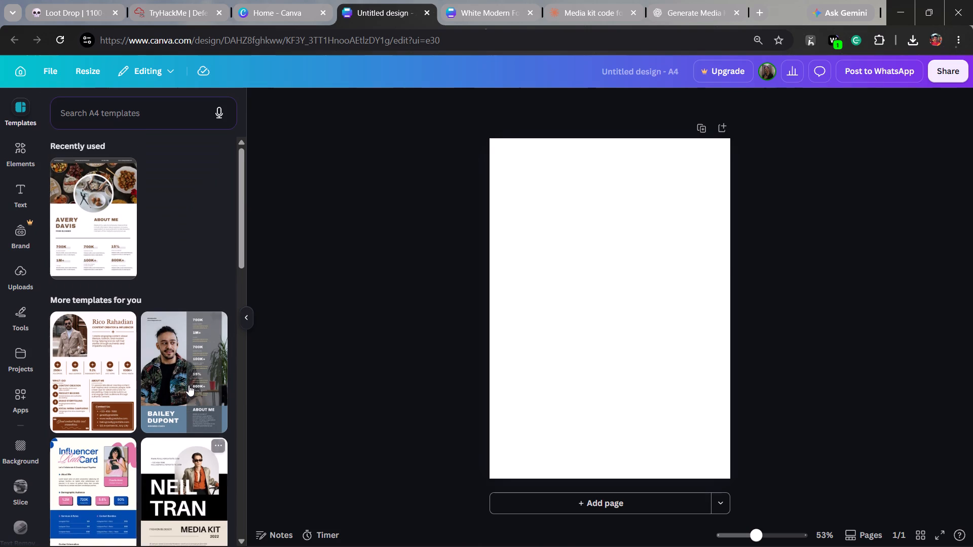
{"action": "scroll", "coordinate": [189, 385], "scroll_direction": "down", "scroll_amount": 6}
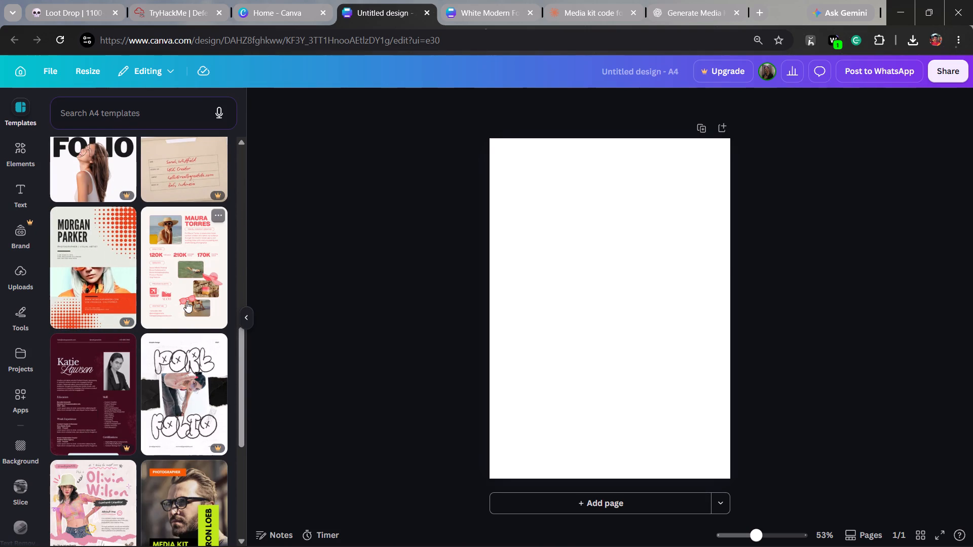
{"action": "scroll", "coordinate": [186, 301], "scroll_direction": "down", "scroll_amount": 3}
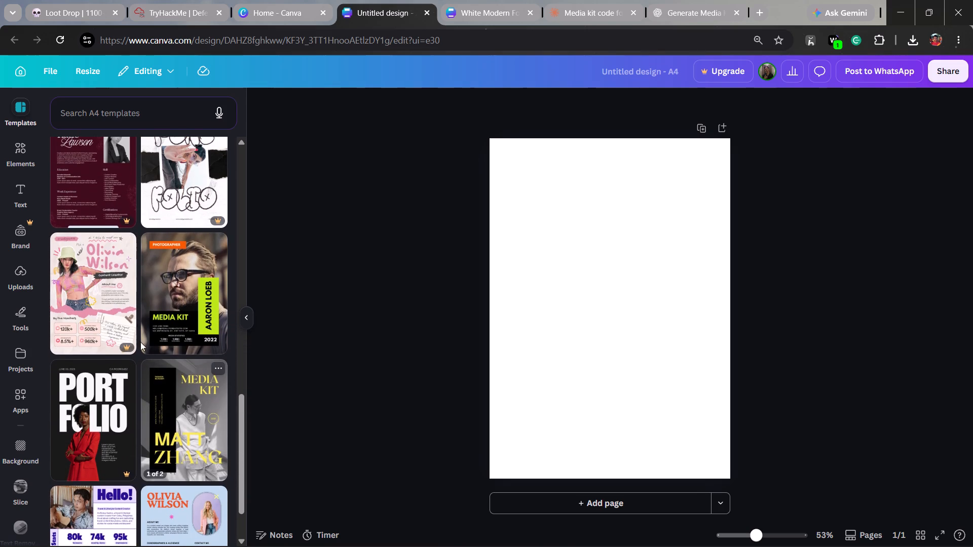
{"action": "left_click", "coordinate": [116, 300]}
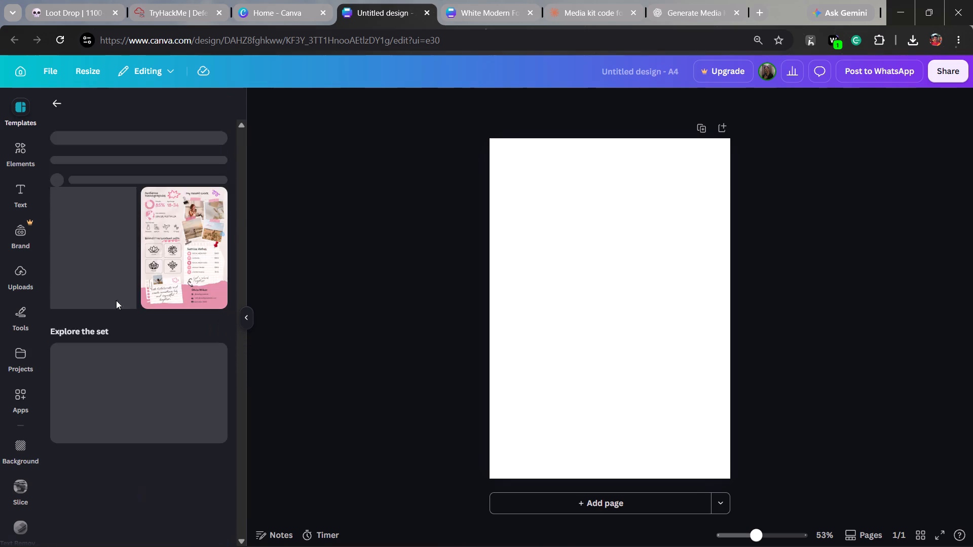
{"action": "left_click", "coordinate": [76, 312]}
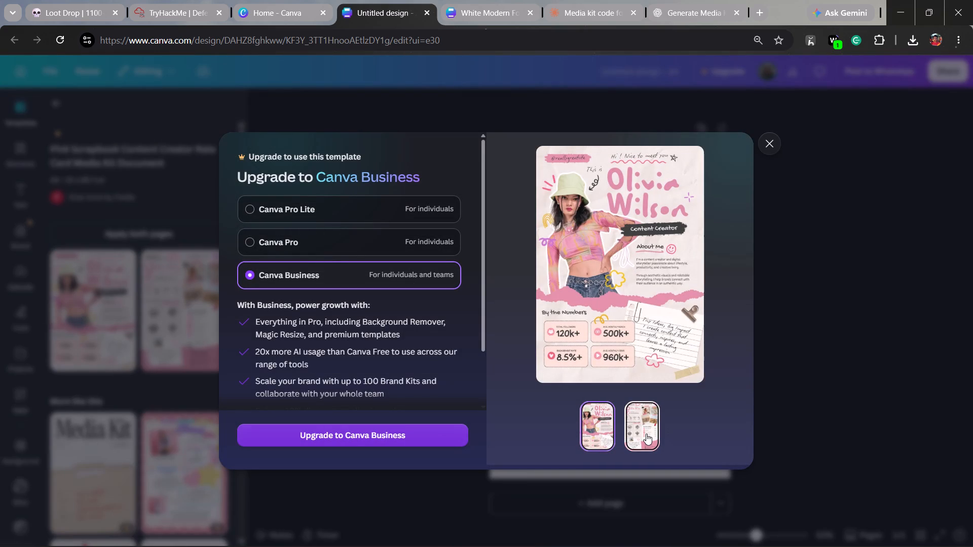
{"action": "left_click", "coordinate": [646, 434]}
{"action": "left_click", "coordinate": [607, 436]}
{"action": "left_click", "coordinate": [637, 432]}
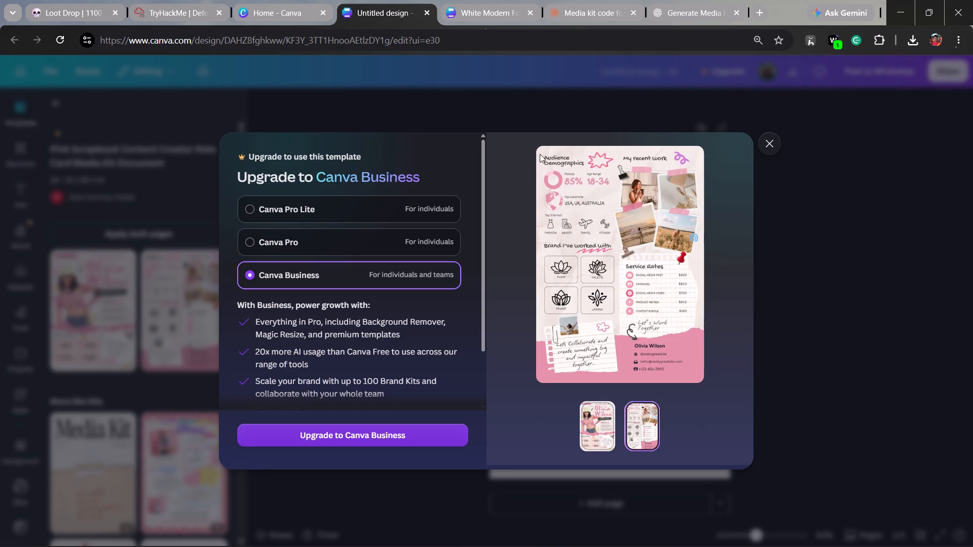
{"action": "left_click", "coordinate": [608, 414]}
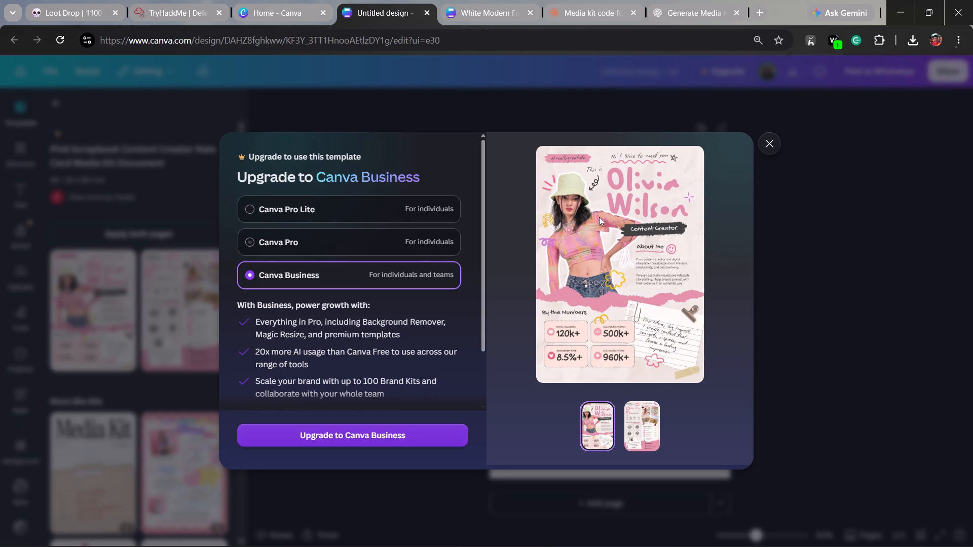
{"action": "left_click", "coordinate": [767, 140]}
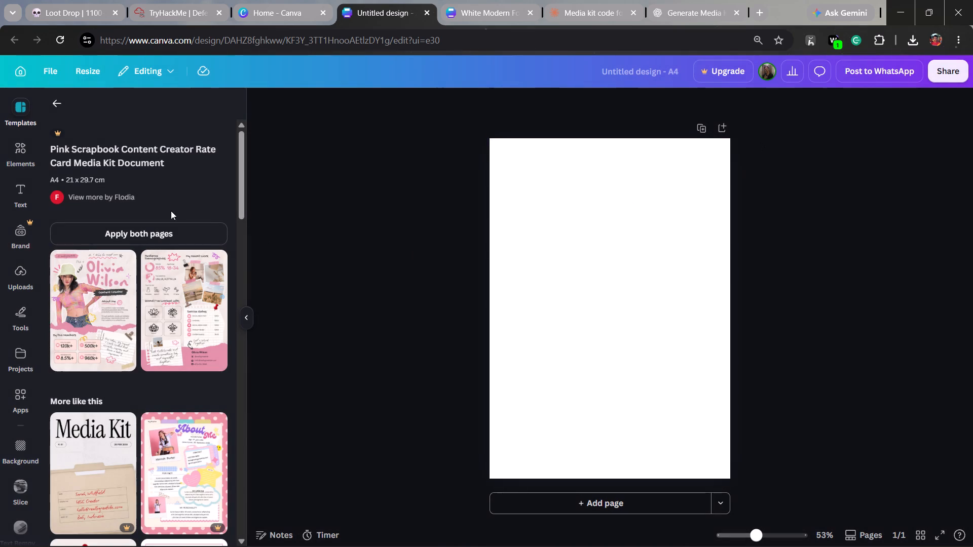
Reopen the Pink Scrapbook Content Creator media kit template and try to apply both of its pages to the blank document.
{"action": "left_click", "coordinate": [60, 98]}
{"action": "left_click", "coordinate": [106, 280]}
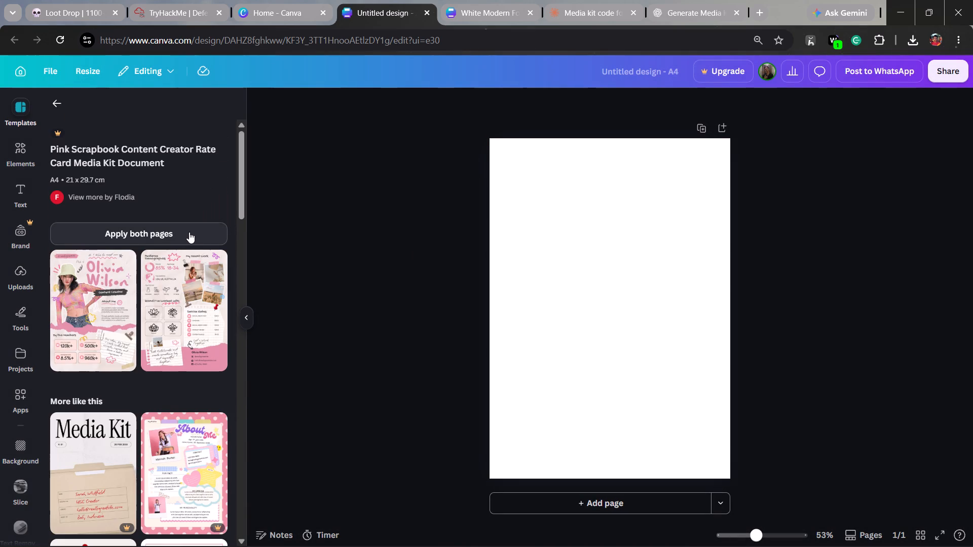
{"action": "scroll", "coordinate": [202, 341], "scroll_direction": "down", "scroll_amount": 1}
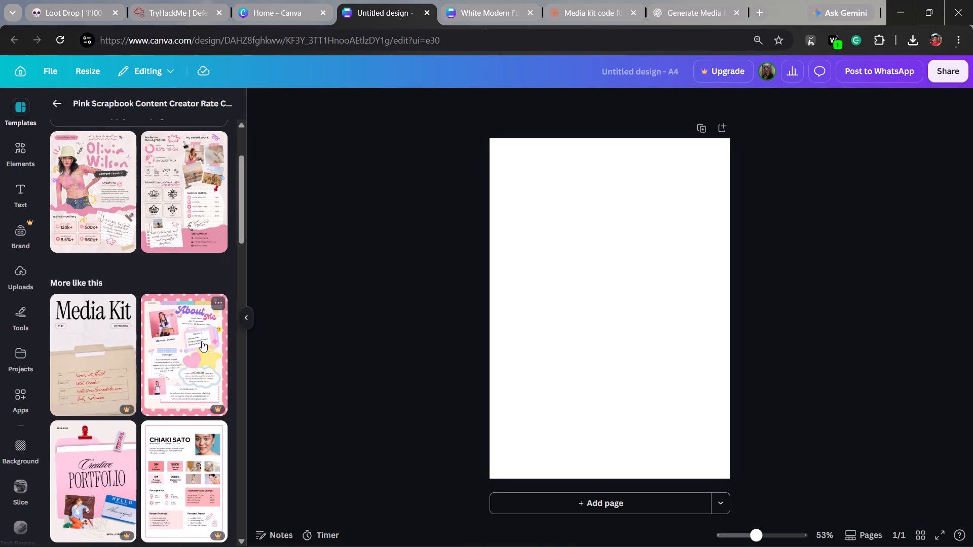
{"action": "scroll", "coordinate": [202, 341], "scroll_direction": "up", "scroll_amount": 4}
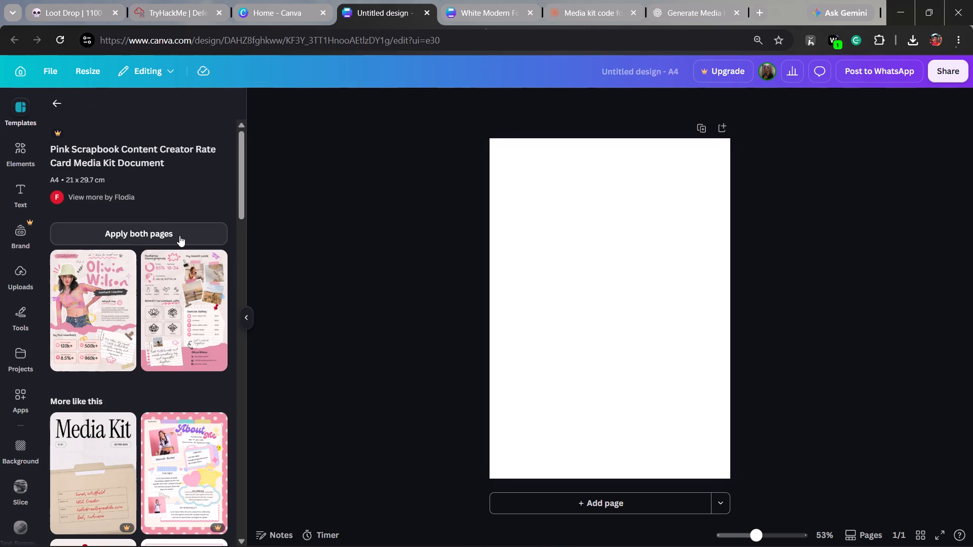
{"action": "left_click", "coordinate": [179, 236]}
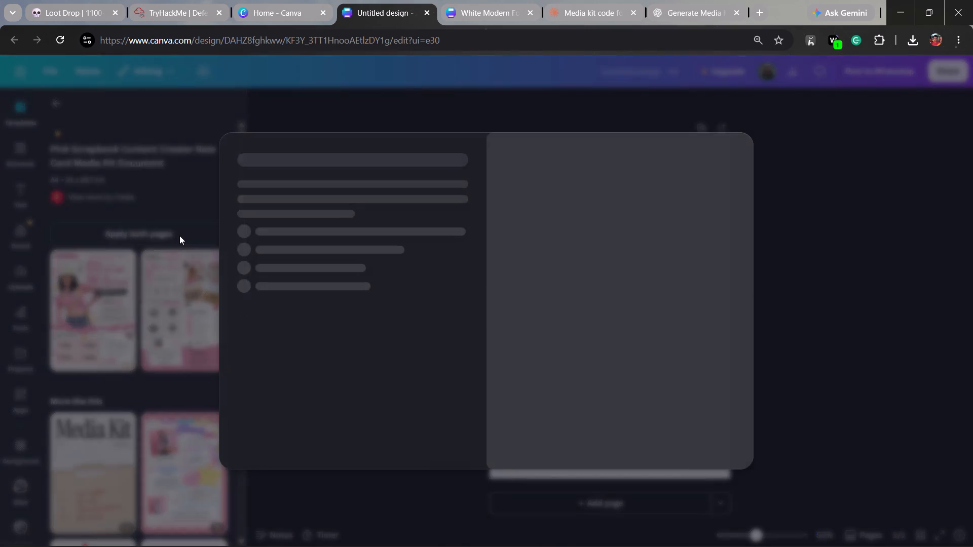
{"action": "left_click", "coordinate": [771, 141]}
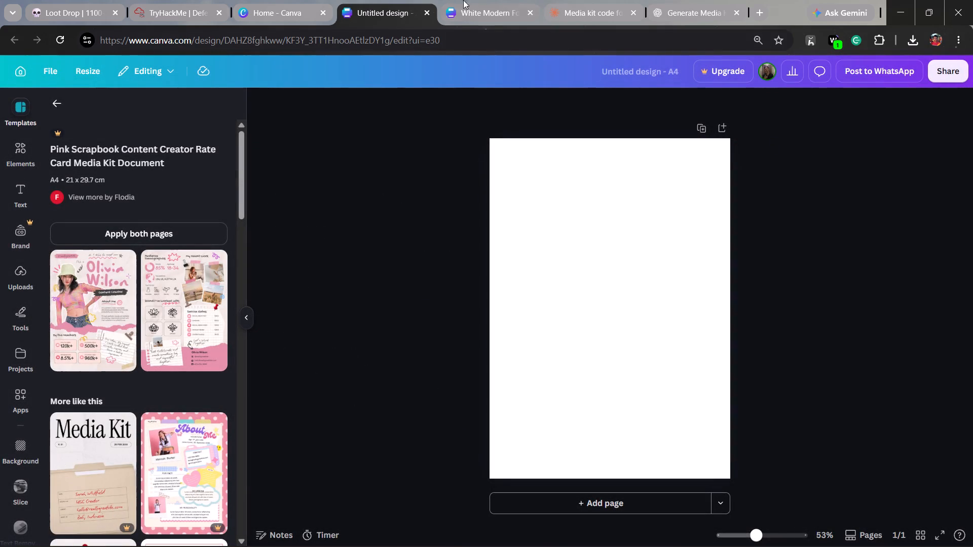
Dismiss the design-type picker on the home page and check the White Modern Food Blogger Media Kit, returning to the untitled design.
{"action": "left_click", "coordinate": [289, 13]}
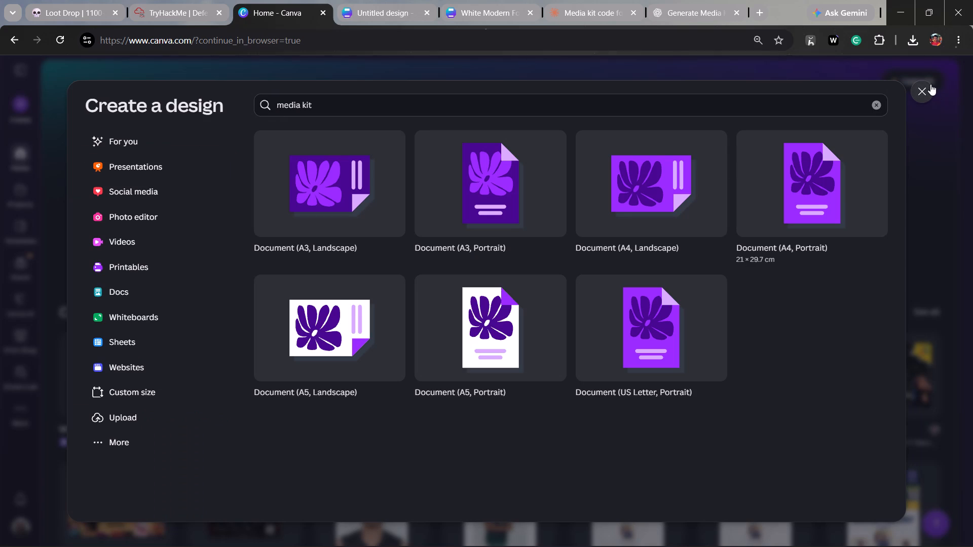
{"action": "left_click", "coordinate": [930, 84]}
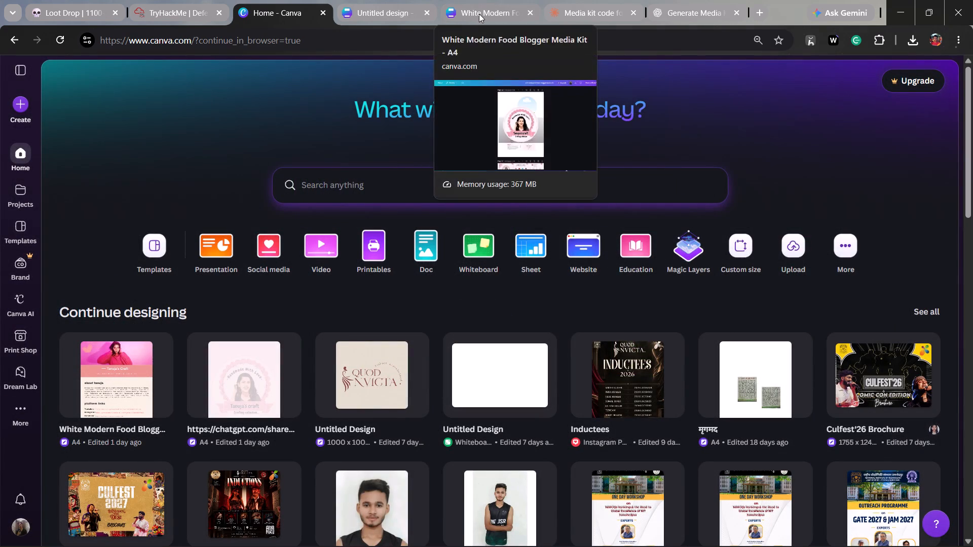
{"action": "left_click", "coordinate": [407, 14]}
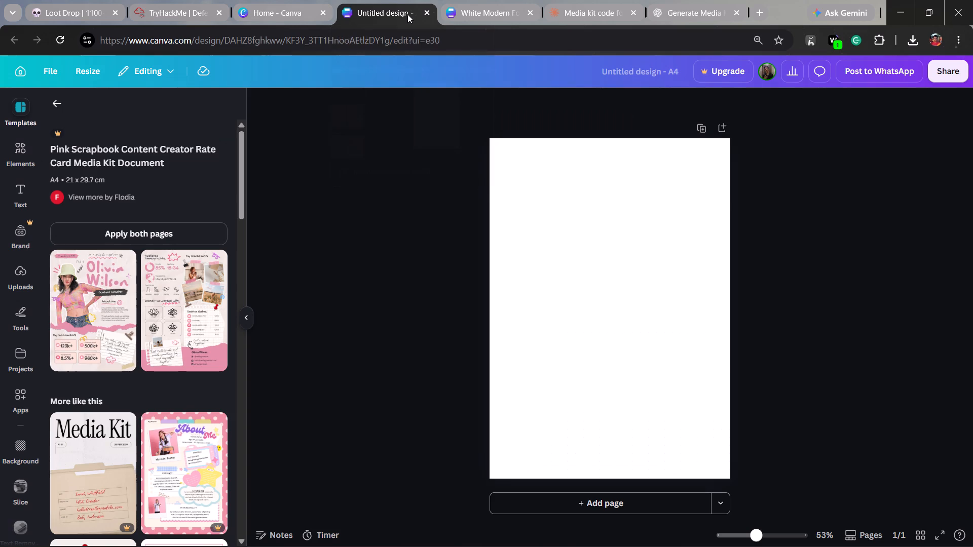
{"action": "left_click", "coordinate": [481, 11]}
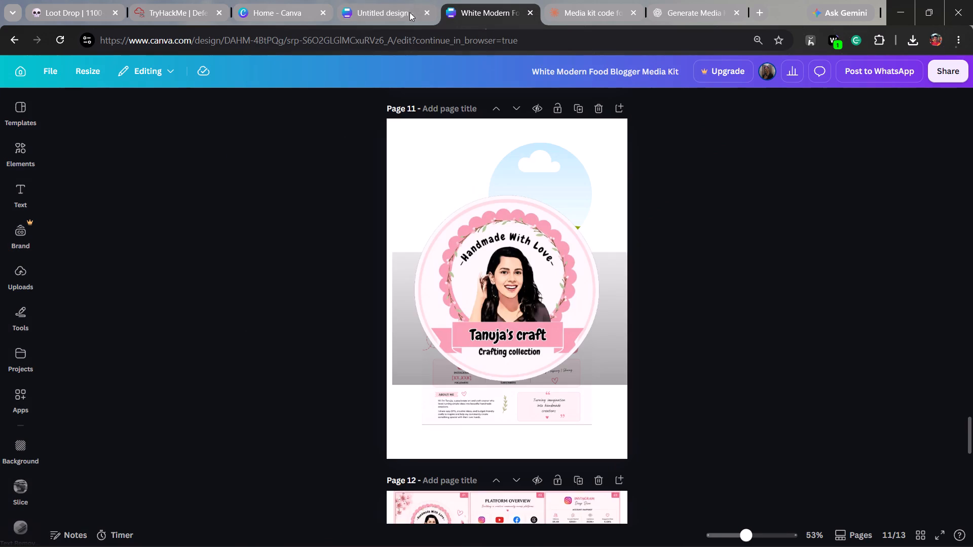
{"action": "left_click", "coordinate": [401, 12]}
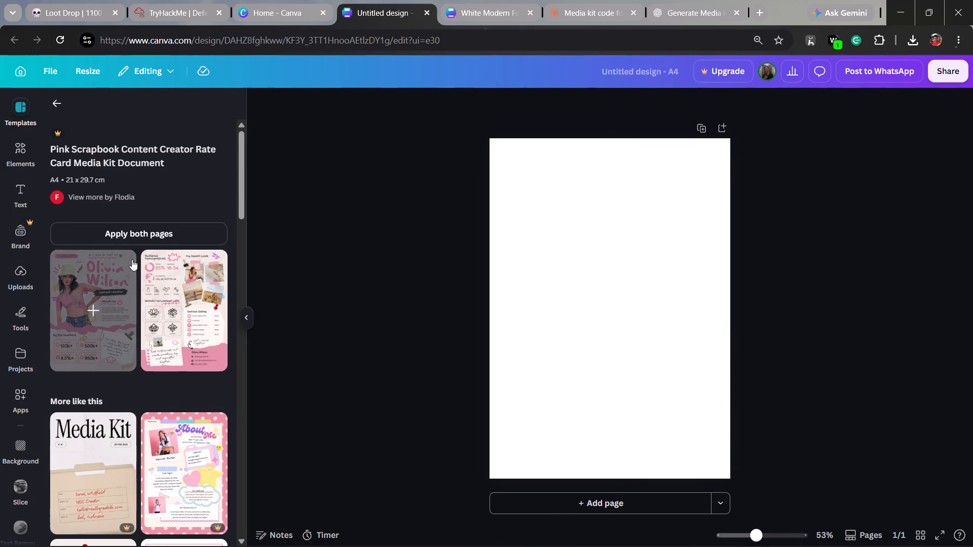
Capture a screenshot of the Pink Scrapbook template's title and two page thumbnails.
{"action": "key", "text": "shift+super+s"}
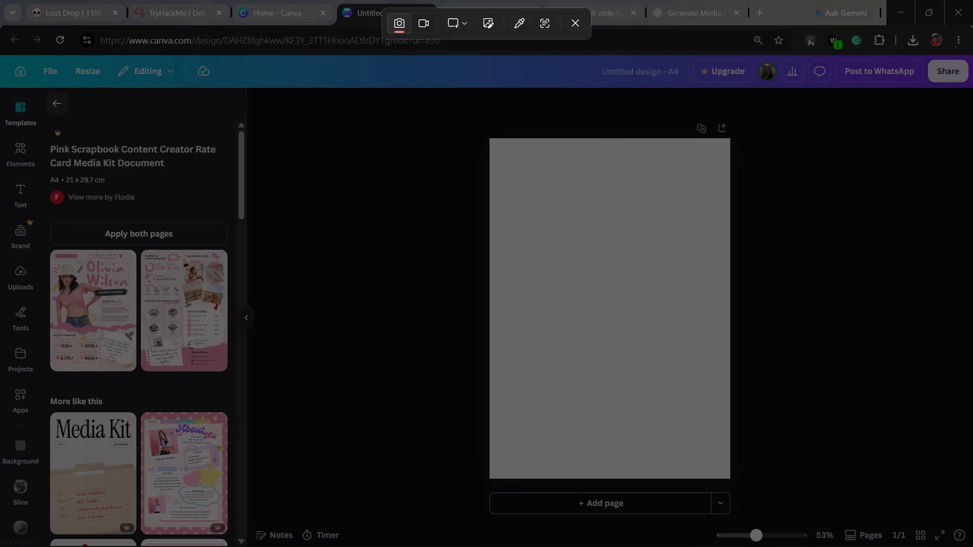
{"action": "left_click_drag", "start_coordinate": [48, 127], "coordinate": [240, 411]}
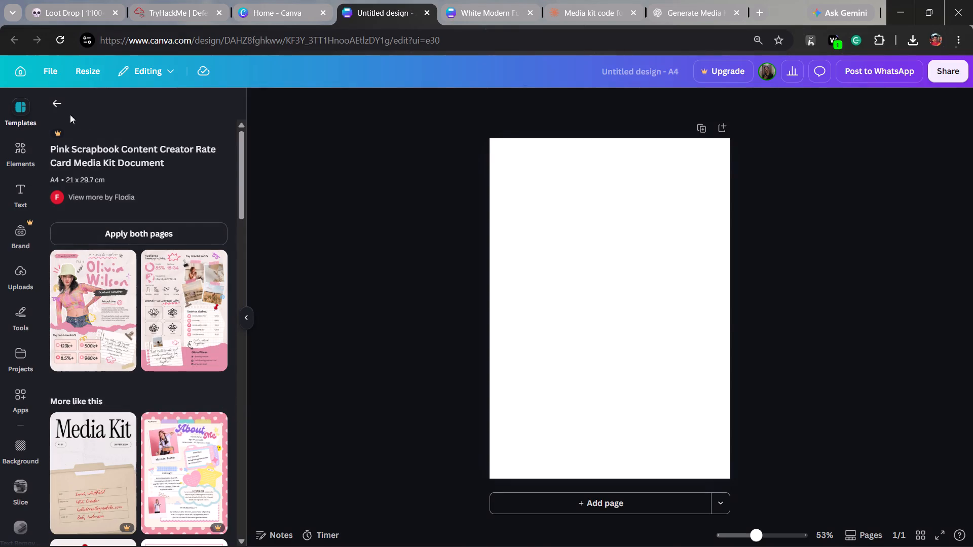
Return to the full A4 template list and look through it for other suitable media kit layouts.
{"action": "left_click", "coordinate": [64, 109]}
{"action": "scroll", "coordinate": [197, 346], "scroll_direction": "down", "scroll_amount": 1}
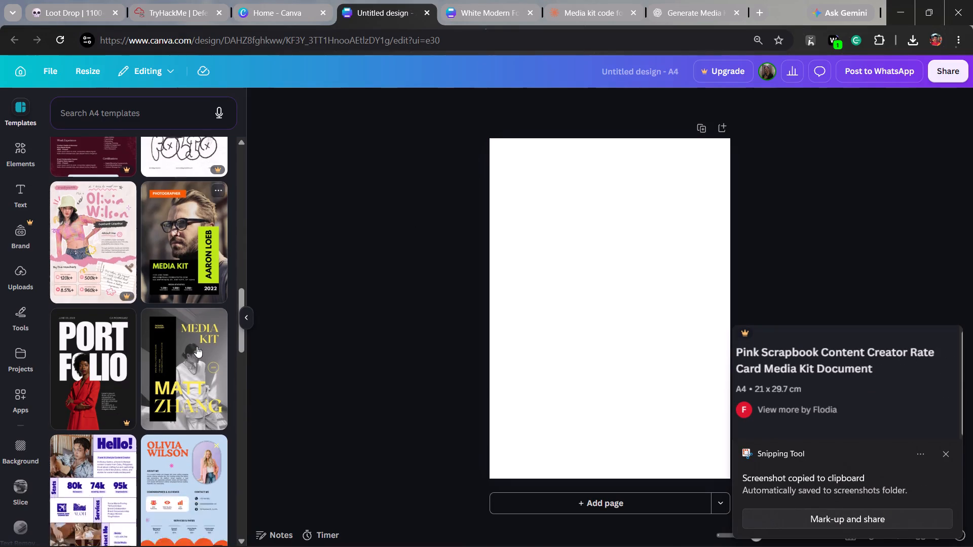
{"action": "scroll", "coordinate": [197, 346], "scroll_direction": "down", "scroll_amount": 1}
{"action": "scroll", "coordinate": [197, 346], "scroll_direction": "right", "scroll_amount": 1}
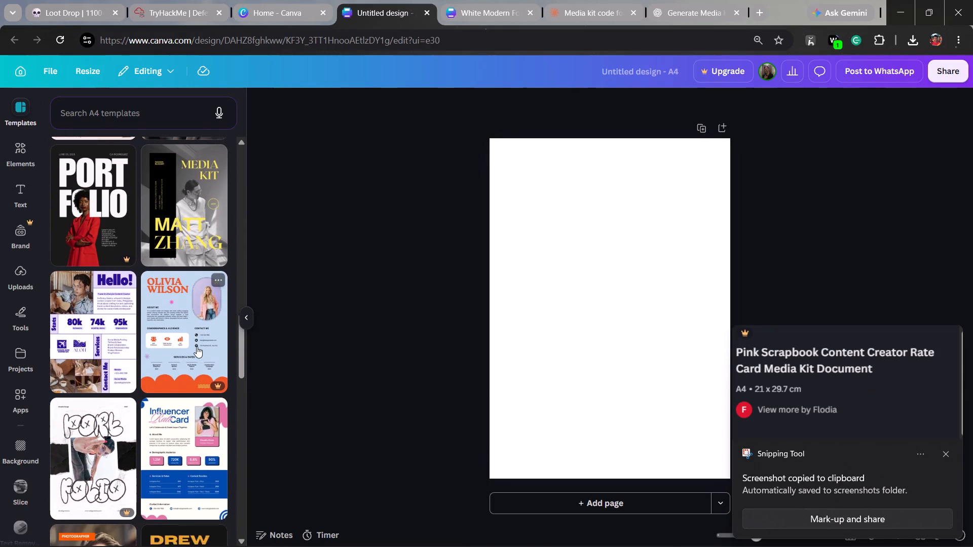
{"action": "scroll", "coordinate": [197, 346], "scroll_direction": "right", "scroll_amount": 1}
{"action": "scroll", "coordinate": [197, 346], "scroll_direction": "down", "scroll_amount": 2}
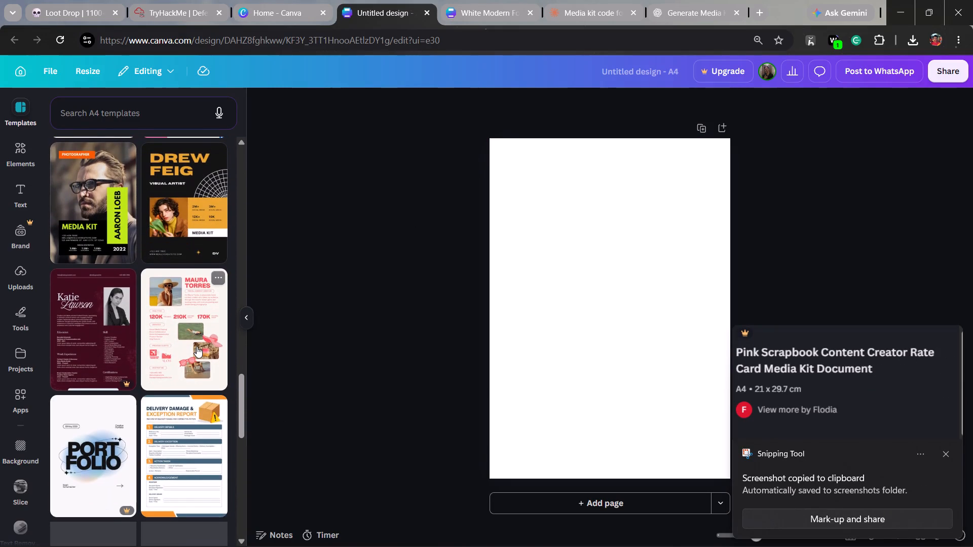
{"action": "scroll", "coordinate": [197, 346], "scroll_direction": "down", "scroll_amount": 2}
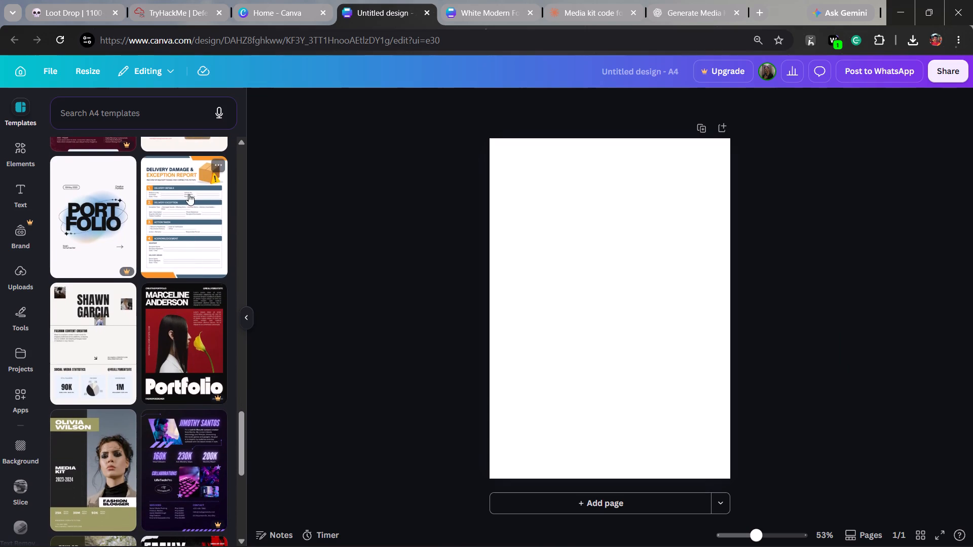
{"action": "scroll", "coordinate": [192, 401], "scroll_direction": "up", "scroll_amount": 1}
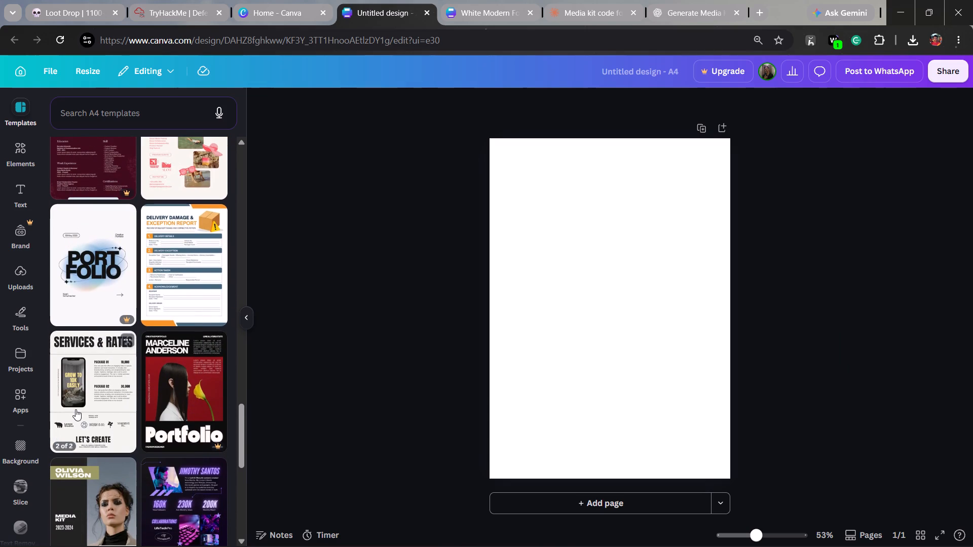
{"action": "scroll", "coordinate": [102, 381], "scroll_direction": "up", "scroll_amount": 11}
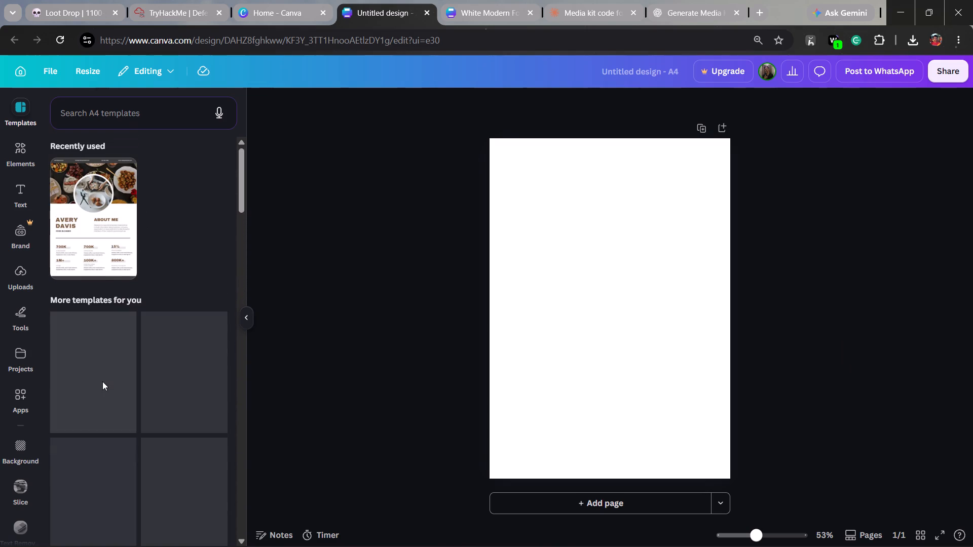
{"action": "scroll", "coordinate": [154, 336], "scroll_direction": "down", "scroll_amount": 3}
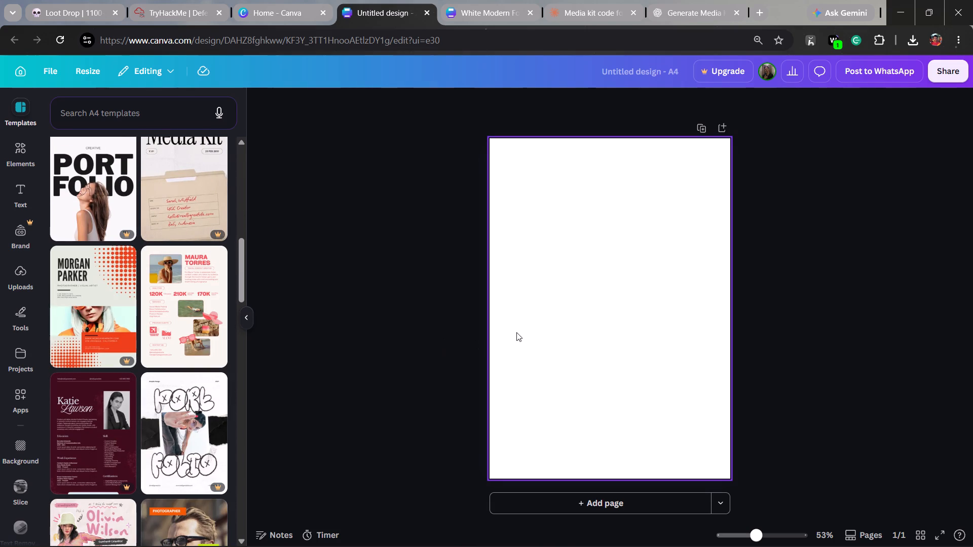
Upload Tanujas_Craft_Media_Kit_Final.pdf from the recent downloads into the untitled A4 design.
{"action": "left_click", "coordinate": [918, 42]}
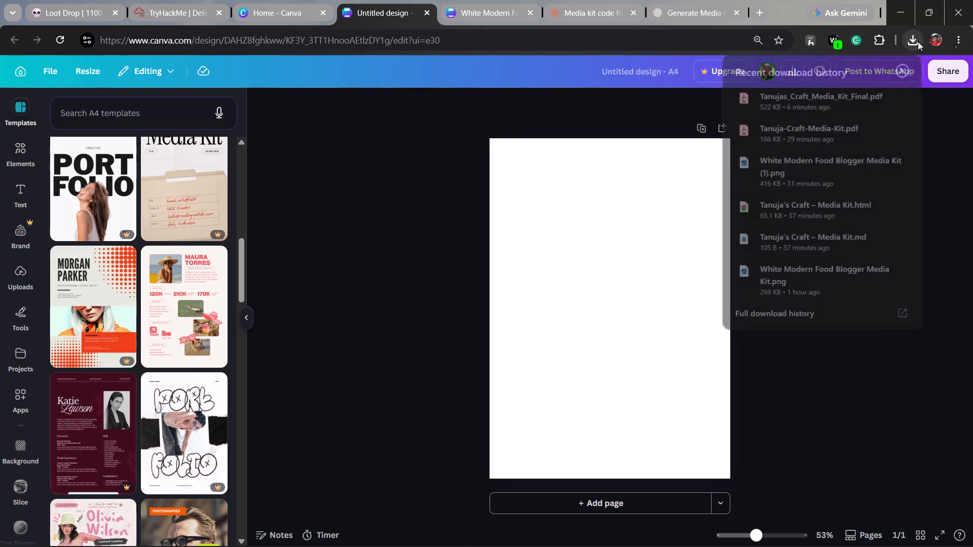
{"action": "left_click_drag", "start_coordinate": [820, 99], "coordinate": [650, 245]}
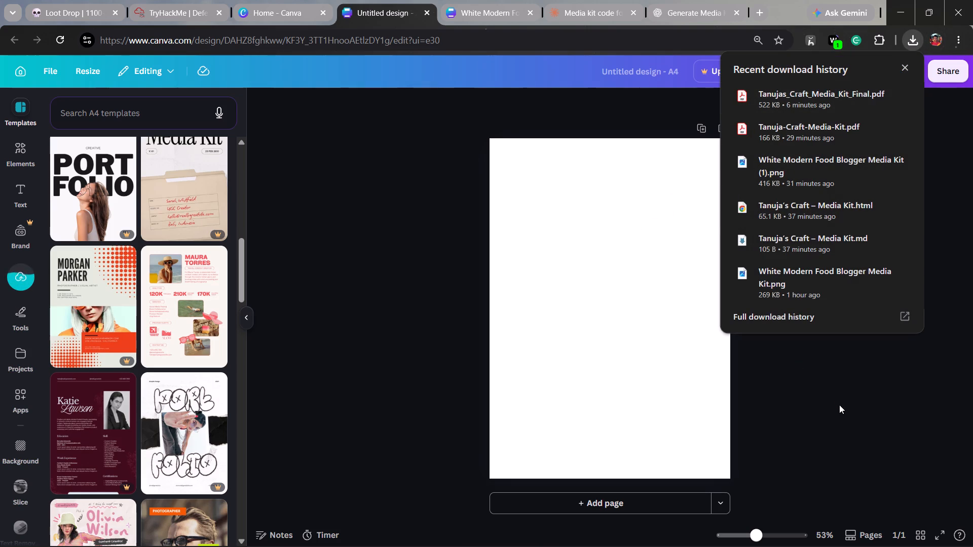
Open Tanujas_Craft_Media_Kit_Final.pdf from the recent downloads and review its pages through to the "Let's work together" section.
{"action": "left_click", "coordinate": [804, 93]}
{"action": "scroll", "coordinate": [594, 353], "scroll_direction": "down", "scroll_amount": 3}
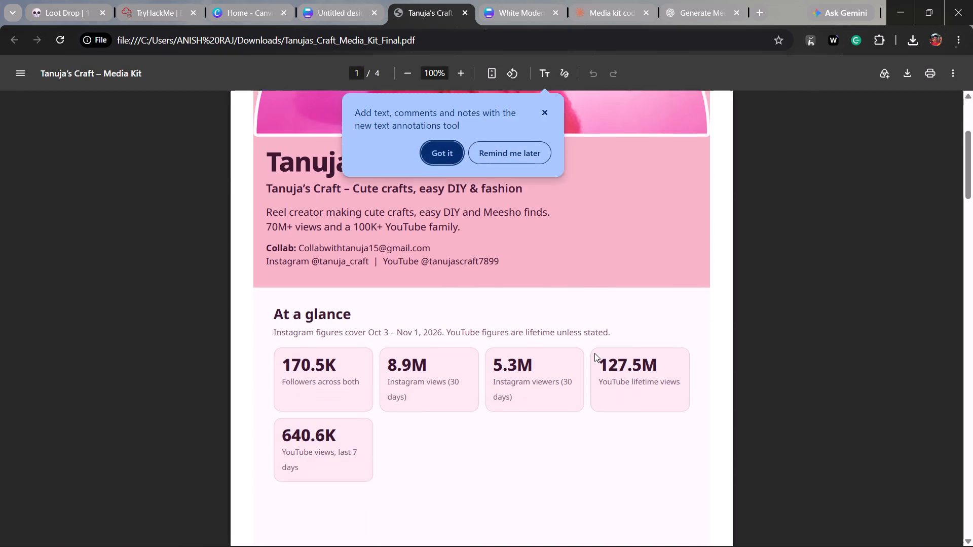
{"action": "left_click", "coordinate": [542, 109]}
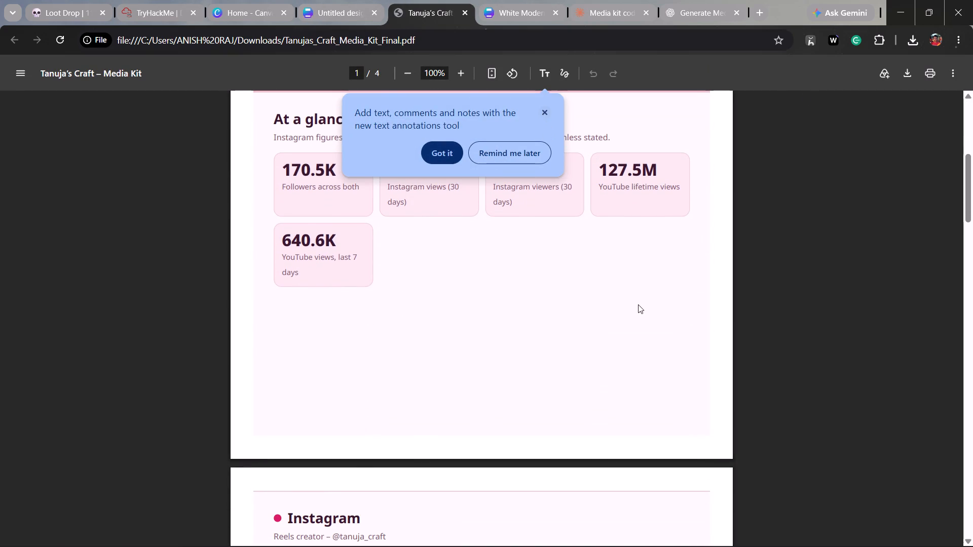
{"action": "scroll", "coordinate": [638, 304], "scroll_direction": "right", "scroll_amount": 1}
{"action": "scroll", "coordinate": [638, 304], "scroll_direction": "down", "scroll_amount": 5}
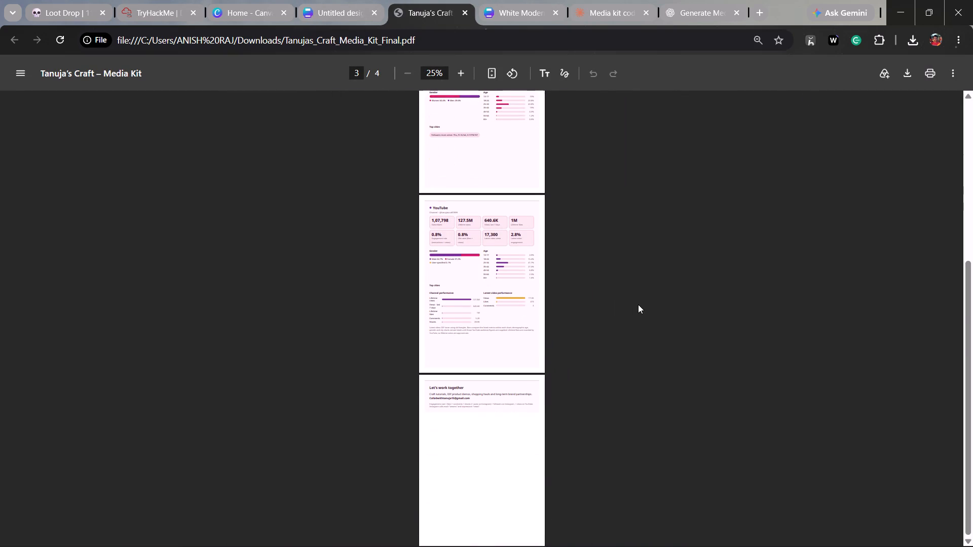
{"action": "scroll", "coordinate": [638, 304], "scroll_direction": "down", "scroll_amount": 3}
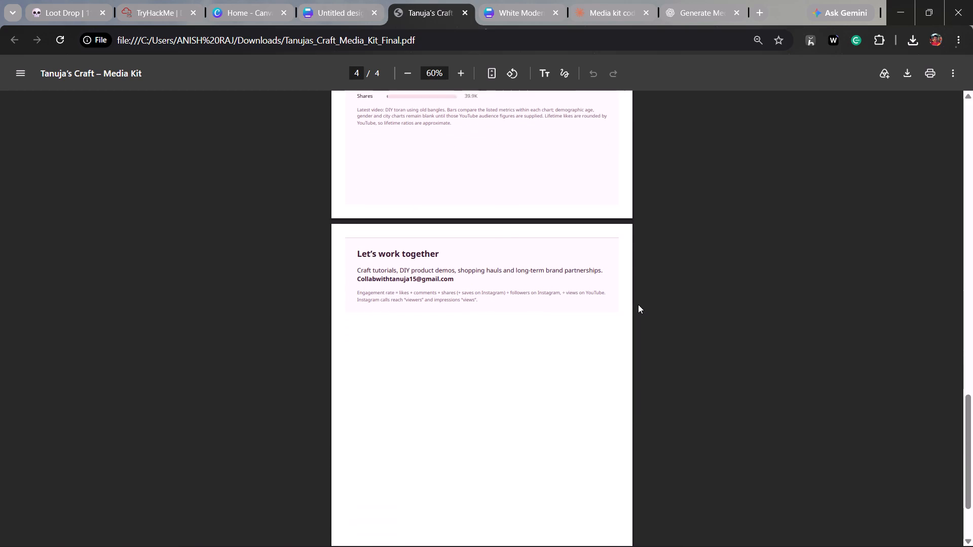
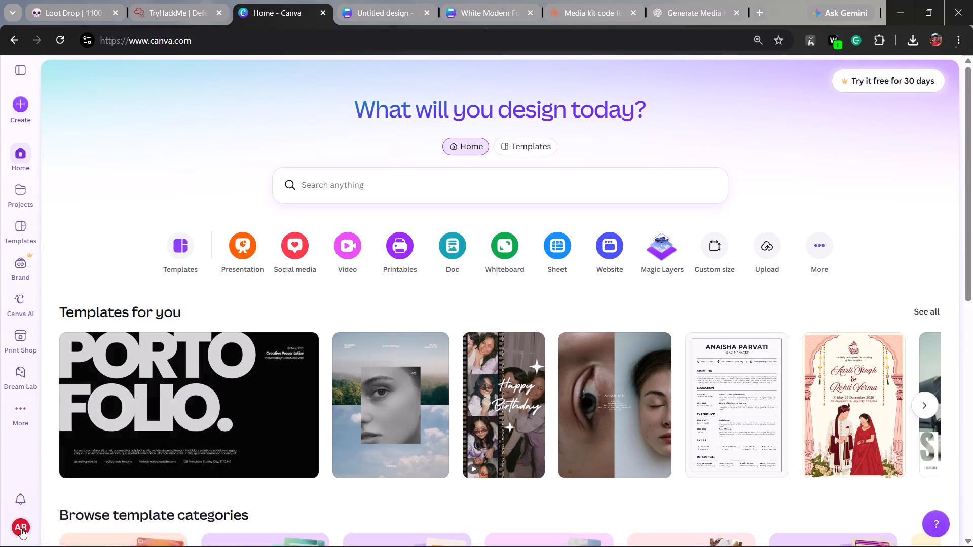
{"action": "left_click", "coordinate": [138, 371]}
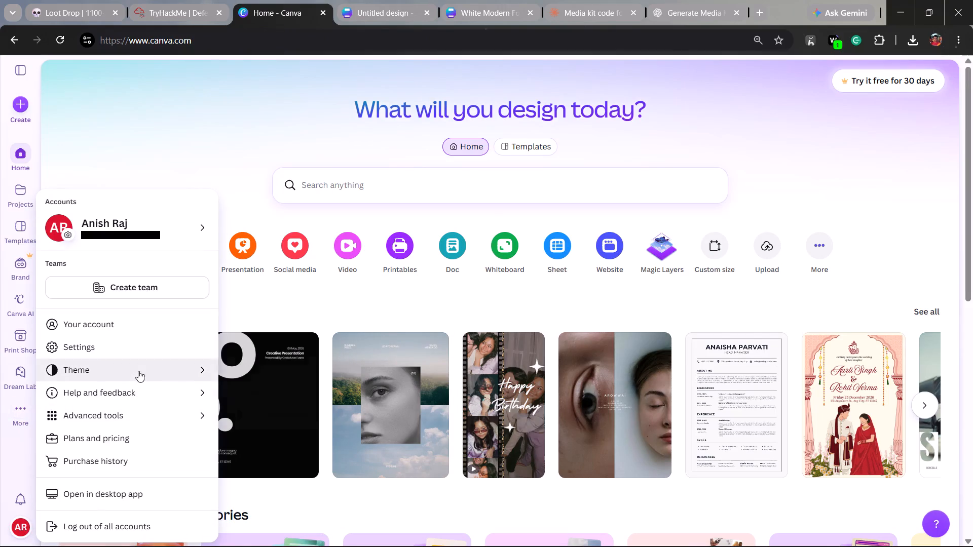
{"action": "left_click", "coordinate": [267, 420]}
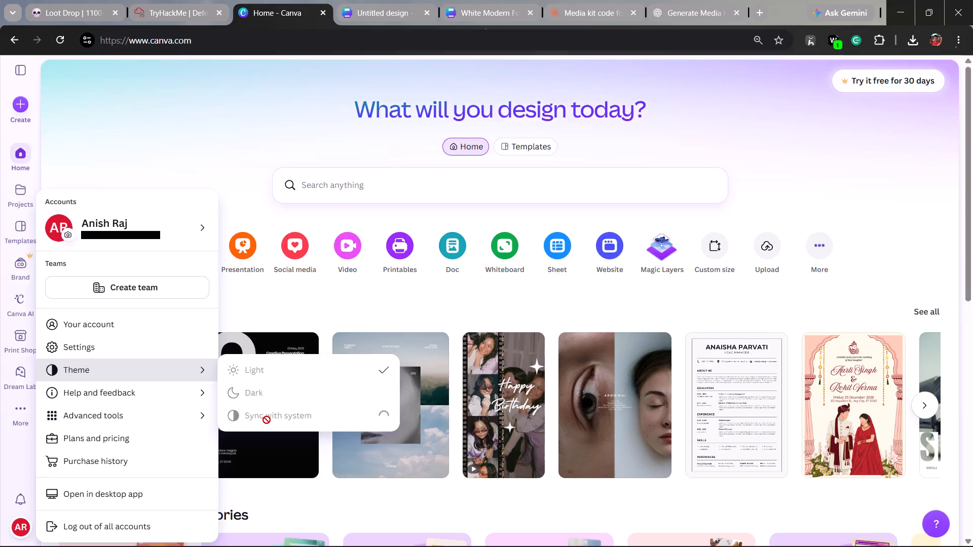
{"action": "left_click", "coordinate": [213, 142]}
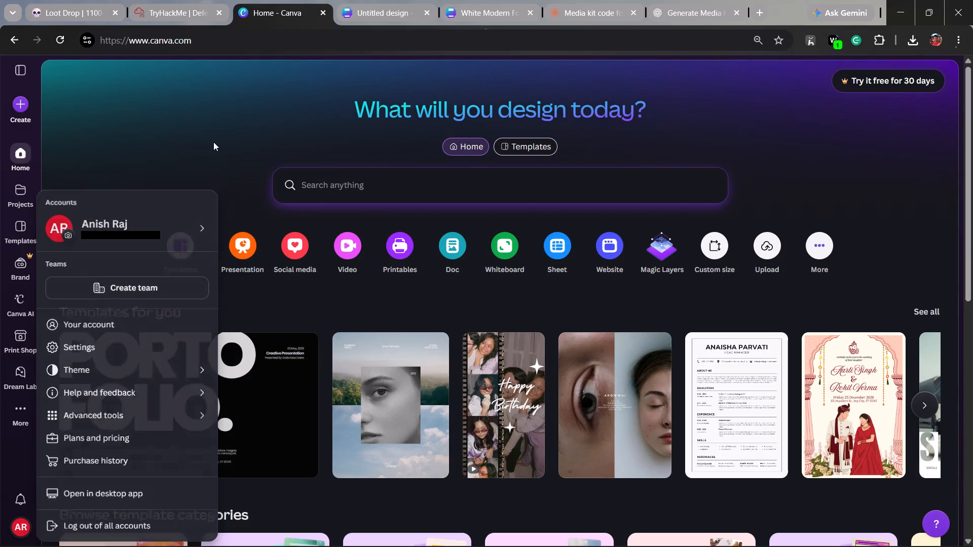
Create a new design by searching the design types for "media kit" and choosing Document (A4, Portrait).
{"action": "left_click", "coordinate": [22, 105]}
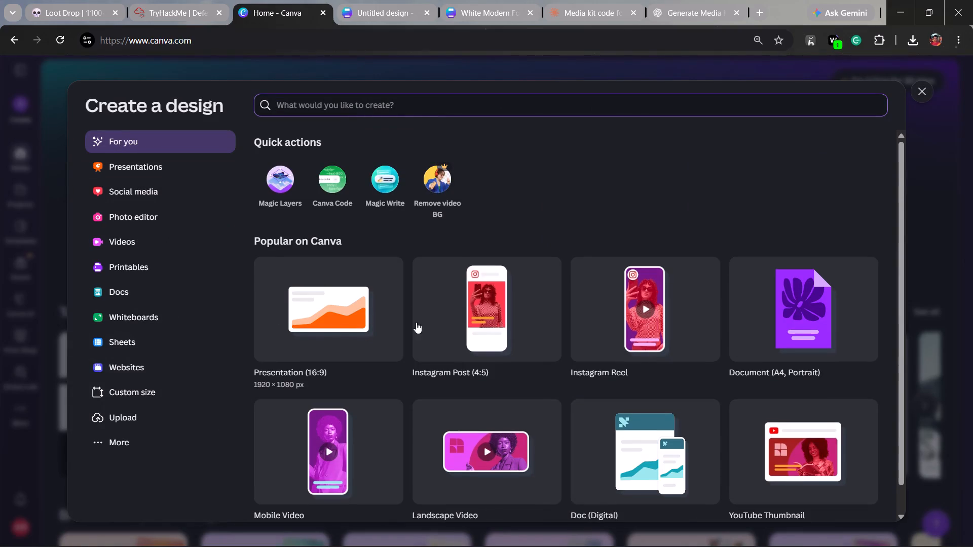
{"action": "left_click", "coordinate": [533, 98]}
{"action": "type", "text": "media kit"}
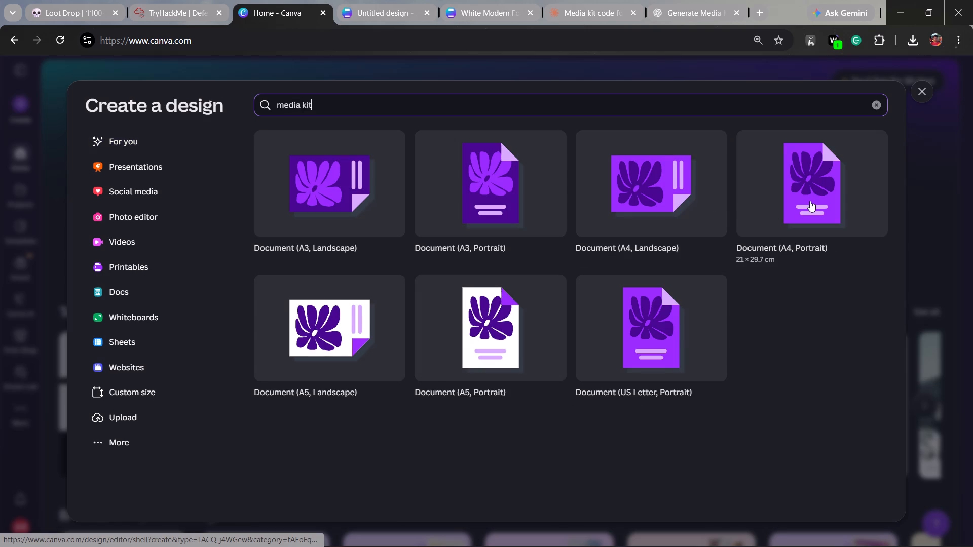
{"action": "left_click", "coordinate": [810, 201]}
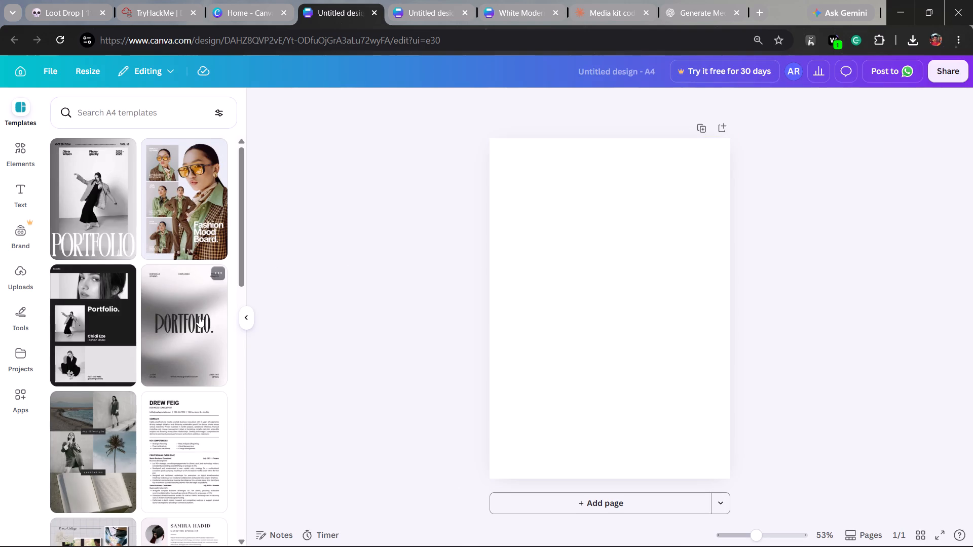
Compare the new blank A4 design with the other account's untitled design, and reload the new design's page.
{"action": "scroll", "coordinate": [199, 316], "scroll_direction": "down", "scroll_amount": 1}
{"action": "left_click", "coordinate": [424, 13]}
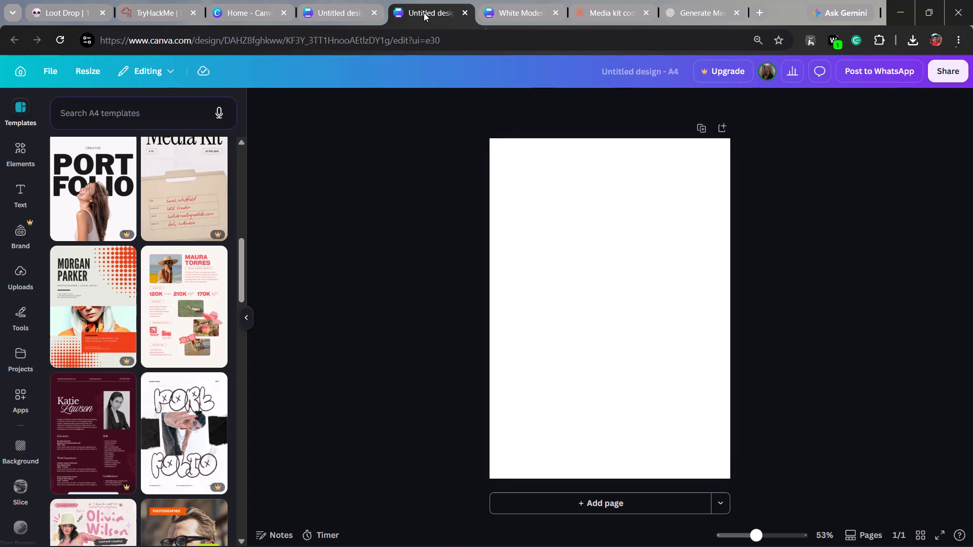
{"action": "left_click", "coordinate": [339, 13]}
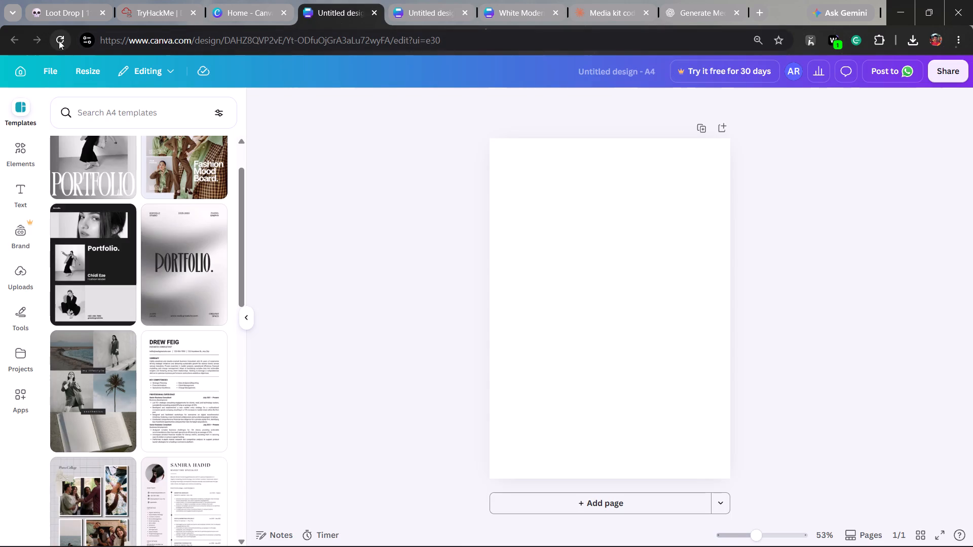
{"action": "left_click", "coordinate": [59, 41]}
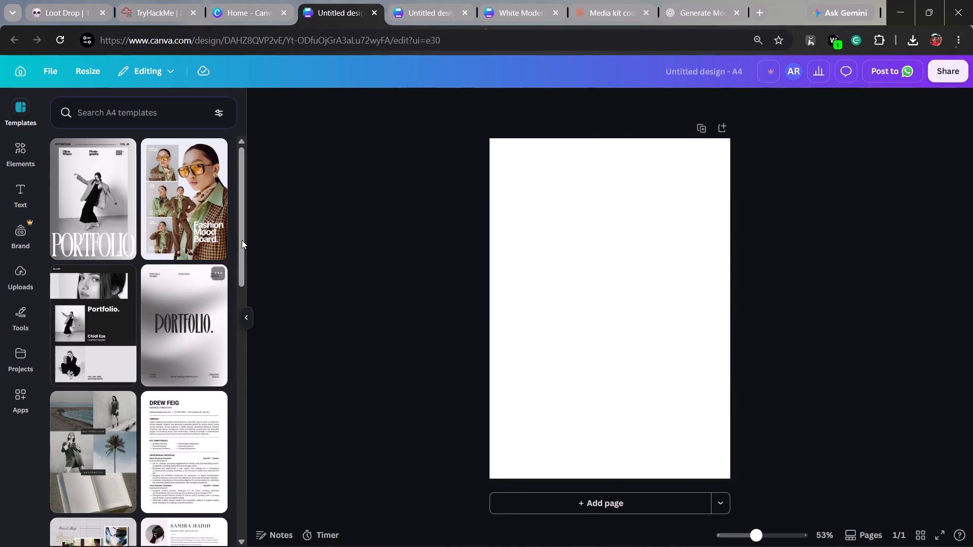
Browse the suggested A4 templates and search them for "media kit influencer".
{"action": "scroll", "coordinate": [174, 388], "scroll_direction": "down", "scroll_amount": 5}
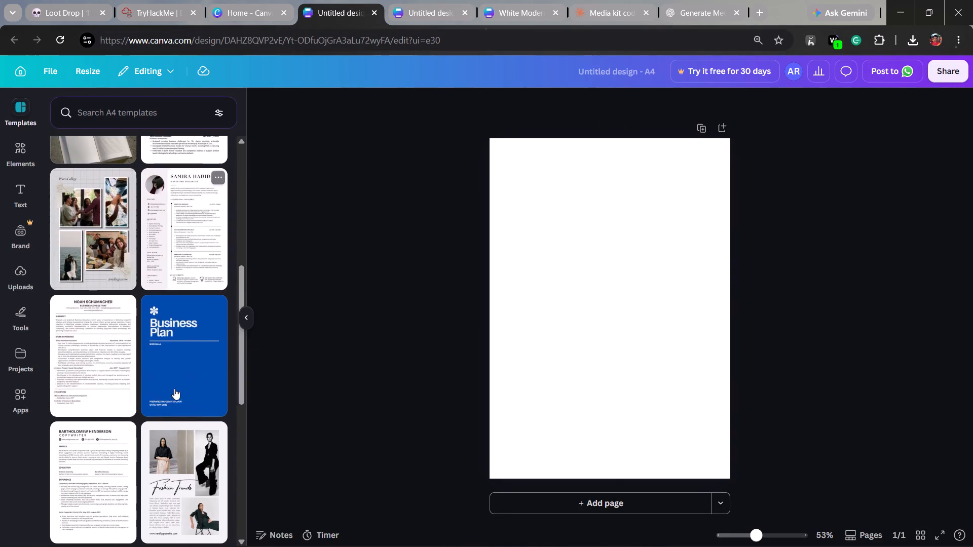
{"action": "scroll", "coordinate": [174, 388], "scroll_direction": "down", "scroll_amount": 2}
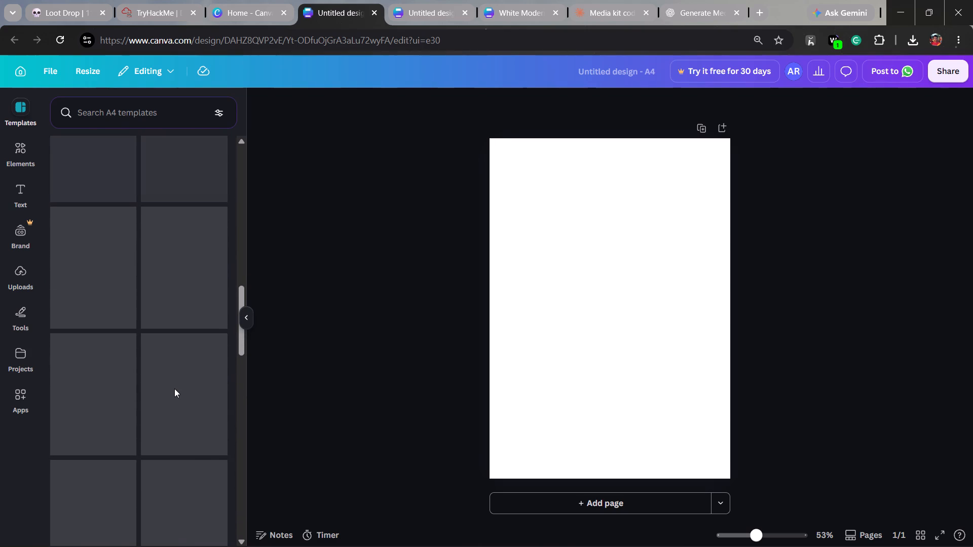
{"action": "scroll", "coordinate": [174, 388], "scroll_direction": "down", "scroll_amount": 3}
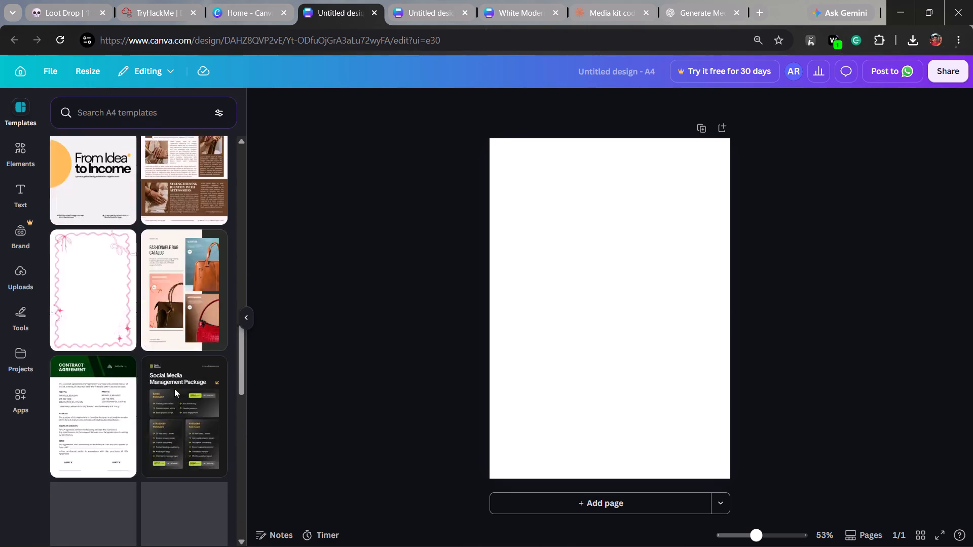
{"action": "scroll", "coordinate": [174, 388], "scroll_direction": "up", "scroll_amount": 5}
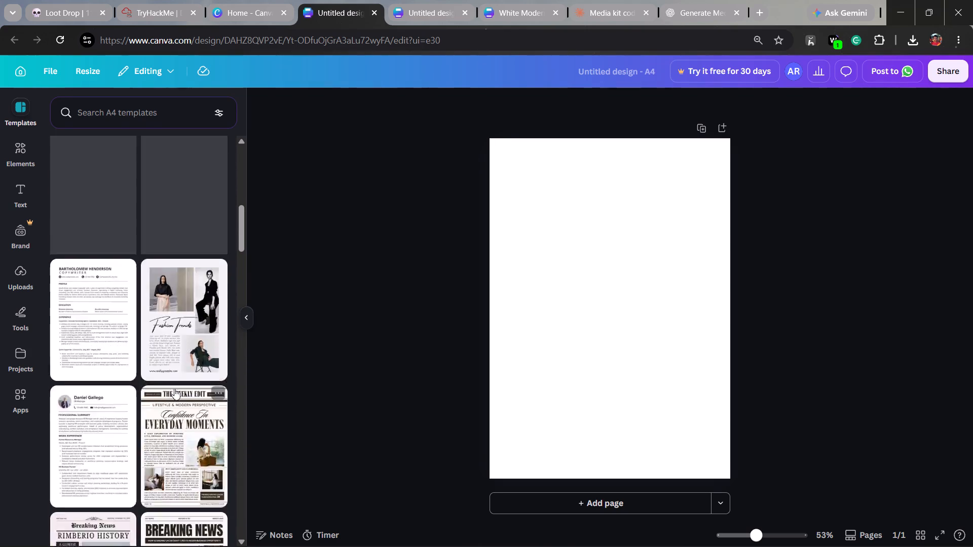
{"action": "scroll", "coordinate": [174, 388], "scroll_direction": "up", "scroll_amount": 5}
{"action": "left_click", "coordinate": [136, 103]}
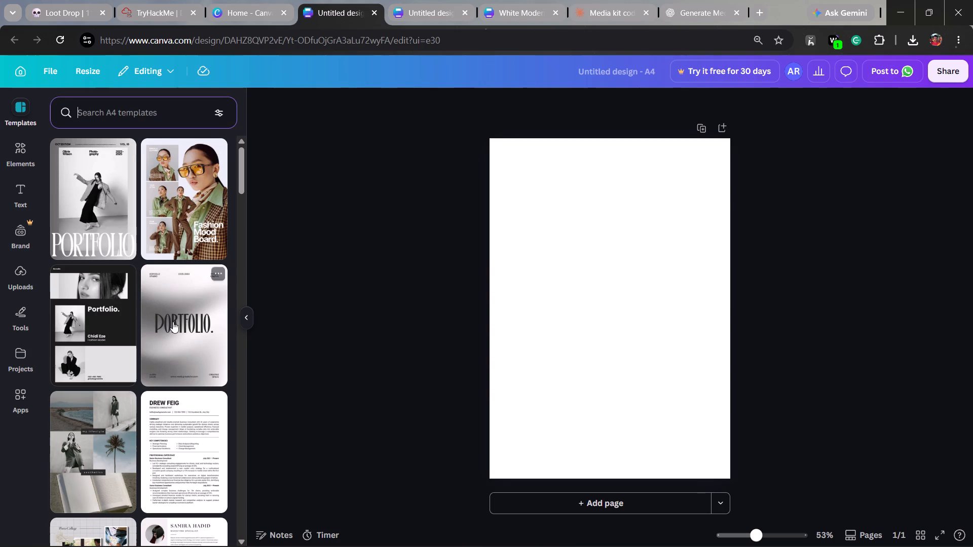
{"action": "left_click", "coordinate": [172, 113]}
{"action": "type", "text": "media kir"}
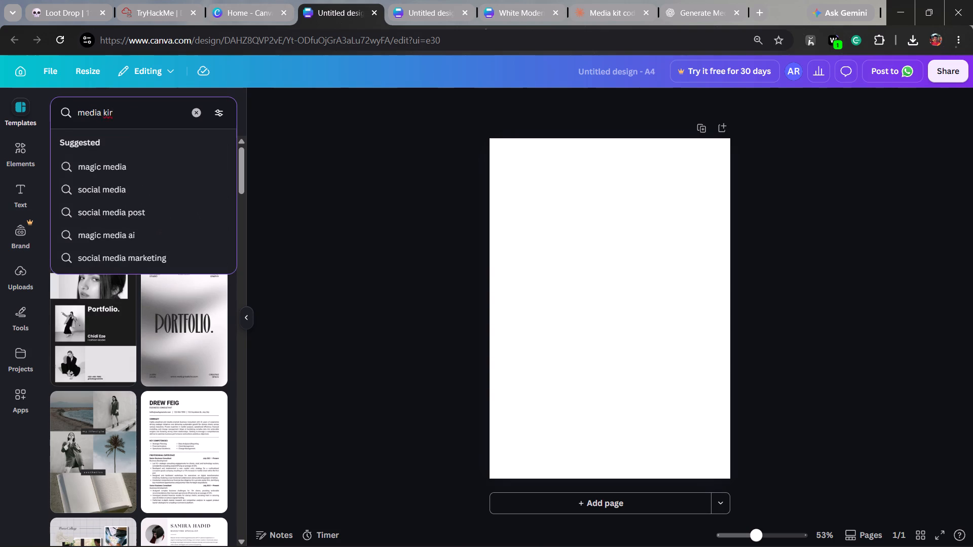
{"action": "key", "text": "BackSpace"}
{"action": "key", "text": "t"}
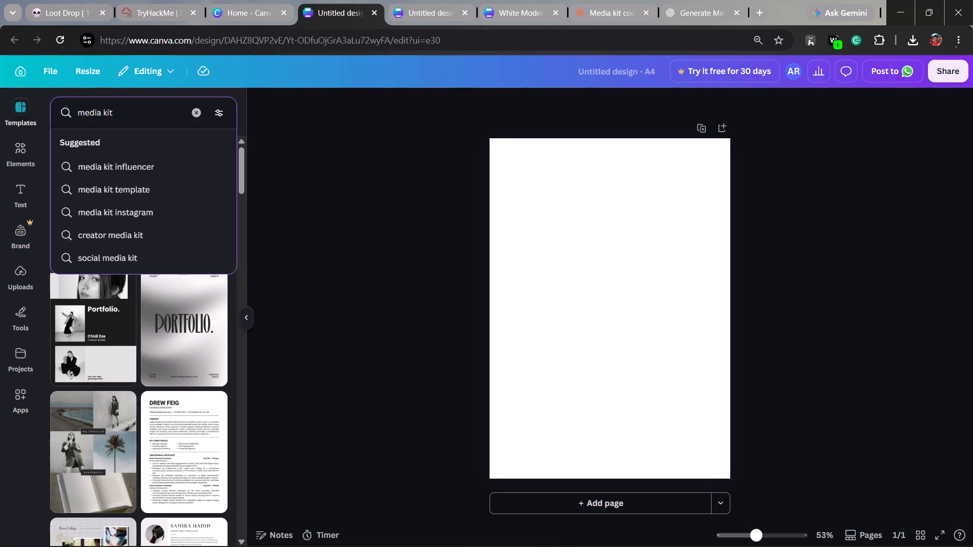
{"action": "left_click", "coordinate": [174, 165]}
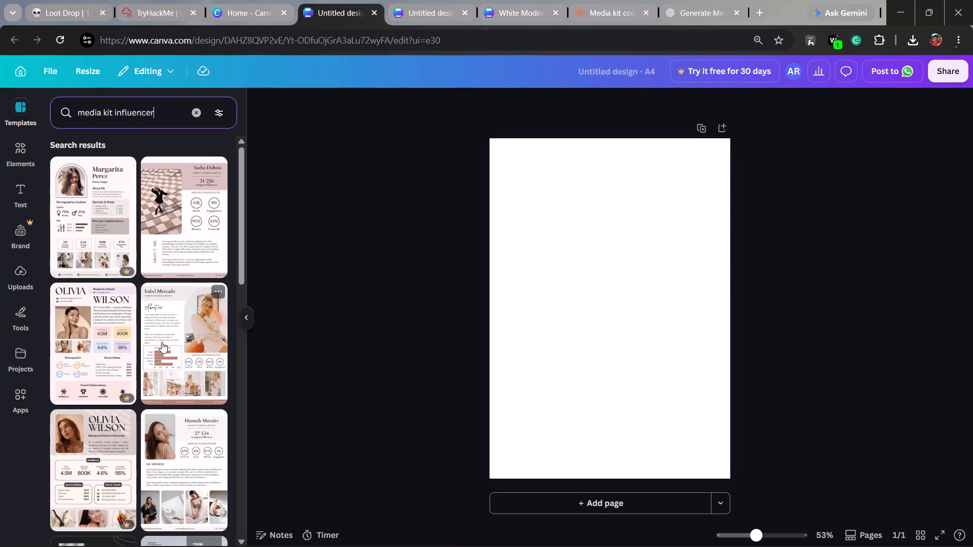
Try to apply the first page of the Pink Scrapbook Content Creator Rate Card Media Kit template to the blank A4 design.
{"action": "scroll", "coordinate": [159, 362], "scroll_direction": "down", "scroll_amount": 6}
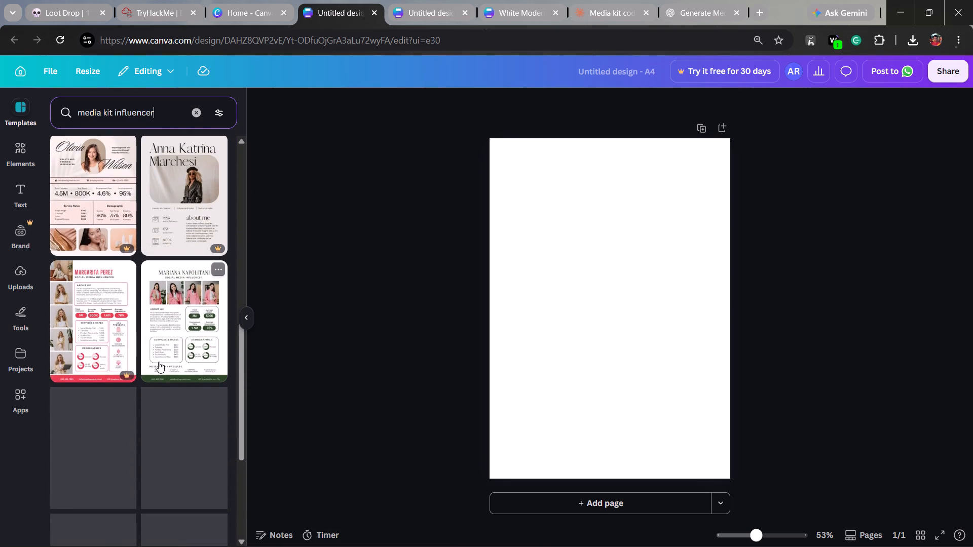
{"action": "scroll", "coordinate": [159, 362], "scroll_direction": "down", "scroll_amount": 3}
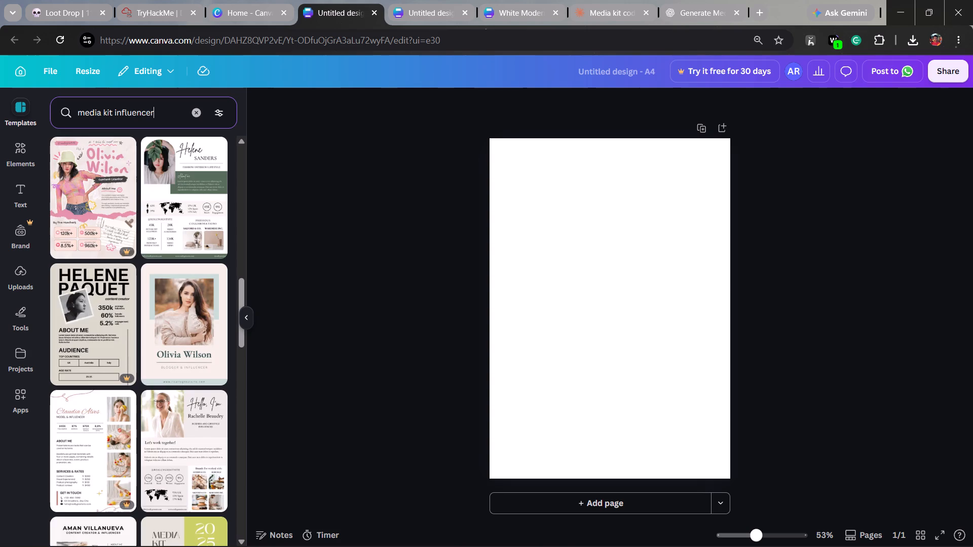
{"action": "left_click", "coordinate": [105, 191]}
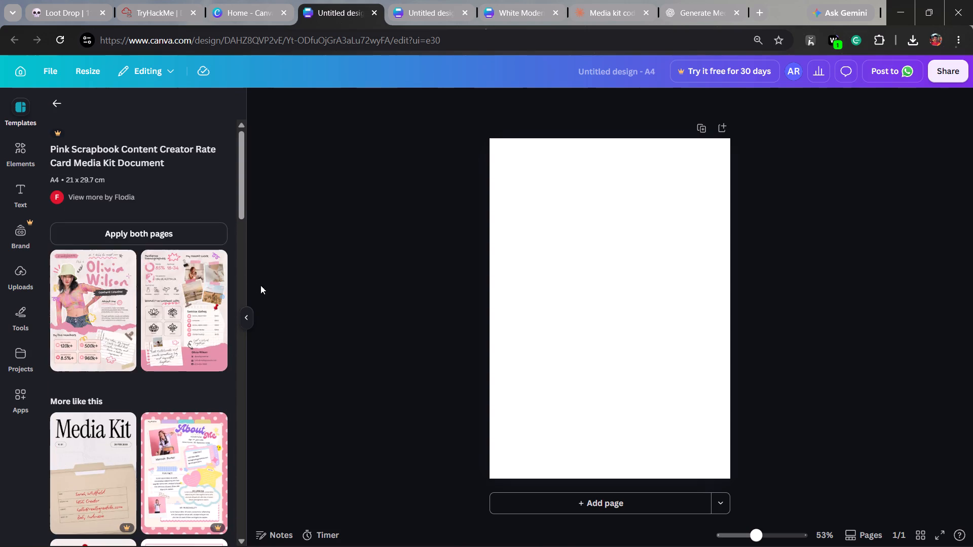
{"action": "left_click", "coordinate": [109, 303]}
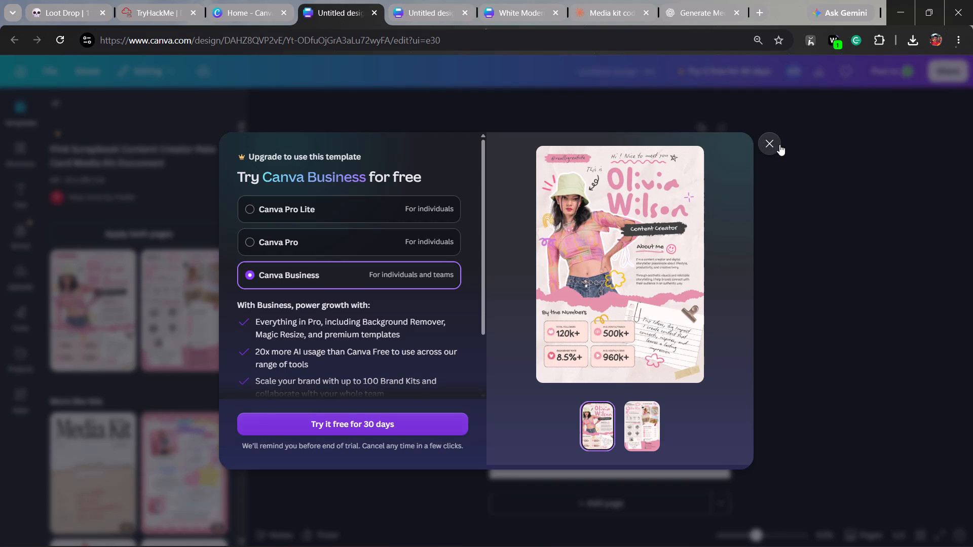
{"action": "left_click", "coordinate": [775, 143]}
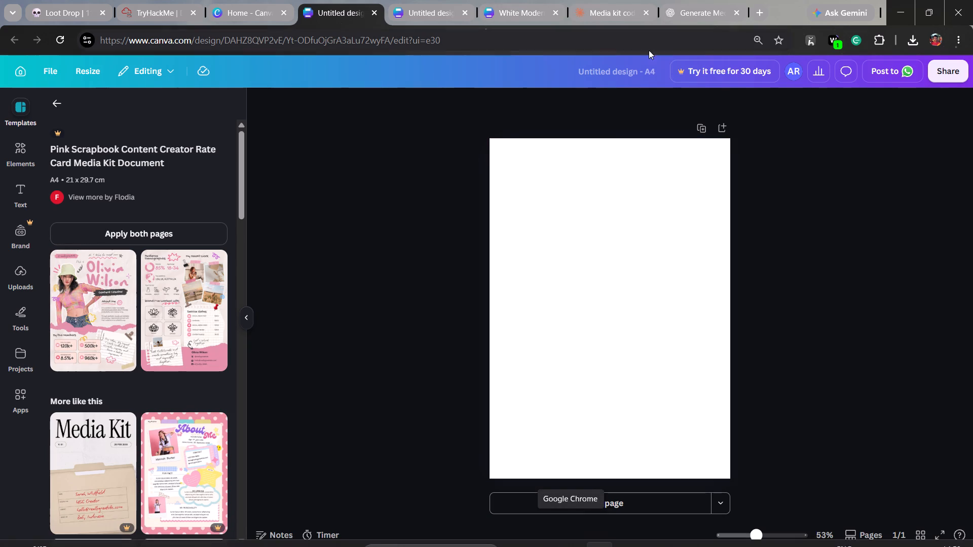
Open the downloaded Tanujas_Craft_Media_Kit_Final.pdf and view its cover section.
{"action": "left_click", "coordinate": [914, 40]}
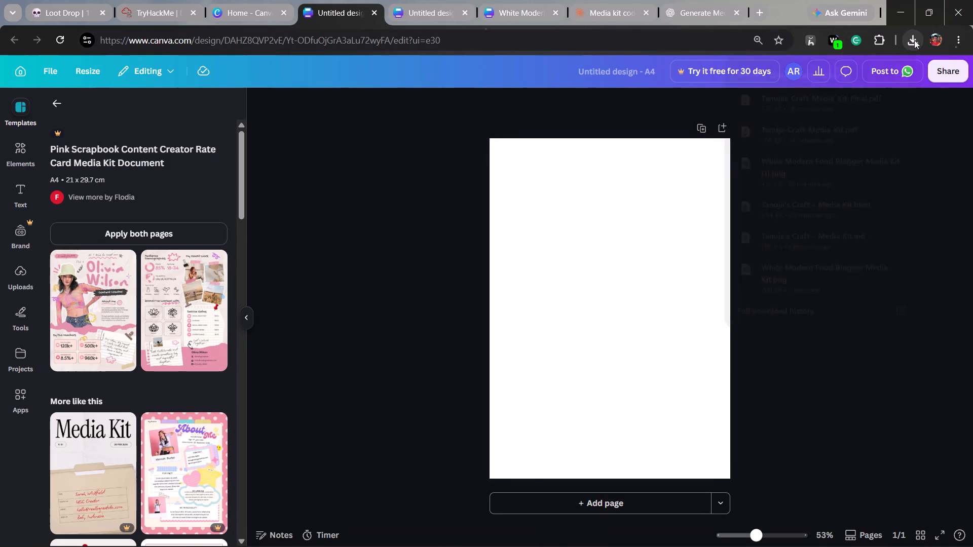
{"action": "left_click", "coordinate": [778, 110]}
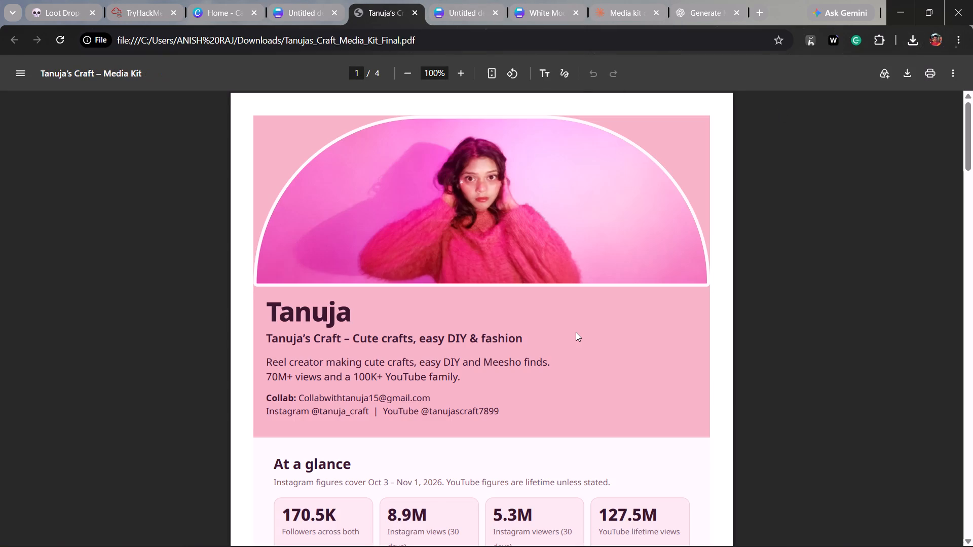
{"action": "scroll", "coordinate": [576, 332], "scroll_direction": "down", "scroll_amount": 1}
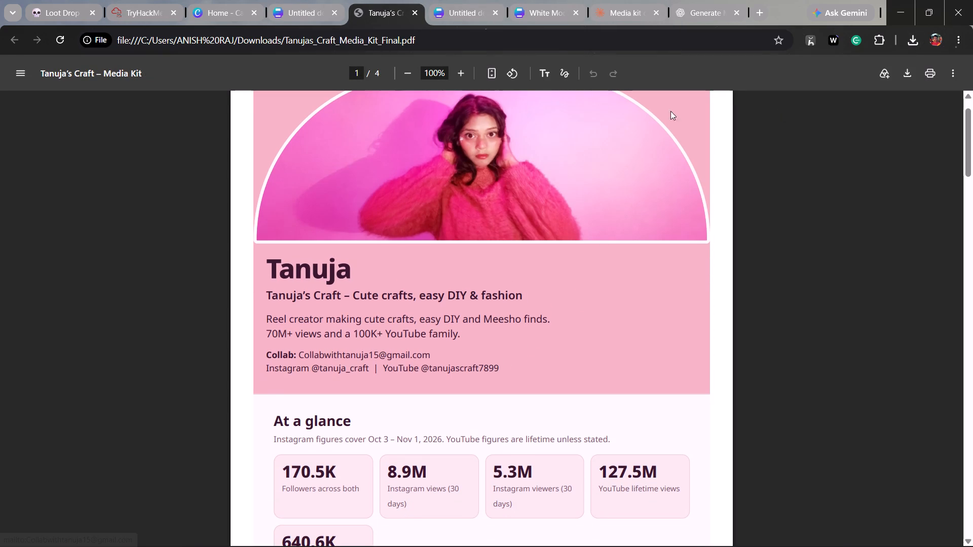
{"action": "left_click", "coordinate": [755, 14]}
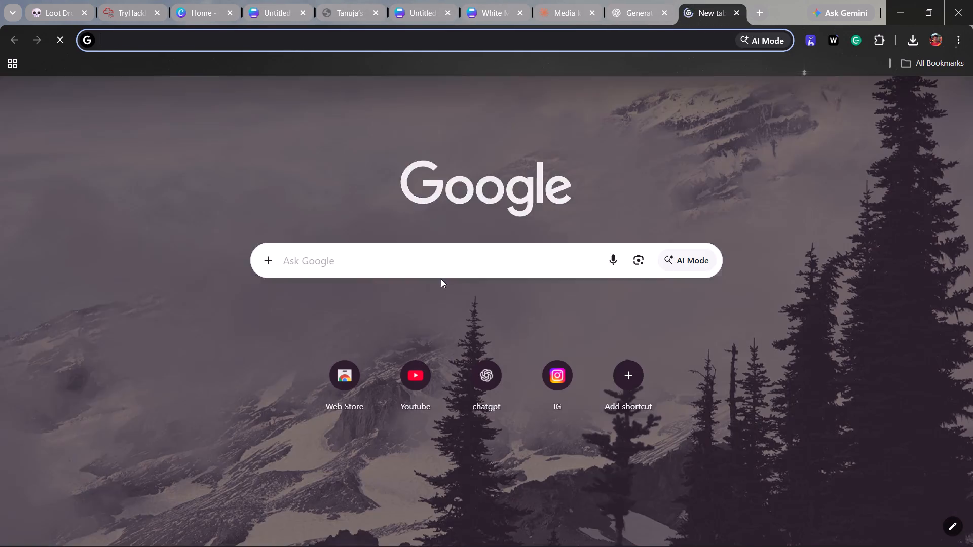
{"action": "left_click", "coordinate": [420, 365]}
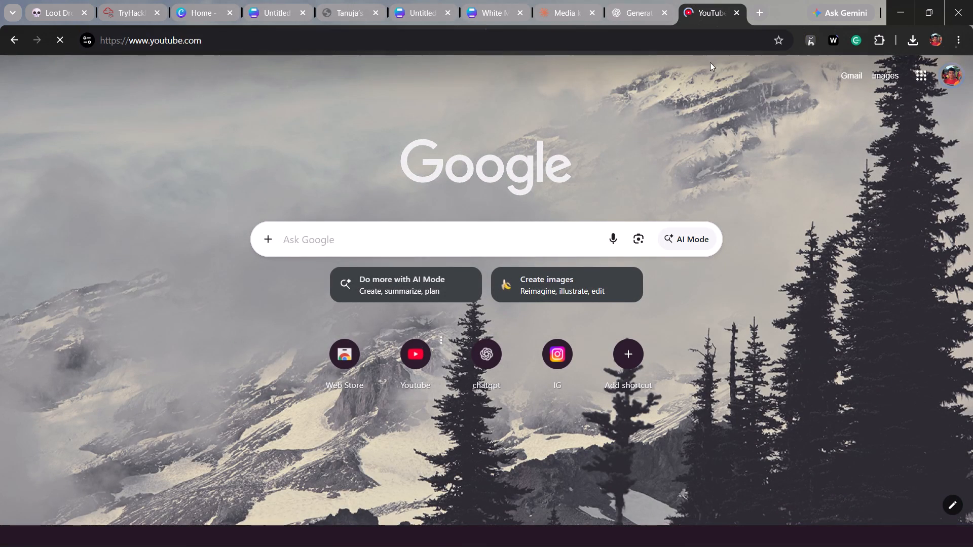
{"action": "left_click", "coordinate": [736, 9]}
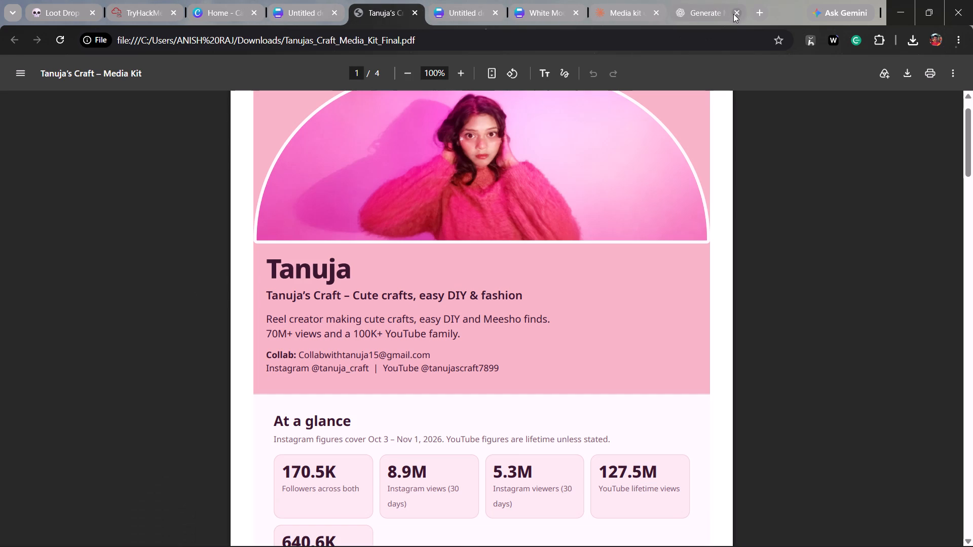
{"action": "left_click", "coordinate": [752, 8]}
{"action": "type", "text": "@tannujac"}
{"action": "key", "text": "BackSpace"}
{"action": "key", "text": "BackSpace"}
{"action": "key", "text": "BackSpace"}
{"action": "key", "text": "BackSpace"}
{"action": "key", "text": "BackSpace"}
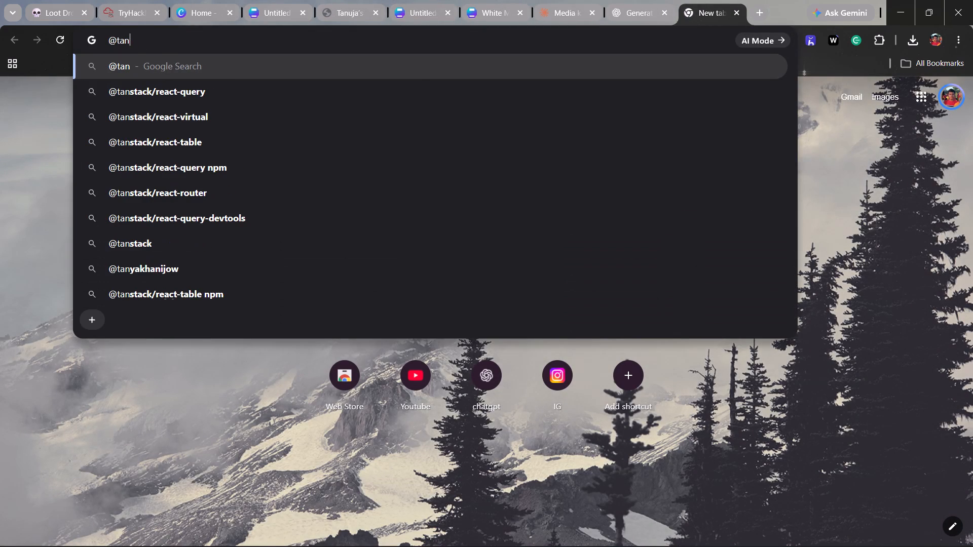
Copy the YouTube handle from the media kit PDF and clear the partial handle from the new browser tab's address.
{"action": "left_click", "coordinate": [358, 24]}
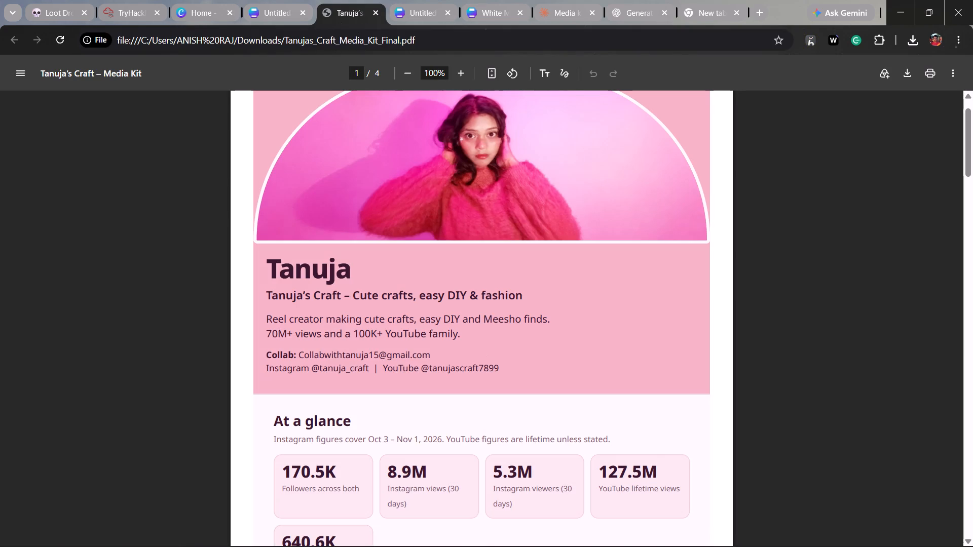
{"action": "left_click_drag", "start_coordinate": [500, 369], "coordinate": [425, 368]}
{"action": "key", "text": "ctrl+c"}
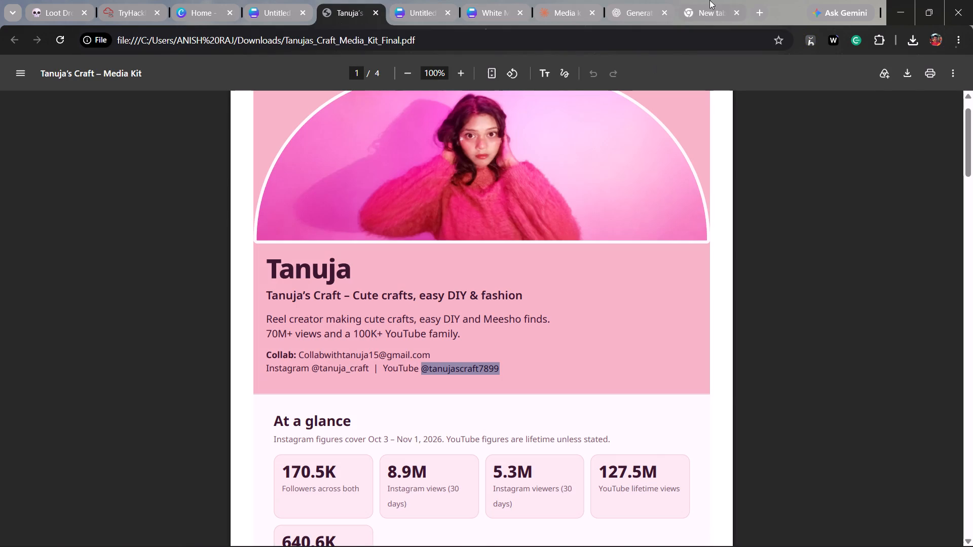
{"action": "left_click", "coordinate": [704, 10]}
{"action": "key", "text": "BackSpace"}
{"action": "key", "text": "BackSpace"}
{"action": "key", "text": "BackSpace"}
{"action": "key", "text": "BackSpace"}
{"action": "key", "text": "BackSpace"}
{"action": "key", "text": "BackSpace"}
{"action": "key", "text": "BackSpace"}
{"action": "key", "text": "BackSpace"}
{"action": "key", "text": "BackSpace"}
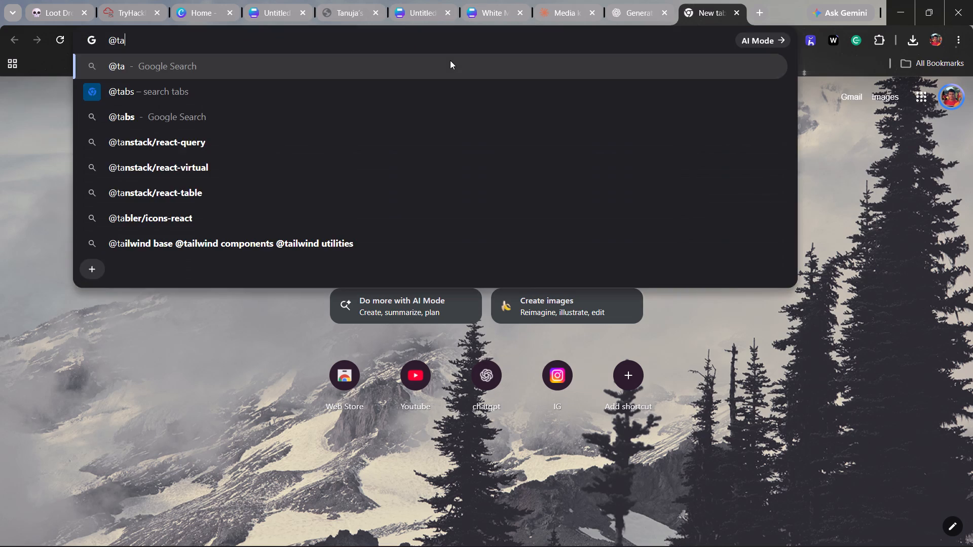
Search Google for the copied YouTube handle, review the expanded AI overview and channel results, and close the search tab.
{"action": "key", "text": "ctrl+v"}
{"action": "key", "text": "Return"}
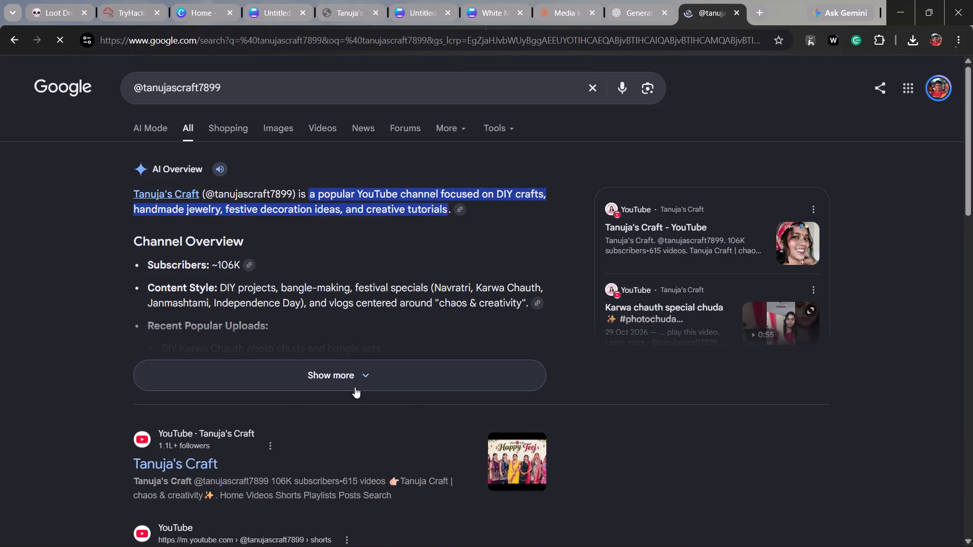
{"action": "left_click", "coordinate": [386, 388]}
{"action": "scroll", "coordinate": [386, 388], "scroll_direction": "down", "scroll_amount": 3}
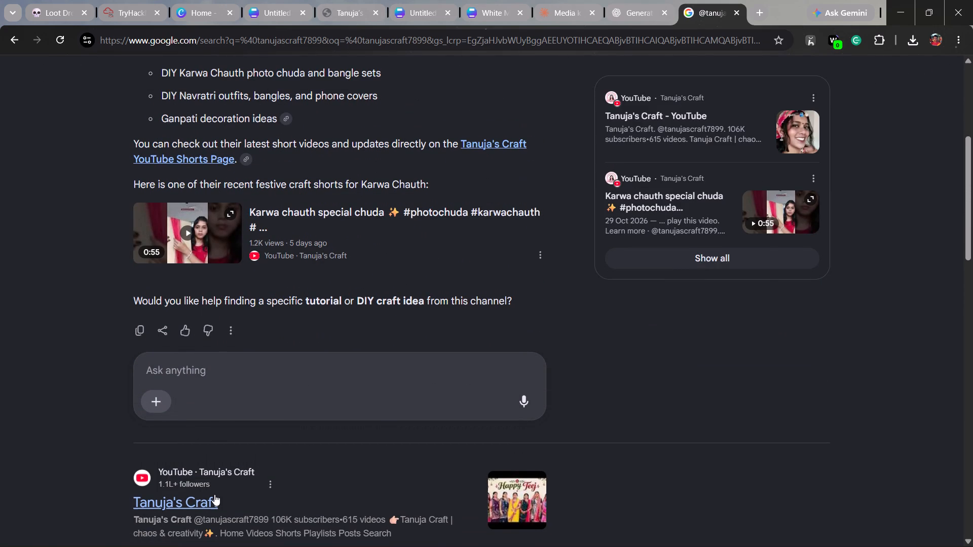
{"action": "scroll", "coordinate": [339, 331], "scroll_direction": "right", "scroll_amount": 1}
{"action": "scroll", "coordinate": [425, 257], "scroll_direction": "down", "scroll_amount": 2}
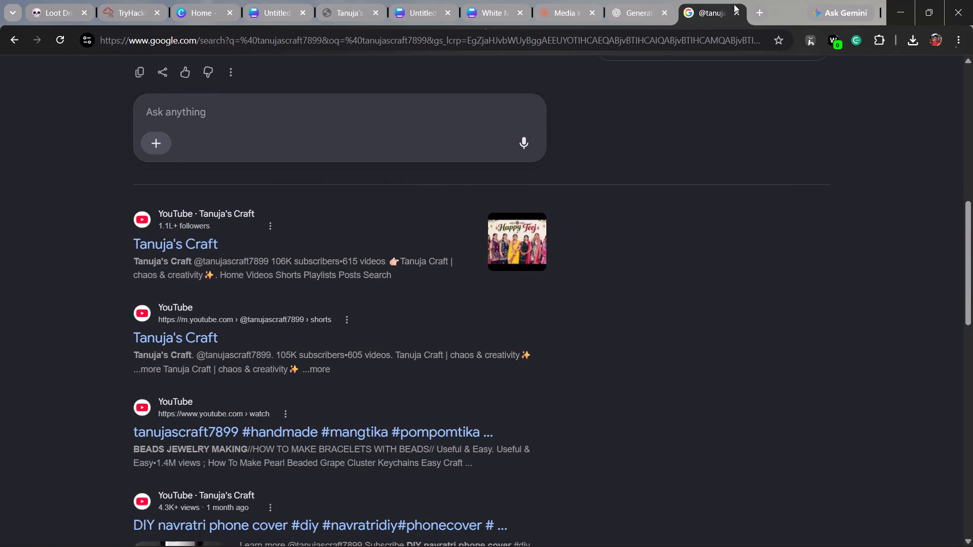
{"action": "left_click", "coordinate": [737, 18]}
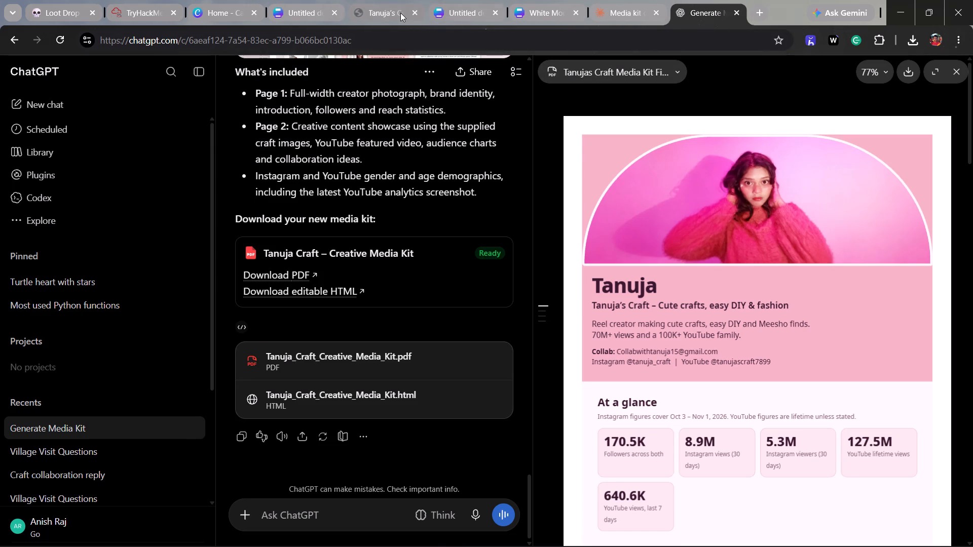
Revisit the final media kit PDF, the neighbouring untitled Canva design and the White Modern design.
{"action": "left_click", "coordinate": [400, 13]}
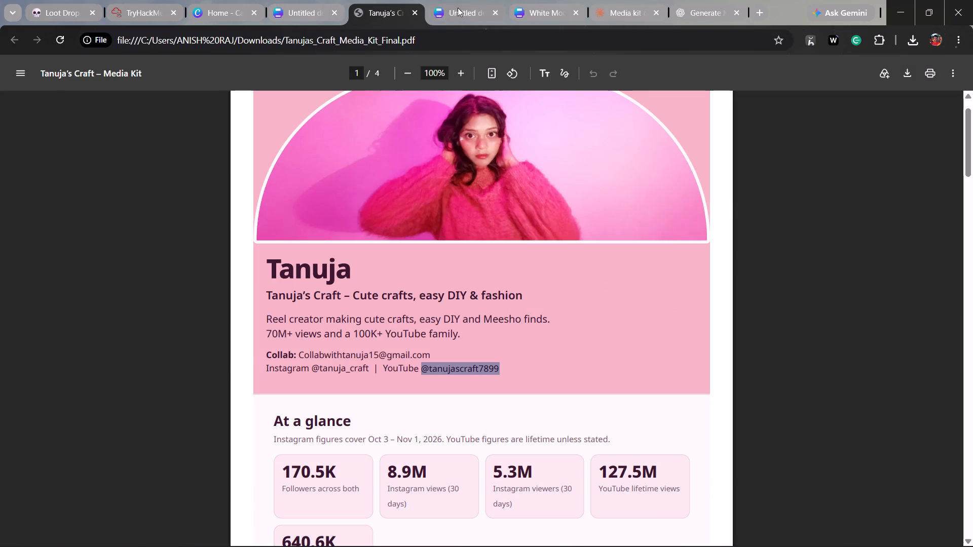
{"action": "left_click", "coordinate": [456, 8]}
{"action": "left_click", "coordinate": [532, 12]}
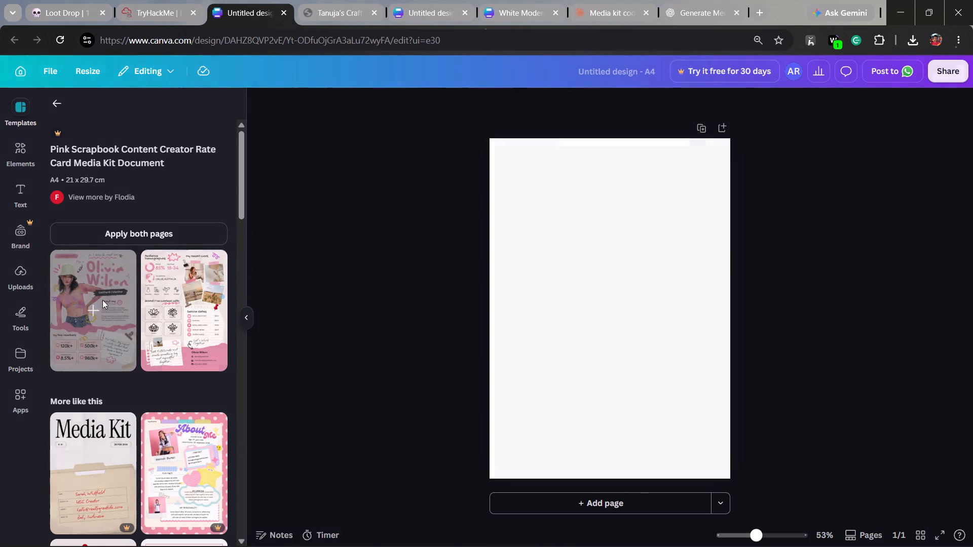
Open the Canva Business 30-day free trial offer for using the premium Pink Scrapbook media kit template.
{"action": "left_click", "coordinate": [408, 429]}
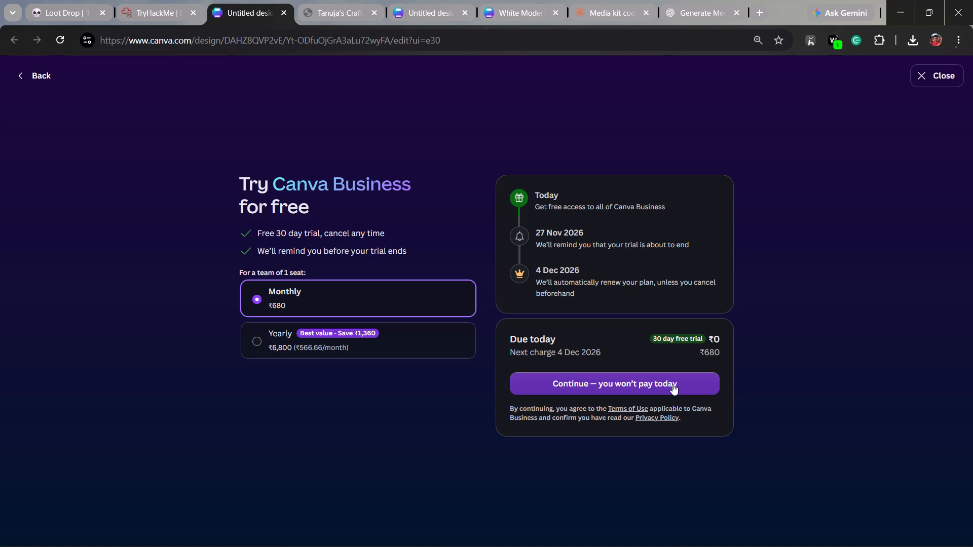
Review the checkout for the monthly and yearly Canva Business trial plans, and close the upgrade offer.
{"action": "left_click", "coordinate": [672, 384]}
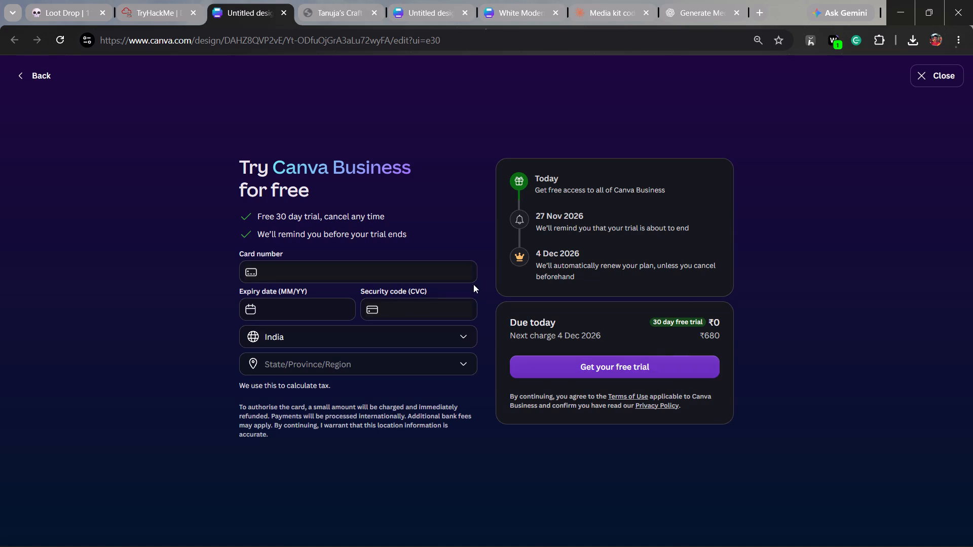
{"action": "left_click", "coordinate": [19, 76]}
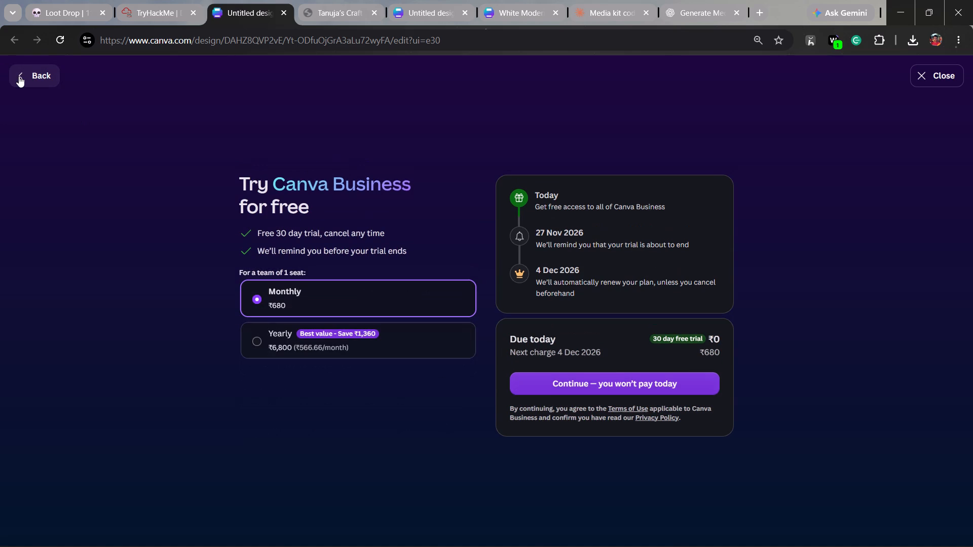
{"action": "left_click", "coordinate": [415, 344]}
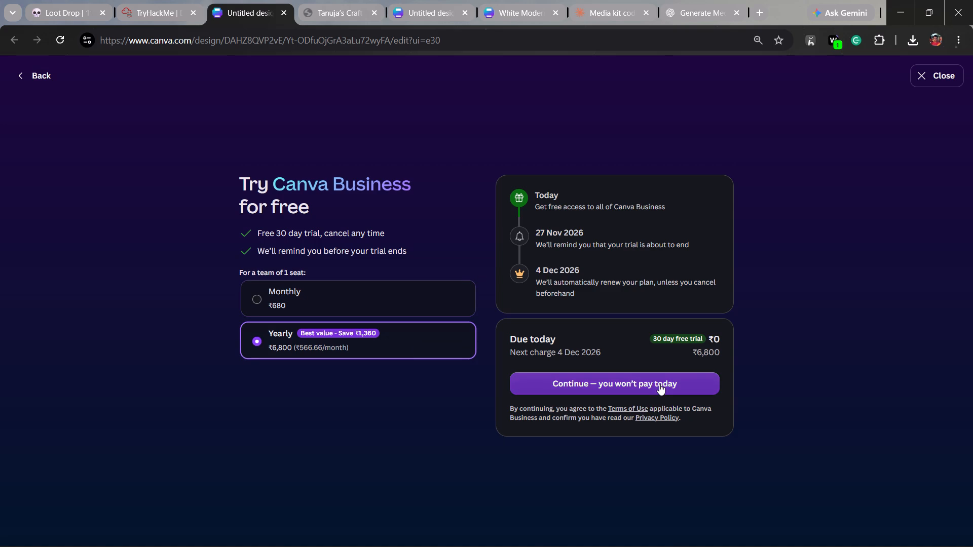
{"action": "left_click", "coordinate": [659, 384]}
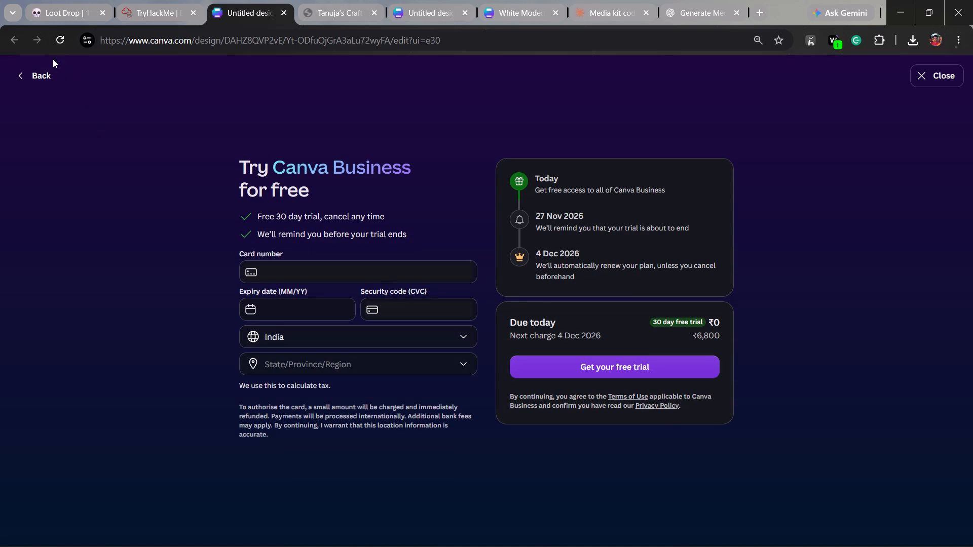
{"action": "left_click", "coordinate": [19, 76]}
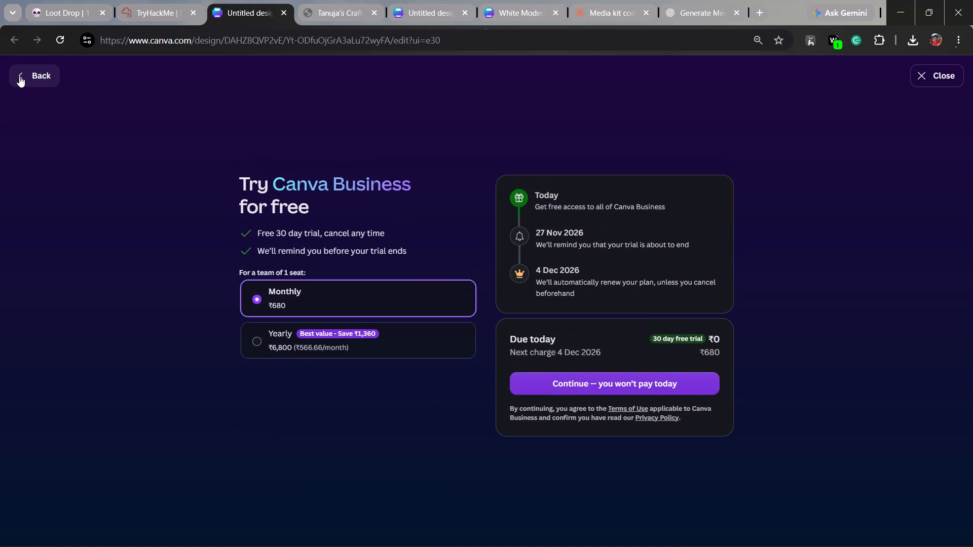
{"action": "left_click", "coordinate": [19, 76]}
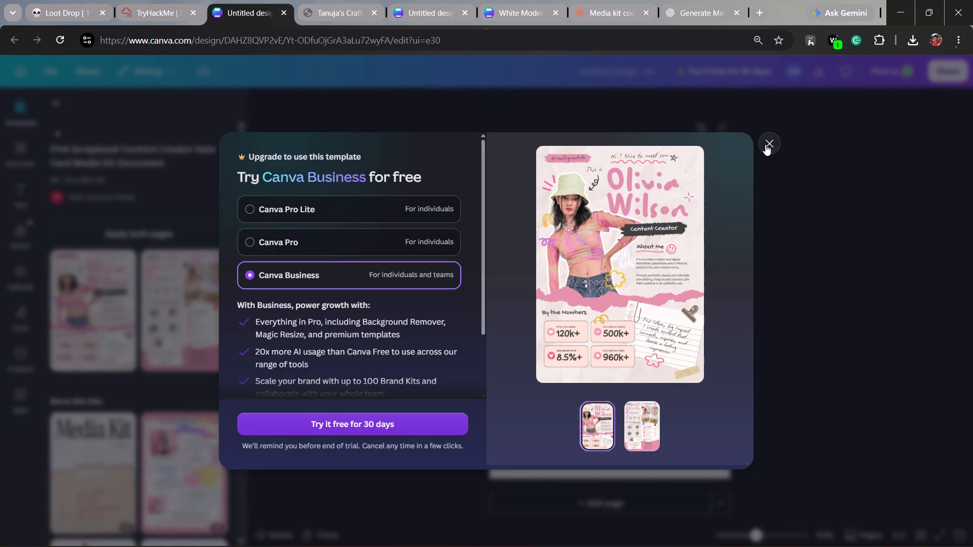
{"action": "left_click", "coordinate": [767, 144]}
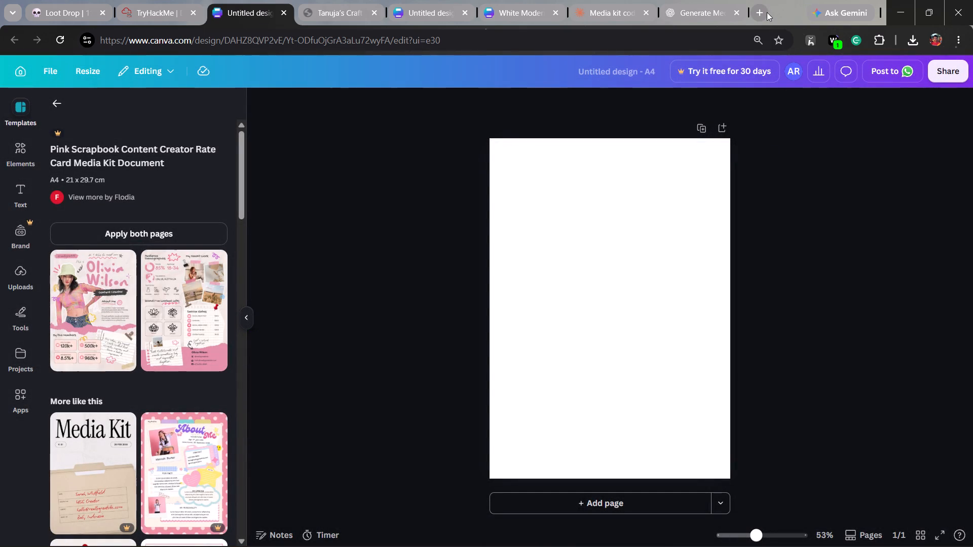
Search the web for "hostingerer" in a new browser tab and open the Hostinger website.
{"action": "left_click", "coordinate": [767, 12]}
{"action": "left_click", "coordinate": [767, 12]}
{"action": "type", "text": "hos"}
{"action": "type", "text": "tinger"}
{"action": "key", "text": "space"}
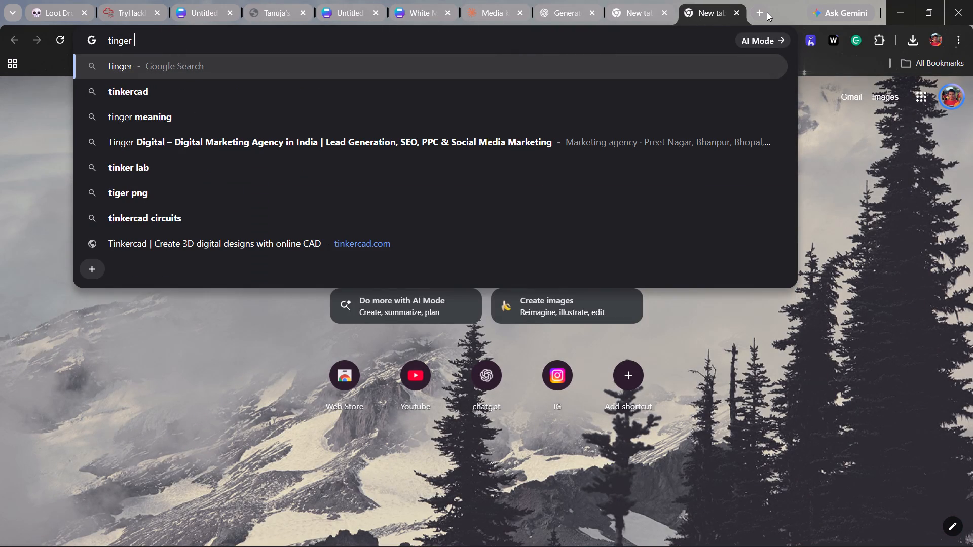
{"action": "key", "text": "BackSpace"}
{"action": "key", "text": "BackSpace"}
{"action": "key", "text": "BackSpace"}
{"action": "key", "text": "BackSpace"}
{"action": "key", "text": "BackSpace"}
{"action": "key", "text": "BackSpace"}
{"action": "key", "text": "BackSpace"}
{"action": "key", "text": "BackSpace"}
{"action": "key", "text": "BackSpace"}
{"action": "key", "text": "BackSpace"}
{"action": "key", "text": "BackSpace"}
{"action": "key", "text": "BackSpace"}
{"action": "type", "text": "hostingerer"}
{"action": "key", "text": "Return"}
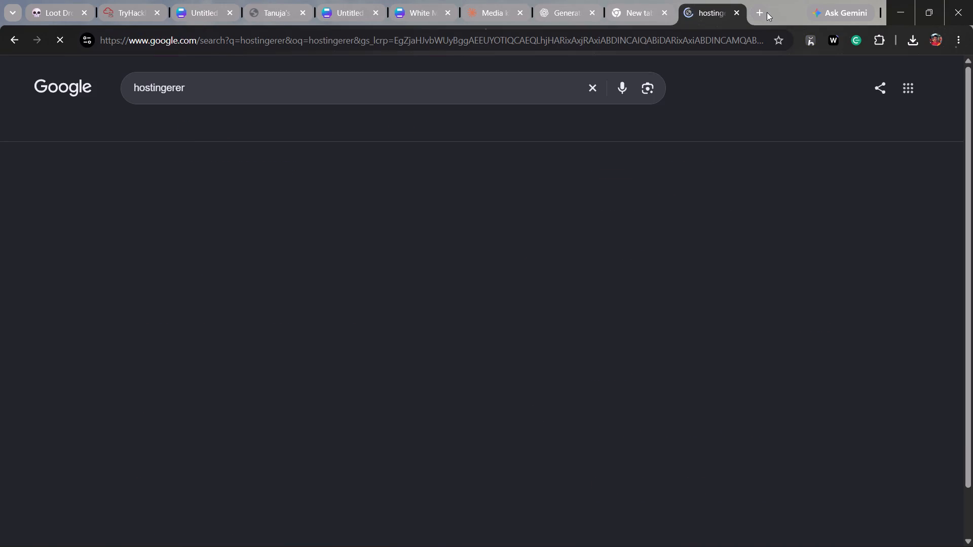
{"action": "left_click", "coordinate": [378, 234]}
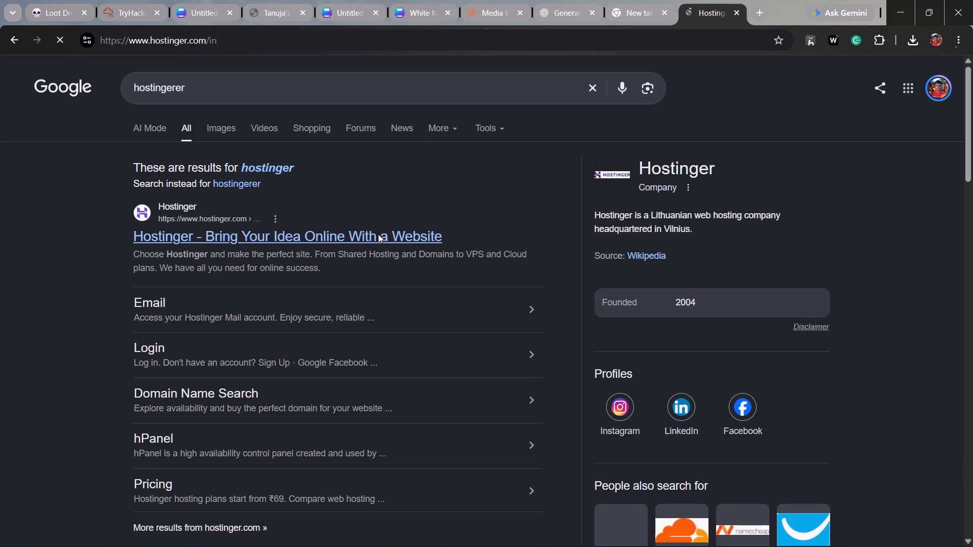
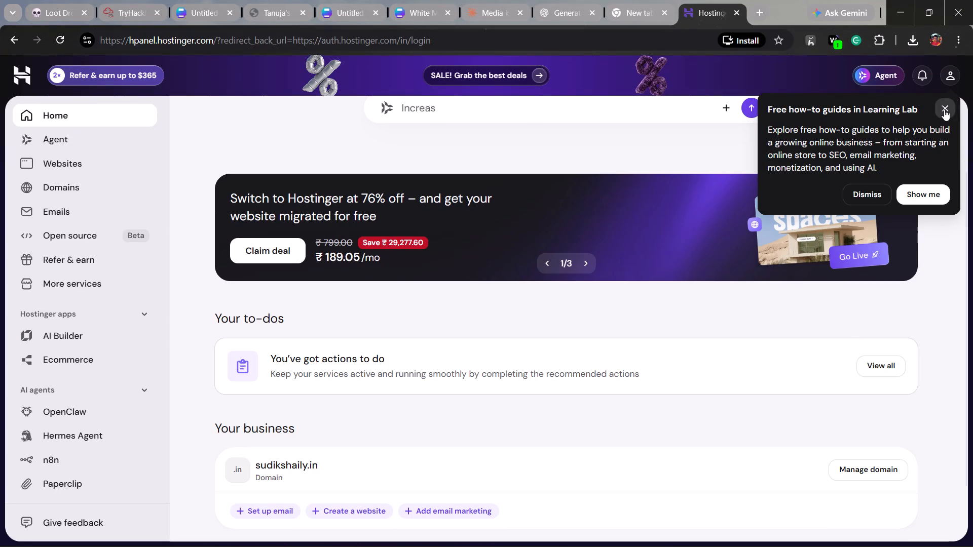
Dismiss the Learning Lab tip, examine the email marketing page and its Starter, Grow and Pro plans, and return to the home page.
{"action": "left_click", "coordinate": [944, 109]}
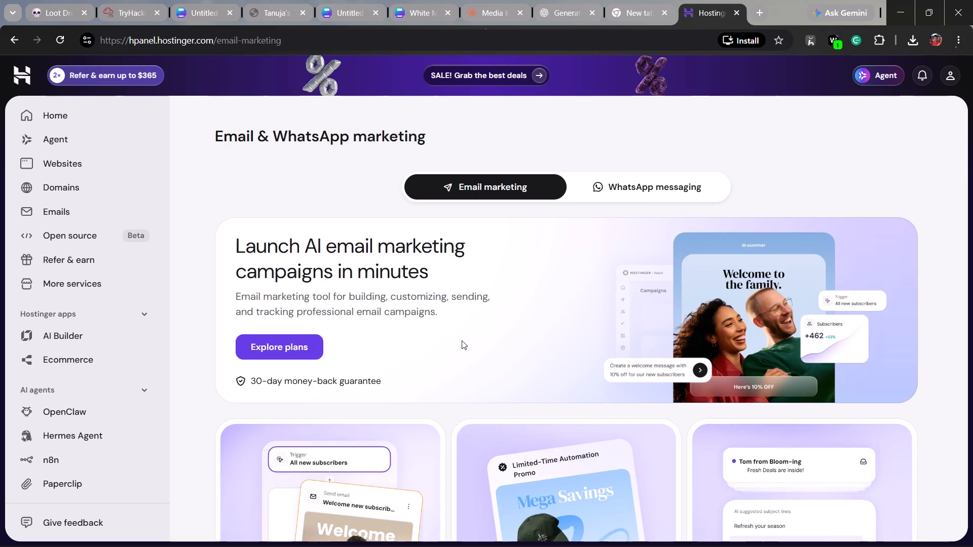
{"action": "scroll", "coordinate": [462, 340], "scroll_direction": "right", "scroll_amount": 2}
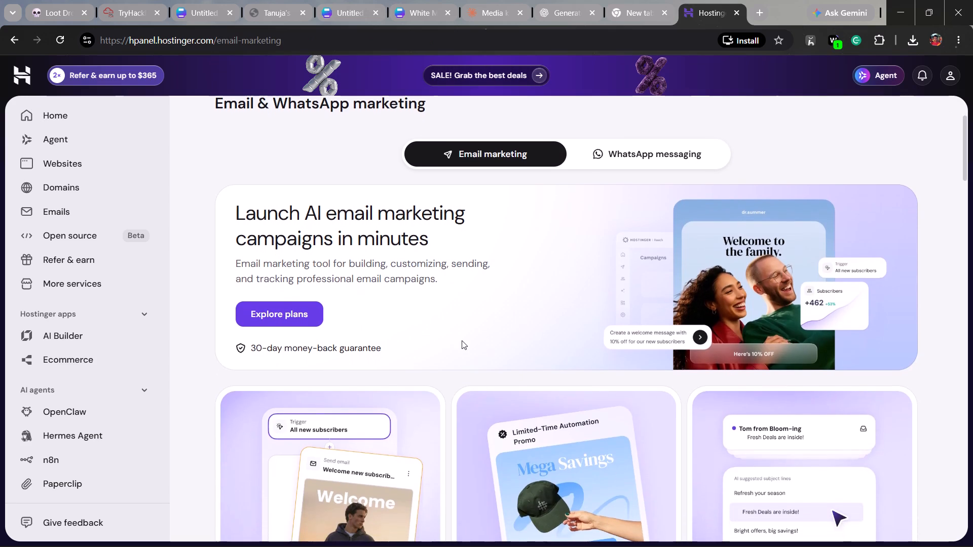
{"action": "scroll", "coordinate": [462, 340], "scroll_direction": "right", "scroll_amount": 1}
{"action": "scroll", "coordinate": [462, 340], "scroll_direction": "down", "scroll_amount": 3}
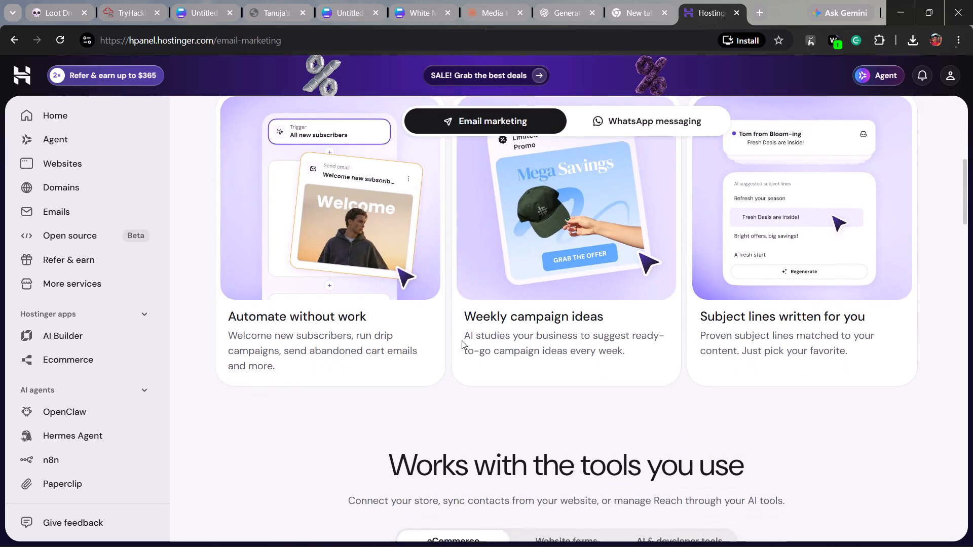
{"action": "scroll", "coordinate": [462, 340], "scroll_direction": "down", "scroll_amount": 2}
{"action": "scroll", "coordinate": [462, 340], "scroll_direction": "up", "scroll_amount": 2}
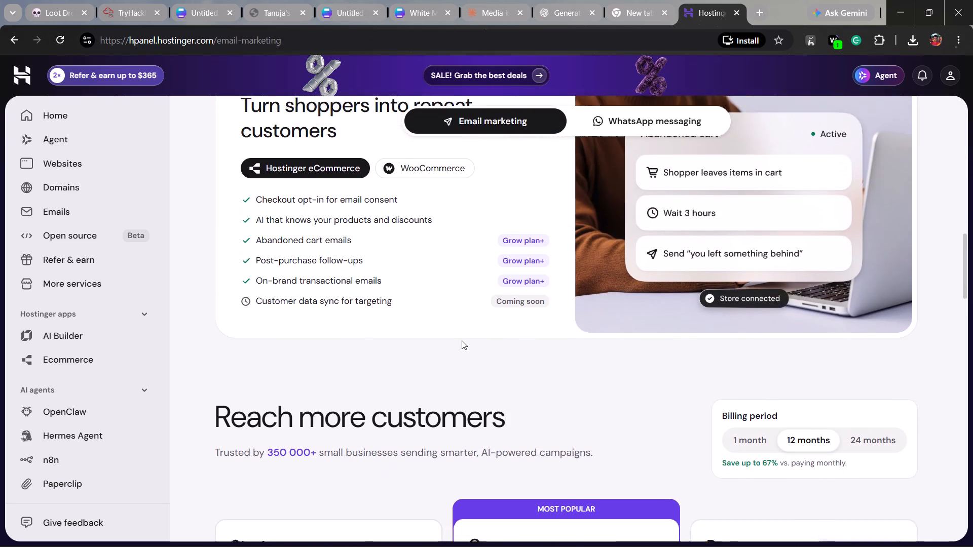
{"action": "scroll", "coordinate": [462, 340], "scroll_direction": "up", "scroll_amount": 2}
{"action": "scroll", "coordinate": [462, 340], "scroll_direction": "down", "scroll_amount": 2}
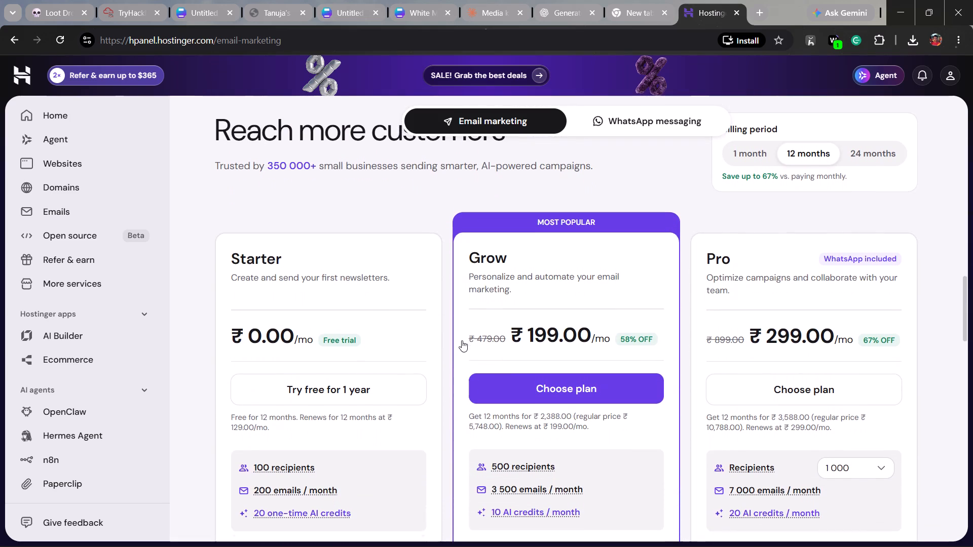
{"action": "scroll", "coordinate": [407, 256], "scroll_direction": "down", "scroll_amount": 3}
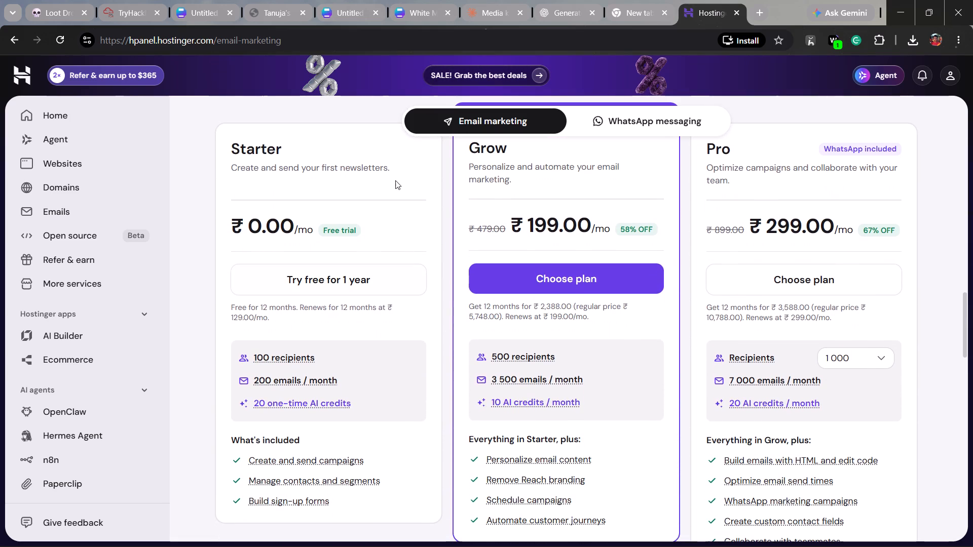
{"action": "left_click", "coordinate": [395, 180]}
{"action": "scroll", "coordinate": [409, 190], "scroll_direction": "up", "scroll_amount": 3}
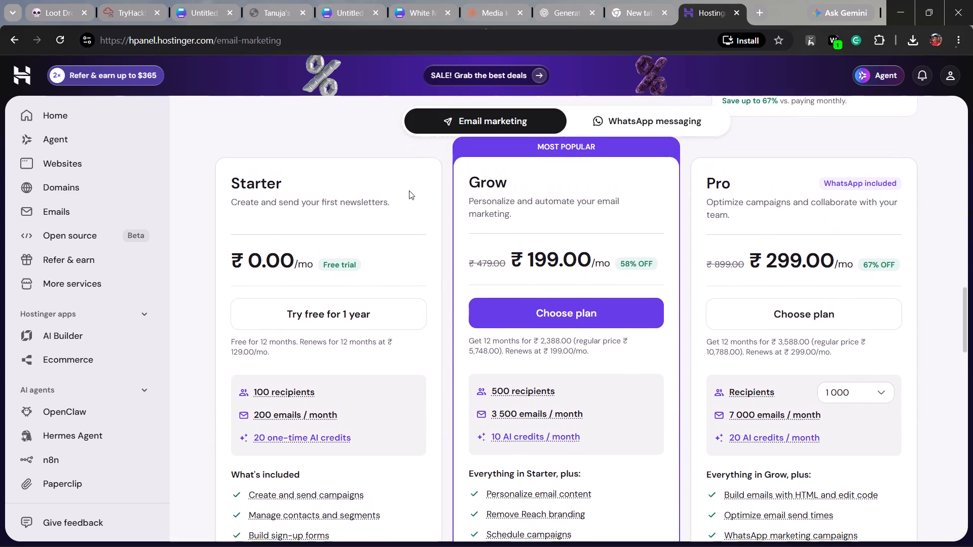
{"action": "scroll", "coordinate": [409, 190], "scroll_direction": "up", "scroll_amount": 7}
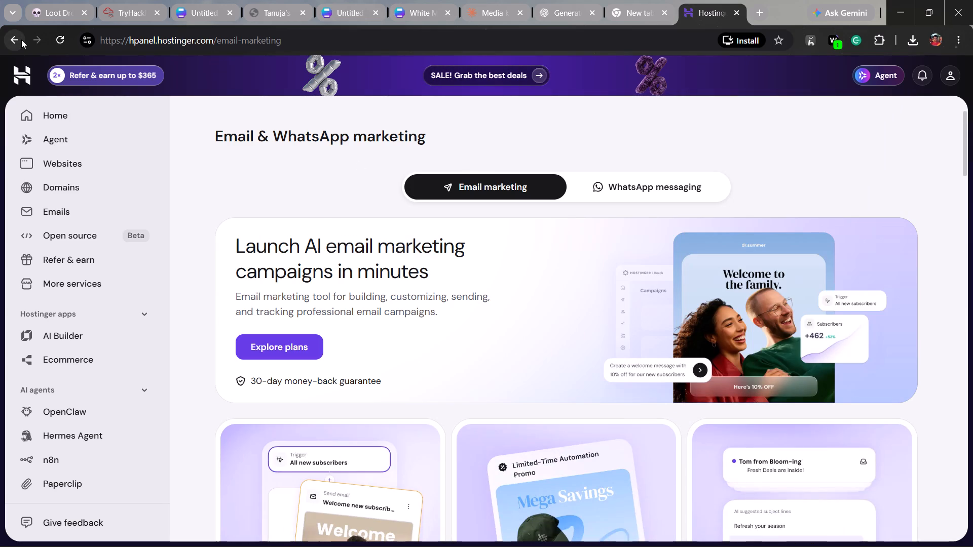
{"action": "left_click", "coordinate": [21, 40]}
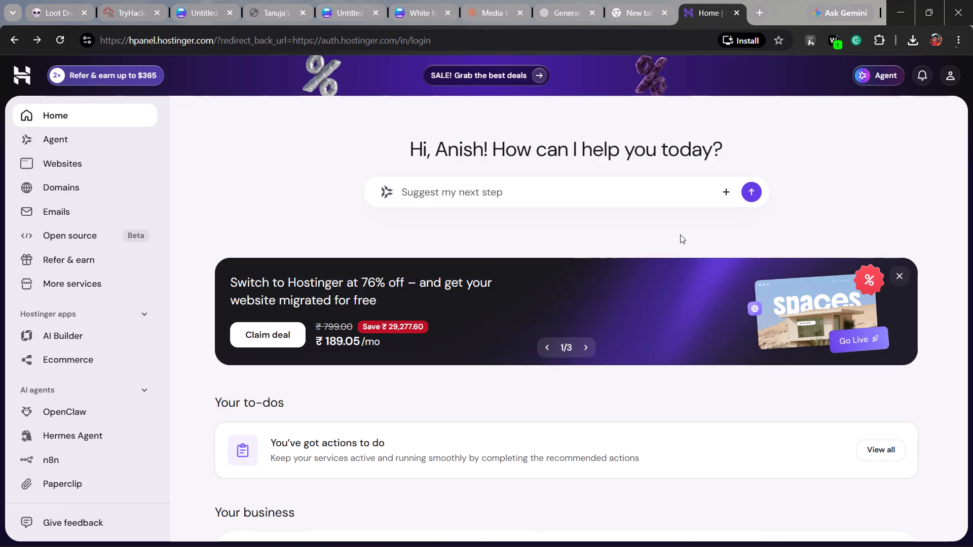
Expand all the to-dos on the Hostinger home page and look over the business section.
{"action": "scroll", "coordinate": [702, 262], "scroll_direction": "down", "scroll_amount": 2}
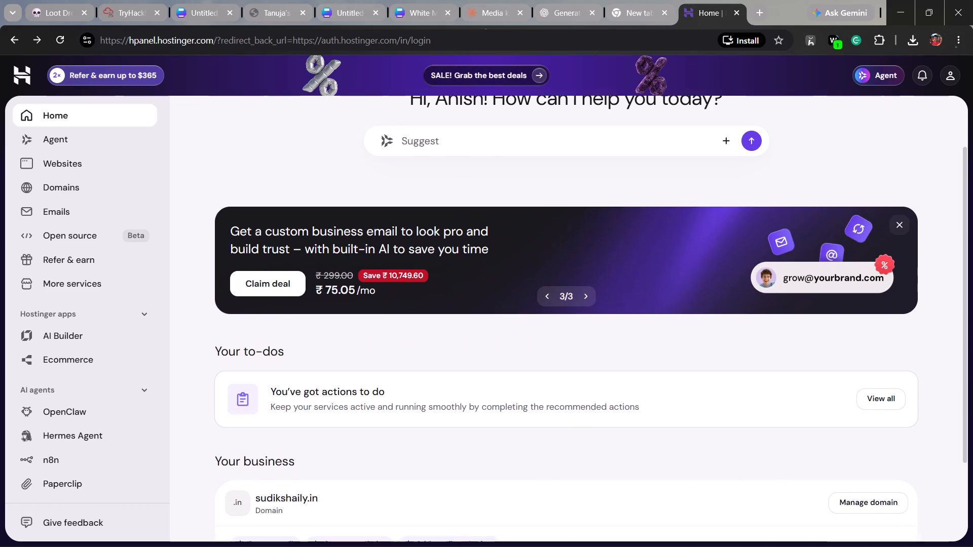
{"action": "scroll", "coordinate": [702, 262], "scroll_direction": "down", "scroll_amount": 2}
{"action": "scroll", "coordinate": [787, 380], "scroll_direction": "down", "scroll_amount": 1}
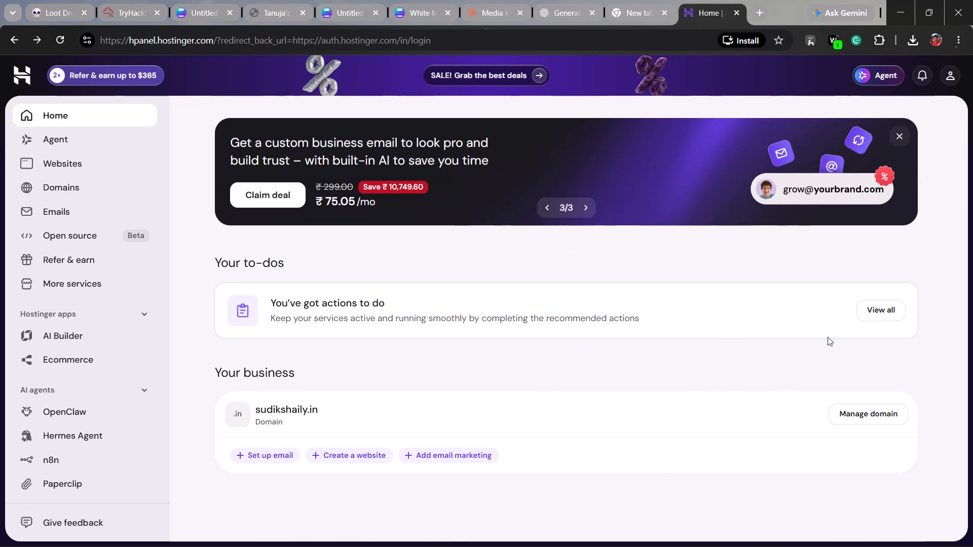
{"action": "left_click", "coordinate": [873, 312]}
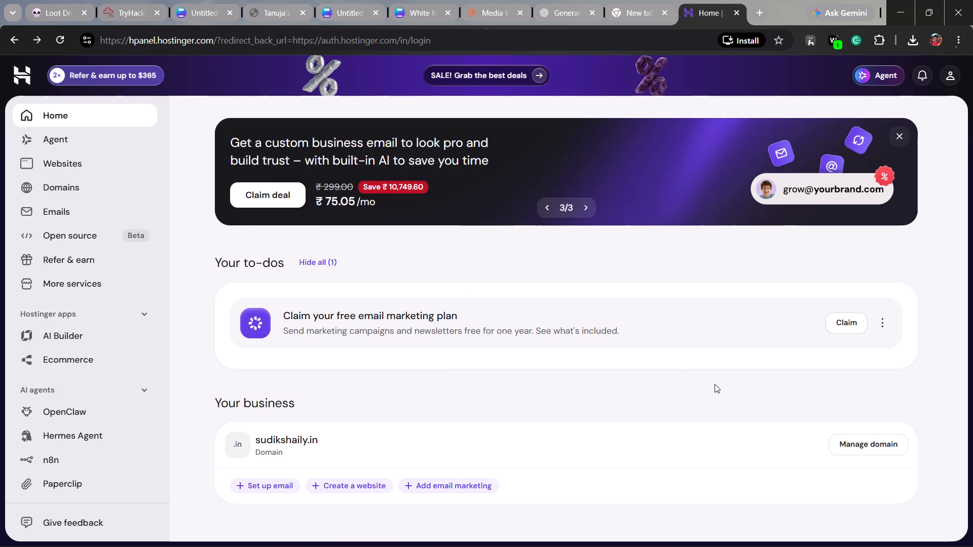
{"action": "scroll", "coordinate": [768, 380], "scroll_direction": "down", "scroll_amount": 1}
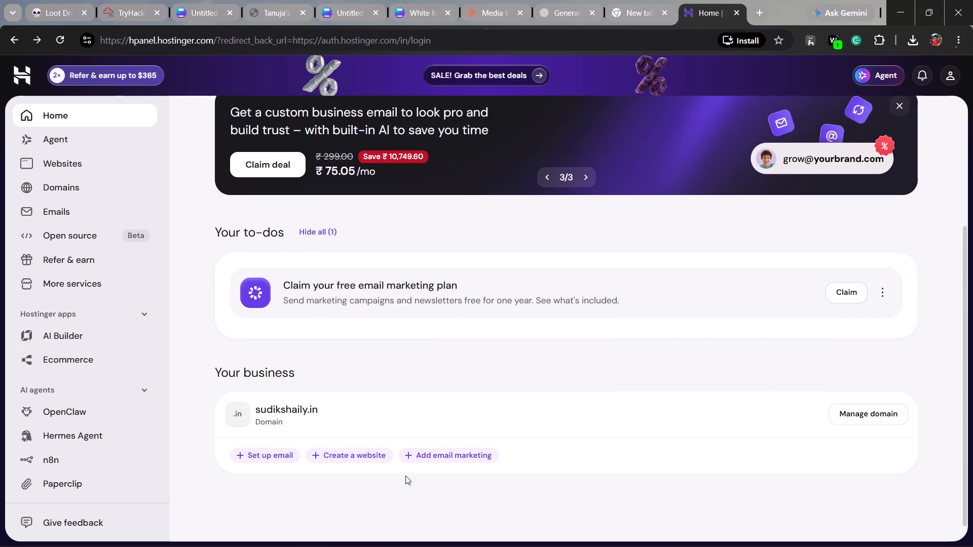
Open the email setup for the sudikshaily.in domain, compare the business email plans, and return to the home page.
{"action": "left_click", "coordinate": [275, 460]}
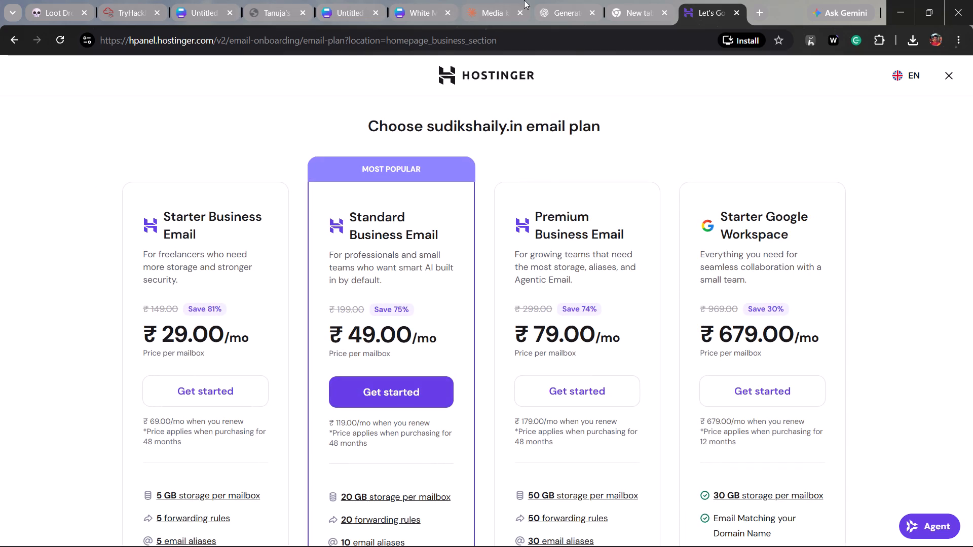
{"action": "scroll", "coordinate": [487, 287], "scroll_direction": "down", "scroll_amount": 1}
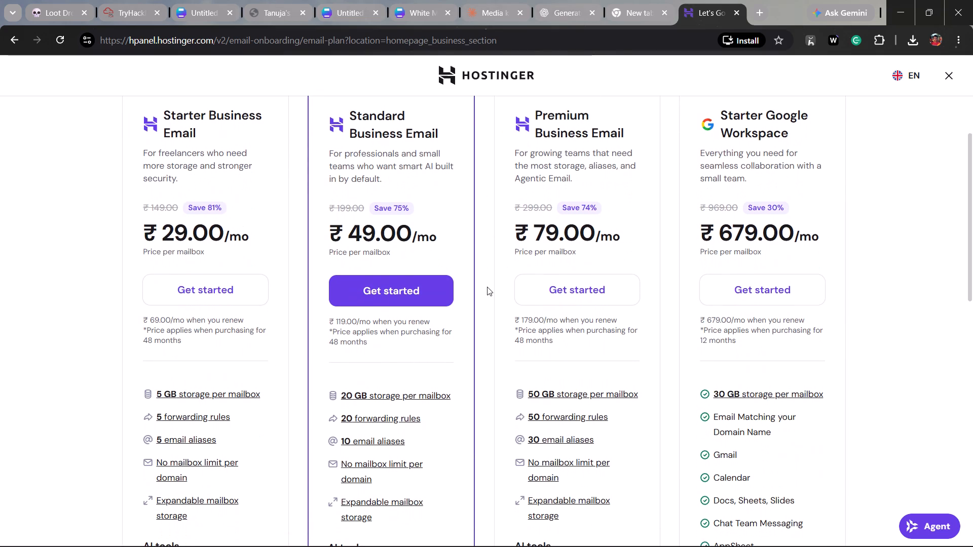
{"action": "left_click", "coordinate": [10, 37]}
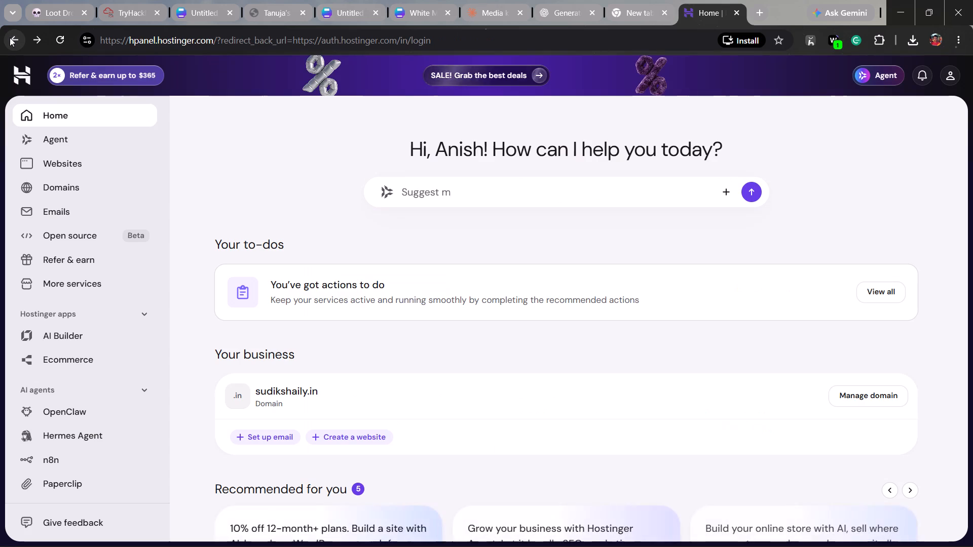
Open the email marketing page from the sudikshaily.in business section and return to the home page.
{"action": "scroll", "coordinate": [578, 357], "scroll_direction": "down", "scroll_amount": 3}
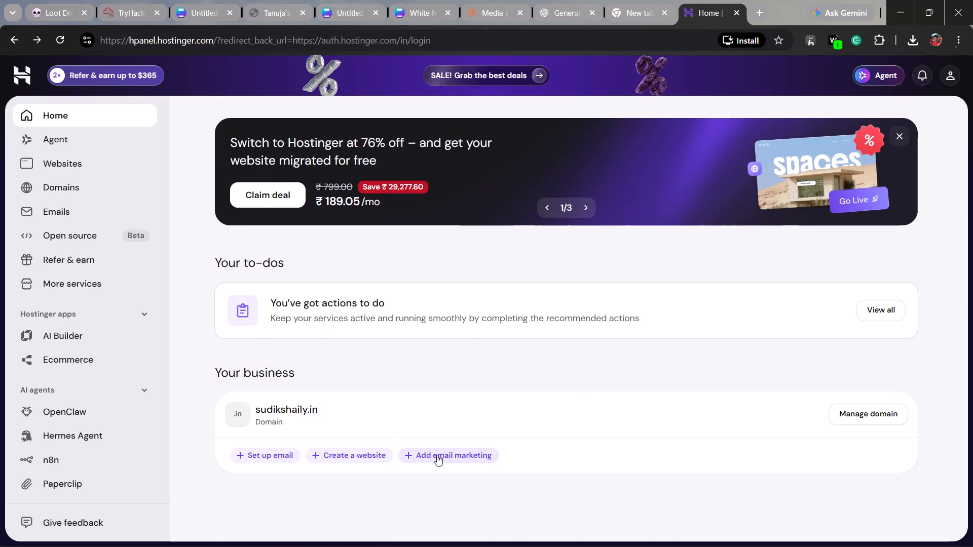
{"action": "left_click", "coordinate": [421, 454]}
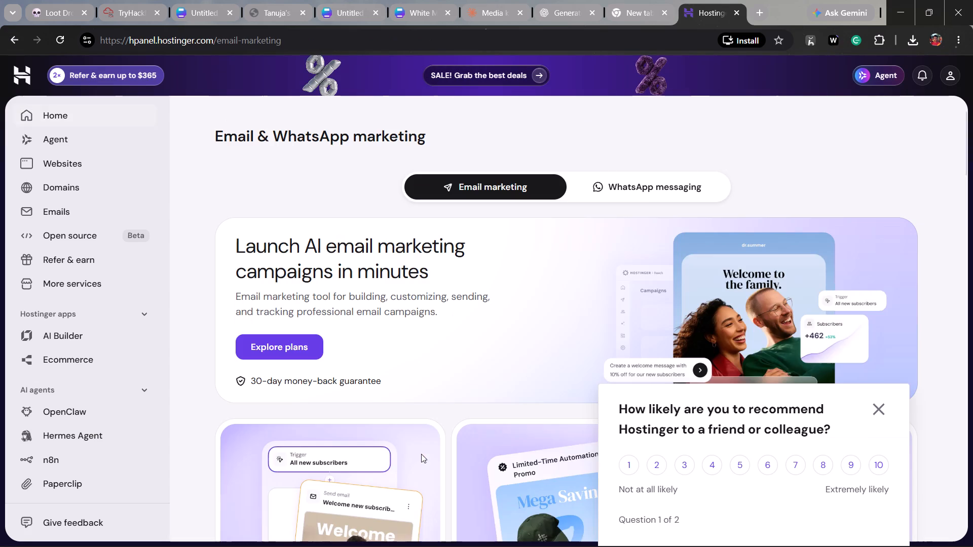
{"action": "left_click", "coordinate": [15, 49]}
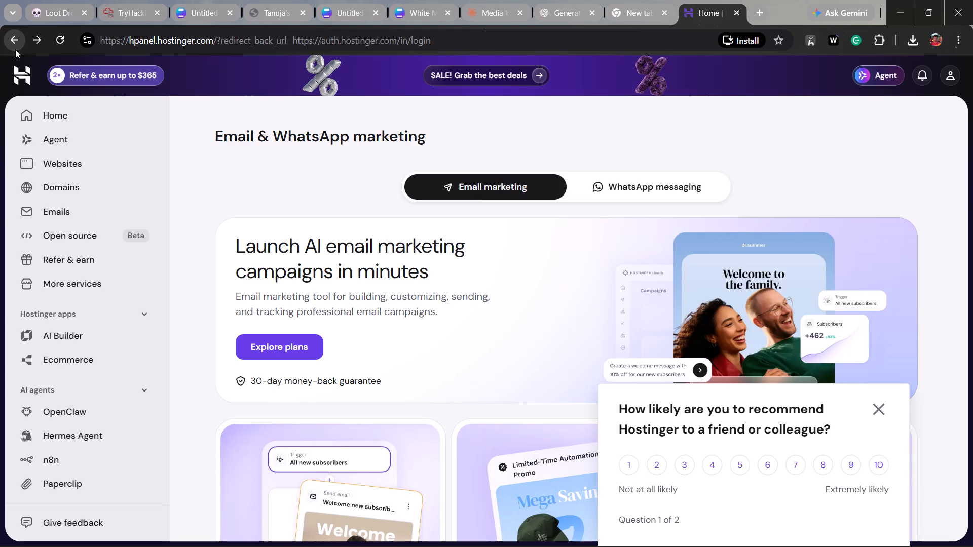
Open website creation for sudikshaily.in, check the account options, look over the Agency hosting plans, and return to the home page.
{"action": "scroll", "coordinate": [380, 453], "scroll_direction": "down", "scroll_amount": 2}
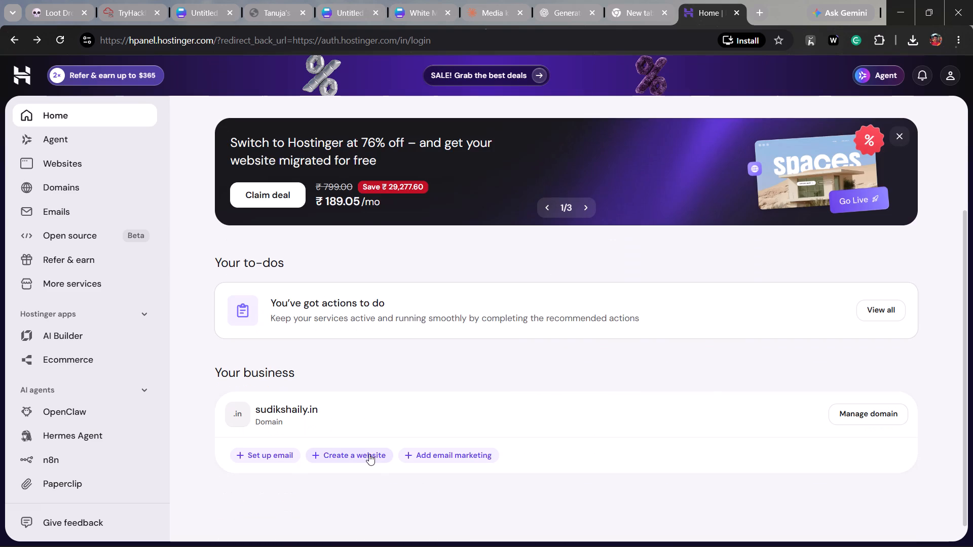
{"action": "left_click", "coordinate": [366, 454]}
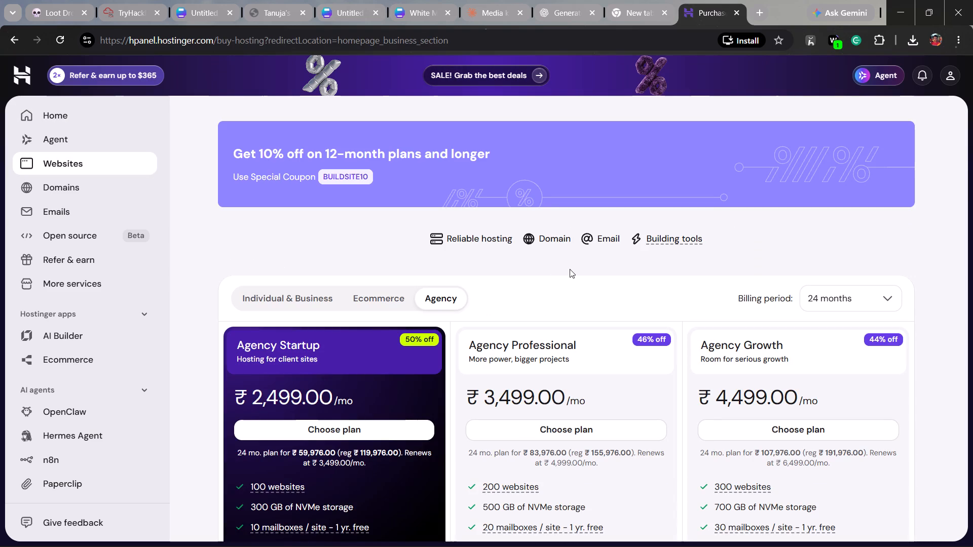
{"action": "left_click", "coordinate": [954, 72]}
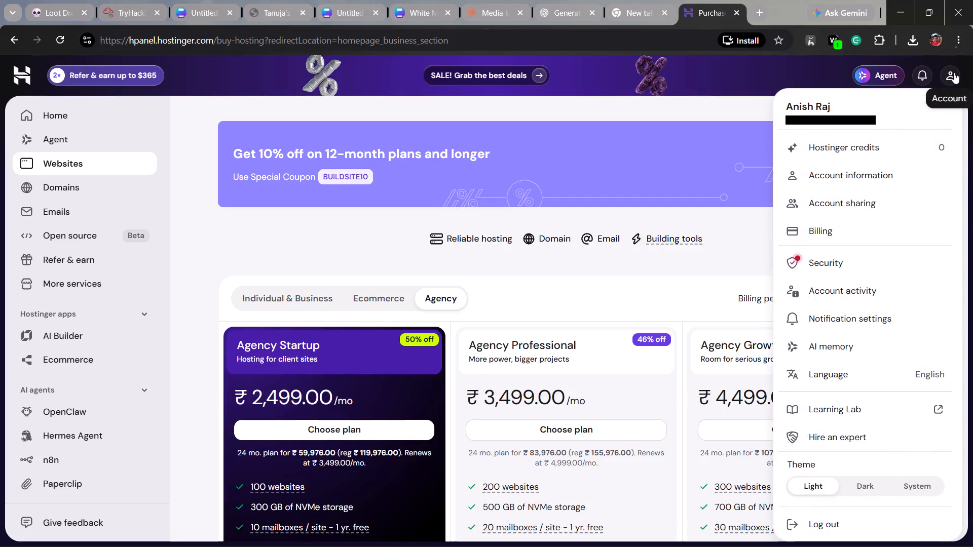
{"action": "left_click", "coordinate": [954, 72]}
{"action": "scroll", "coordinate": [652, 259], "scroll_direction": "down", "scroll_amount": 2}
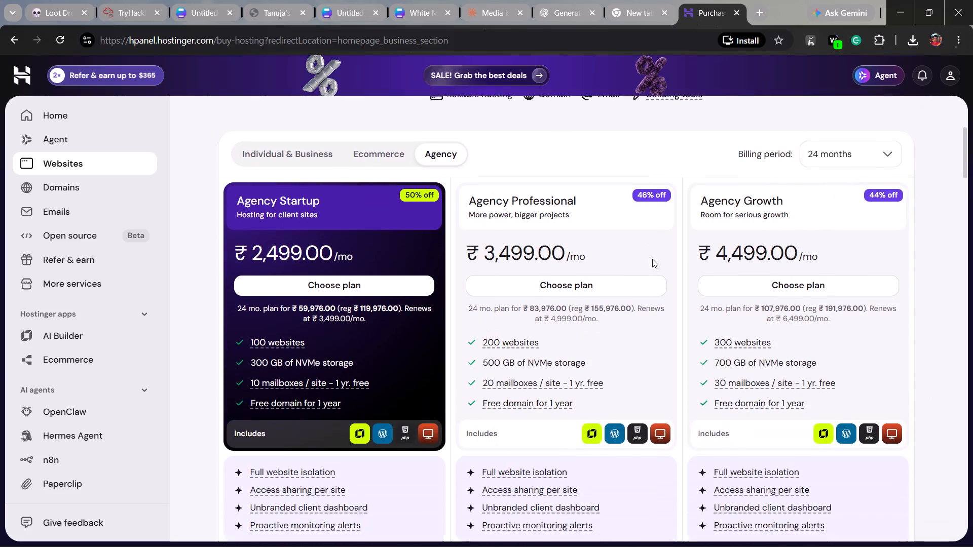
{"action": "scroll", "coordinate": [467, 232], "scroll_direction": "up", "scroll_amount": 3}
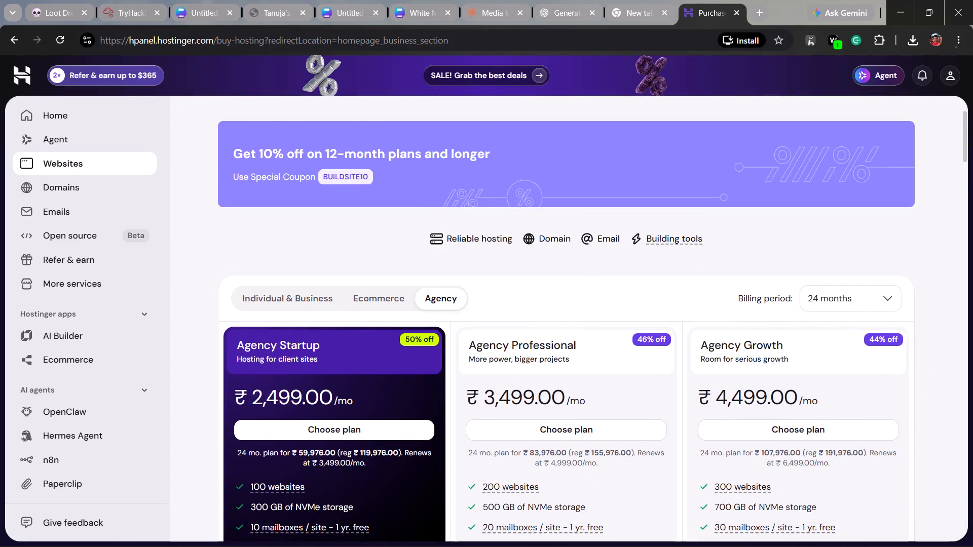
{"action": "left_click", "coordinate": [8, 36]}
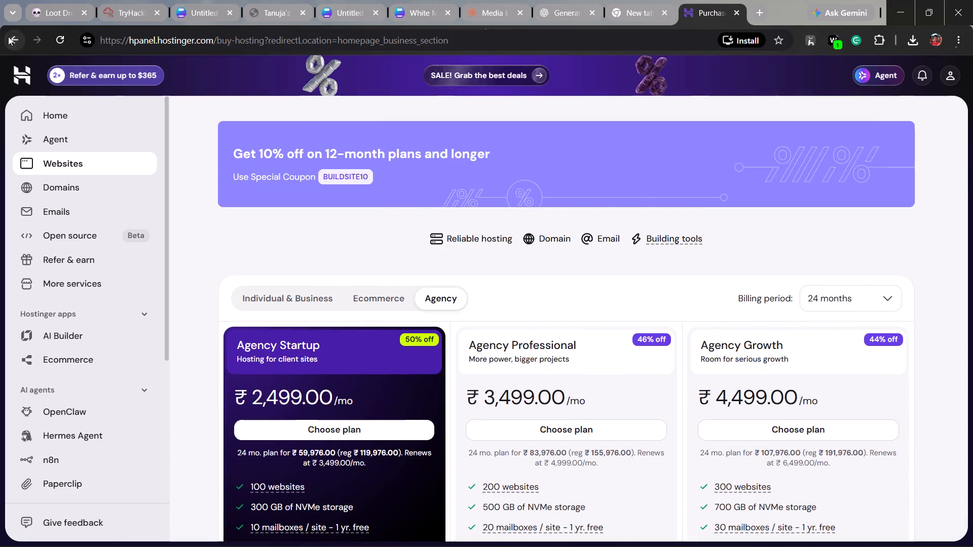
Reopen website creation for sudikshaily.in, examine the Agency hosting plans' included features and resources, and return to the home page.
{"action": "scroll", "coordinate": [457, 316], "scroll_direction": "down", "scroll_amount": 2}
{"action": "scroll", "coordinate": [430, 428], "scroll_direction": "down", "scroll_amount": 3}
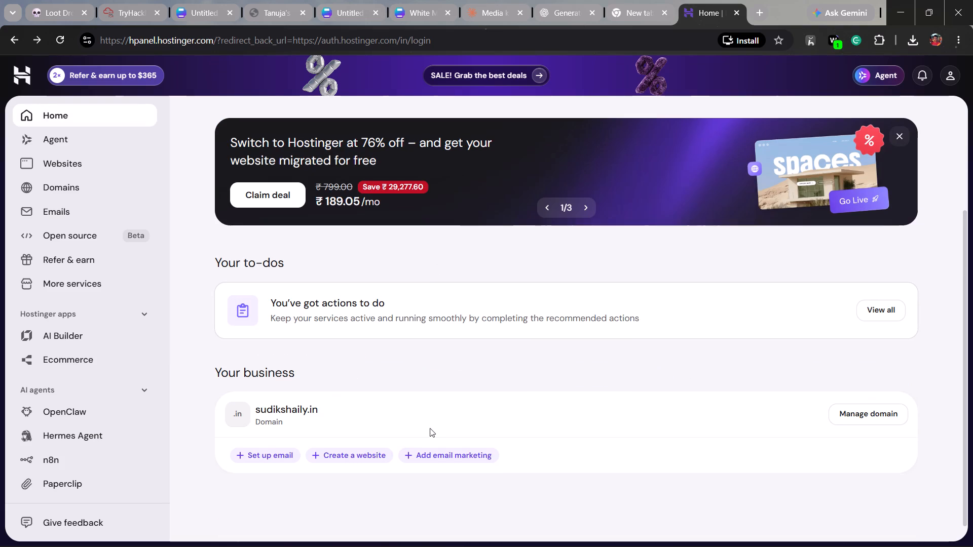
{"action": "left_click", "coordinate": [368, 454]}
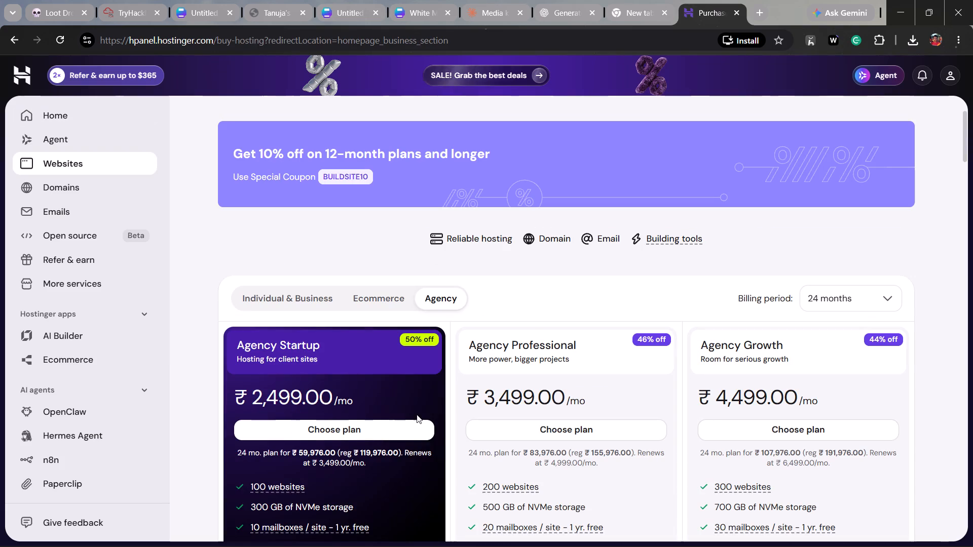
{"action": "scroll", "coordinate": [590, 291], "scroll_direction": "down", "scroll_amount": 2}
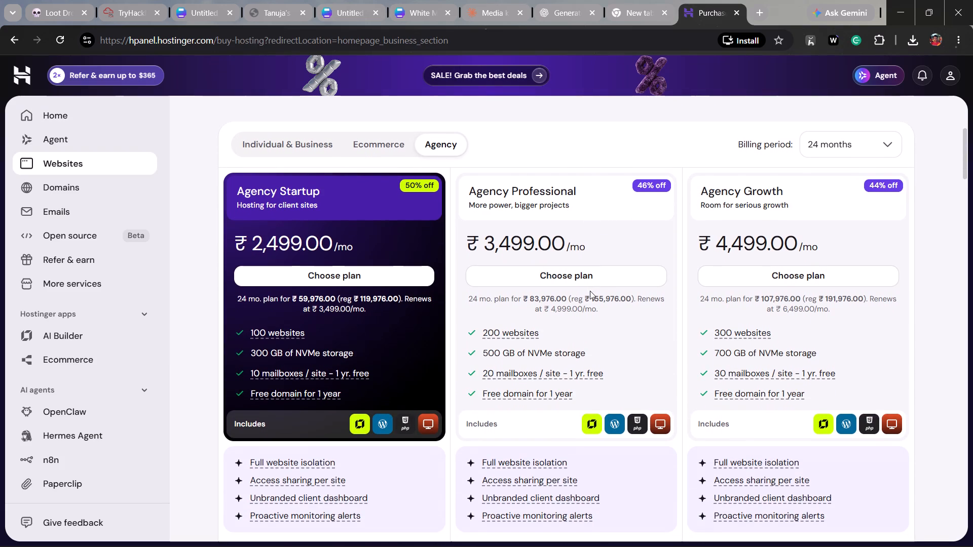
{"action": "scroll", "coordinate": [604, 144], "scroll_direction": "down", "scroll_amount": 2}
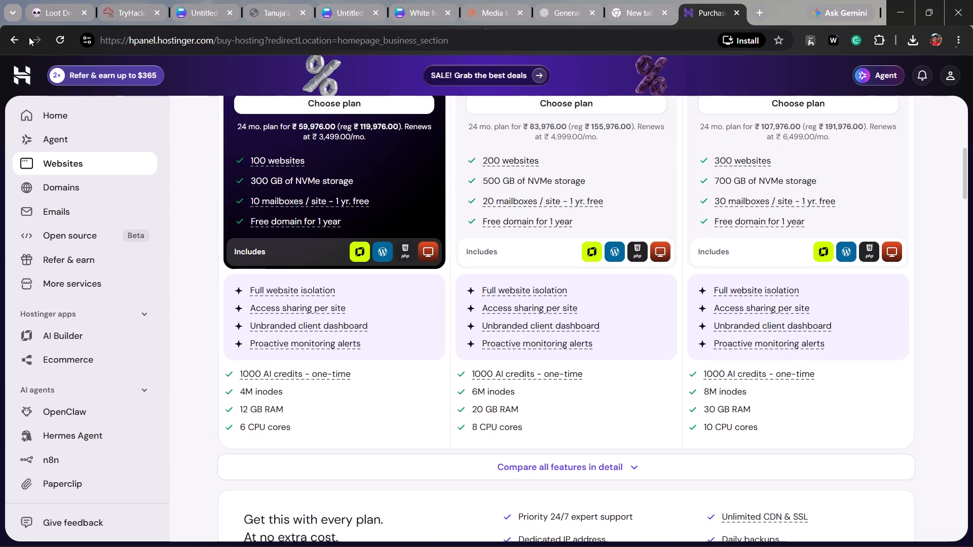
{"action": "left_click", "coordinate": [12, 41]}
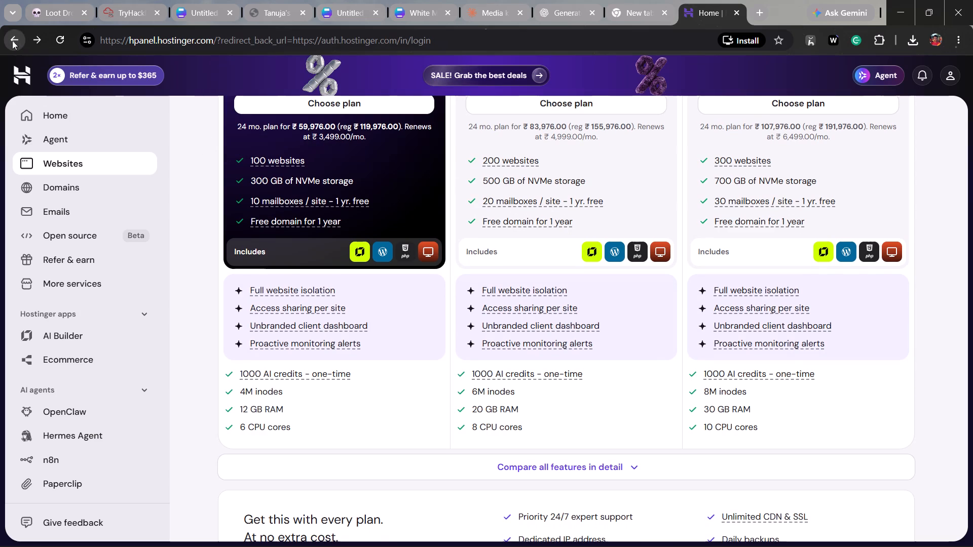
Open the email setup for sudikshaily.in, compare the Business Email and Google Workspace plans, and return to the home page.
{"action": "scroll", "coordinate": [466, 307], "scroll_direction": "down", "scroll_amount": 6}
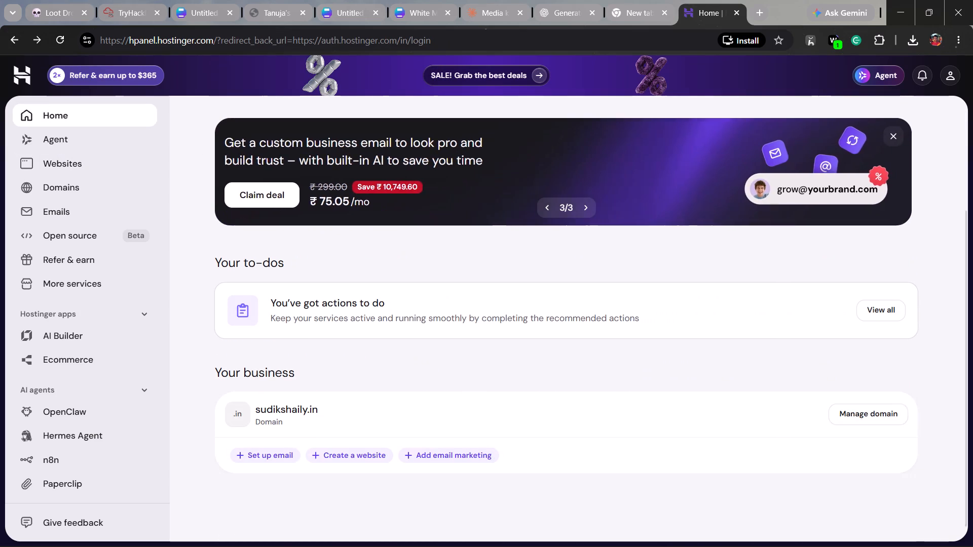
{"action": "left_click", "coordinate": [270, 456]}
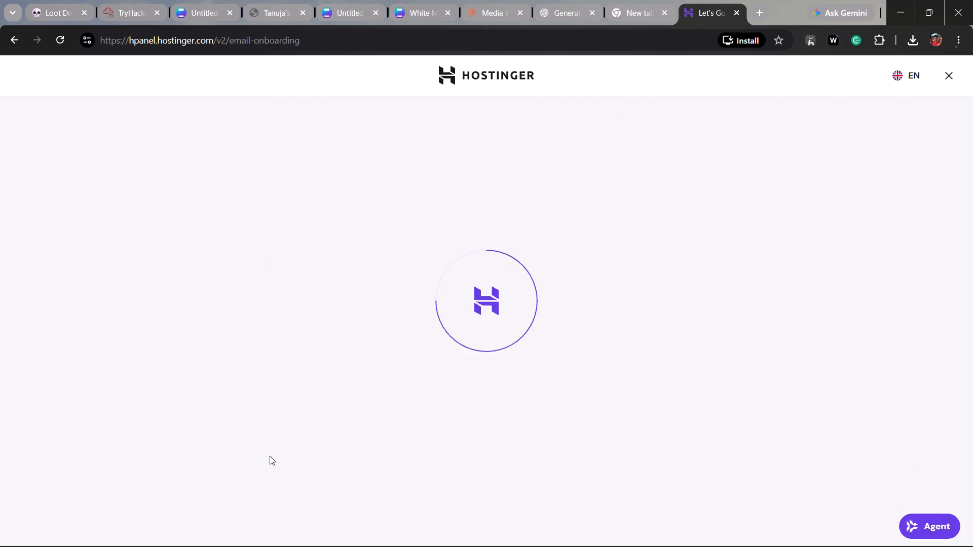
{"action": "scroll", "coordinate": [548, 362], "scroll_direction": "down", "scroll_amount": 2}
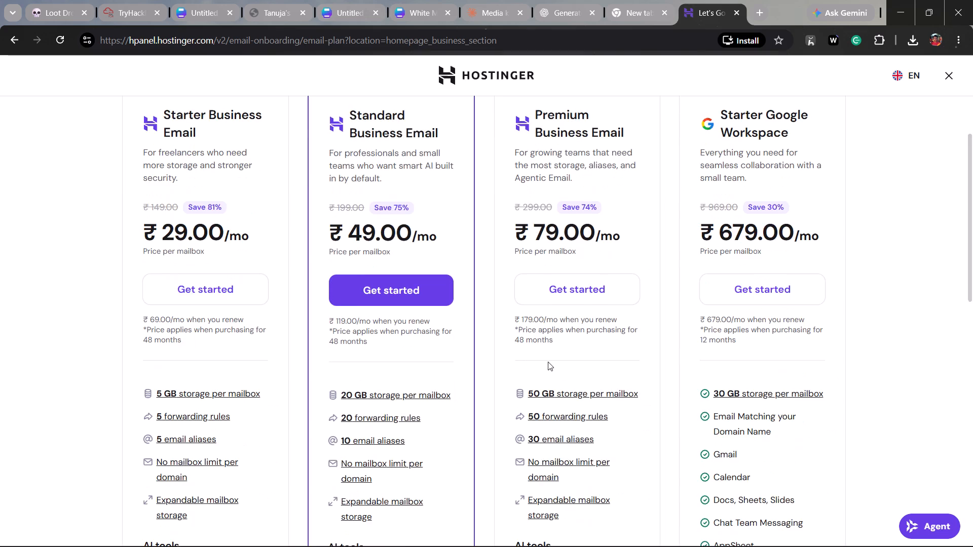
{"action": "scroll", "coordinate": [548, 362], "scroll_direction": "down", "scroll_amount": 4}
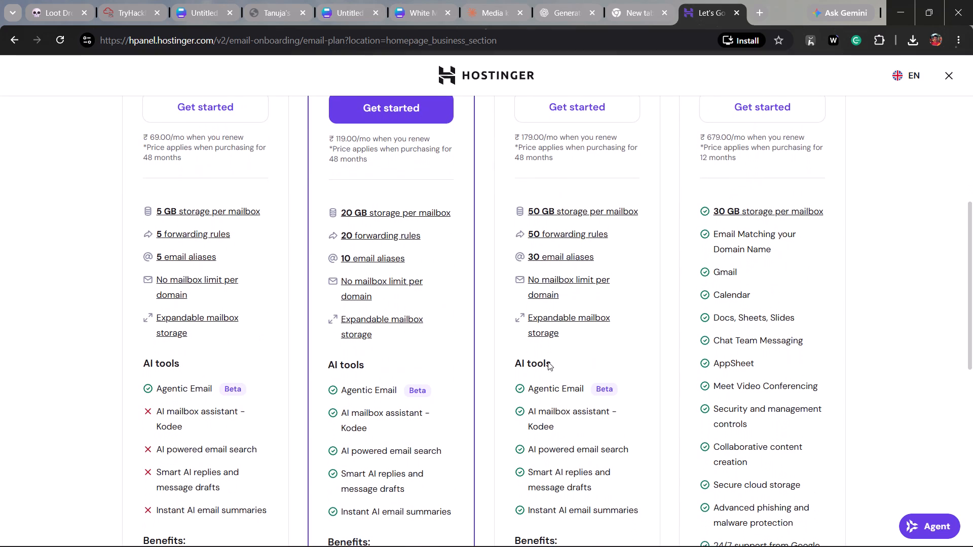
{"action": "scroll", "coordinate": [520, 310], "scroll_direction": "down", "scroll_amount": 2}
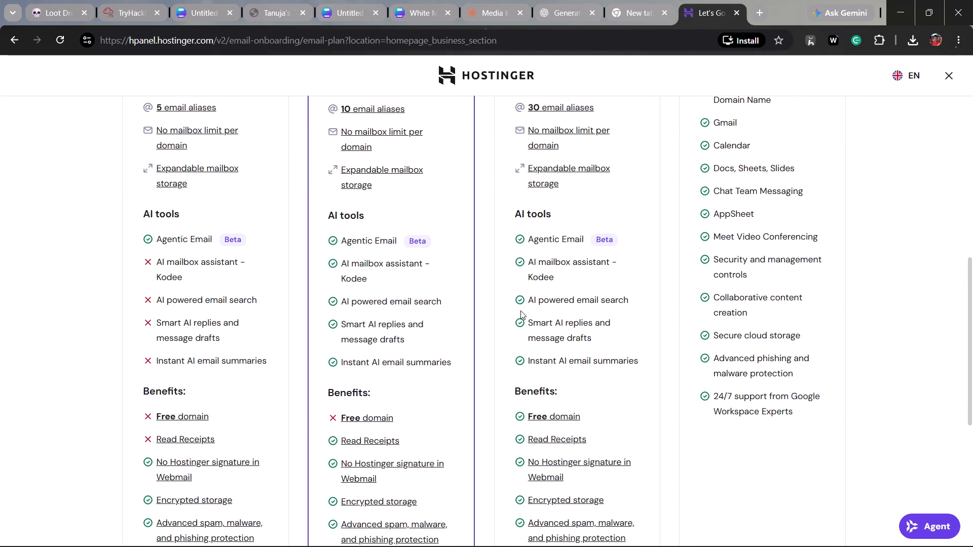
{"action": "scroll", "coordinate": [484, 276], "scroll_direction": "down", "scroll_amount": 2}
{"action": "scroll", "coordinate": [484, 276], "scroll_direction": "up", "scroll_amount": 2}
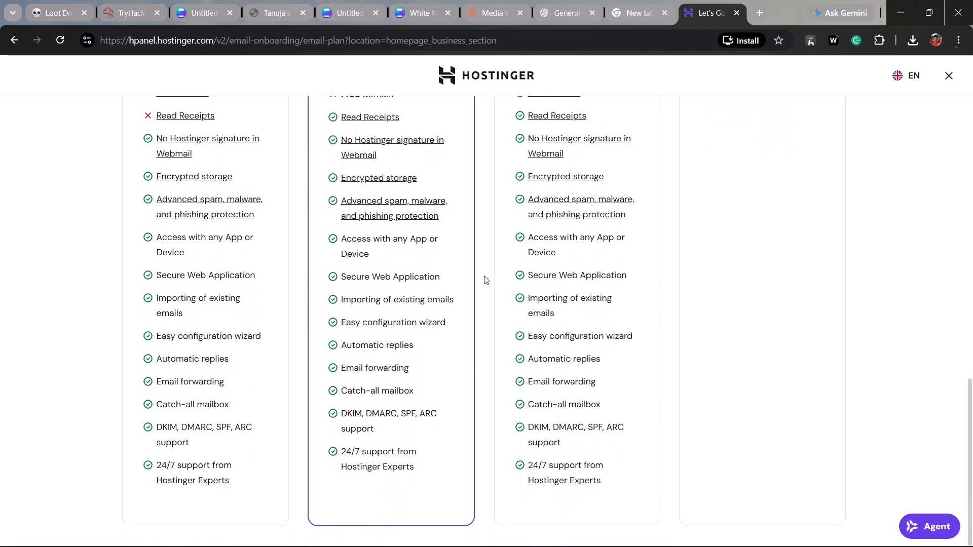
{"action": "scroll", "coordinate": [484, 276], "scroll_direction": "up", "scroll_amount": 3}
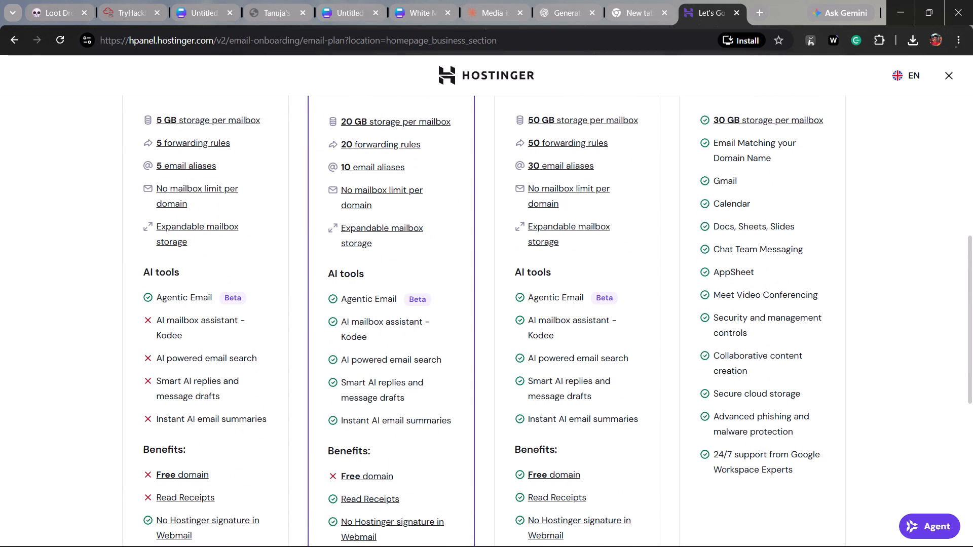
{"action": "left_click", "coordinate": [24, 48]}
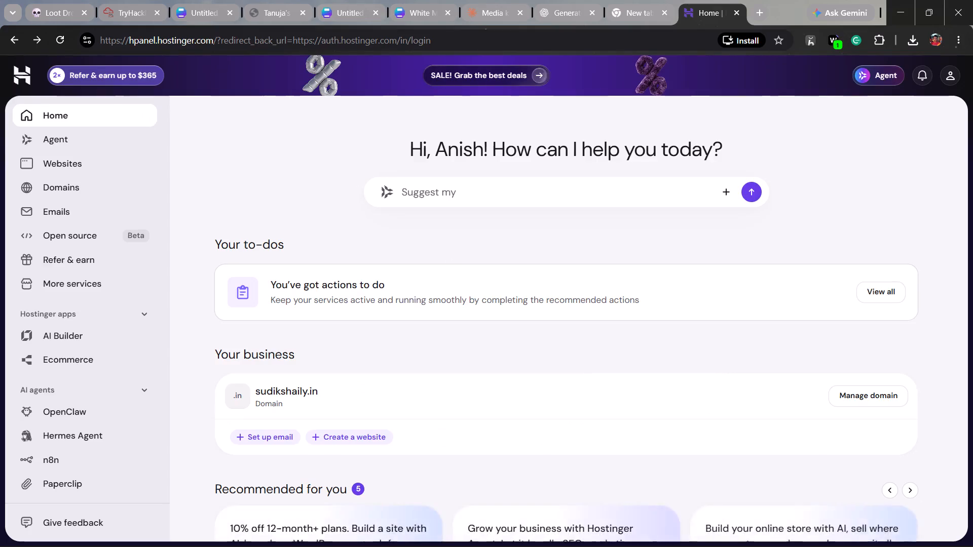
Show the account options on the Hostinger home page and take a screenshot of the whole screen.
{"action": "scroll", "coordinate": [504, 269], "scroll_direction": "down", "scroll_amount": 4}
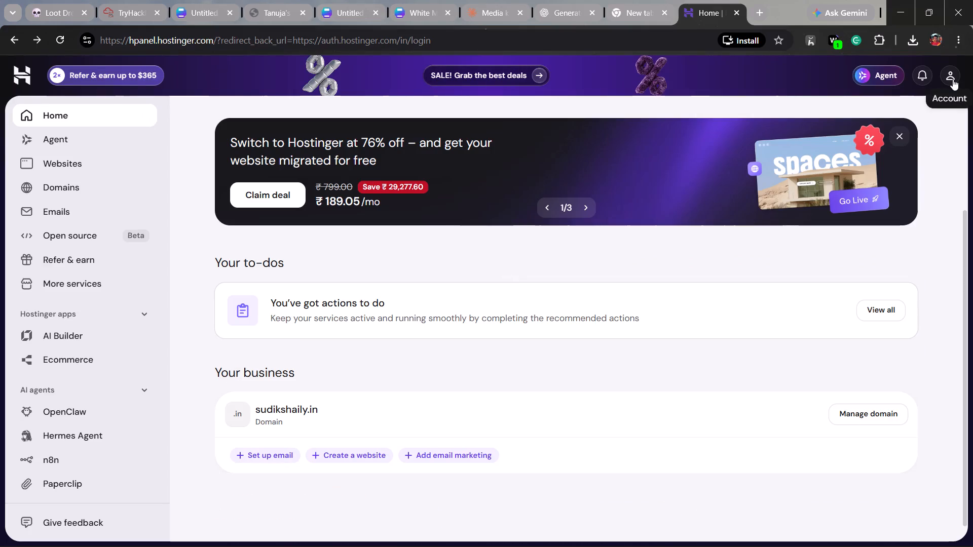
{"action": "left_click", "coordinate": [953, 79]}
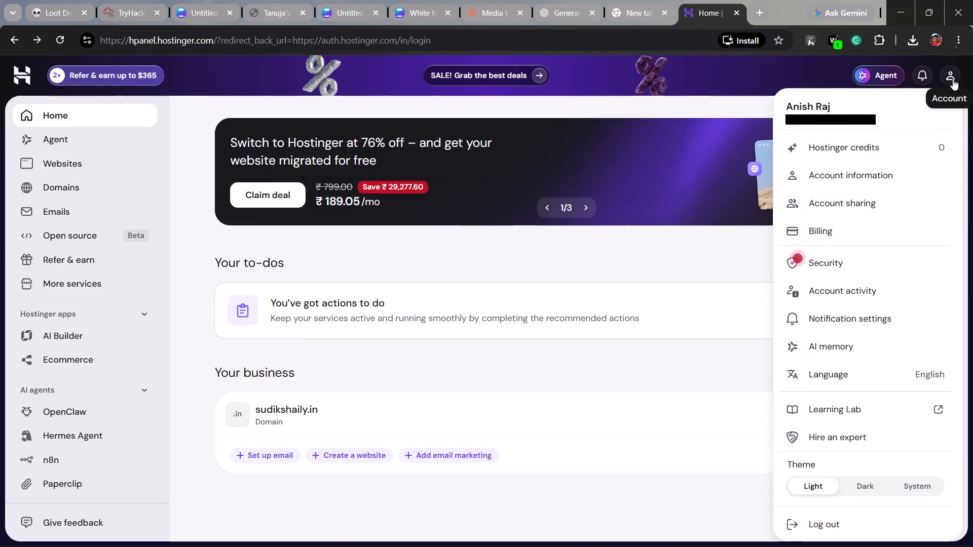
{"action": "key", "text": "shift+super+s"}
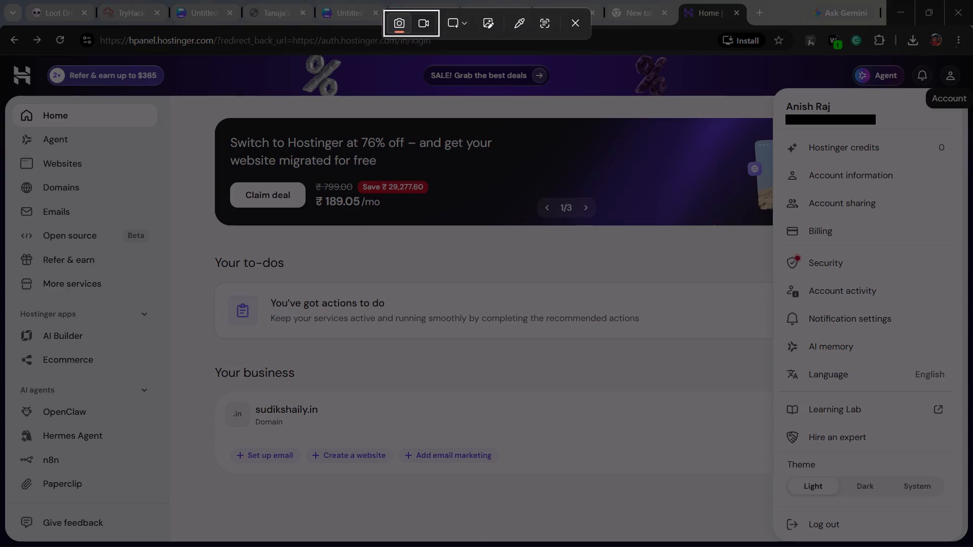
{"action": "left_click_drag", "start_coordinate": [4, 0], "coordinate": [971, 546]}
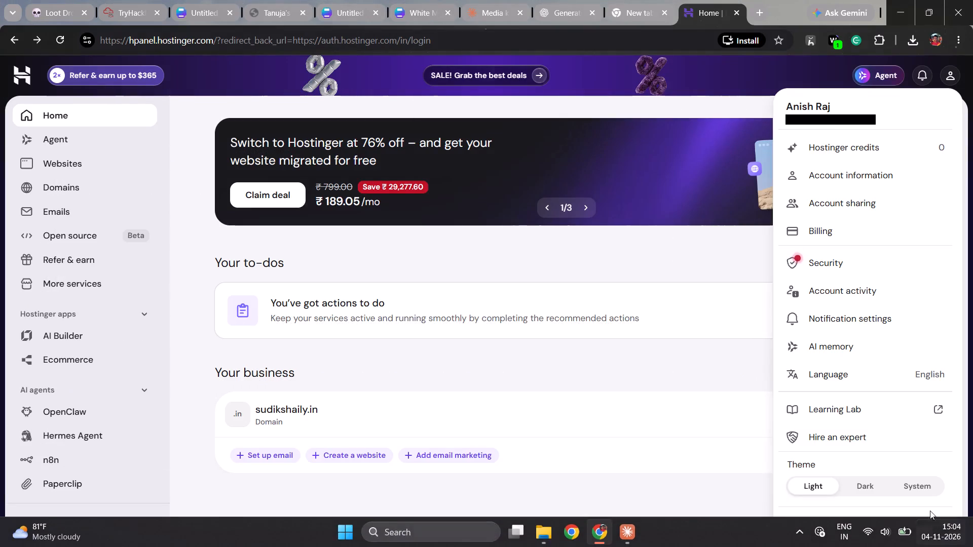
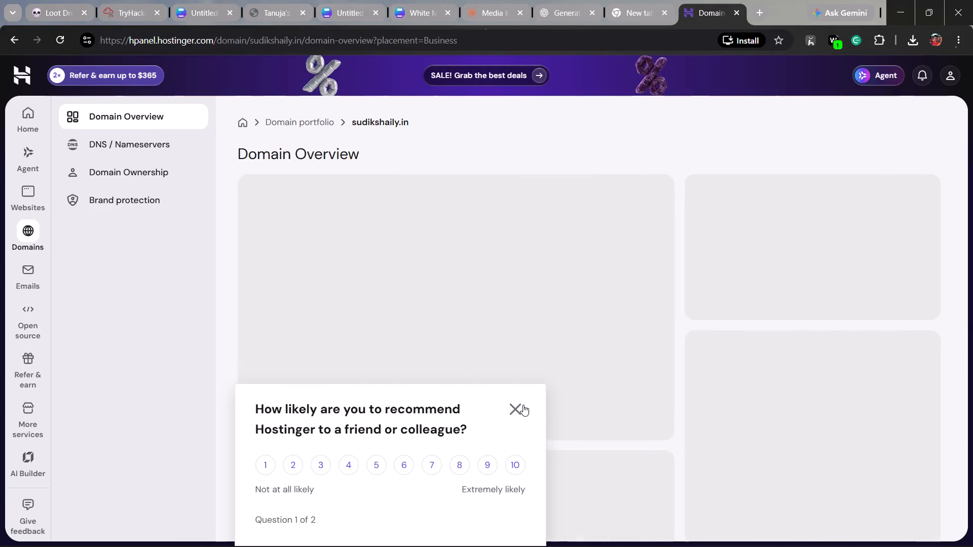
Dismiss the recommendation survey and examine the sudikshaily.in domain overview, including the options for securing the domain.
{"action": "left_click", "coordinate": [523, 405]}
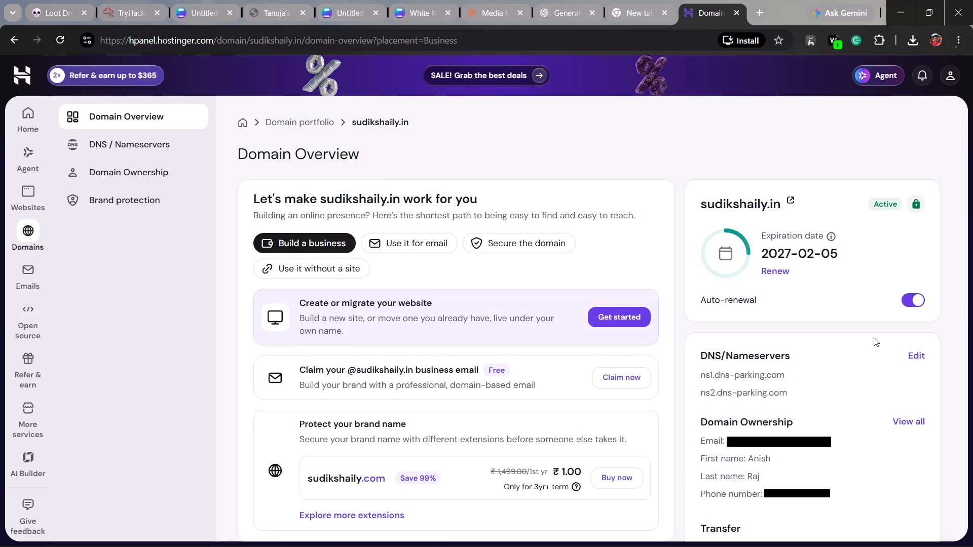
{"action": "scroll", "coordinate": [874, 337], "scroll_direction": "down", "scroll_amount": 1}
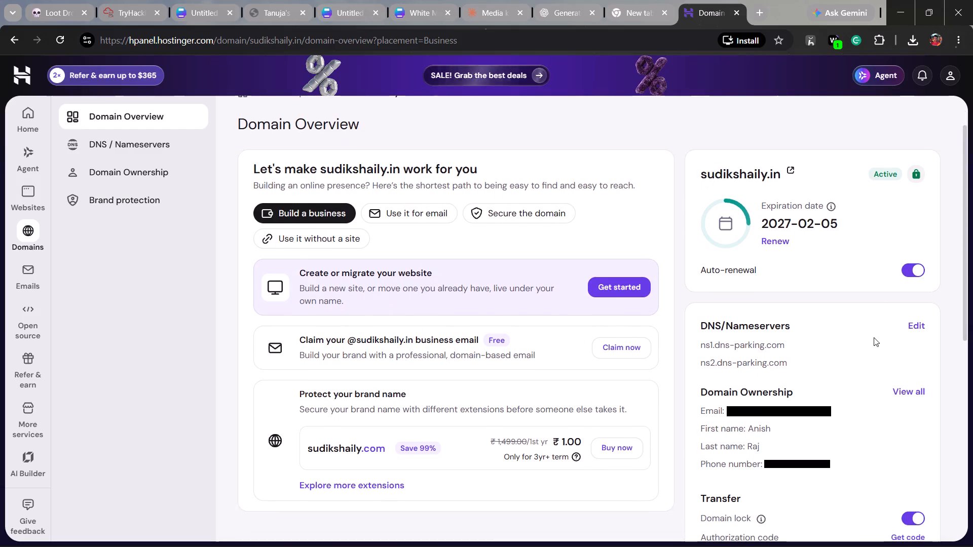
{"action": "scroll", "coordinate": [874, 337], "scroll_direction": "down", "scroll_amount": 2}
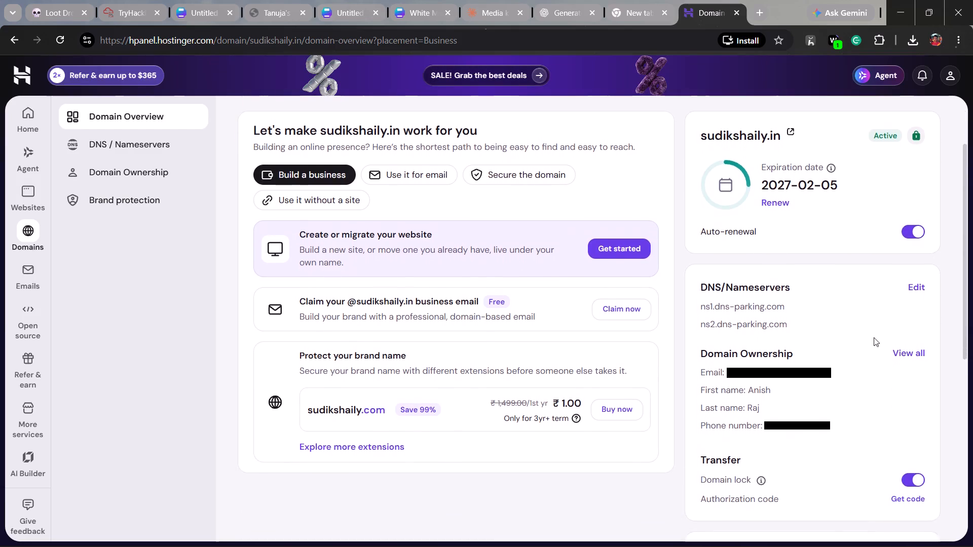
{"action": "scroll", "coordinate": [874, 337], "scroll_direction": "down", "scroll_amount": 3}
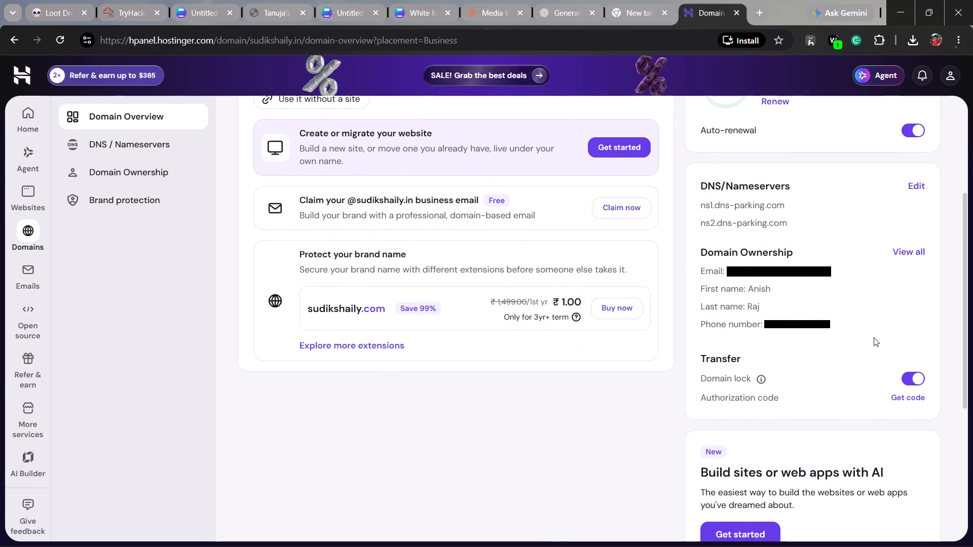
{"action": "scroll", "coordinate": [903, 336], "scroll_direction": "down", "scroll_amount": 1}
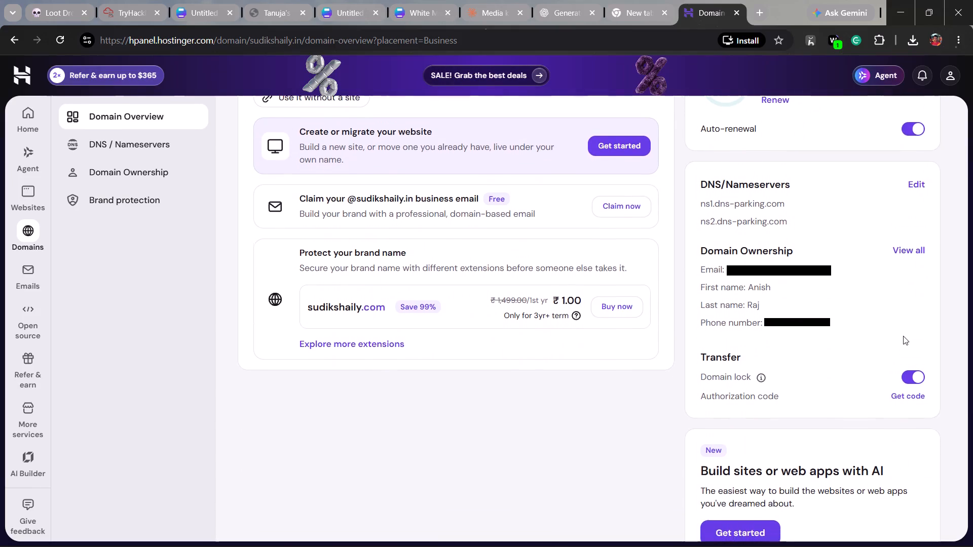
{"action": "scroll", "coordinate": [903, 336], "scroll_direction": "down", "scroll_amount": 1}
{"action": "scroll", "coordinate": [903, 336], "scroll_direction": "up", "scroll_amount": 4}
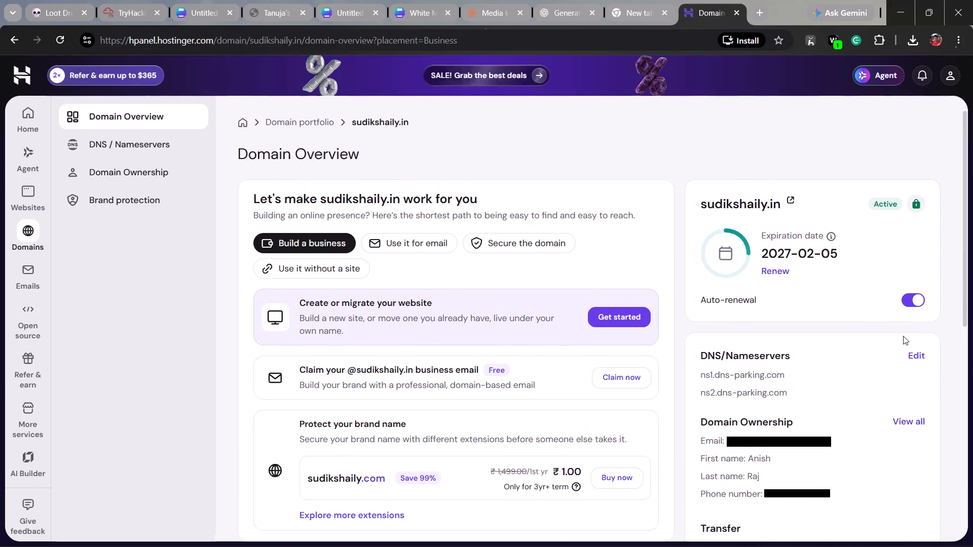
{"action": "scroll", "coordinate": [903, 336], "scroll_direction": "down", "scroll_amount": 1}
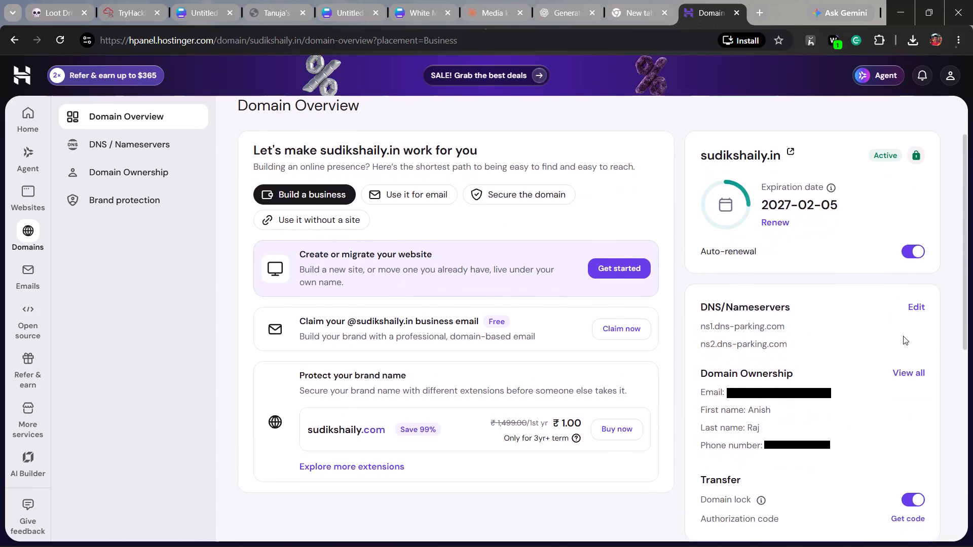
{"action": "scroll", "coordinate": [903, 336], "scroll_direction": "down", "scroll_amount": 1}
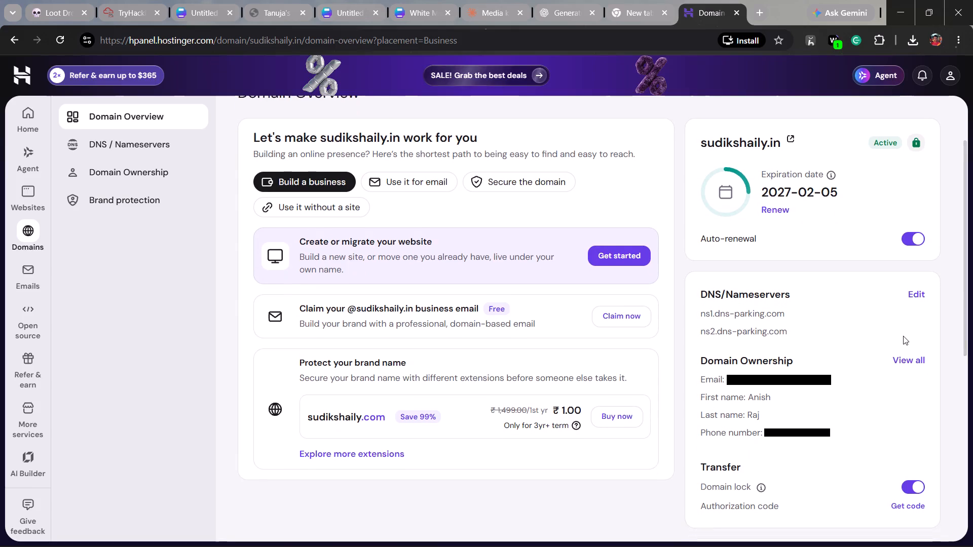
{"action": "scroll", "coordinate": [903, 336], "scroll_direction": "down", "scroll_amount": 1}
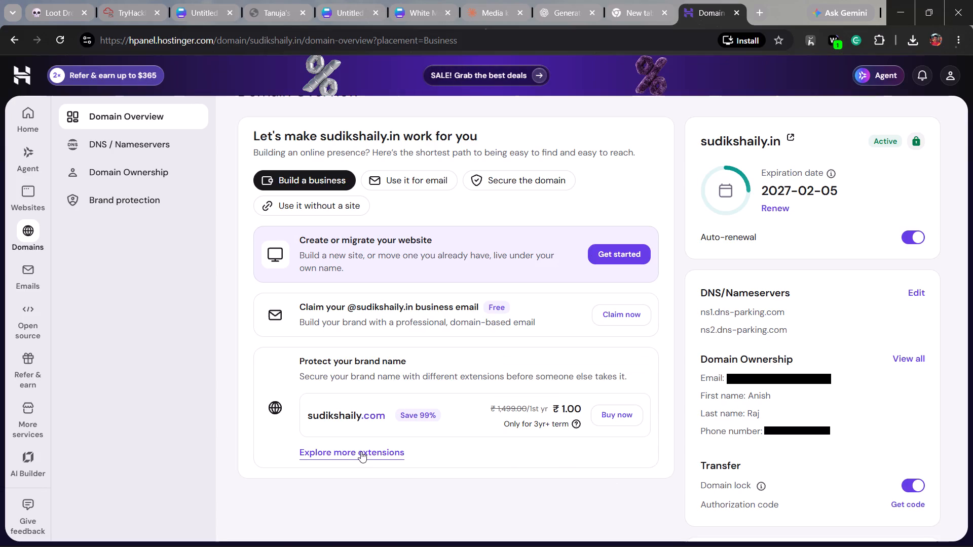
{"action": "scroll", "coordinate": [526, 232], "scroll_direction": "up", "scroll_amount": 1}
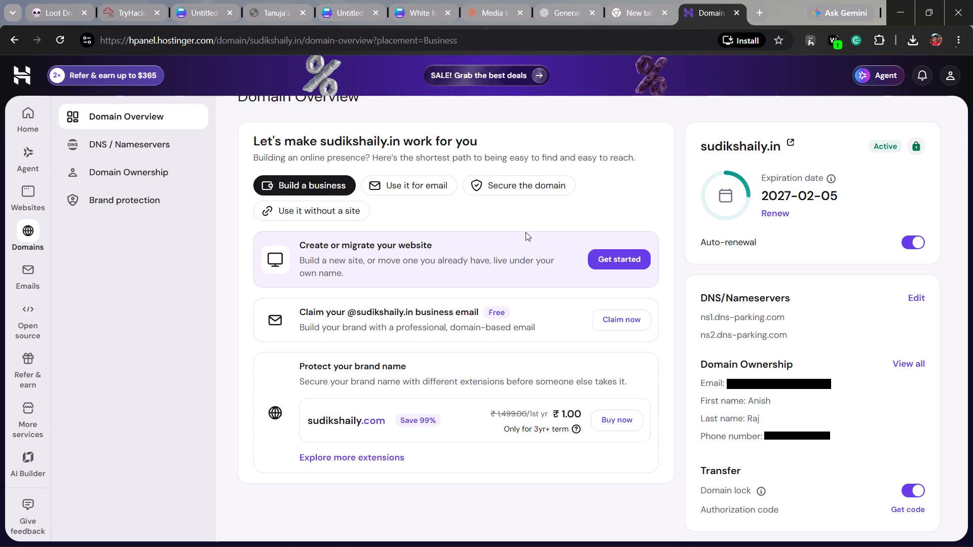
{"action": "scroll", "coordinate": [526, 232], "scroll_direction": "up", "scroll_amount": 2}
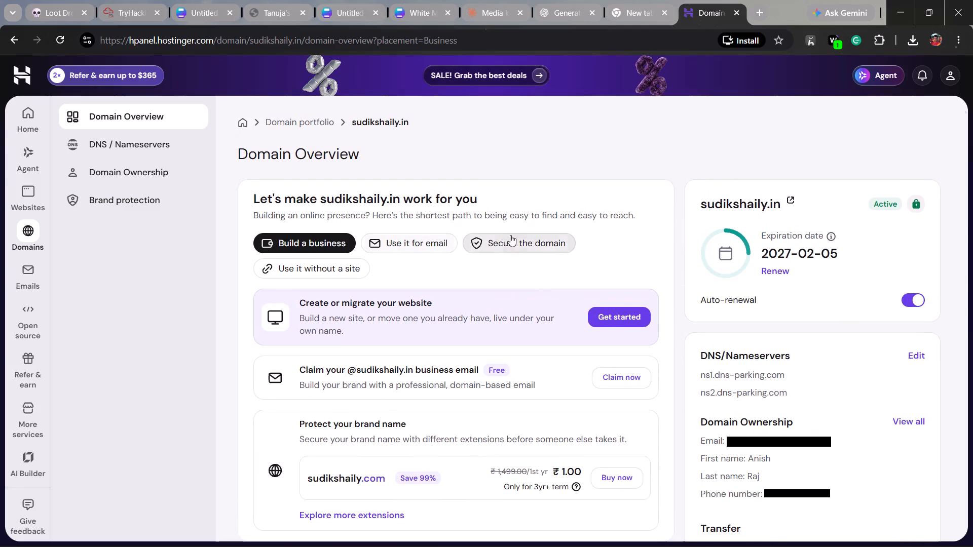
{"action": "left_click", "coordinate": [518, 239]}
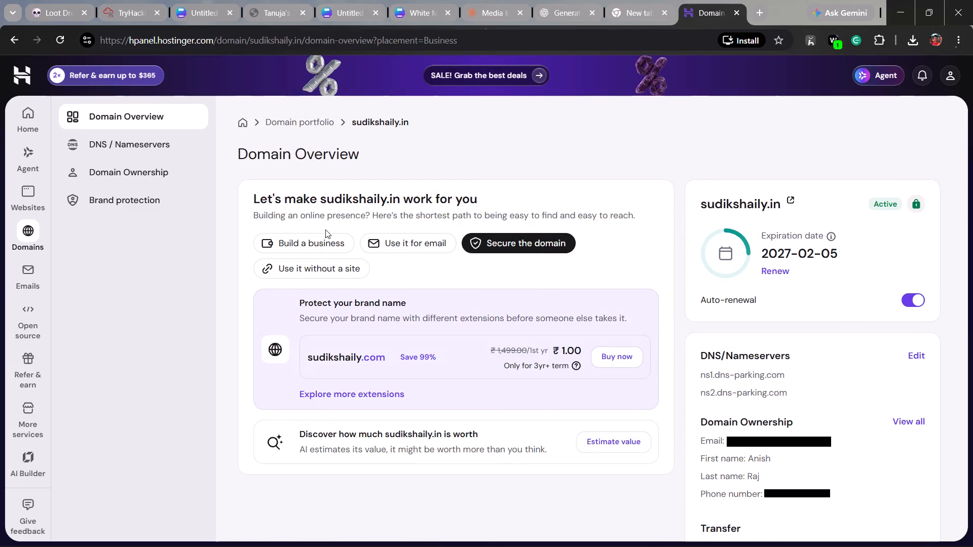
Turn off auto-renewal for the sudikshaily.in domain.
{"action": "scroll", "coordinate": [635, 286], "scroll_direction": "up", "scroll_amount": 1}
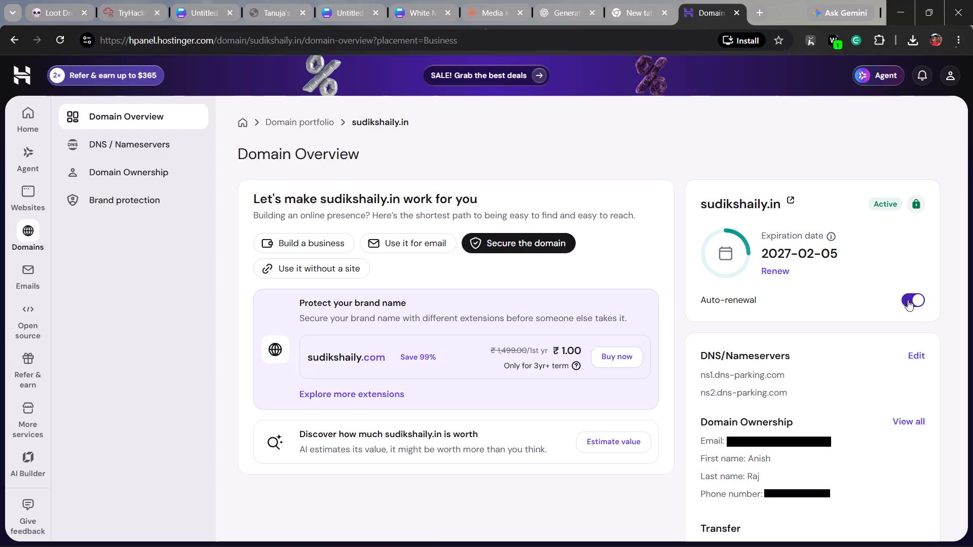
{"action": "left_click", "coordinate": [921, 296]}
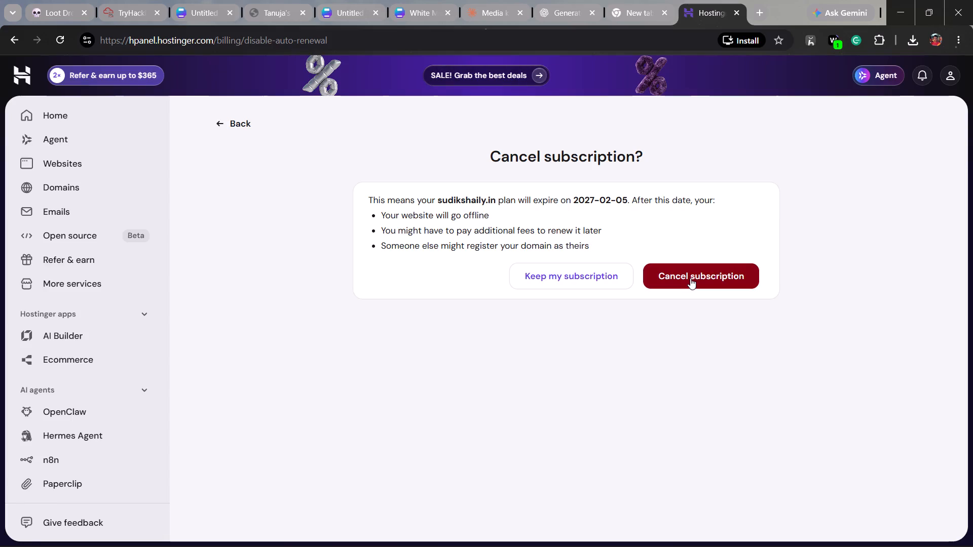
Confirm cancelling the sudikshaily.in subscription so that the domain's auto-renewal is turned off.
{"action": "left_click", "coordinate": [690, 278]}
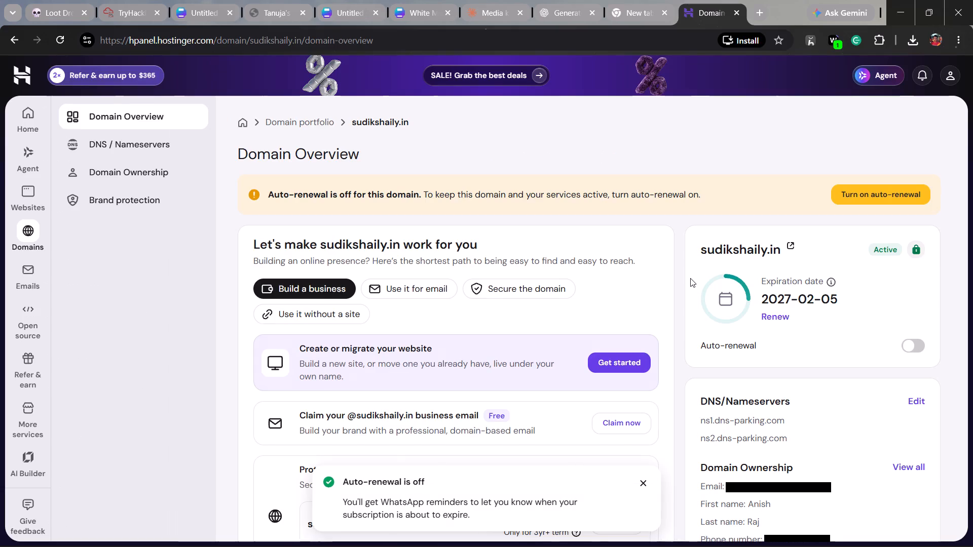
Review the sudikshaily.in nameserver, ownership and transfer details in the domain overview, and dismiss the auto-renewal notification.
{"action": "scroll", "coordinate": [840, 349], "scroll_direction": "down", "scroll_amount": 1}
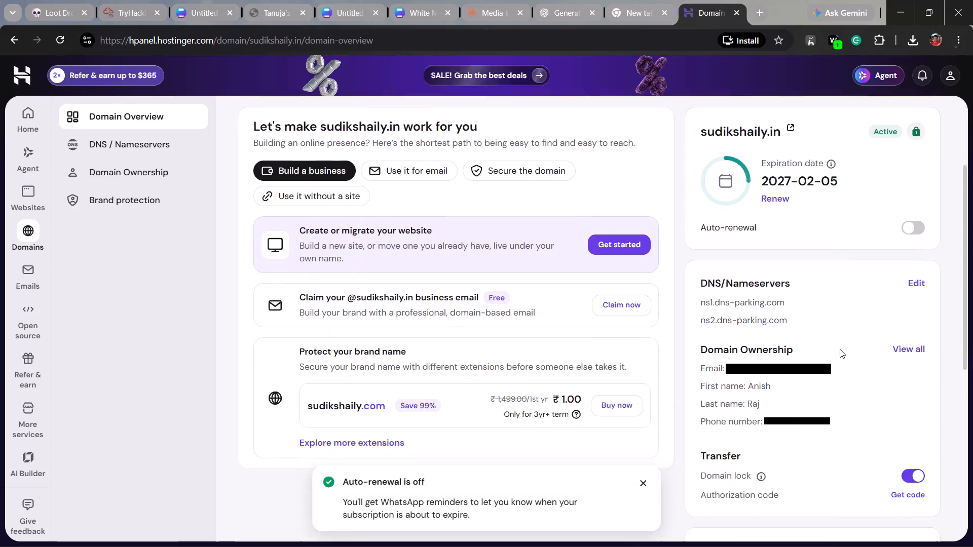
{"action": "scroll", "coordinate": [840, 349], "scroll_direction": "down", "scroll_amount": 1}
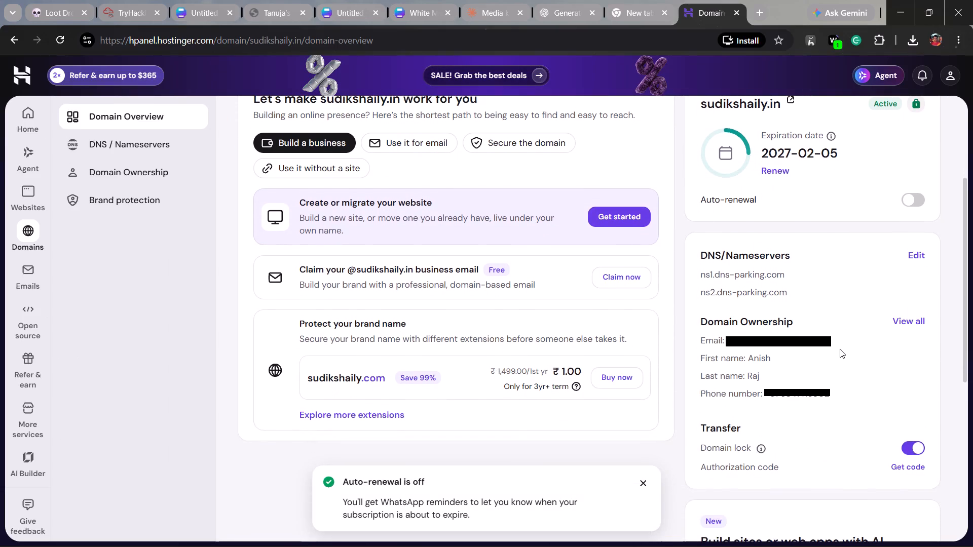
{"action": "scroll", "coordinate": [840, 349], "scroll_direction": "down", "scroll_amount": 3}
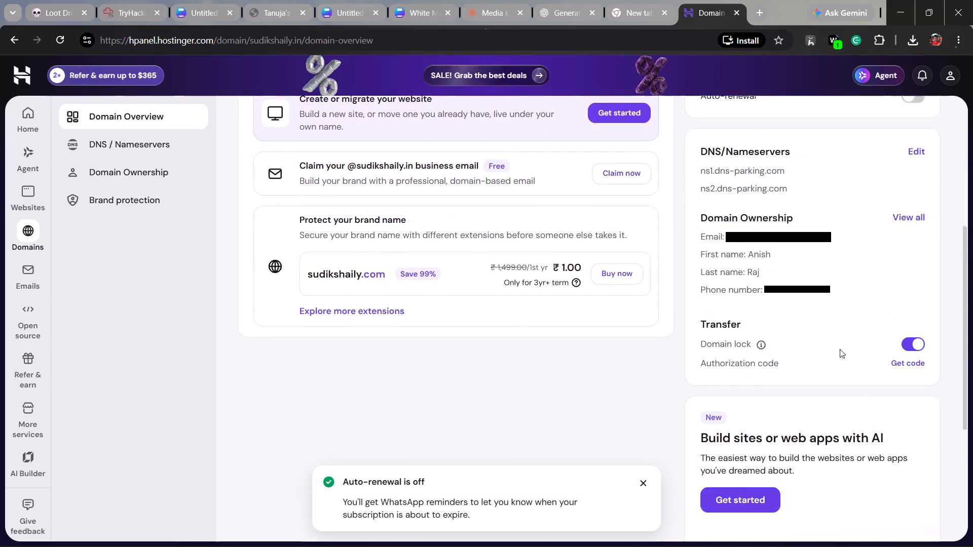
{"action": "left_click", "coordinate": [642, 479]}
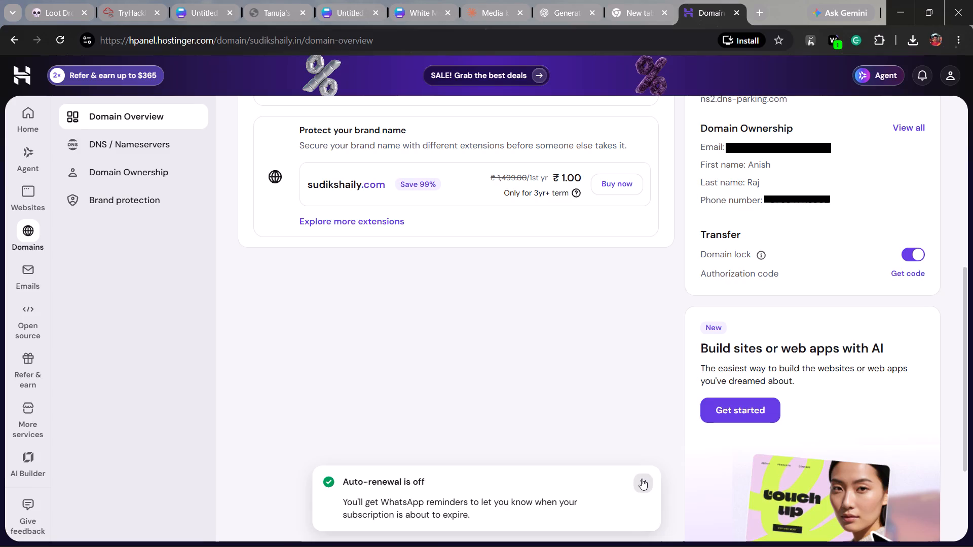
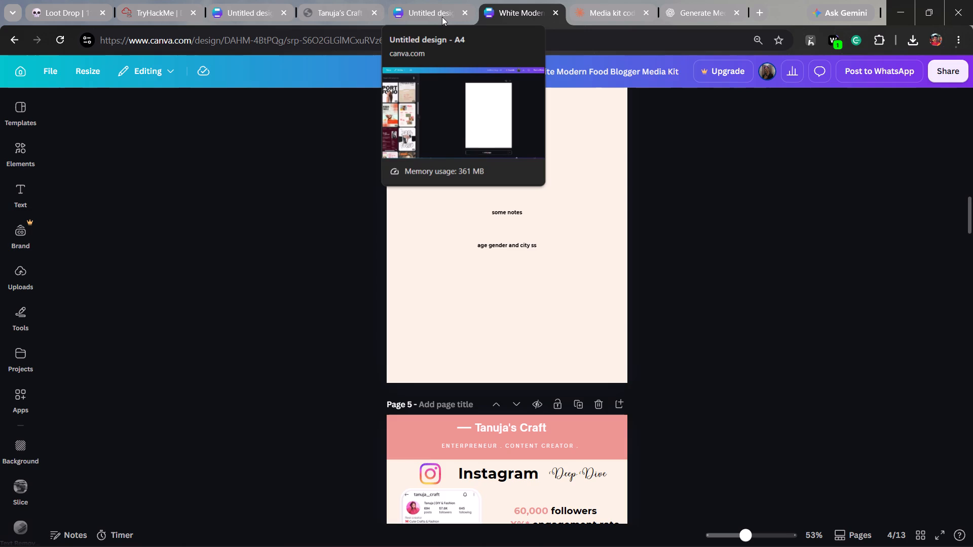
{"action": "scroll", "coordinate": [609, 219], "scroll_direction": "up", "scroll_amount": 4}
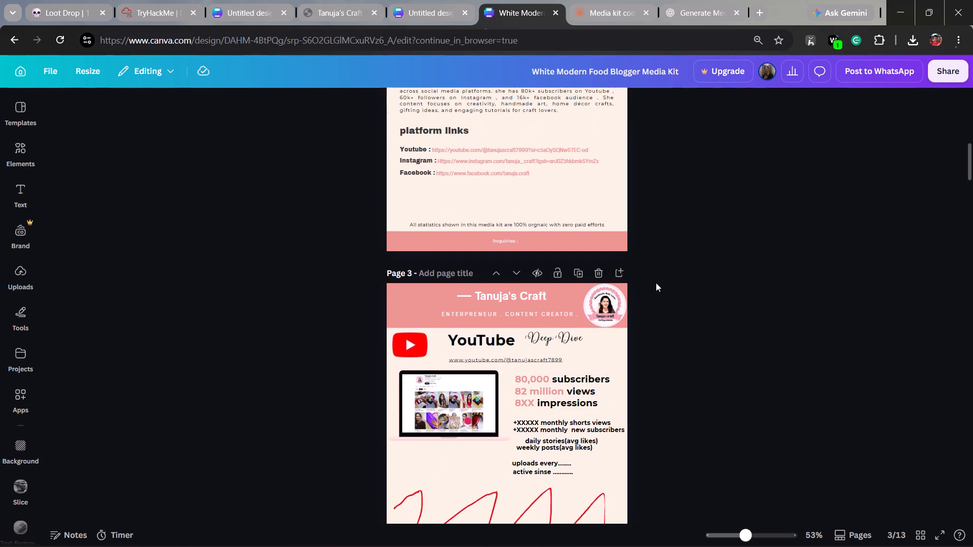
{"action": "scroll", "coordinate": [656, 283], "scroll_direction": "up", "scroll_amount": 6}
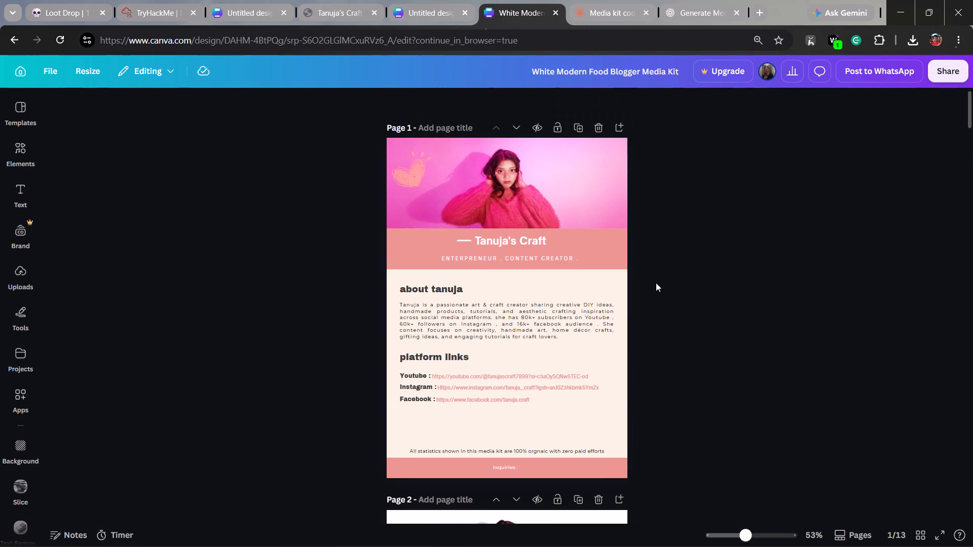
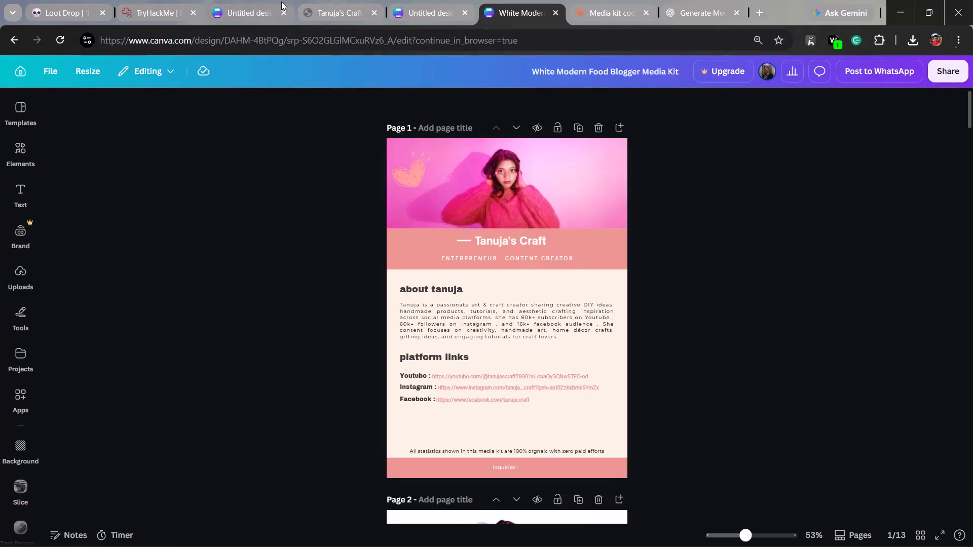
Close the blank untitled A4 Canva design showing the Pink Scrapbook Content Creator Rate Card template.
{"action": "left_click", "coordinate": [270, 5]}
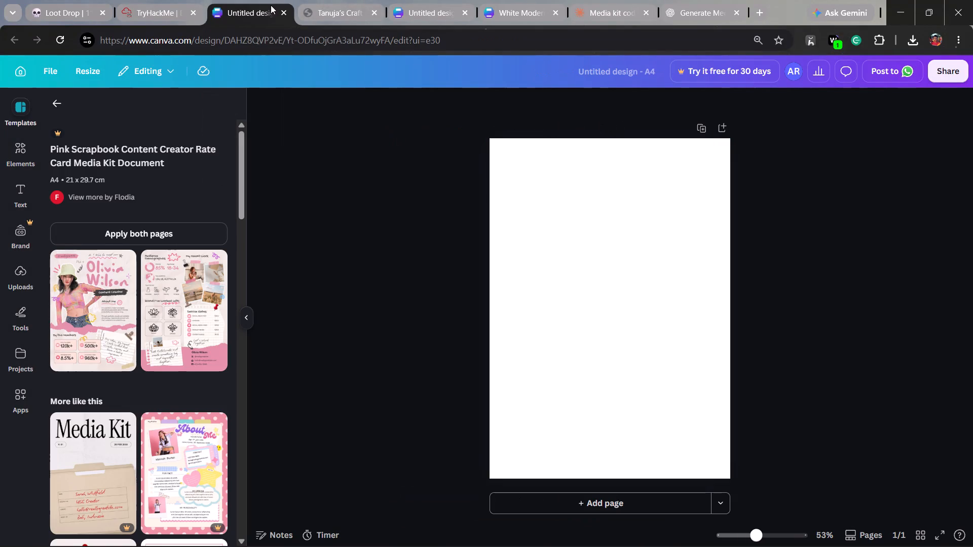
{"action": "left_click", "coordinate": [282, 7]}
{"action": "left_click", "coordinate": [282, 8]}
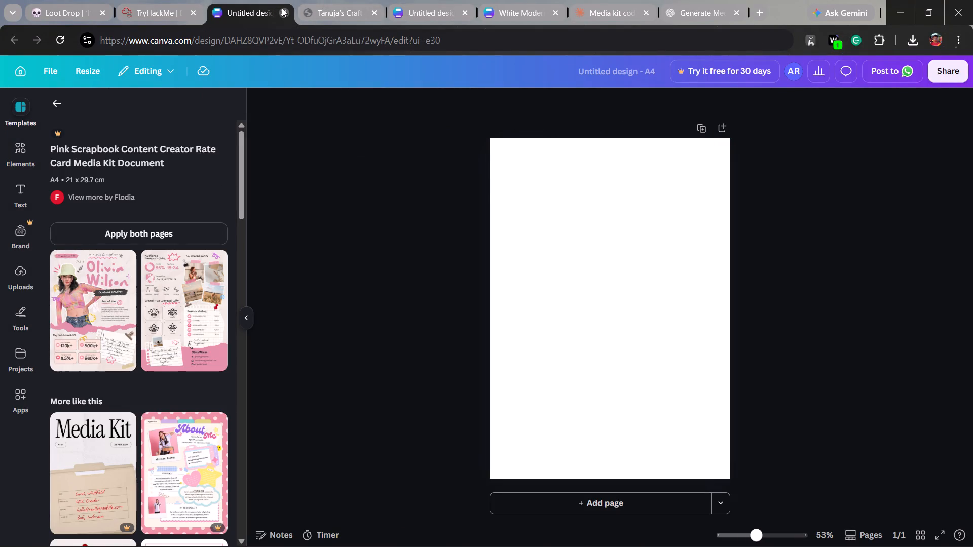
Glance at the remaining untitled A4 Canva design and return to the White Modern Food Blogger Media Kit design.
{"action": "left_click", "coordinate": [334, 14]}
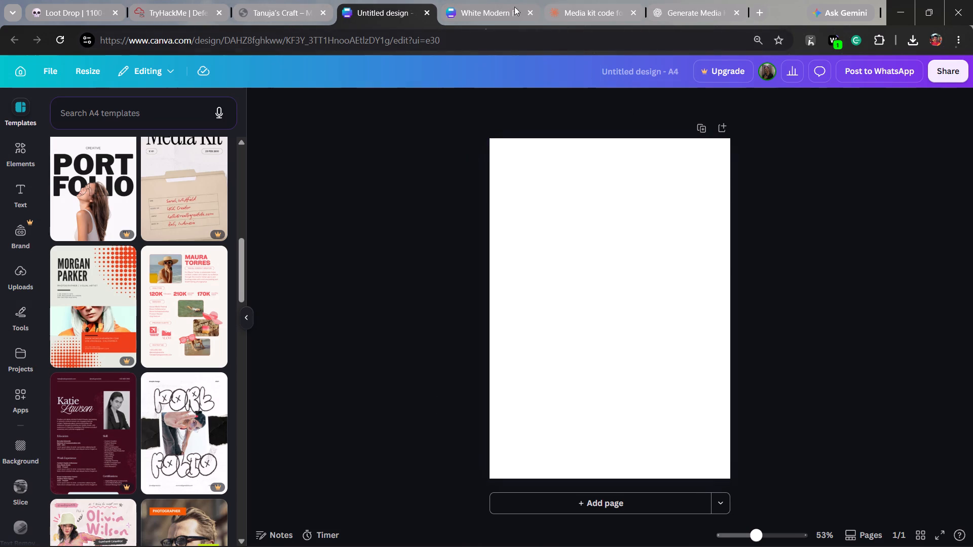
{"action": "left_click", "coordinate": [504, 10]}
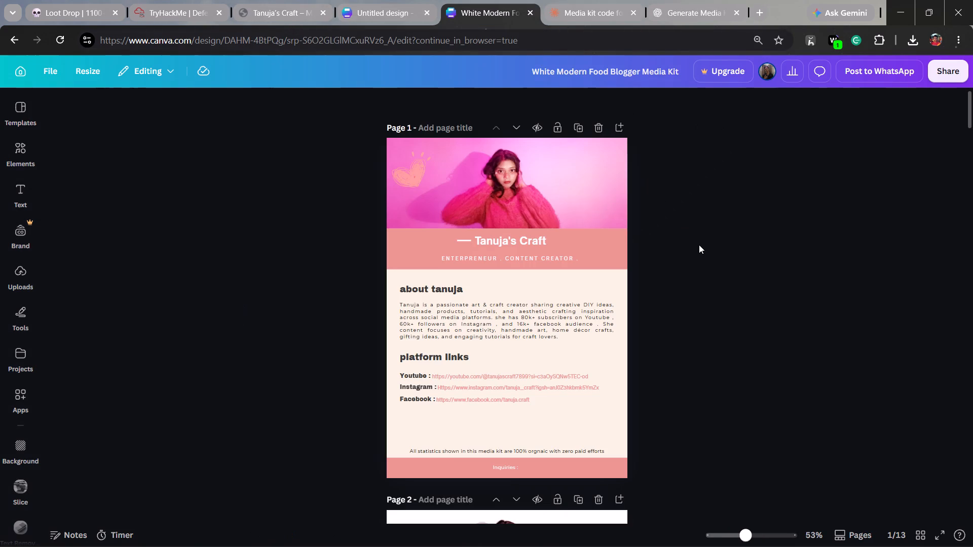
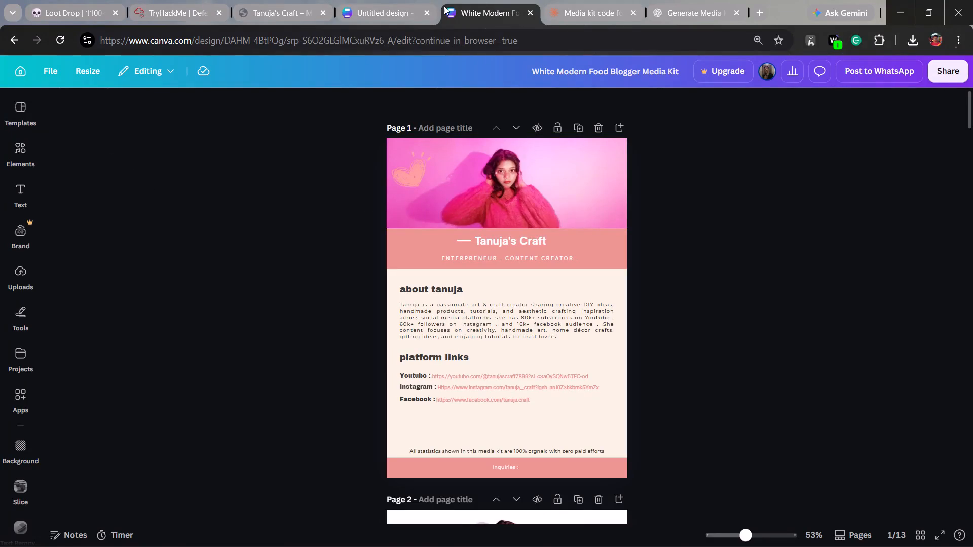
Reload the untitled A4 design in Canva, switch to the second listed account, and continue in the browser.
{"action": "left_click", "coordinate": [392, 16]}
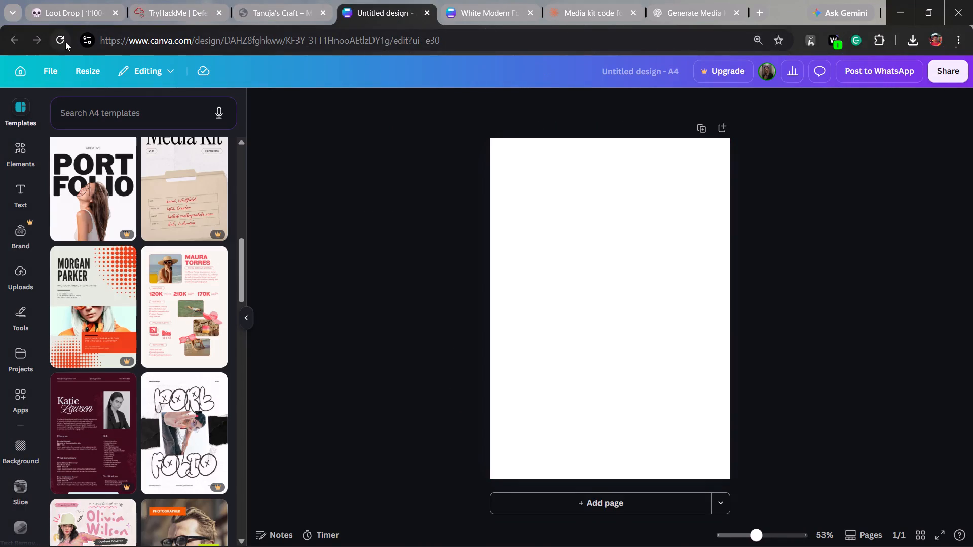
{"action": "left_click", "coordinate": [65, 42]}
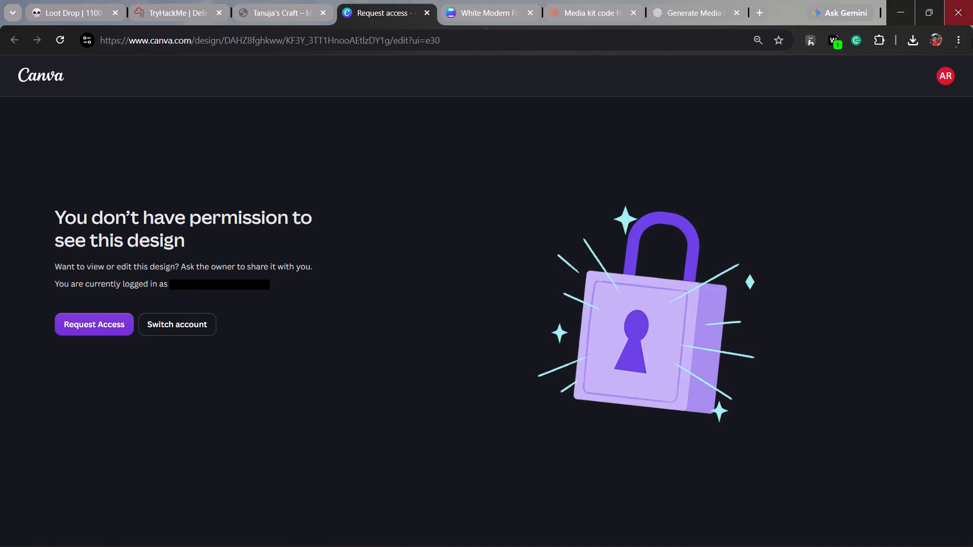
{"action": "left_click", "coordinate": [949, 74]}
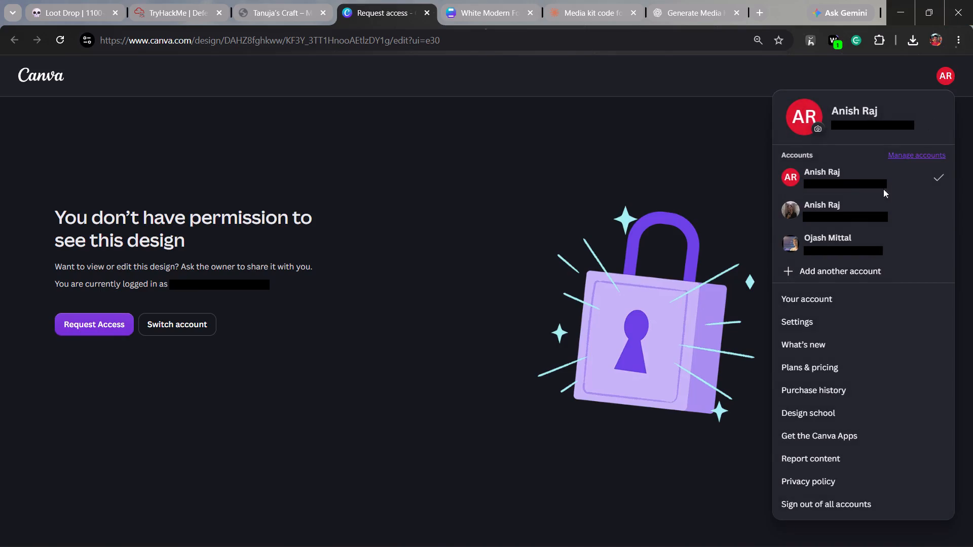
{"action": "left_click", "coordinate": [865, 212]}
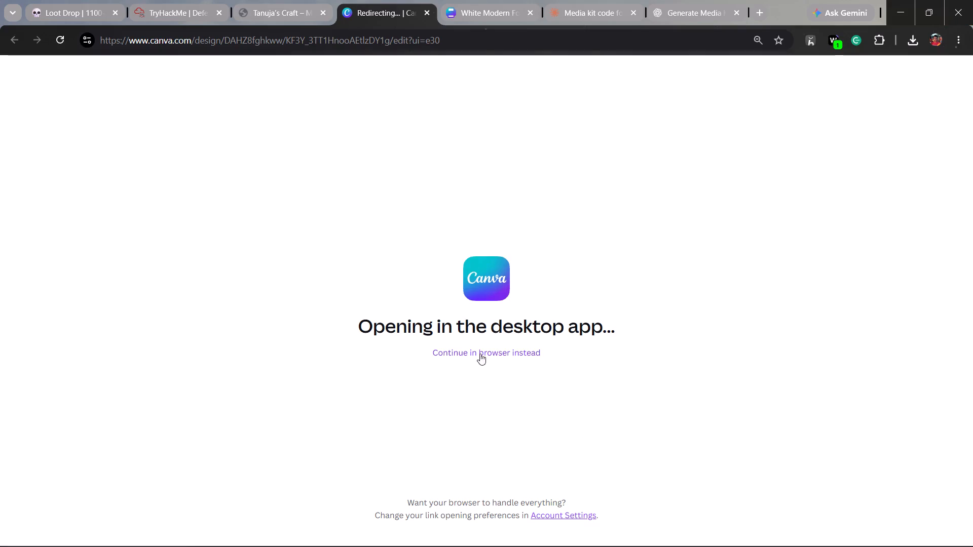
{"action": "left_click", "coordinate": [478, 353]}
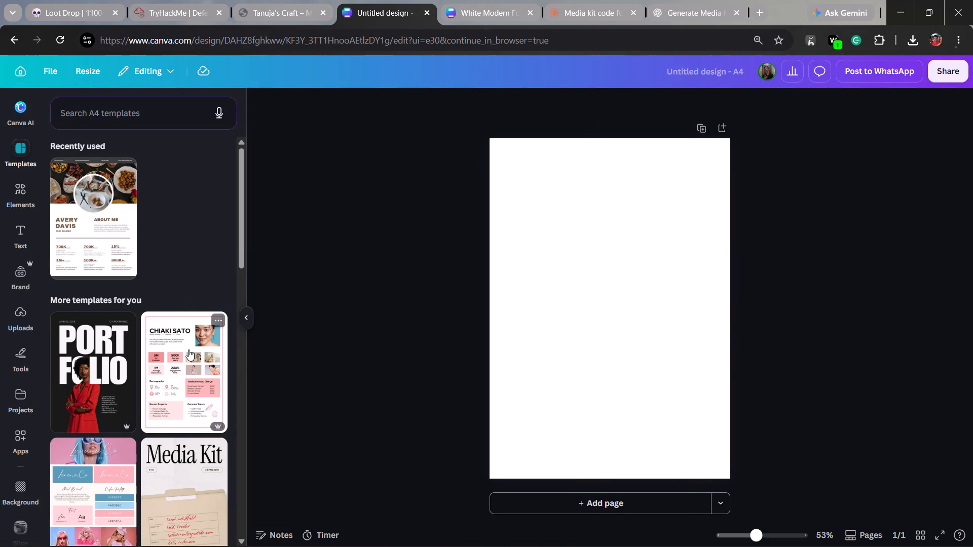
Browse the suggested A4 templates in the untitled design for a suitable media kit layout, reloading the design once.
{"action": "scroll", "coordinate": [189, 349], "scroll_direction": "down", "scroll_amount": 5}
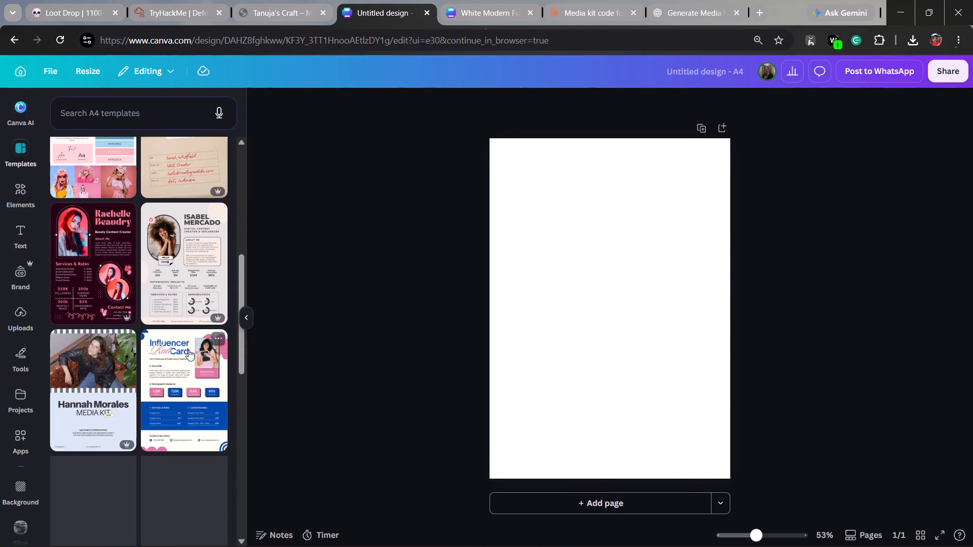
{"action": "scroll", "coordinate": [189, 349], "scroll_direction": "down", "scroll_amount": 2}
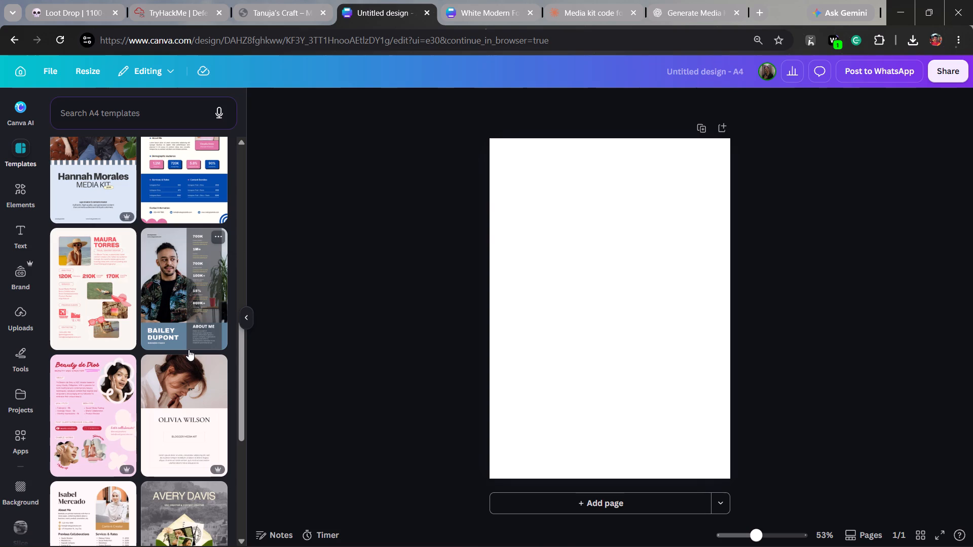
{"action": "scroll", "coordinate": [206, 409], "scroll_direction": "down", "scroll_amount": 3}
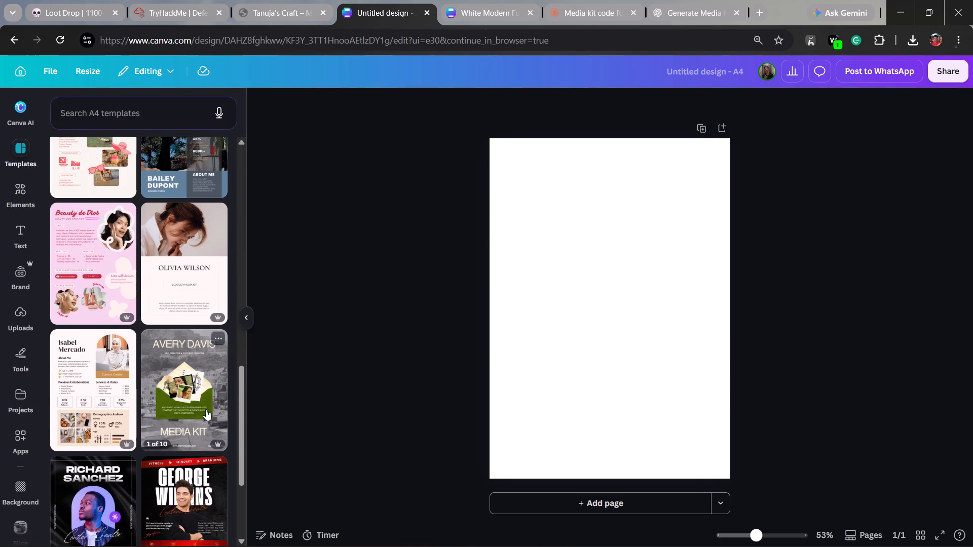
{"action": "scroll", "coordinate": [206, 409], "scroll_direction": "down", "scroll_amount": 2}
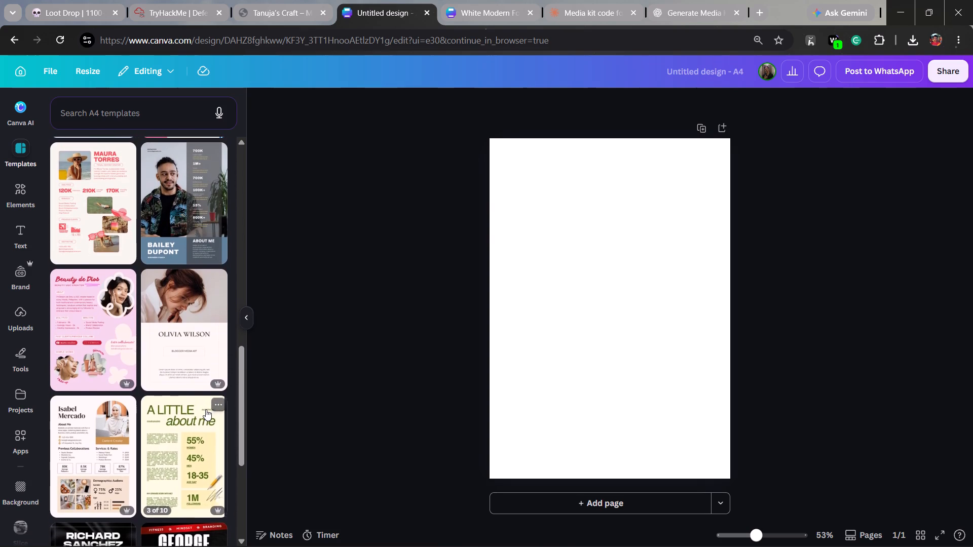
{"action": "scroll", "coordinate": [206, 409], "scroll_direction": "down", "scroll_amount": 3}
{"action": "scroll", "coordinate": [206, 409], "scroll_direction": "up", "scroll_amount": 1}
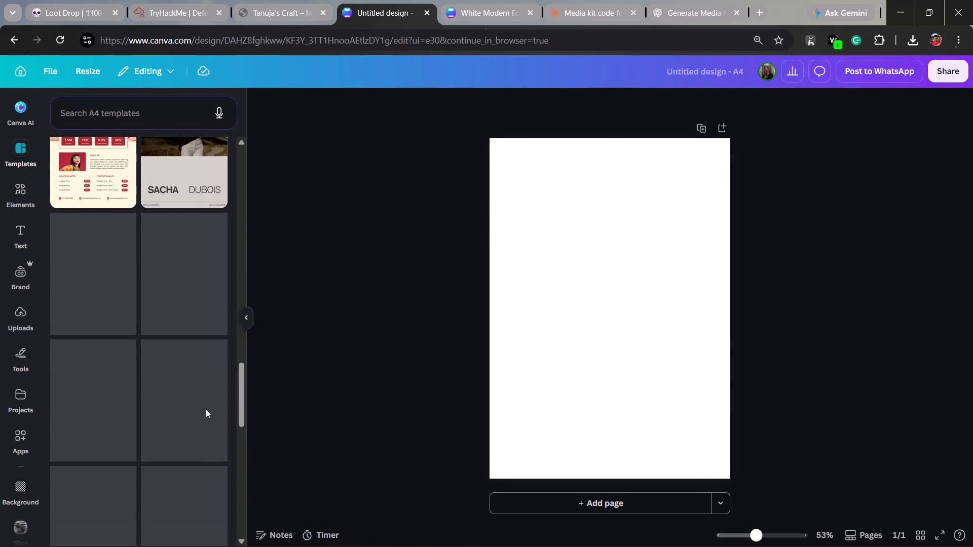
{"action": "scroll", "coordinate": [206, 409], "scroll_direction": "up", "scroll_amount": 1}
{"action": "scroll", "coordinate": [206, 409], "scroll_direction": "down", "scroll_amount": 3}
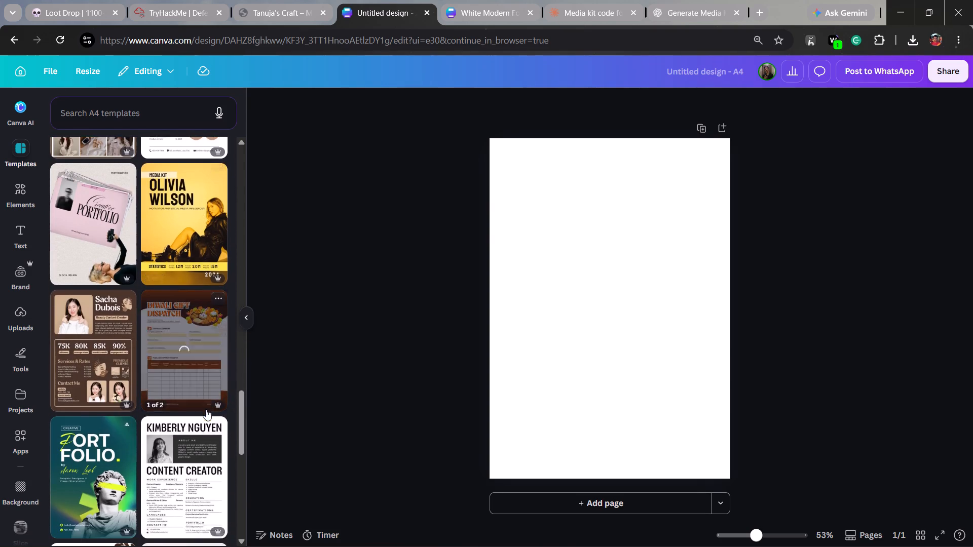
{"action": "scroll", "coordinate": [206, 409], "scroll_direction": "down", "scroll_amount": 4}
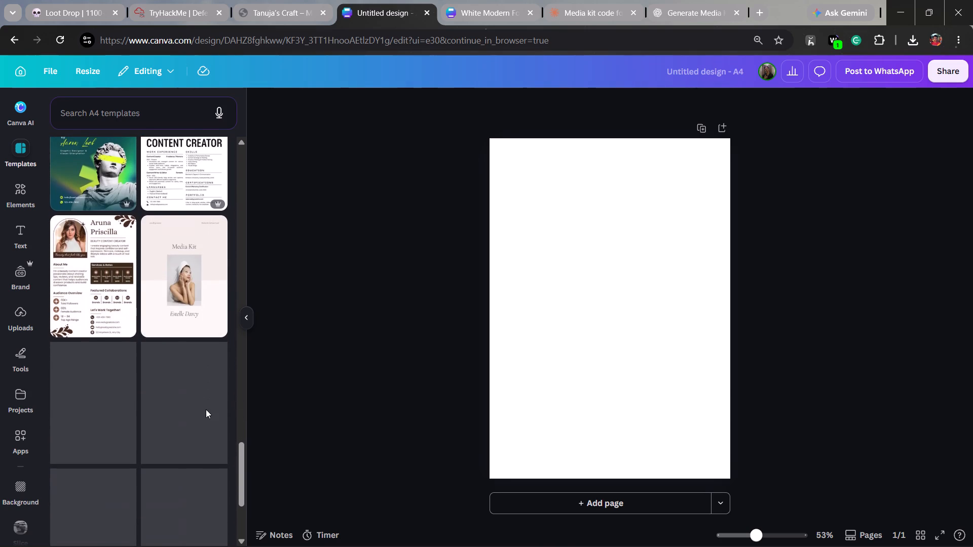
{"action": "scroll", "coordinate": [206, 409], "scroll_direction": "down", "scroll_amount": 2}
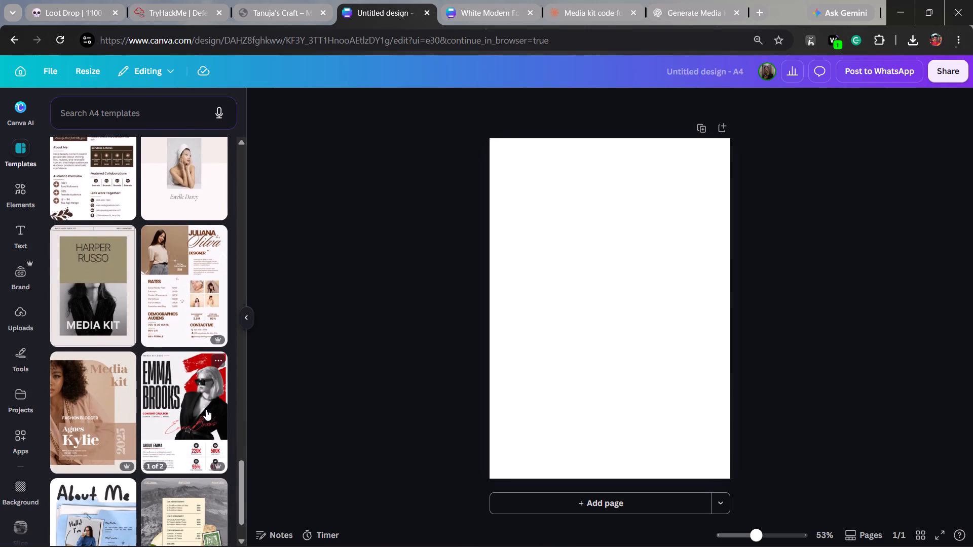
{"action": "scroll", "coordinate": [136, 435], "scroll_direction": "down", "scroll_amount": 2}
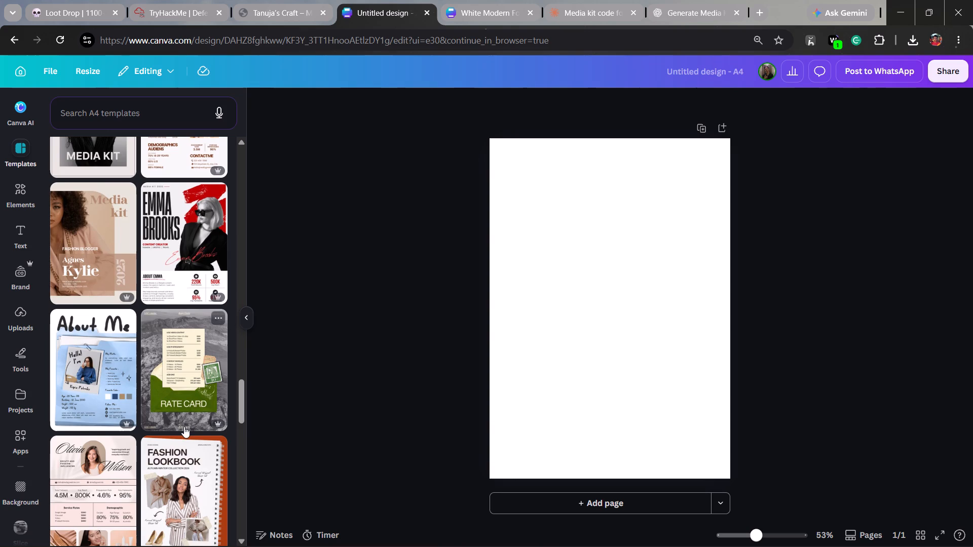
{"action": "scroll", "coordinate": [184, 426], "scroll_direction": "down", "scroll_amount": 6}
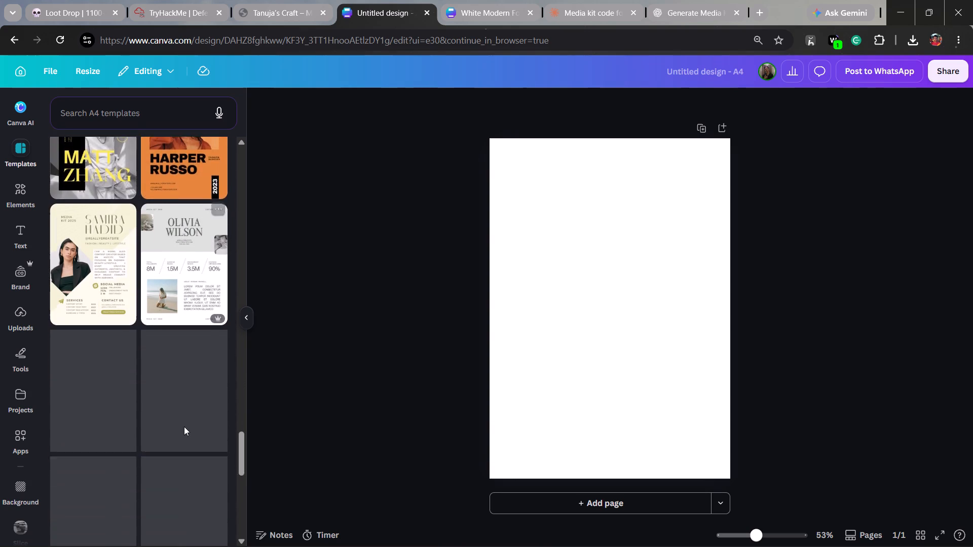
{"action": "scroll", "coordinate": [184, 426], "scroll_direction": "down", "scroll_amount": 1}
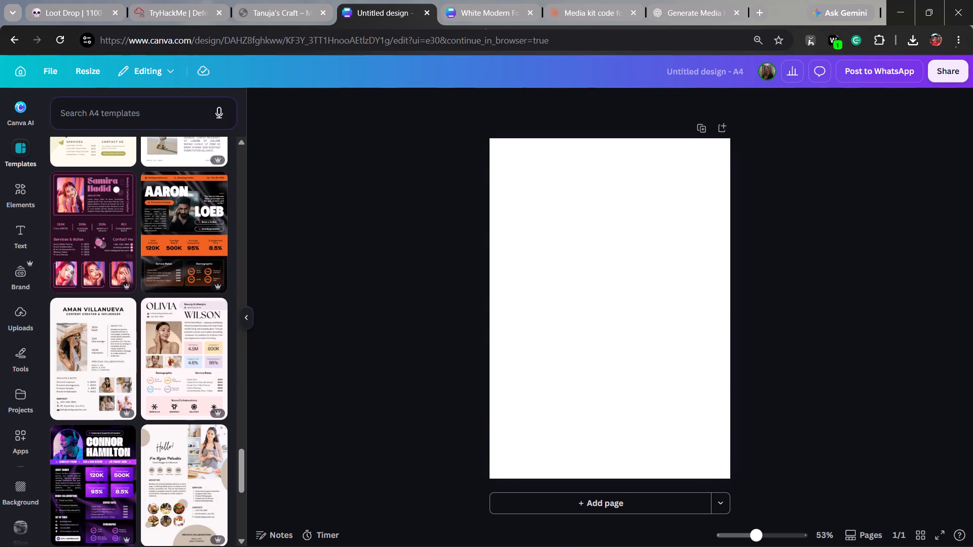
{"action": "scroll", "coordinate": [155, 342], "scroll_direction": "up", "scroll_amount": 5}
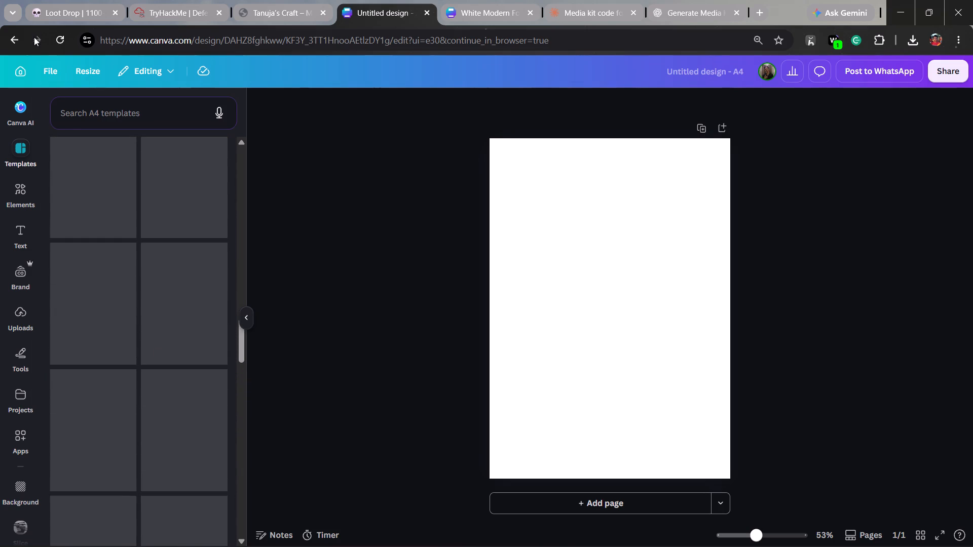
{"action": "left_click", "coordinate": [62, 44]}
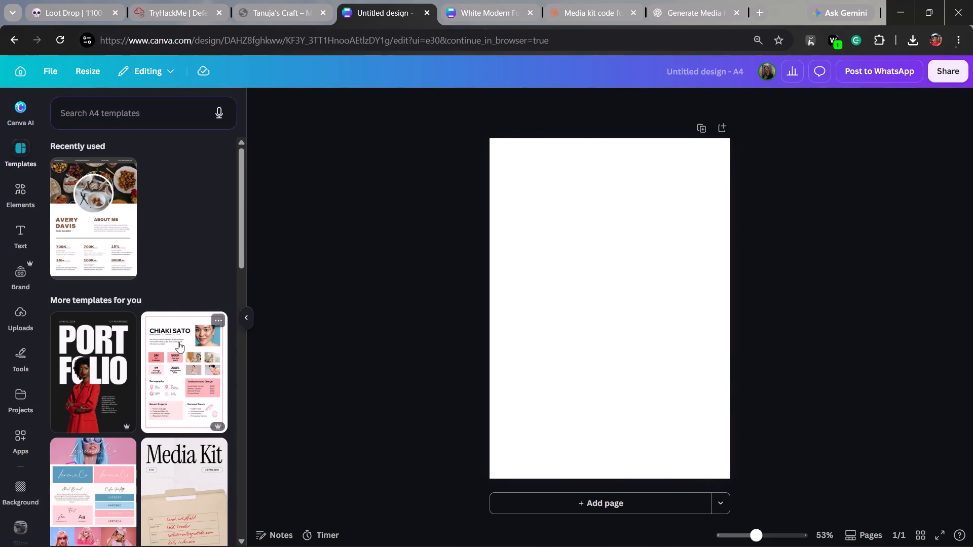
{"action": "scroll", "coordinate": [178, 342], "scroll_direction": "down", "scroll_amount": 7}
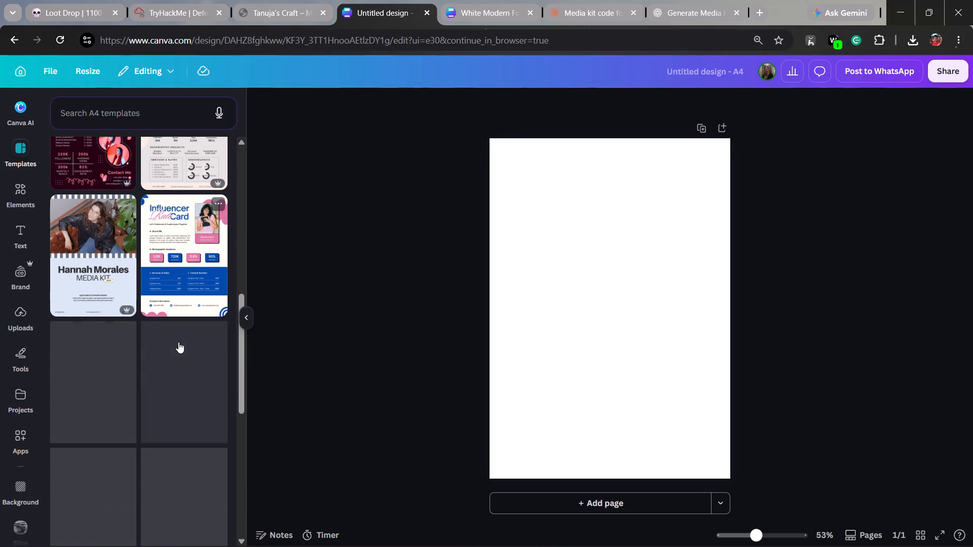
Switch to the White Modern Food Blogger Media Kit design and browse its suggested A4 templates for a media kit layout.
{"action": "left_click", "coordinate": [471, 15]}
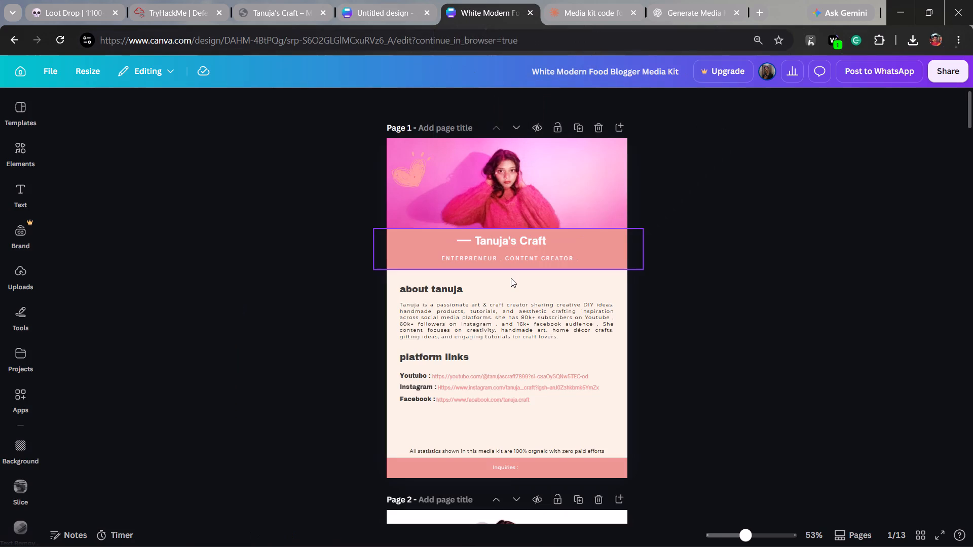
{"action": "left_click", "coordinate": [11, 121]}
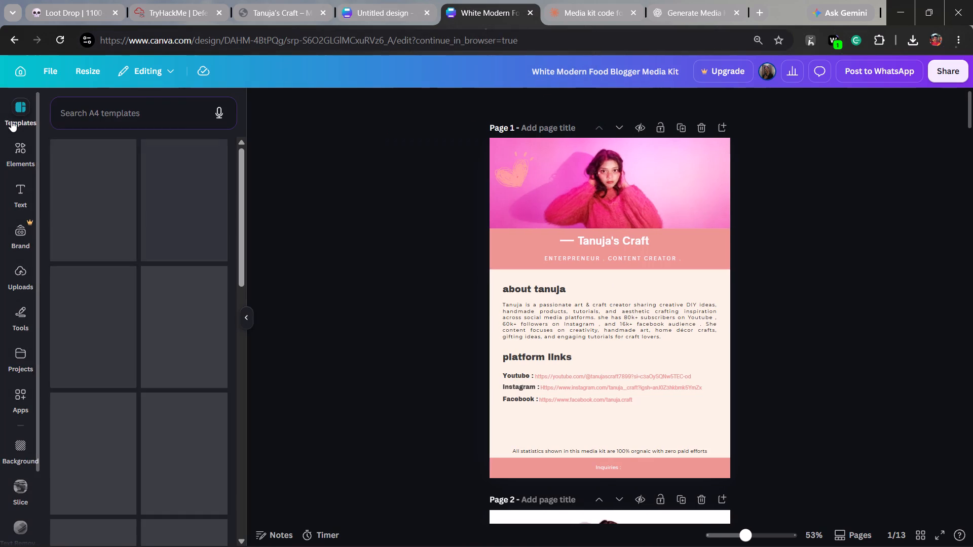
{"action": "scroll", "coordinate": [197, 394], "scroll_direction": "down", "scroll_amount": 3}
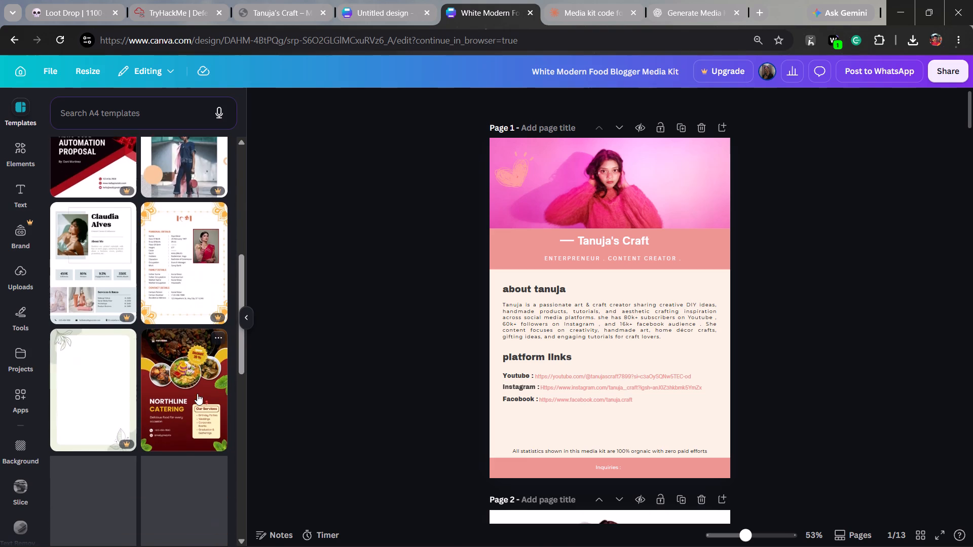
{"action": "scroll", "coordinate": [197, 394], "scroll_direction": "down", "scroll_amount": 1}
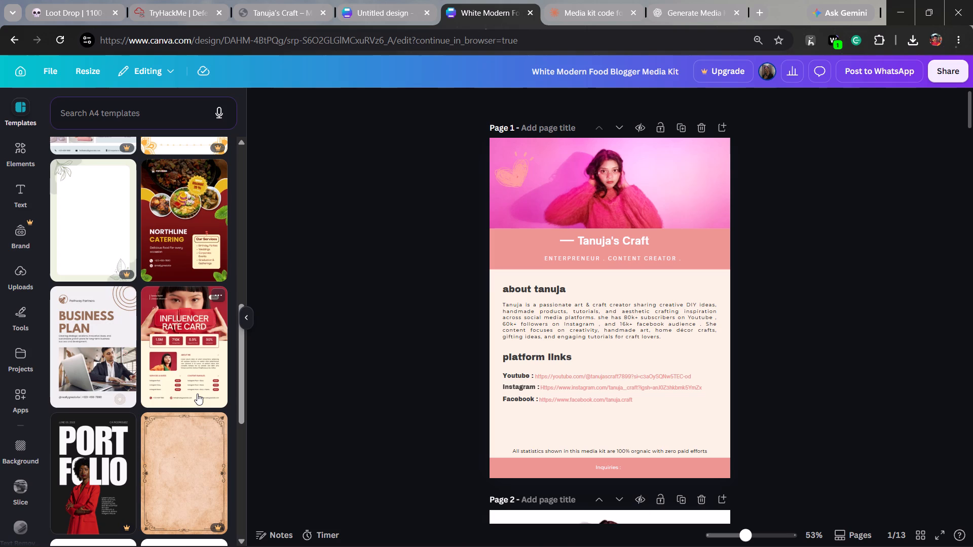
{"action": "scroll", "coordinate": [197, 394], "scroll_direction": "down", "scroll_amount": 3}
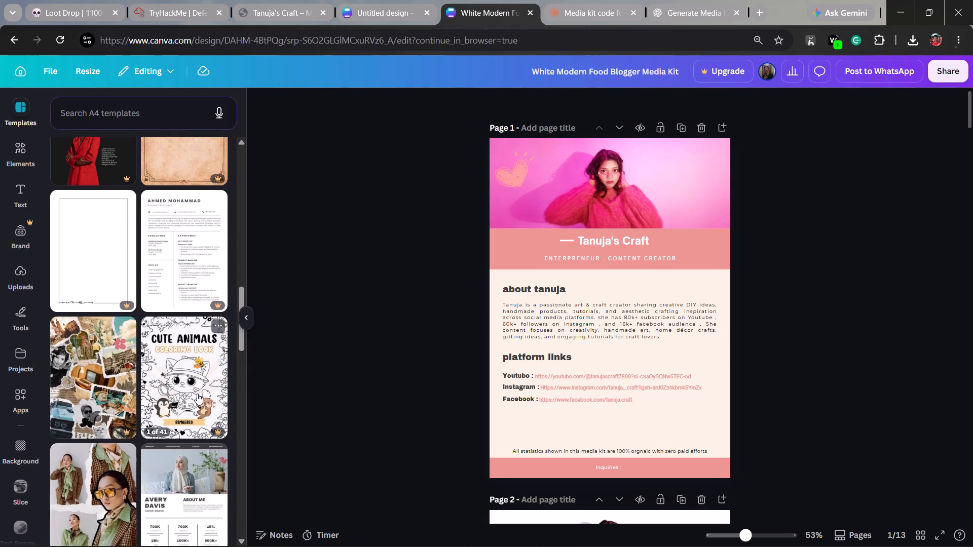
{"action": "scroll", "coordinate": [197, 394], "scroll_direction": "down", "scroll_amount": 1}
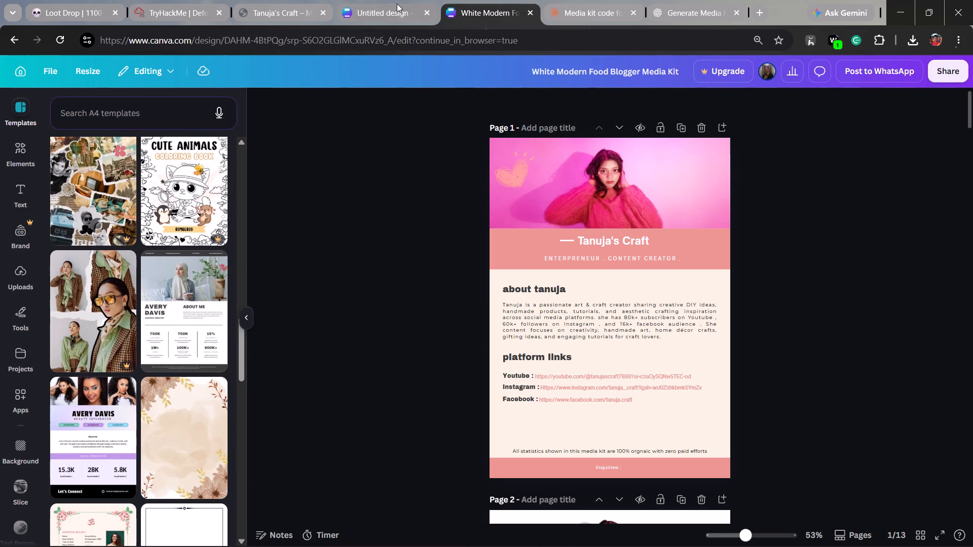
{"action": "left_click", "coordinate": [397, 4]}
{"action": "left_click", "coordinate": [463, 11]}
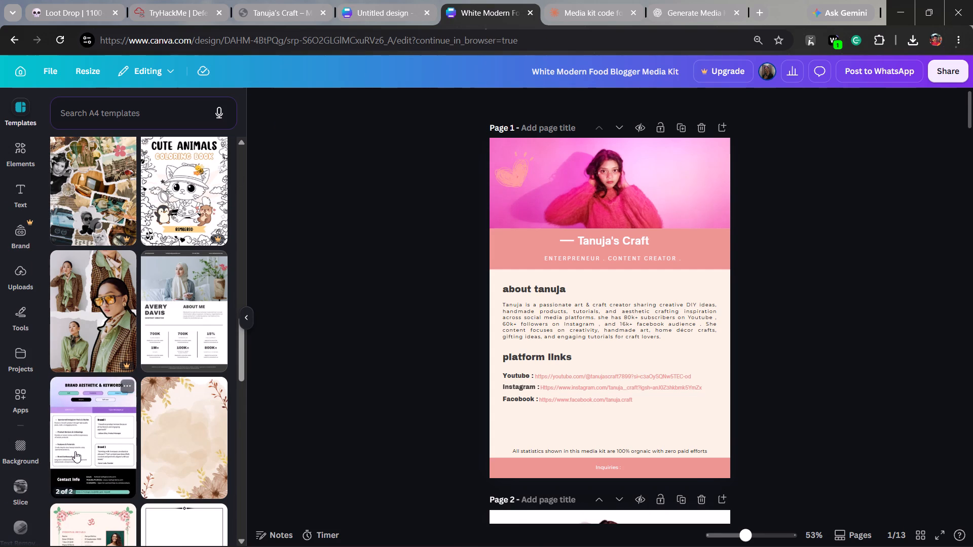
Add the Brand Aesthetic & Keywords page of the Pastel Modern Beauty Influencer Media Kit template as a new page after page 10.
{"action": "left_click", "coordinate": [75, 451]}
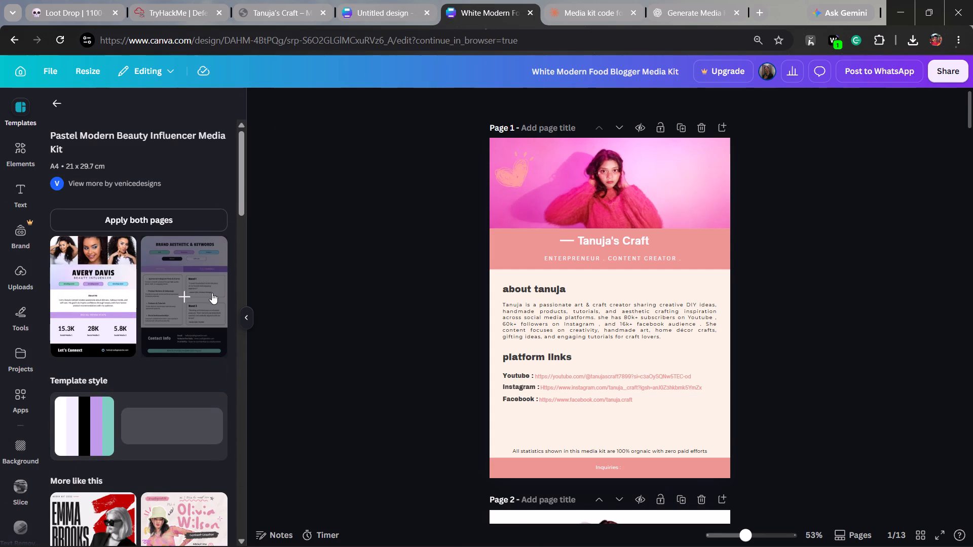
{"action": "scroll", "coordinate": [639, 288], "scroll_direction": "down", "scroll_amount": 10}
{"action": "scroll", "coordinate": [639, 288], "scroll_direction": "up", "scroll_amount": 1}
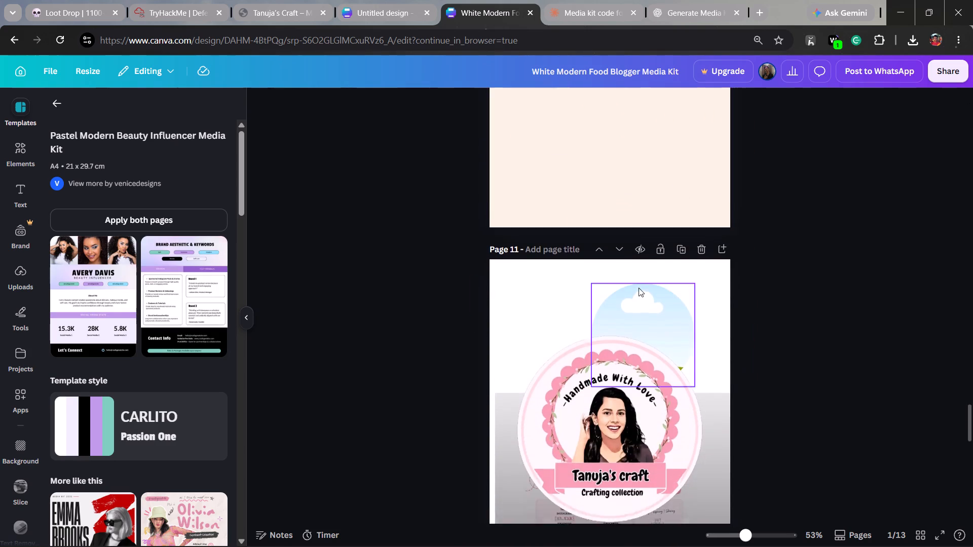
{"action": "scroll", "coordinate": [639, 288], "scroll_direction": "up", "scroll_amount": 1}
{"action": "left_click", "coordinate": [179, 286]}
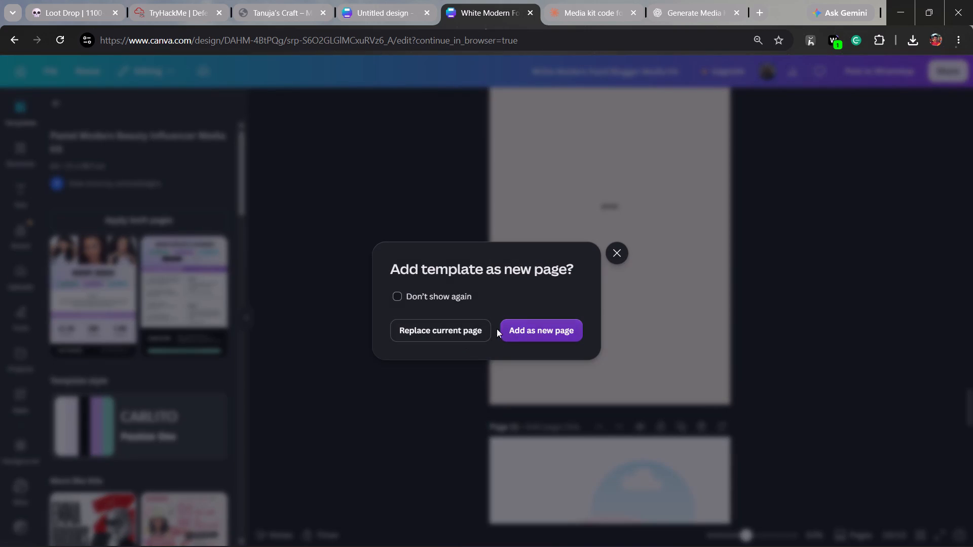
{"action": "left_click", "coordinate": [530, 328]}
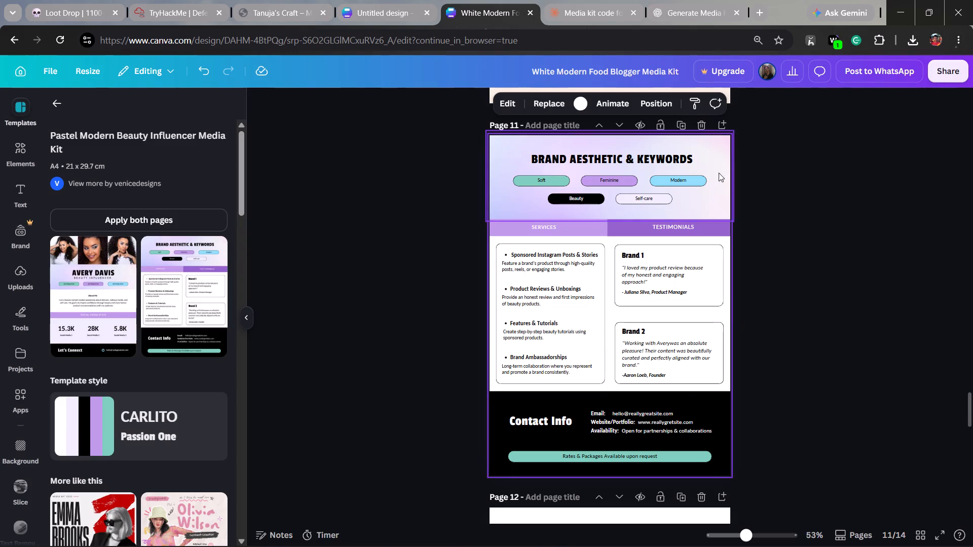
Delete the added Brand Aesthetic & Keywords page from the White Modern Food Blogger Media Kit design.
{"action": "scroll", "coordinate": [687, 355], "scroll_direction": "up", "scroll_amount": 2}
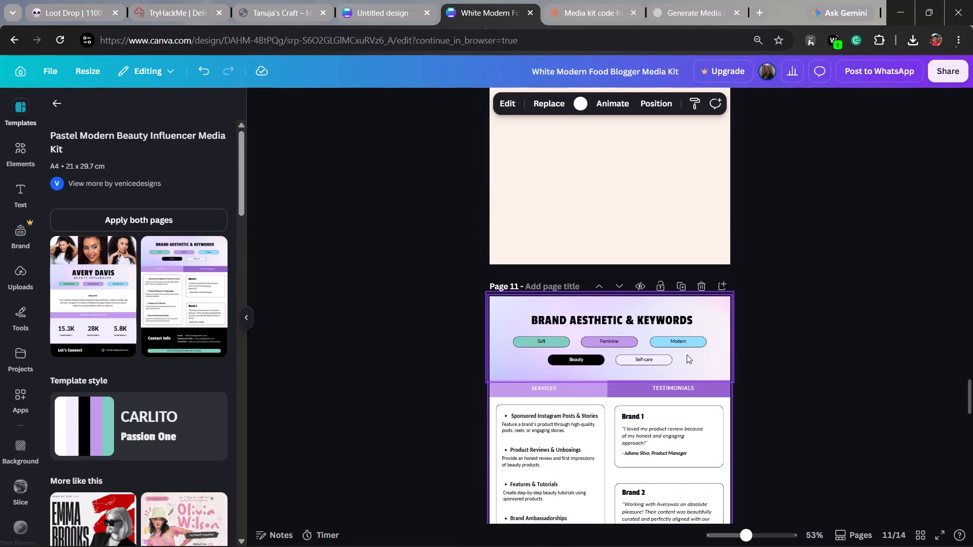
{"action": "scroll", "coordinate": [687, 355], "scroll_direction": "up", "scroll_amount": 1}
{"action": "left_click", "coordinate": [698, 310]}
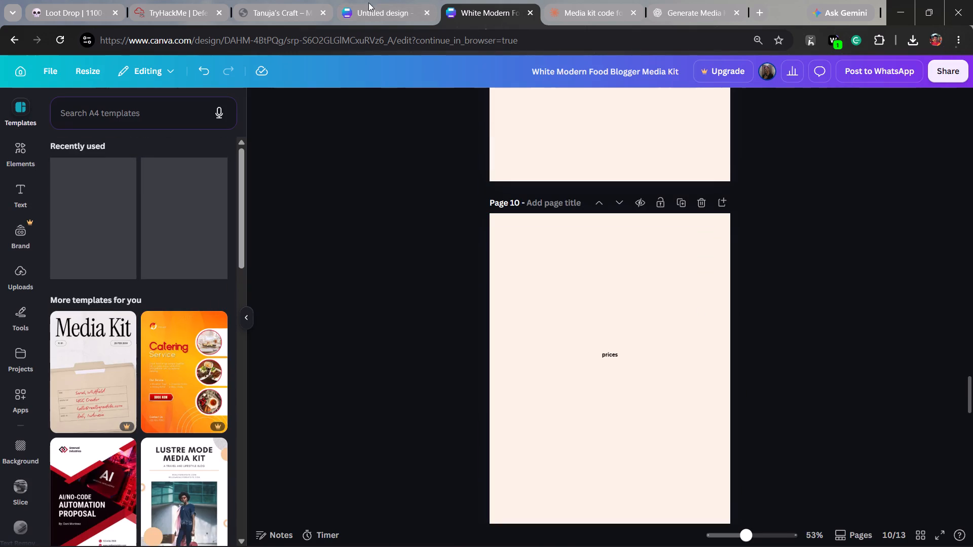
Return to the untitled A4 design and look at the recent template searches, then dismiss them.
{"action": "left_click", "coordinate": [367, 9]}
{"action": "scroll", "coordinate": [133, 309], "scroll_direction": "up", "scroll_amount": 6}
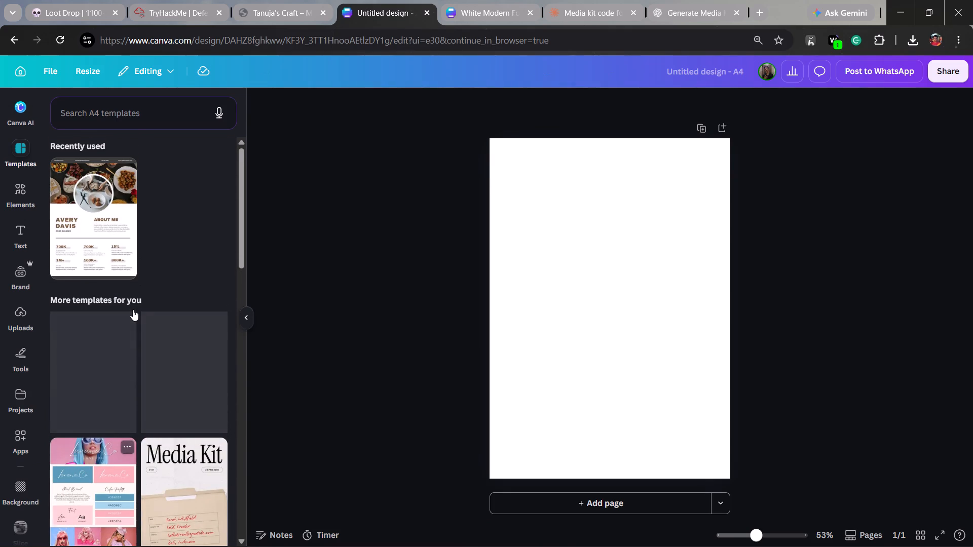
{"action": "left_click", "coordinate": [182, 111]}
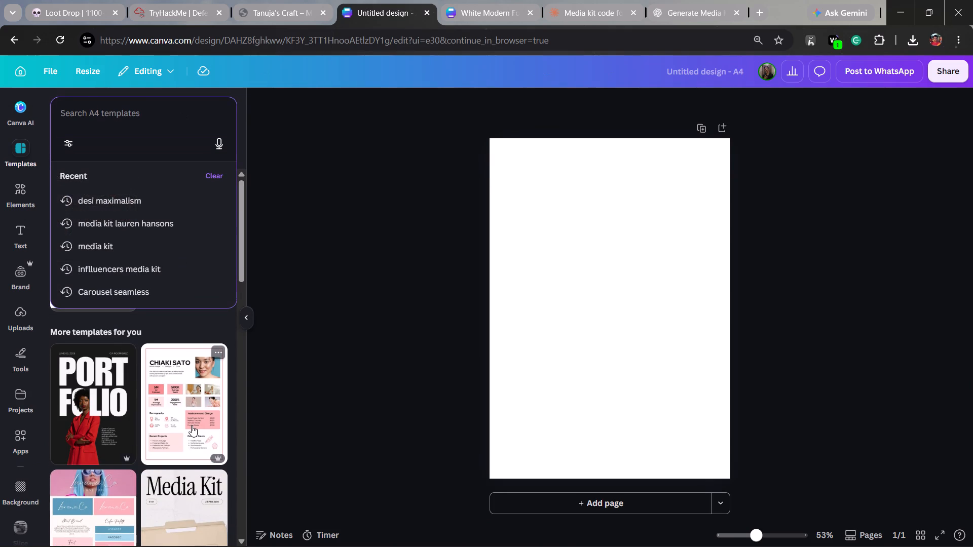
{"action": "left_click", "coordinate": [362, 351]}
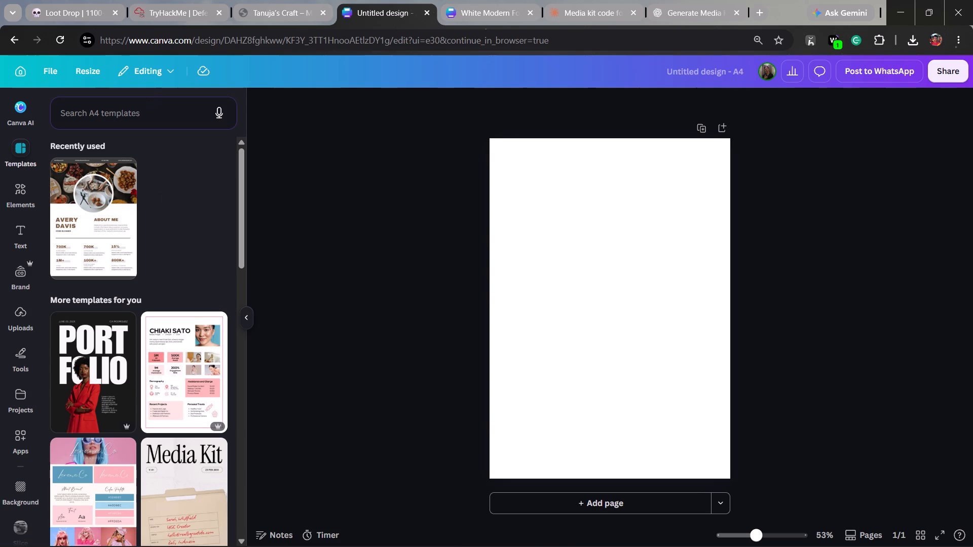
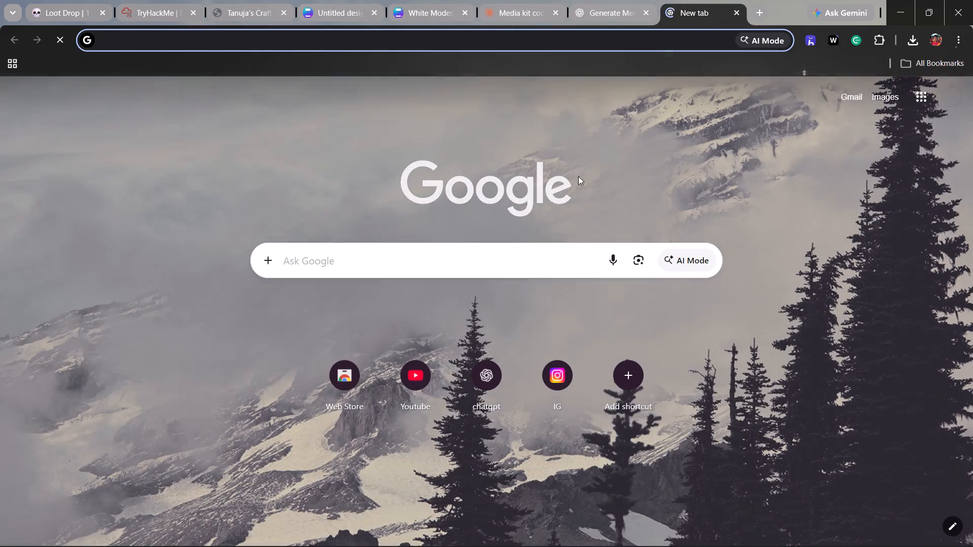
{"action": "type", "text": "canba"}
{"action": "left_click", "coordinate": [478, 95]}
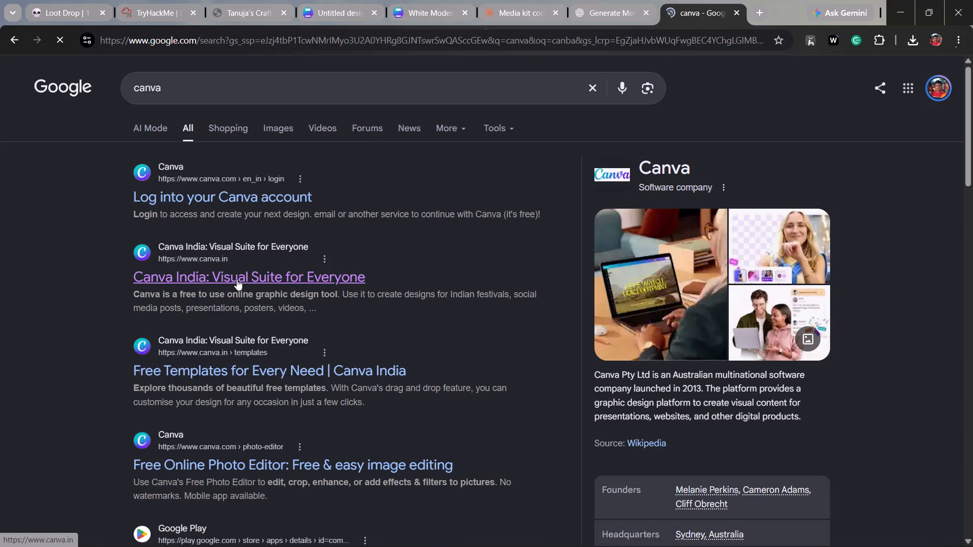
{"action": "left_click", "coordinate": [237, 279]}
{"action": "left_click_drag", "start_coordinate": [702, 17], "coordinate": [699, 17]}
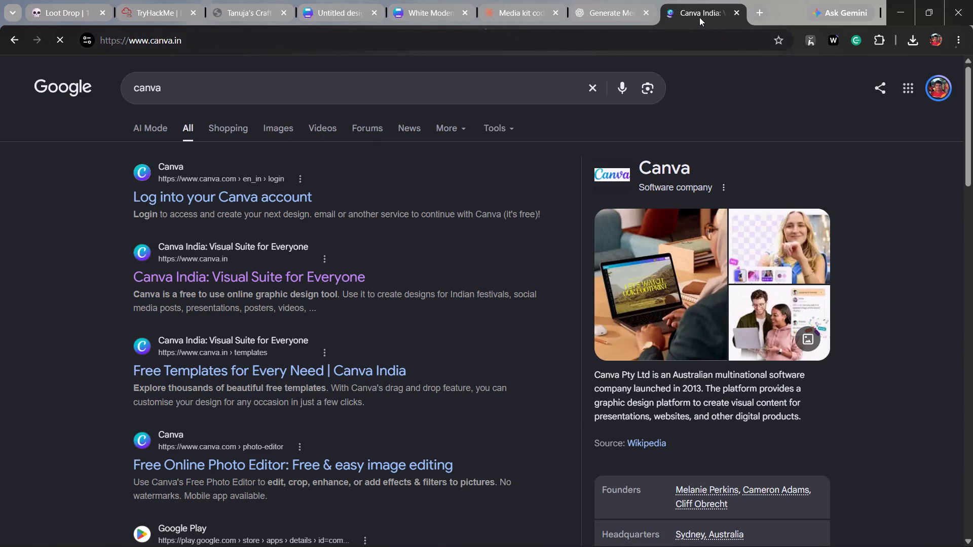
{"action": "left_click_drag", "start_coordinate": [699, 17], "coordinate": [510, 2]}
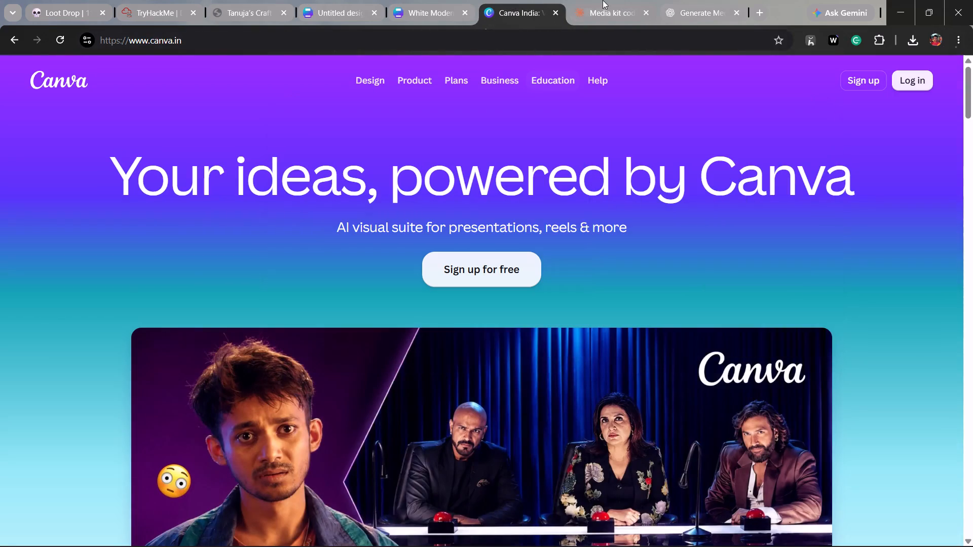
{"action": "left_click", "coordinate": [549, 12]}
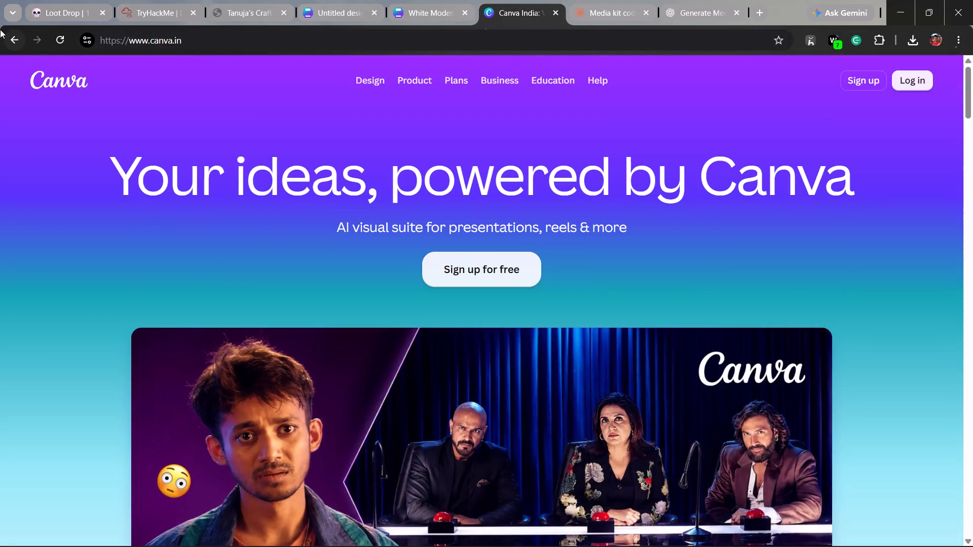
Return to the search results, search for canva.com, and open the Canva home page in the browser instead of the desktop app.
{"action": "left_click", "coordinate": [11, 33]}
{"action": "left_click", "coordinate": [284, 86]}
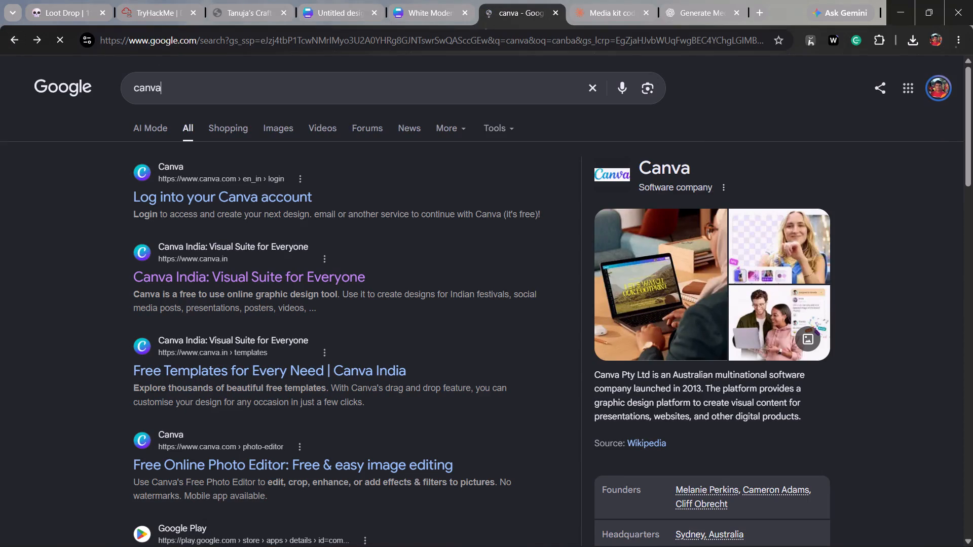
{"action": "type", "text": ".com"}
{"action": "key", "text": "Return"}
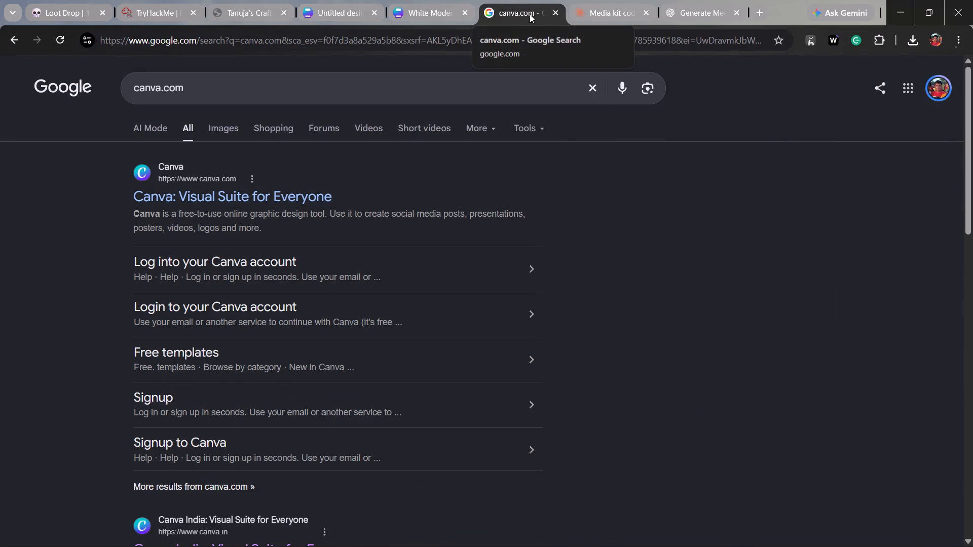
{"action": "left_click", "coordinate": [258, 197]}
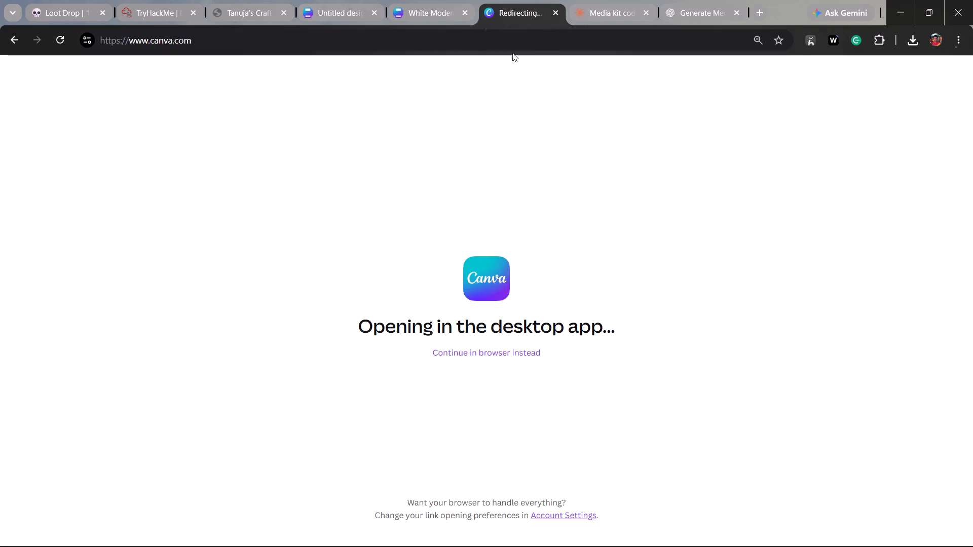
{"action": "left_click", "coordinate": [485, 352]}
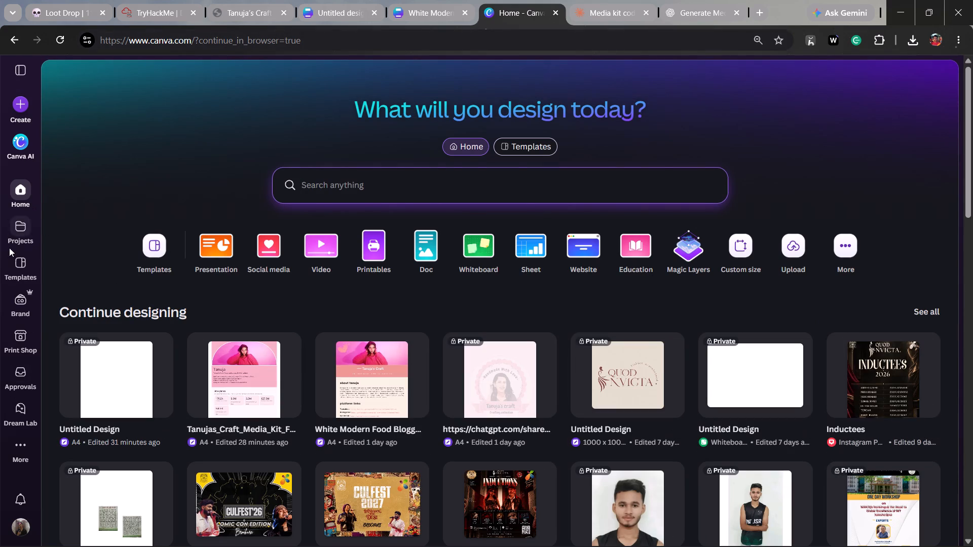
Upload Tanuja_Media_Kit.pdf from the recent downloads to Canva through the new design upload area.
{"action": "left_click", "coordinate": [18, 447]}
{"action": "left_click", "coordinate": [18, 447]}
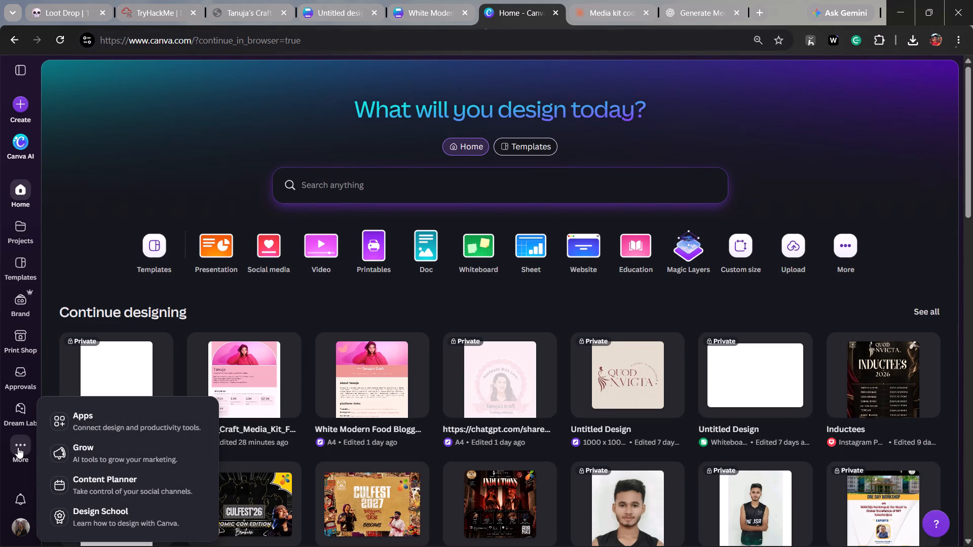
{"action": "left_click", "coordinate": [19, 106]}
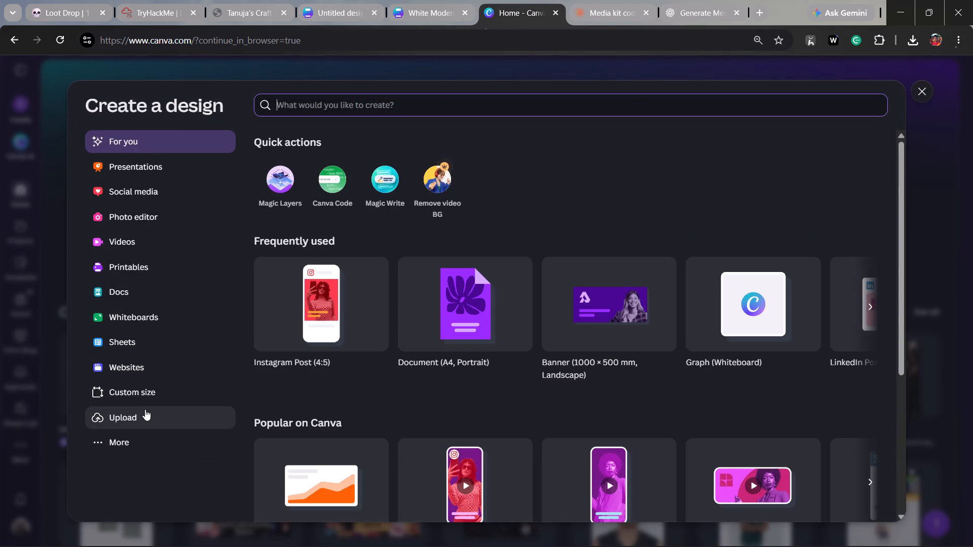
{"action": "left_click", "coordinate": [145, 409]}
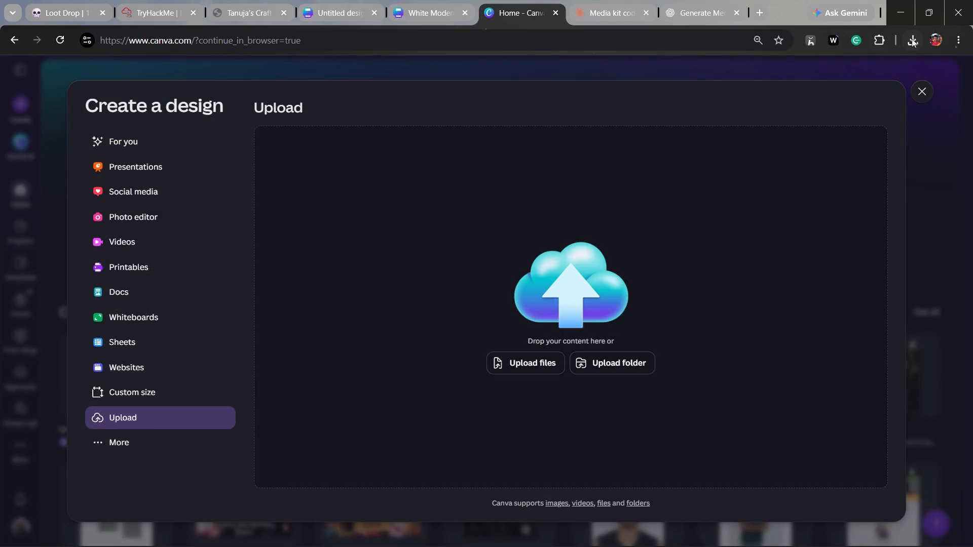
{"action": "left_click", "coordinate": [912, 38]}
{"action": "left_click_drag", "start_coordinate": [779, 100], "coordinate": [588, 223]}
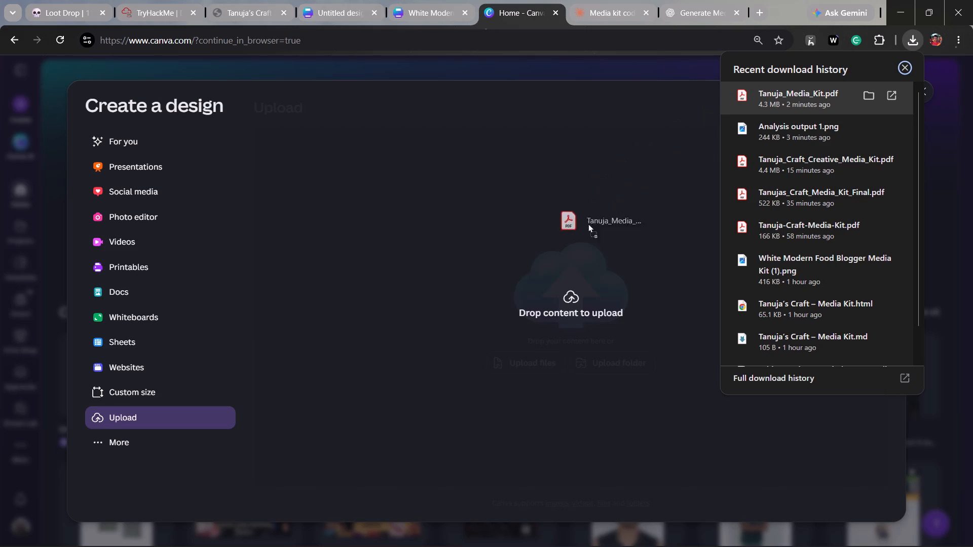
{"action": "left_click_drag", "start_coordinate": [588, 223], "coordinate": [553, 269]}
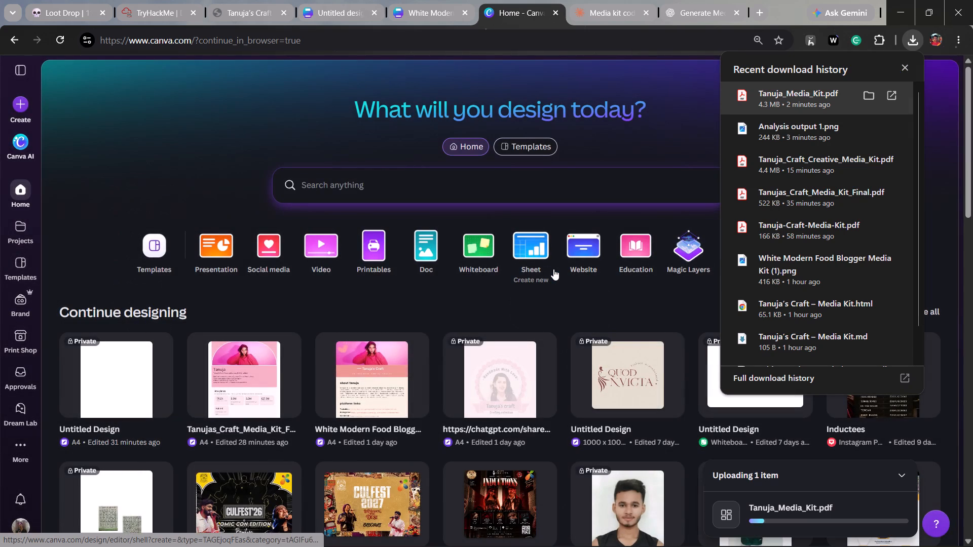
{"action": "left_click", "coordinate": [705, 112]}
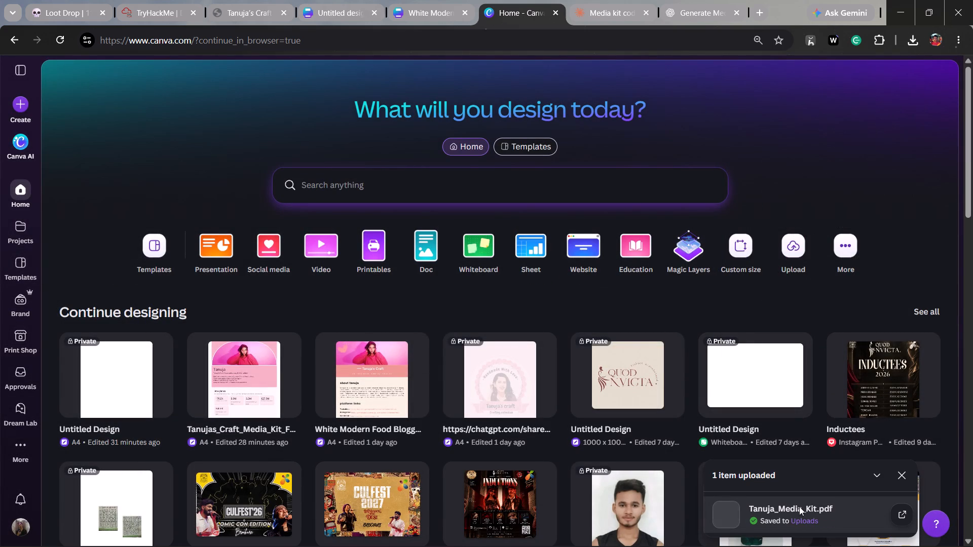
Open the most recent Untitled Design in A4 size, check its page content, and close it.
{"action": "left_click", "coordinate": [97, 383]}
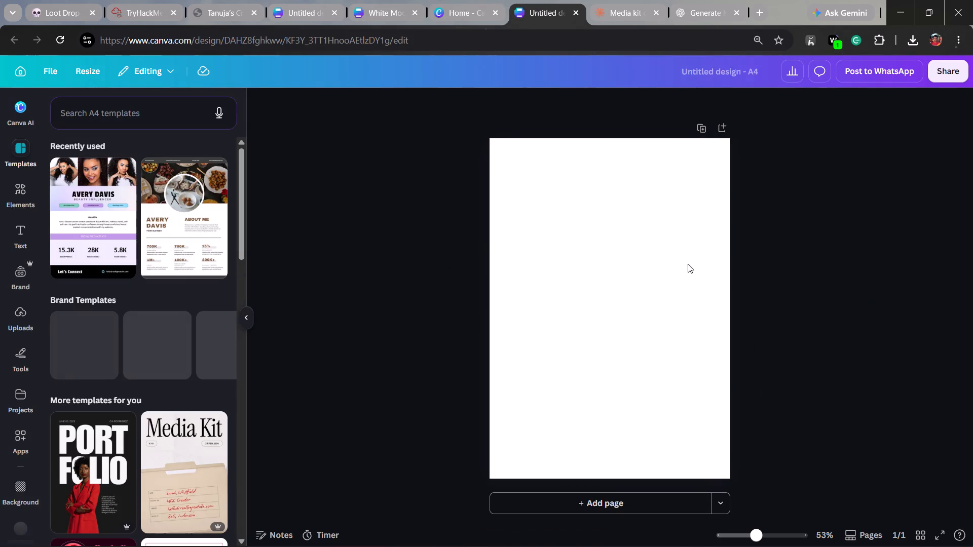
{"action": "left_click", "coordinate": [503, 415]}
{"action": "scroll", "coordinate": [503, 415], "scroll_direction": "down", "scroll_amount": 1}
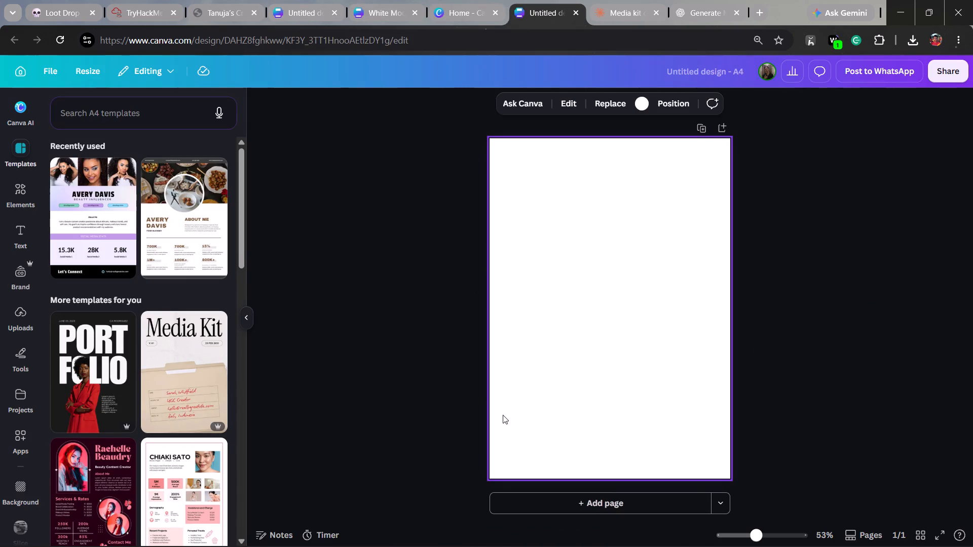
{"action": "scroll", "coordinate": [503, 415], "scroll_direction": "down", "scroll_amount": 2}
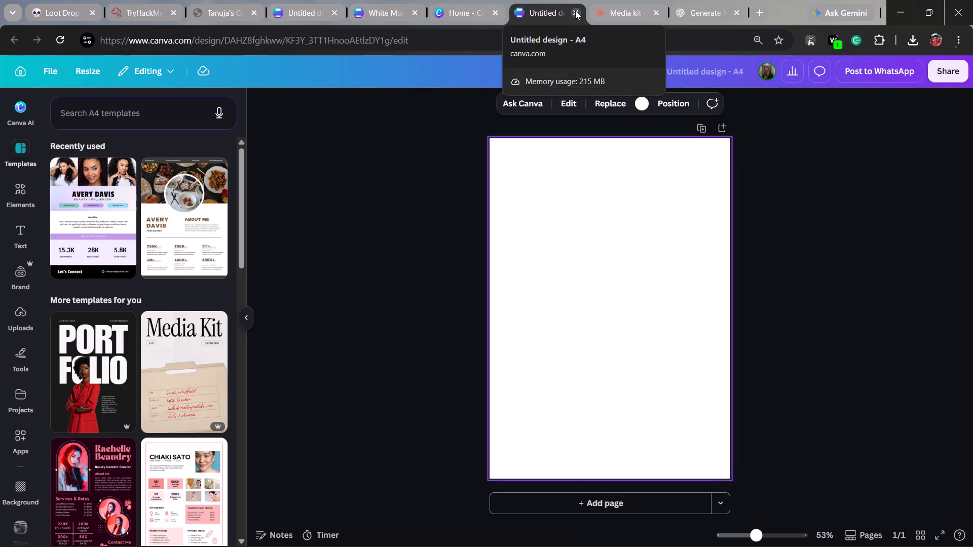
{"action": "left_click", "coordinate": [575, 11]}
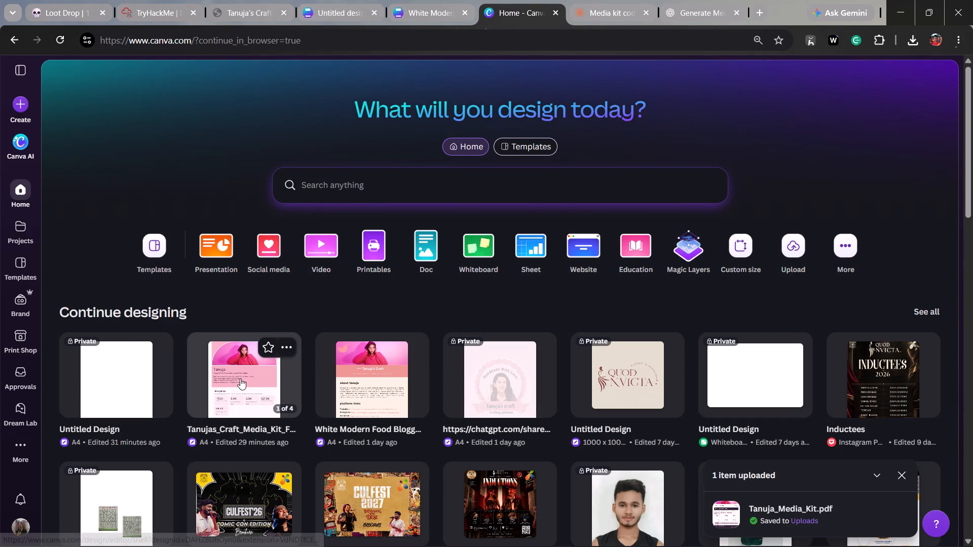
Look through the Canva home page's recent designs, suggested templates, template categories, frequently used formats and popular formats.
{"action": "scroll", "coordinate": [543, 276], "scroll_direction": "down", "scroll_amount": 3}
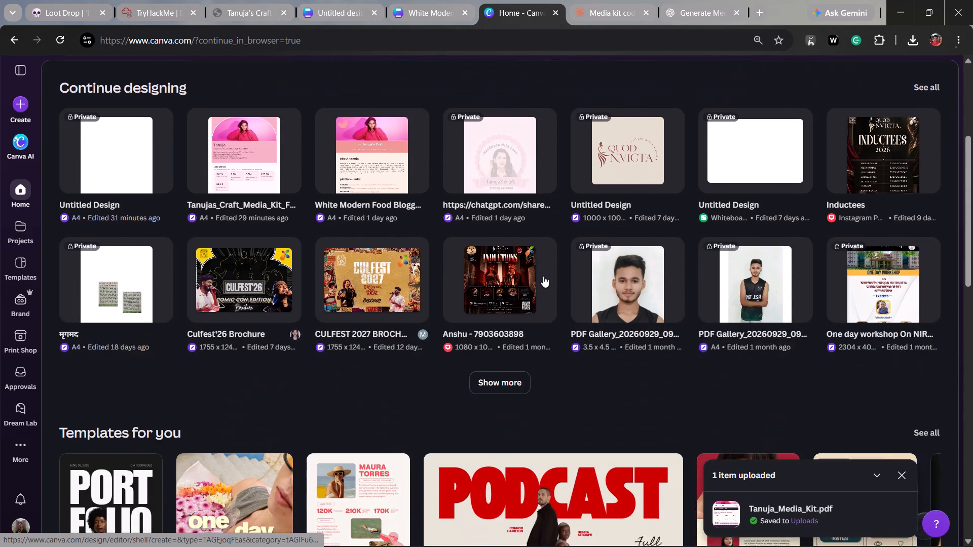
{"action": "scroll", "coordinate": [543, 276], "scroll_direction": "up", "scroll_amount": 6}
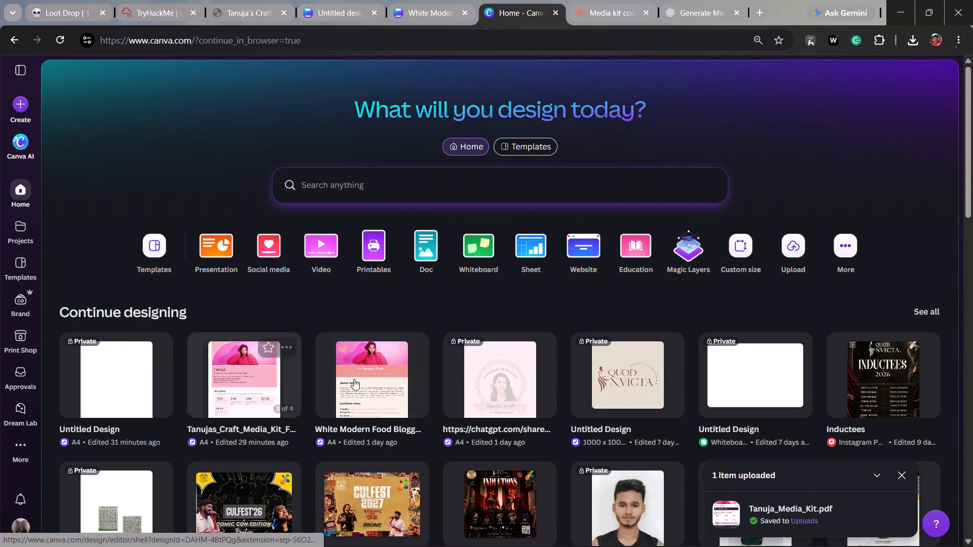
{"action": "scroll", "coordinate": [362, 381], "scroll_direction": "down", "scroll_amount": 8}
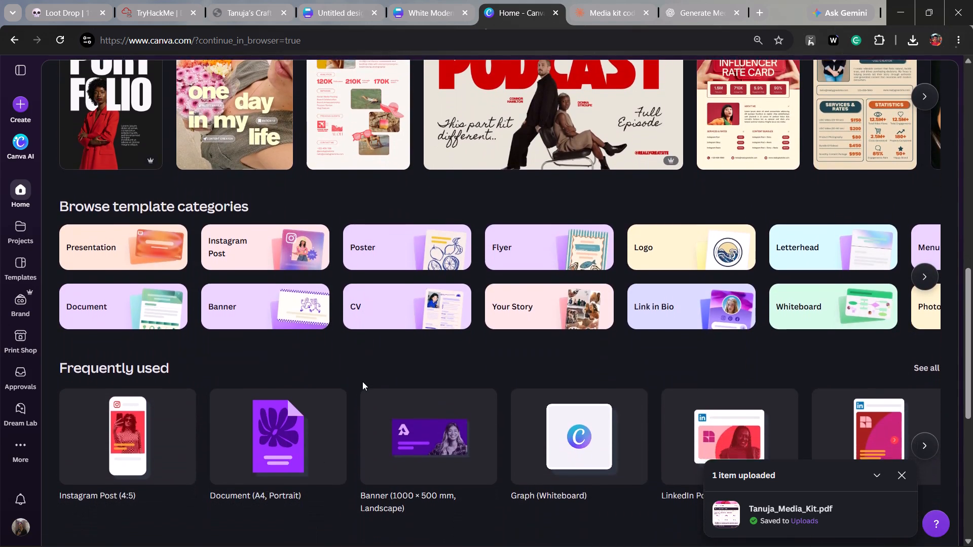
{"action": "scroll", "coordinate": [362, 381], "scroll_direction": "down", "scroll_amount": 1}
{"action": "scroll", "coordinate": [506, 355], "scroll_direction": "left", "scroll_amount": 4}
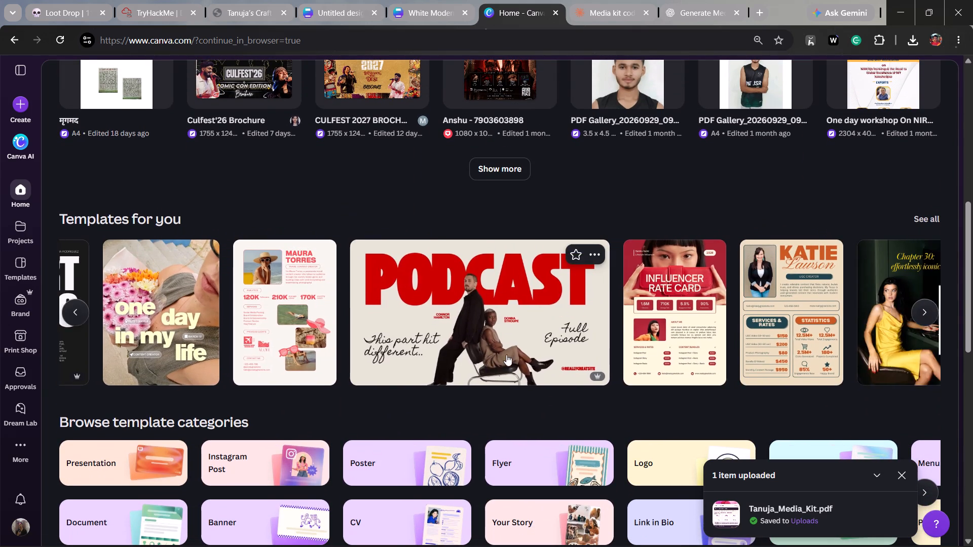
{"action": "scroll", "coordinate": [506, 355], "scroll_direction": "left", "scroll_amount": 6}
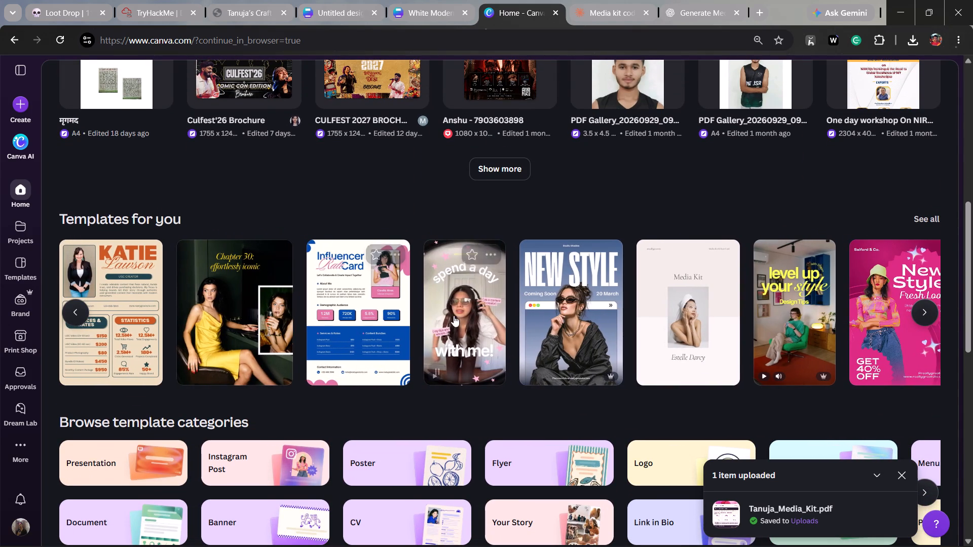
{"action": "scroll", "coordinate": [576, 328], "scroll_direction": "left", "scroll_amount": 4}
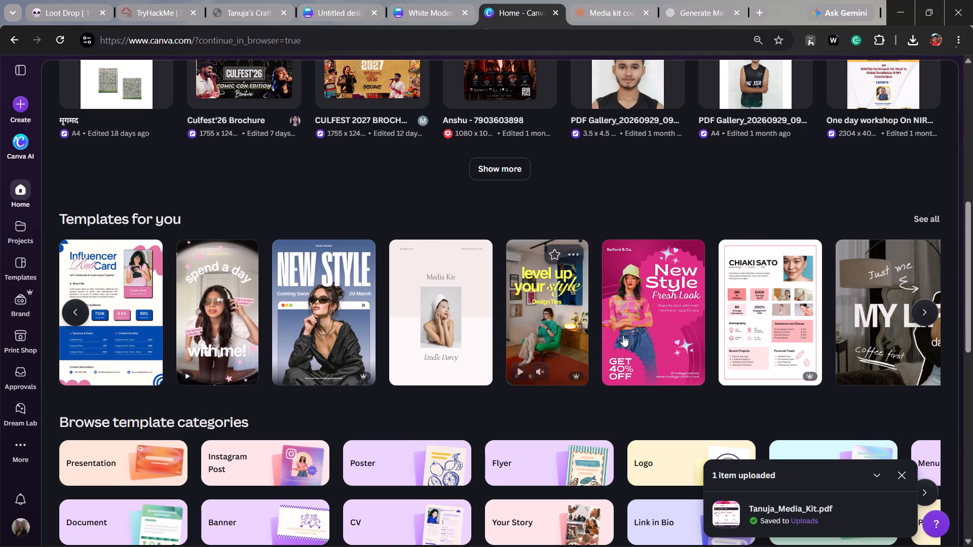
{"action": "scroll", "coordinate": [641, 335], "scroll_direction": "left", "scroll_amount": 2}
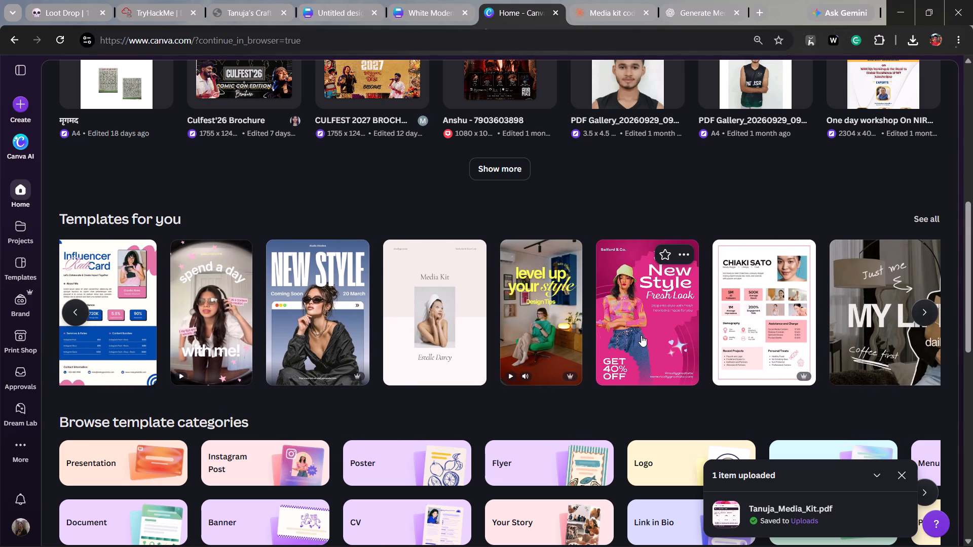
{"action": "scroll", "coordinate": [641, 335], "scroll_direction": "left", "scroll_amount": 3}
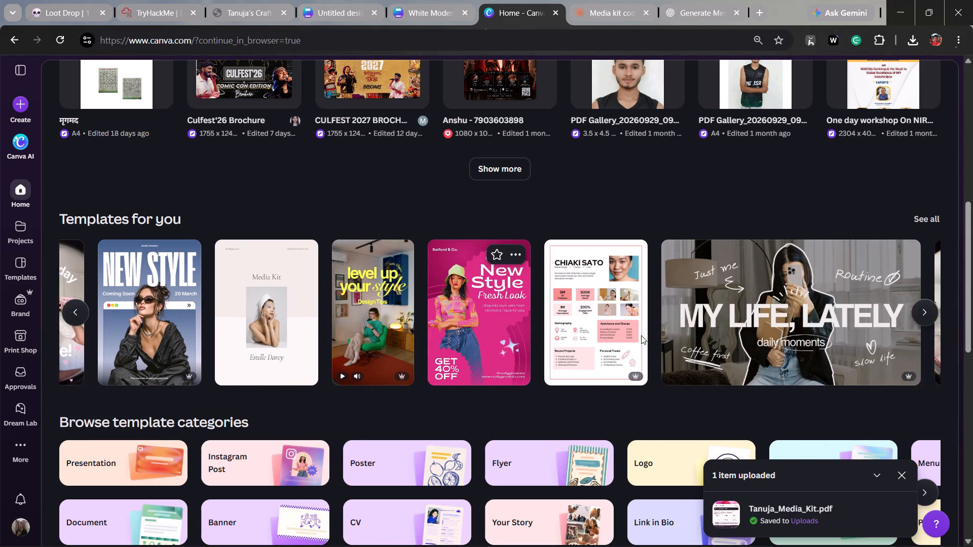
{"action": "scroll", "coordinate": [641, 335], "scroll_direction": "left", "scroll_amount": 8}
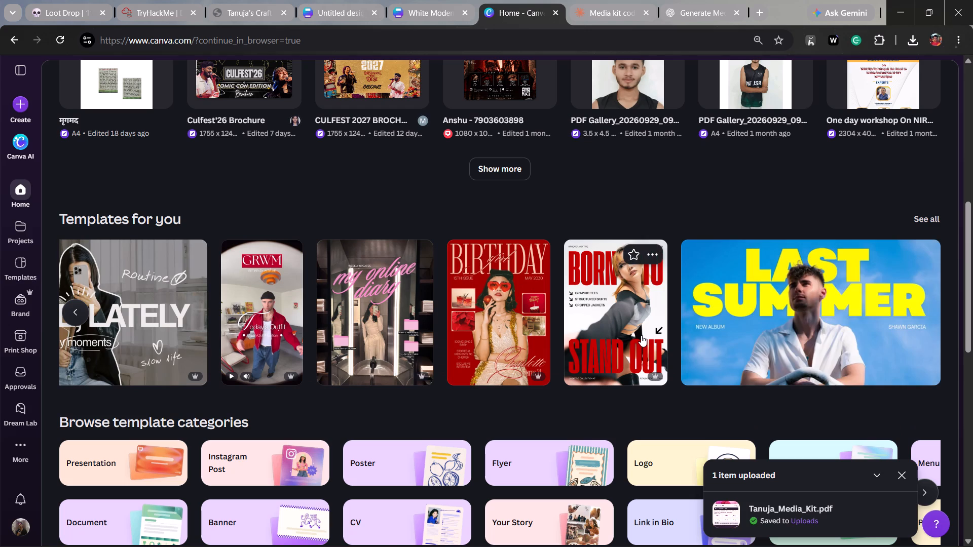
{"action": "scroll", "coordinate": [641, 335], "scroll_direction": "left", "scroll_amount": 3}
{"action": "scroll", "coordinate": [641, 335], "scroll_direction": "down", "scroll_amount": 3}
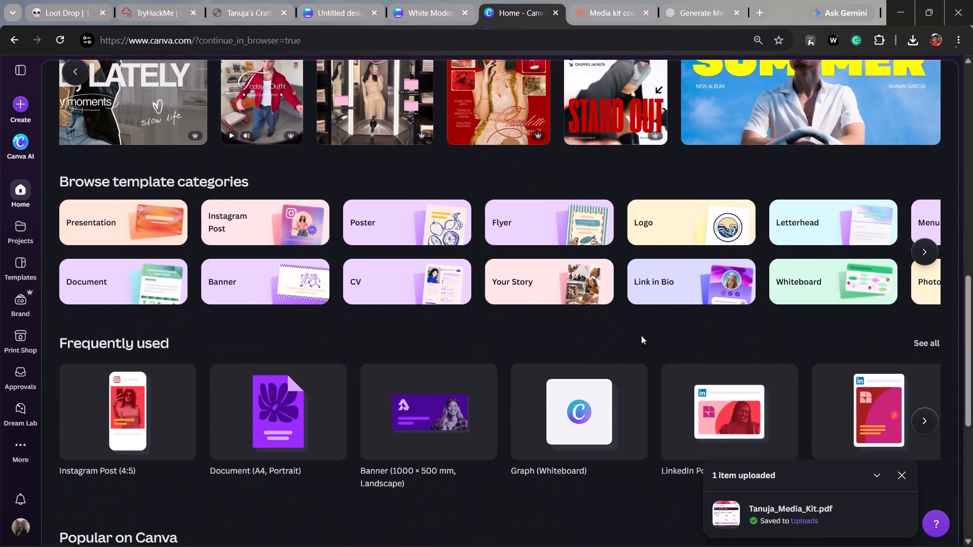
{"action": "scroll", "coordinate": [641, 335], "scroll_direction": "up", "scroll_amount": 1}
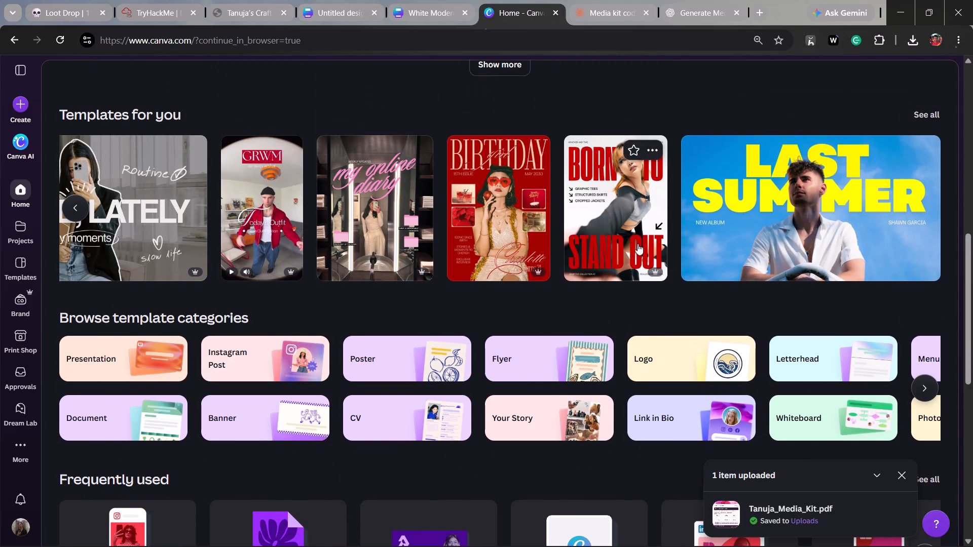
{"action": "scroll", "coordinate": [652, 320], "scroll_direction": "down", "scroll_amount": 3}
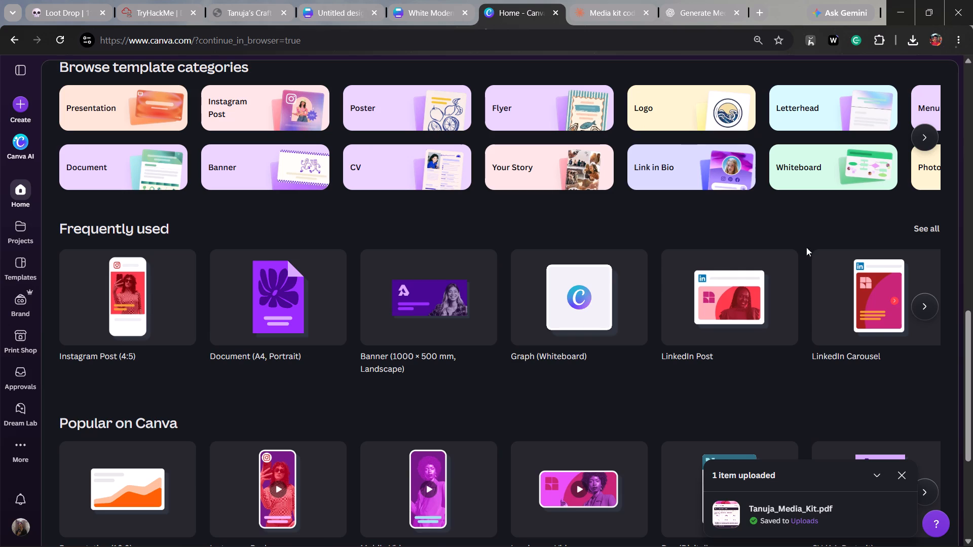
{"action": "scroll", "coordinate": [749, 178], "scroll_direction": "left", "scroll_amount": 2}
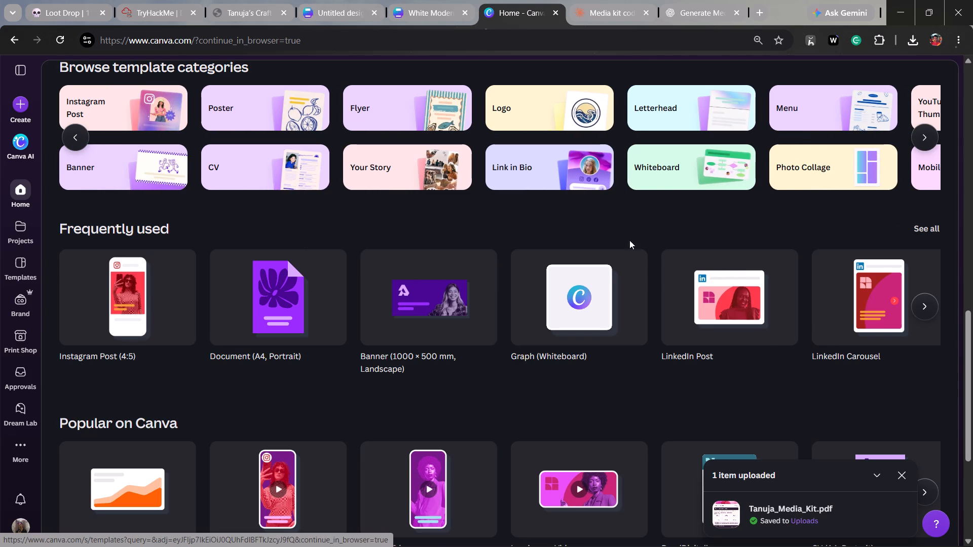
{"action": "scroll", "coordinate": [736, 252], "scroll_direction": "down", "scroll_amount": 2}
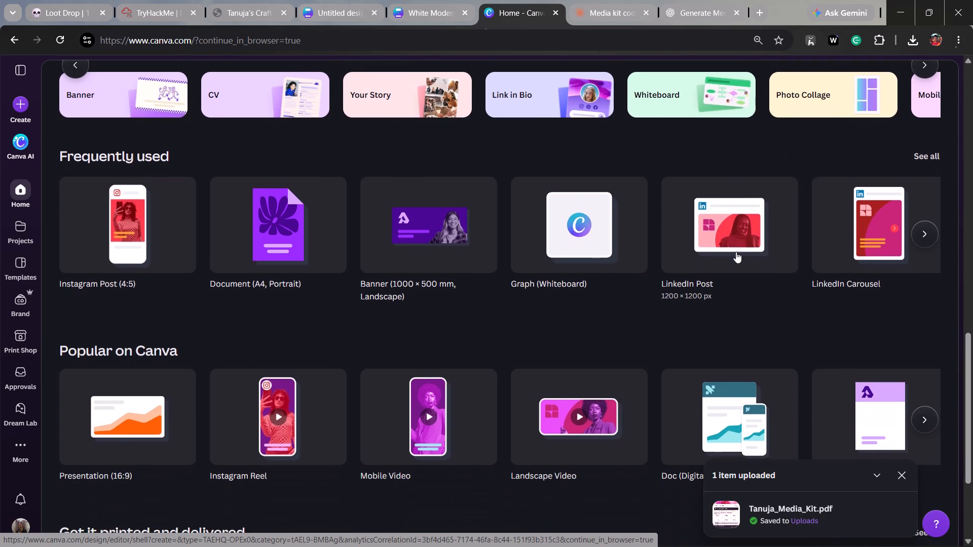
{"action": "scroll", "coordinate": [736, 252], "scroll_direction": "down", "scroll_amount": 5}
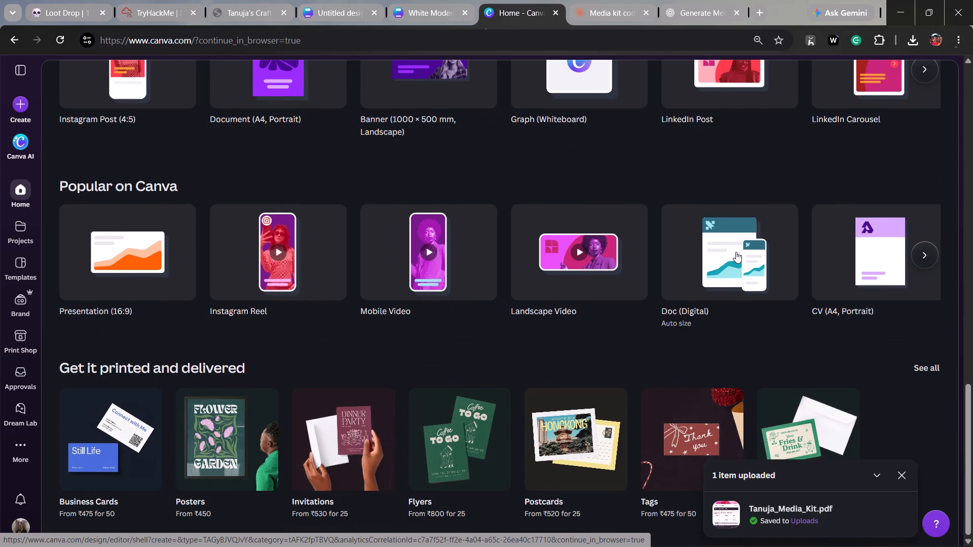
{"action": "scroll", "coordinate": [736, 252], "scroll_direction": "up", "scroll_amount": 4}
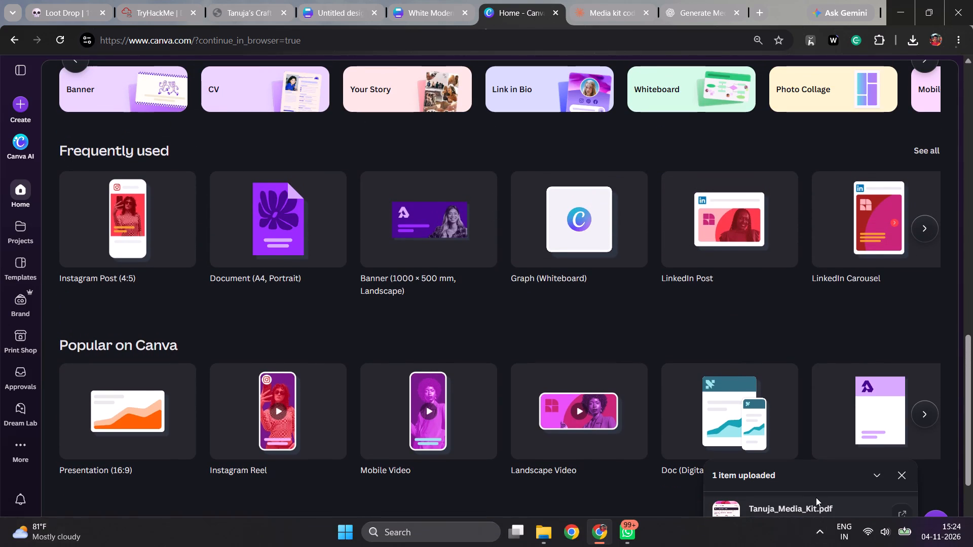
Open the uploaded Tanuja_Media_Kit.pdf as an editable design from the Uploads folder and close the Uploads page.
{"action": "left_click", "coordinate": [800, 518]}
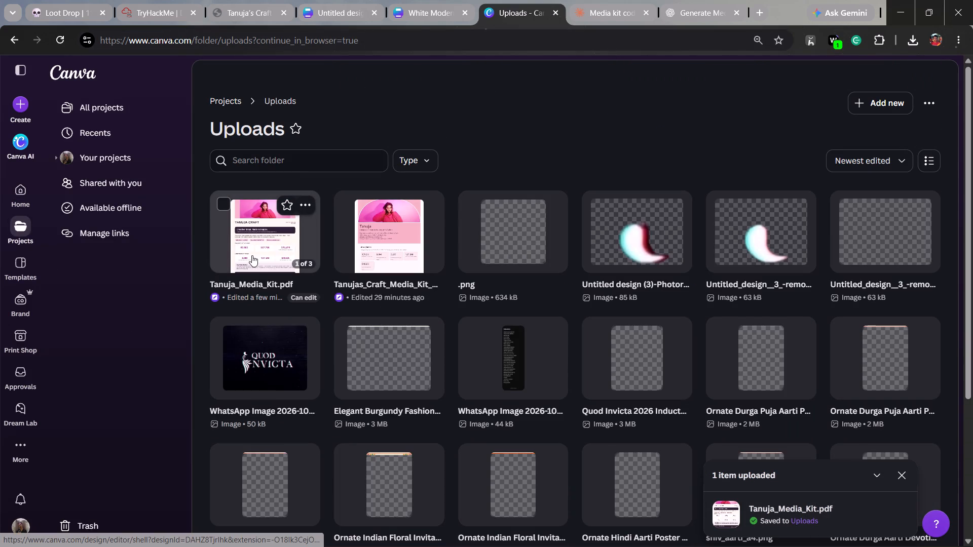
{"action": "left_click", "coordinate": [252, 255]}
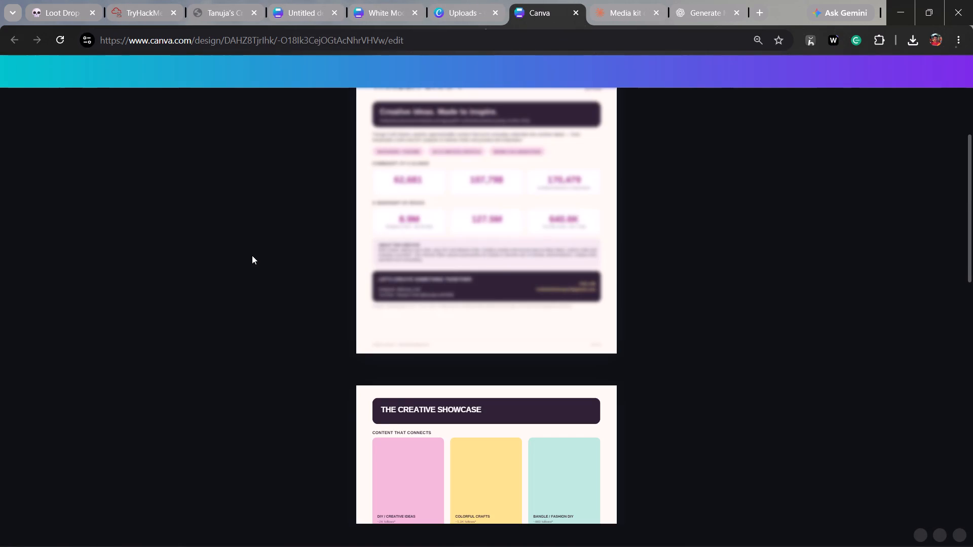
{"action": "scroll", "coordinate": [527, 312], "scroll_direction": "up", "scroll_amount": 3}
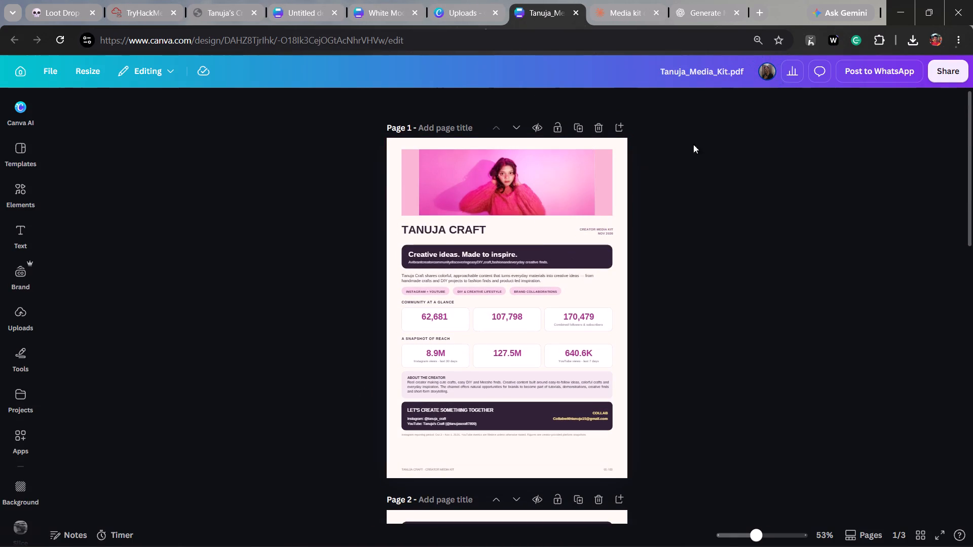
{"action": "left_click", "coordinate": [497, 10]}
Copy the peach heart graphic from page 1 of the White Modern Food Blogger Media Kit onto page 1 of Tanuja_Media_Kit.pdf.
{"action": "left_click", "coordinate": [360, 13]}
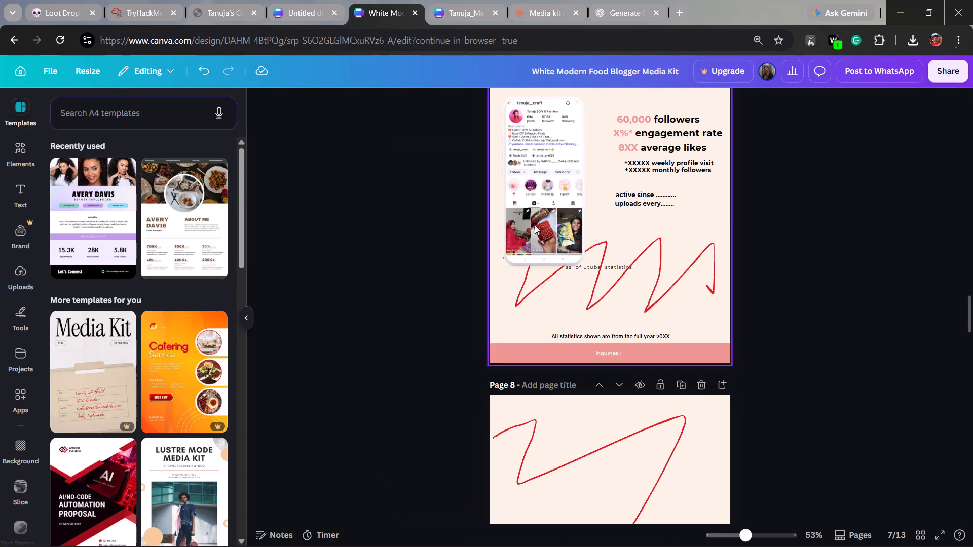
{"action": "scroll", "coordinate": [565, 258], "scroll_direction": "up", "scroll_amount": 12}
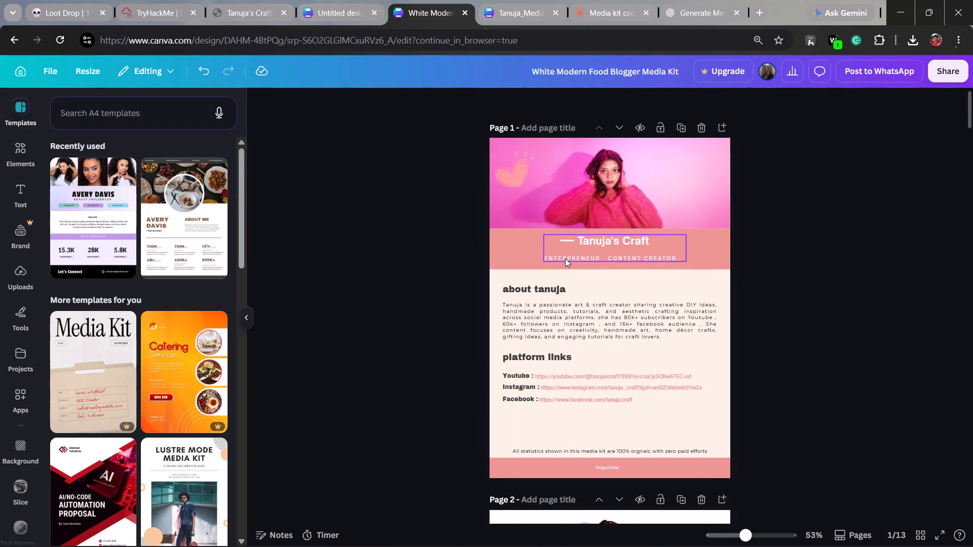
{"action": "left_click", "coordinate": [510, 17]}
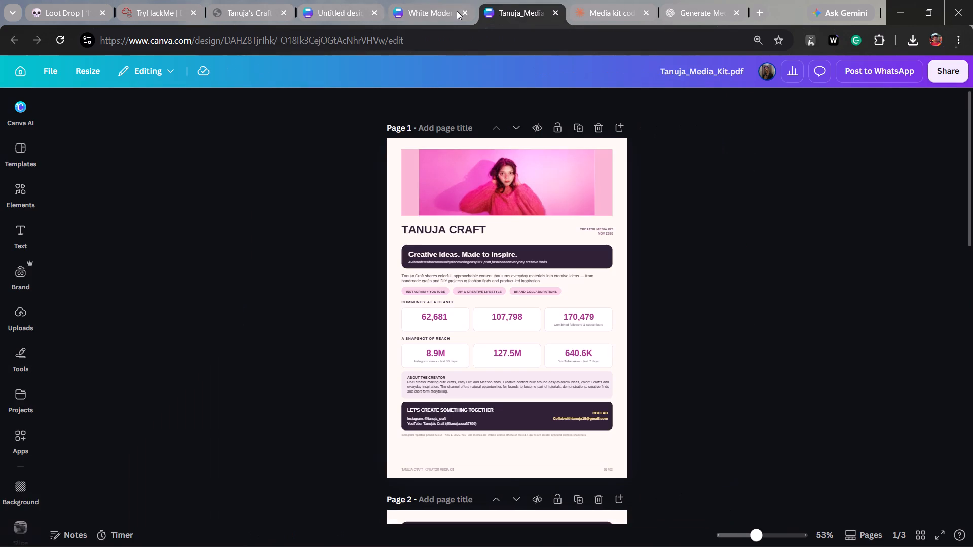
{"action": "left_click", "coordinate": [441, 12]}
{"action": "left_click", "coordinate": [510, 171]}
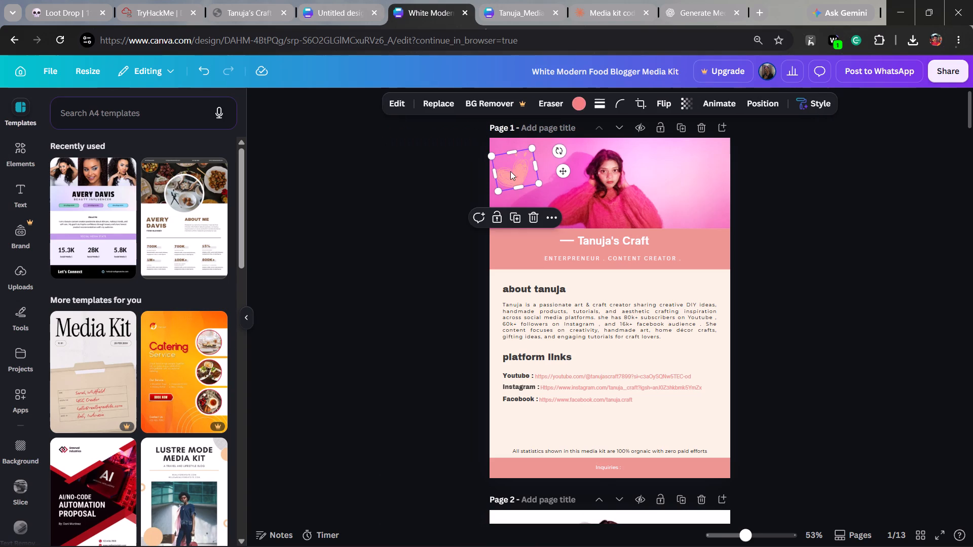
{"action": "left_click", "coordinate": [553, 210]}
{"action": "left_click", "coordinate": [594, 246]}
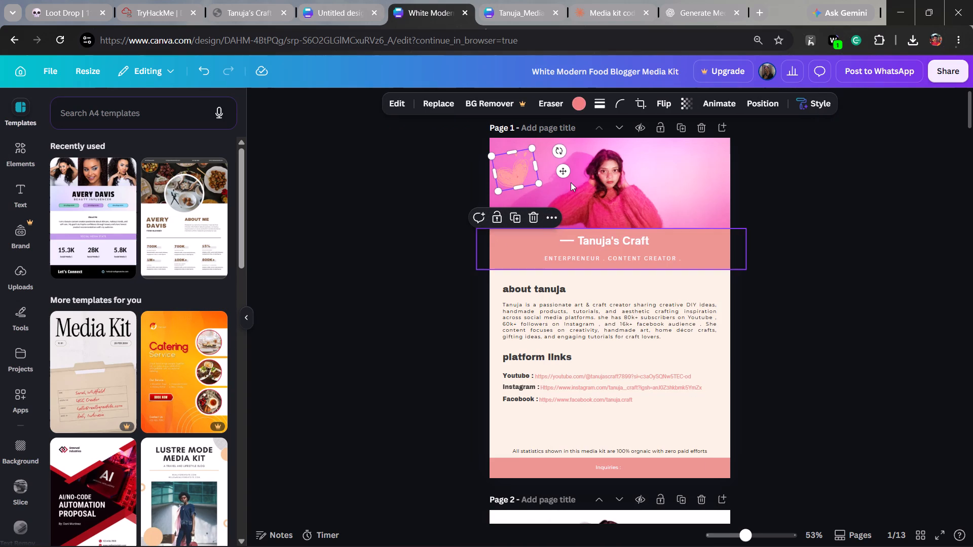
{"action": "left_click", "coordinate": [516, 17]}
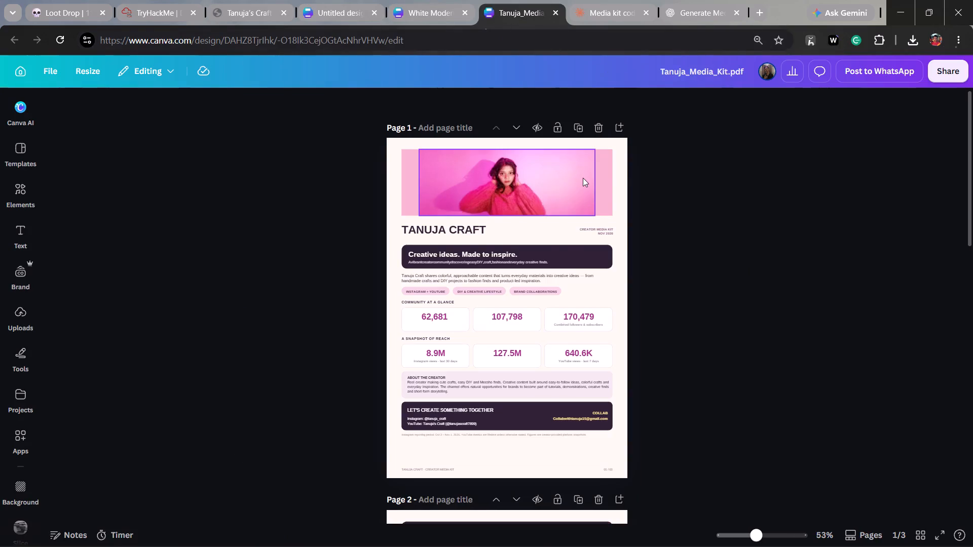
{"action": "left_click", "coordinate": [583, 178]}
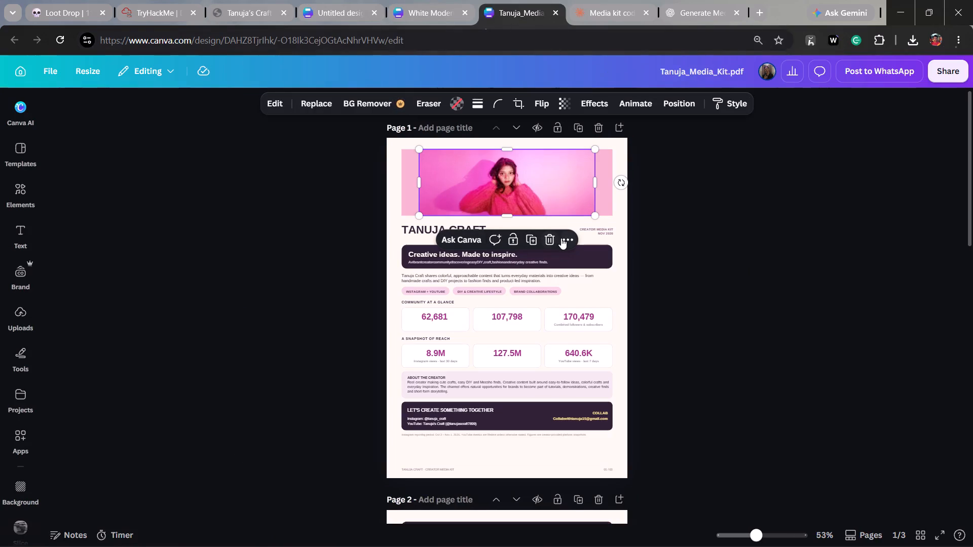
{"action": "left_click", "coordinate": [569, 238]}
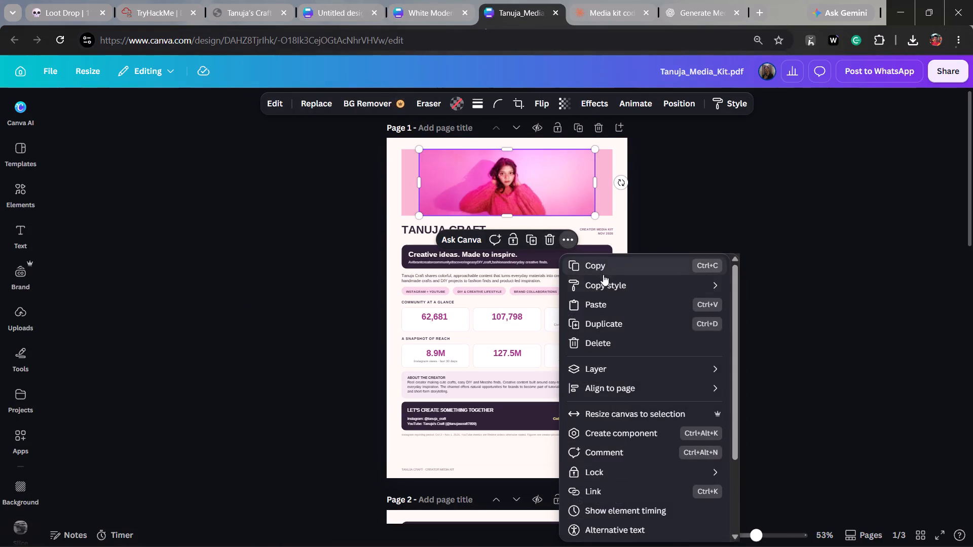
{"action": "left_click", "coordinate": [608, 301]}
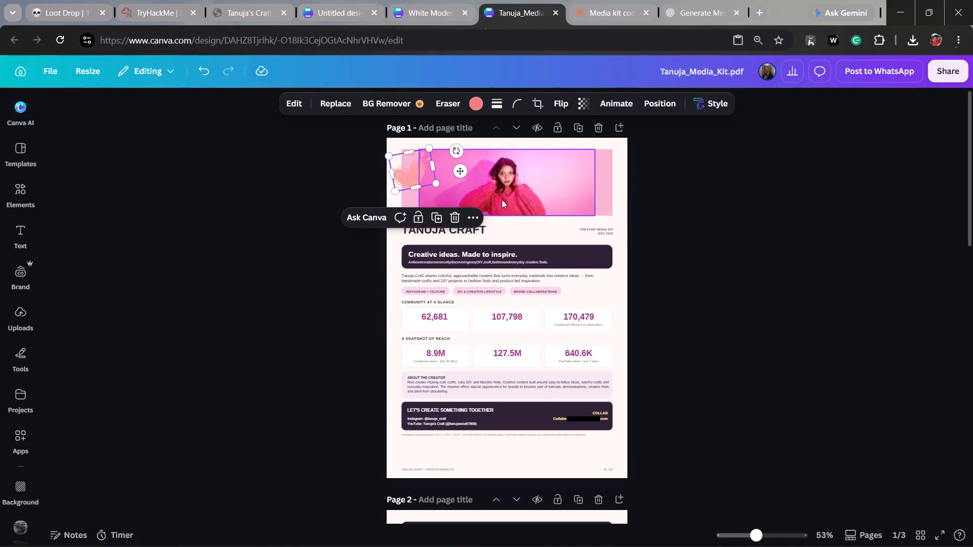
{"action": "left_click", "coordinate": [699, 242]}
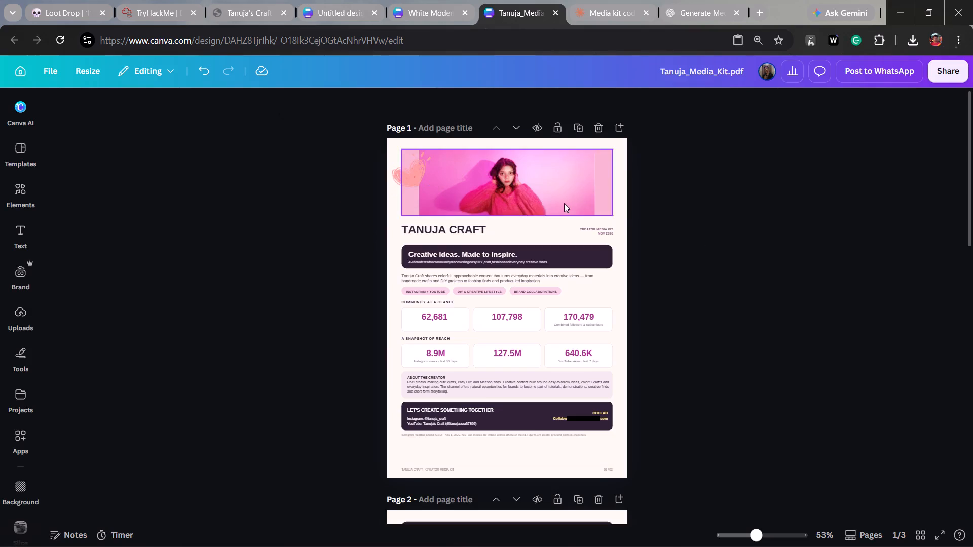
Enlarge the pink banner background on page 1 to span the full page width and reach the page's top edge.
{"action": "left_click", "coordinate": [408, 203]}
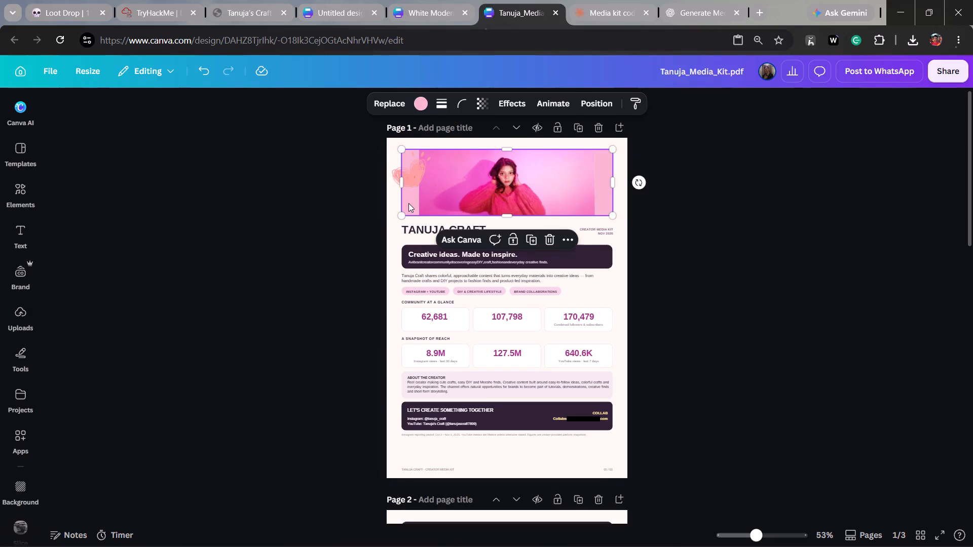
{"action": "left_click_drag", "start_coordinate": [402, 151], "coordinate": [393, 149]}
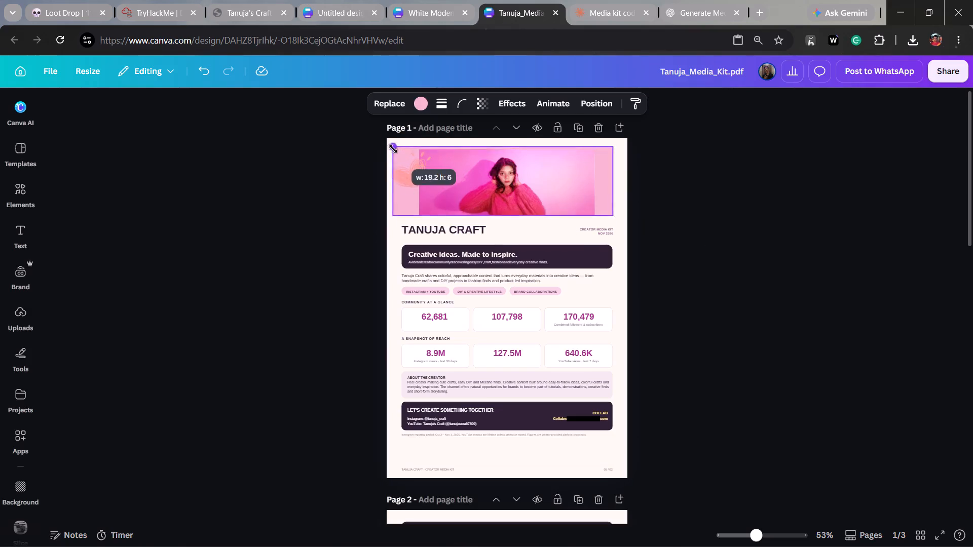
{"action": "left_click_drag", "start_coordinate": [393, 149], "coordinate": [388, 139]}
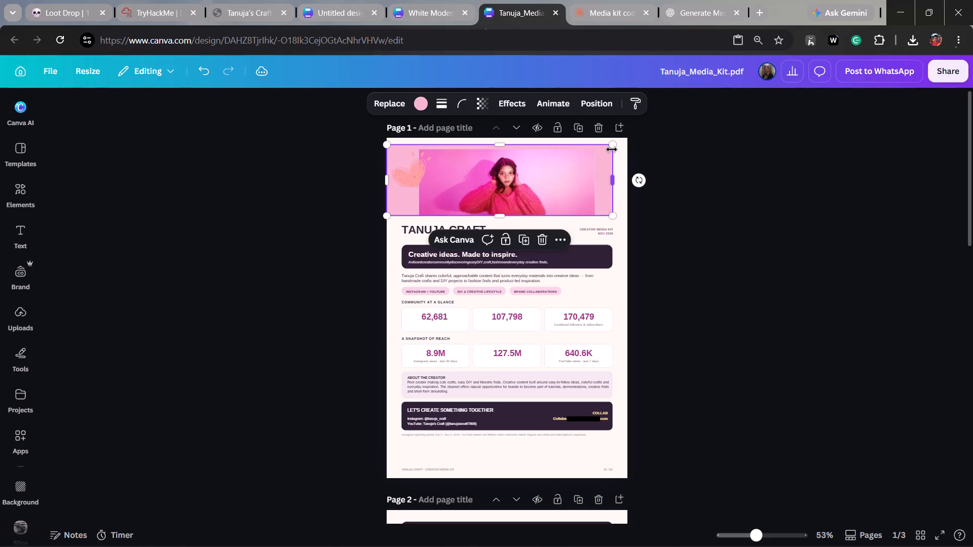
{"action": "left_click_drag", "start_coordinate": [616, 144], "coordinate": [627, 138]}
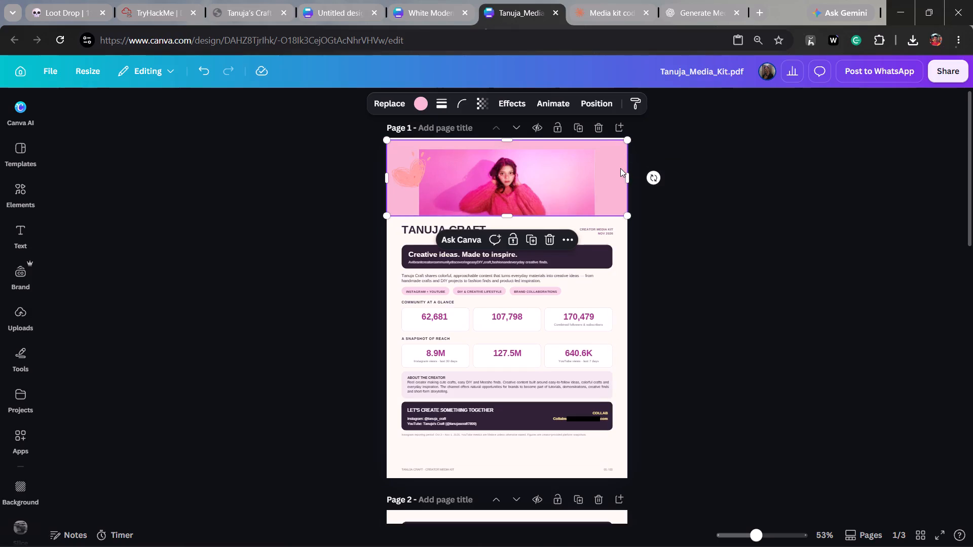
{"action": "key", "text": "Up"}
{"action": "key", "text": "Up"}
{"action": "key", "text": "Up"}
{"action": "key", "text": "Down"}
{"action": "key", "text": "Down"}
{"action": "key", "text": "Down"}
{"action": "left_click_drag", "start_coordinate": [631, 217], "coordinate": [639, 228]}
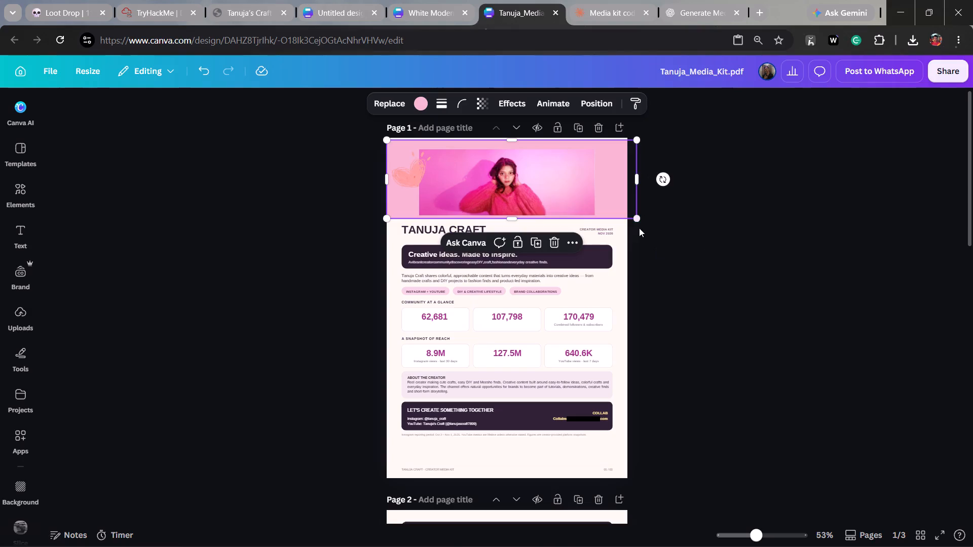
{"action": "key", "text": "Up"}
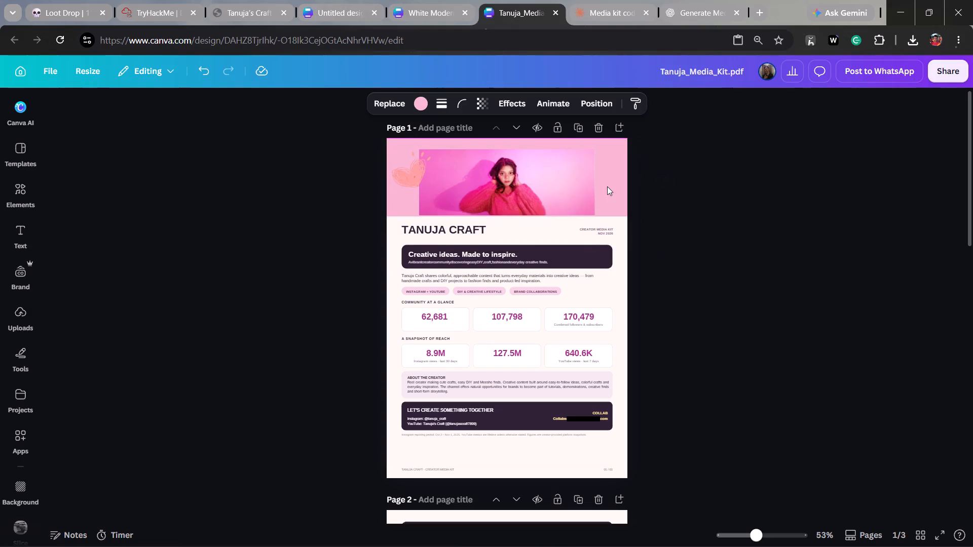
{"action": "left_click", "coordinate": [764, 213]}
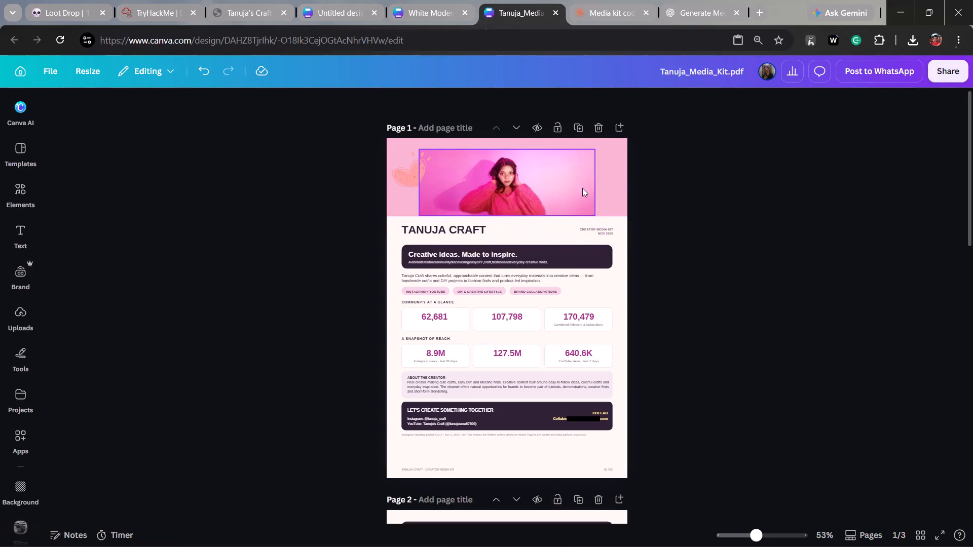
Nudge the banner photo of the woman upward so it sits vertically centred within the pink background.
{"action": "left_click", "coordinate": [568, 183]}
{"action": "key", "text": "Up"}
{"action": "key", "text": "Up"}
{"action": "key", "text": "Up"}
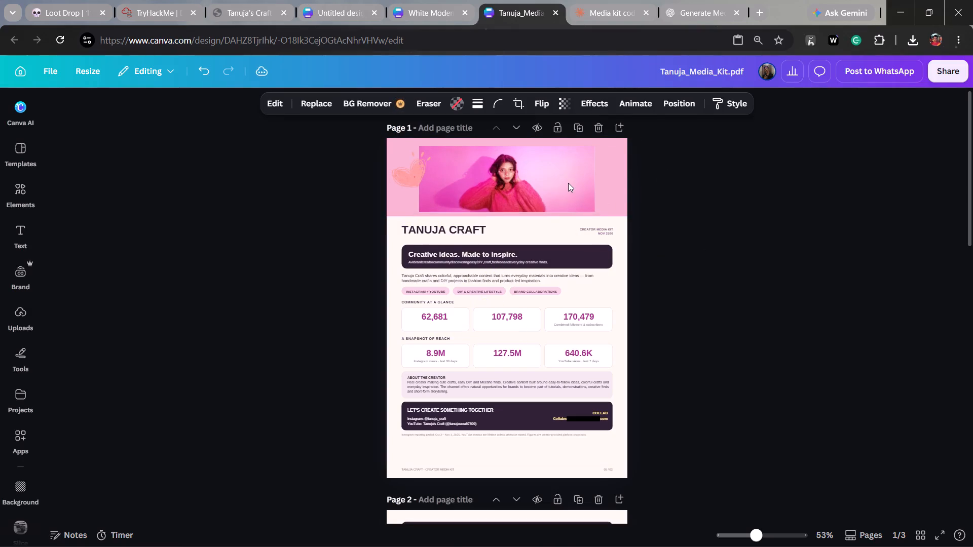
{"action": "key", "text": "Up"}
{"action": "left_click", "coordinate": [692, 230]}
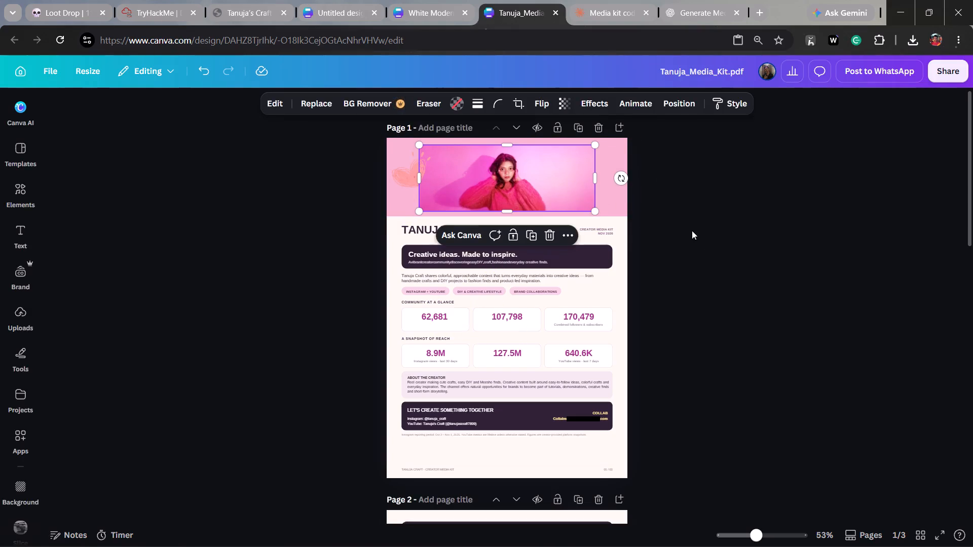
{"action": "left_click", "coordinate": [567, 160]}
{"action": "key", "text": "Up"}
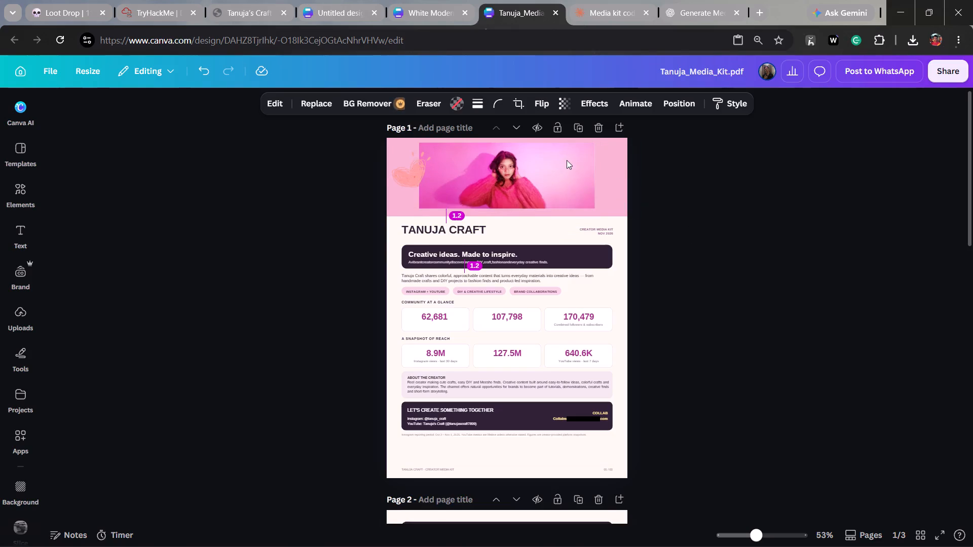
{"action": "key", "text": "Down"}
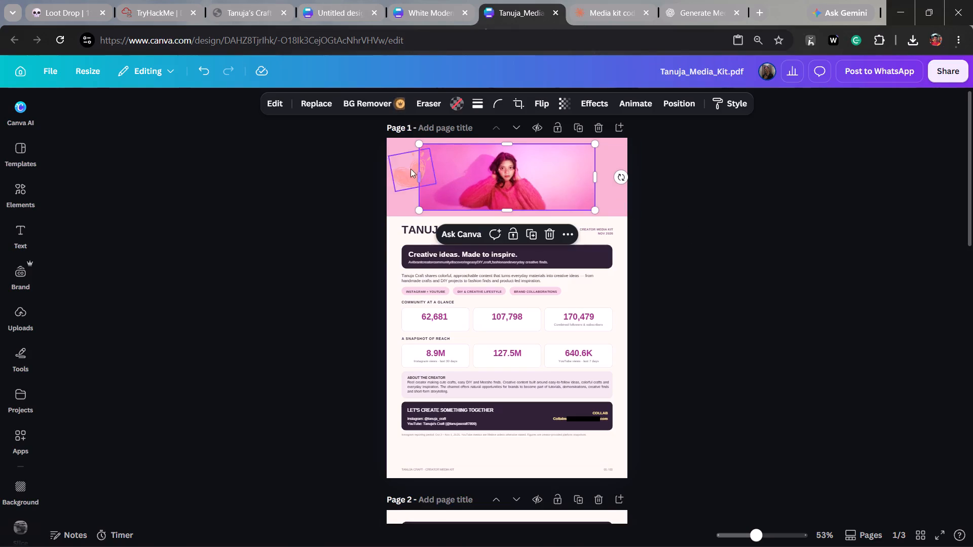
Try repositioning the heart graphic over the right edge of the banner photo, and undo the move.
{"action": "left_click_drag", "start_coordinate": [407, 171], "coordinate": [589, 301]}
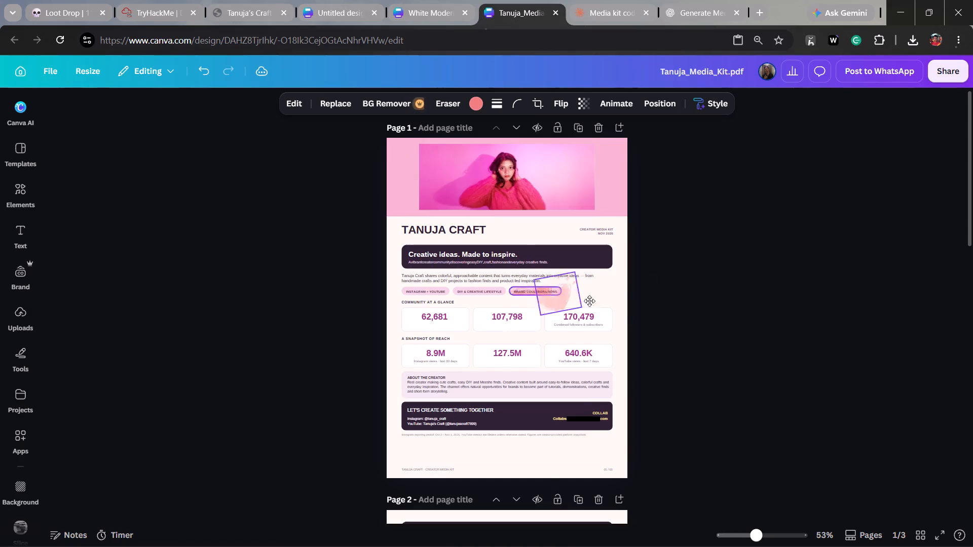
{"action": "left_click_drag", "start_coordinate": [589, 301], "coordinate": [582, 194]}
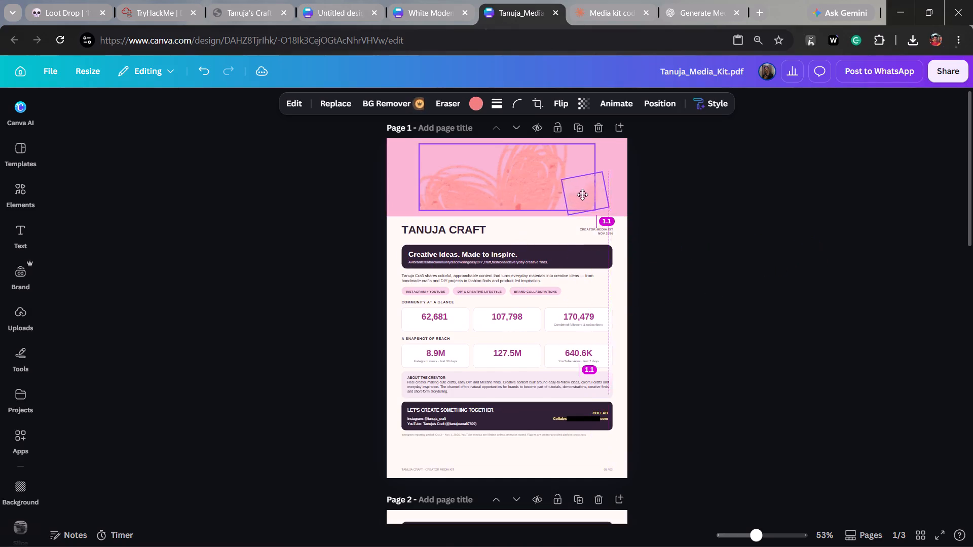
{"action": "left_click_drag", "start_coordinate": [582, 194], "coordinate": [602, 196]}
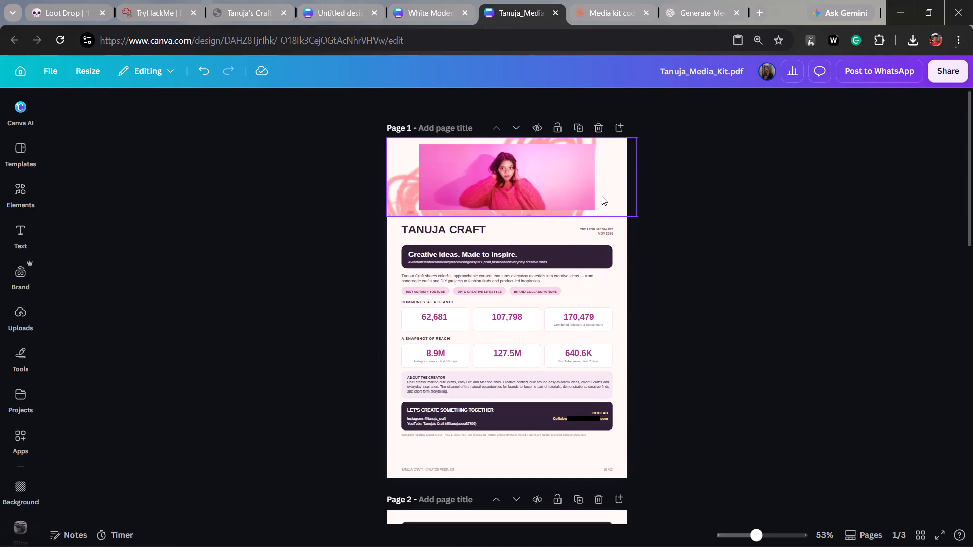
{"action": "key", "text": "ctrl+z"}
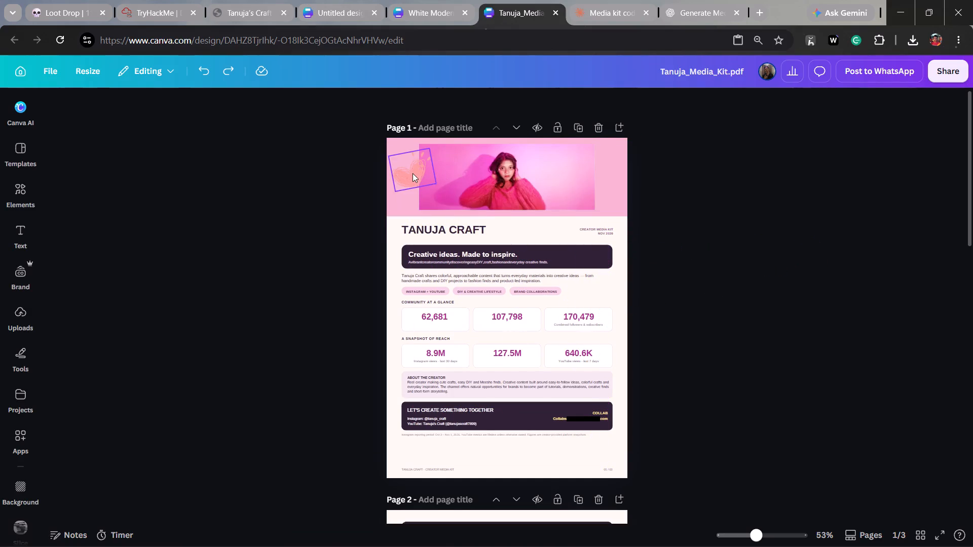
Nudge the heart graphic right and slightly up so it sits on the banner photo's upper-left area, and deselect it.
{"action": "left_click", "coordinate": [413, 173]}
{"action": "key", "text": "Right"}
{"action": "key", "text": "Right"}
{"action": "key", "text": "Right"}
{"action": "key", "text": "Right"}
{"action": "key", "text": "Right"}
{"action": "key", "text": "Right"}
{"action": "key", "text": "Right"}
{"action": "key", "text": "Right"}
{"action": "key", "text": "Right"}
{"action": "key", "text": "Right"}
{"action": "key", "text": "Right"}
{"action": "key", "text": "Right"}
{"action": "key", "text": "Right"}
{"action": "key", "text": "Right"}
{"action": "key", "text": "Right"}
{"action": "key", "text": "Right"}
{"action": "key", "text": "Right"}
{"action": "key", "text": "Right"}
{"action": "key", "text": "Right"}
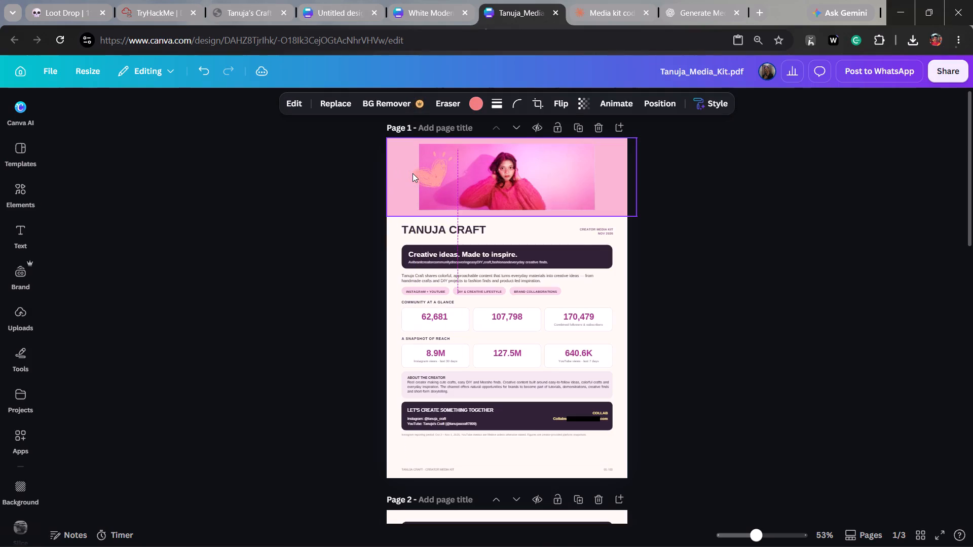
{"action": "key", "text": "Right"}
{"action": "key", "text": "Right"}
{"action": "key", "text": "Right"}
{"action": "key", "text": "Right"}
{"action": "key", "text": "Right"}
{"action": "key", "text": "Right"}
{"action": "key", "text": "Right"}
{"action": "key", "text": "Right"}
{"action": "key", "text": "Up"}
{"action": "key", "text": "Up"}
{"action": "key", "text": "Up"}
{"action": "key", "text": "Up"}
{"action": "key", "text": "Up"}
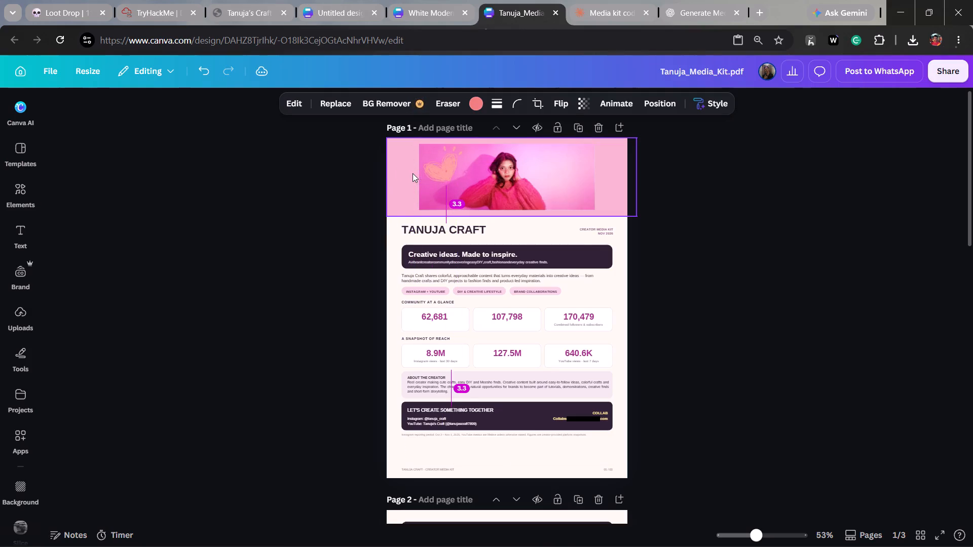
{"action": "left_click", "coordinate": [733, 272]}
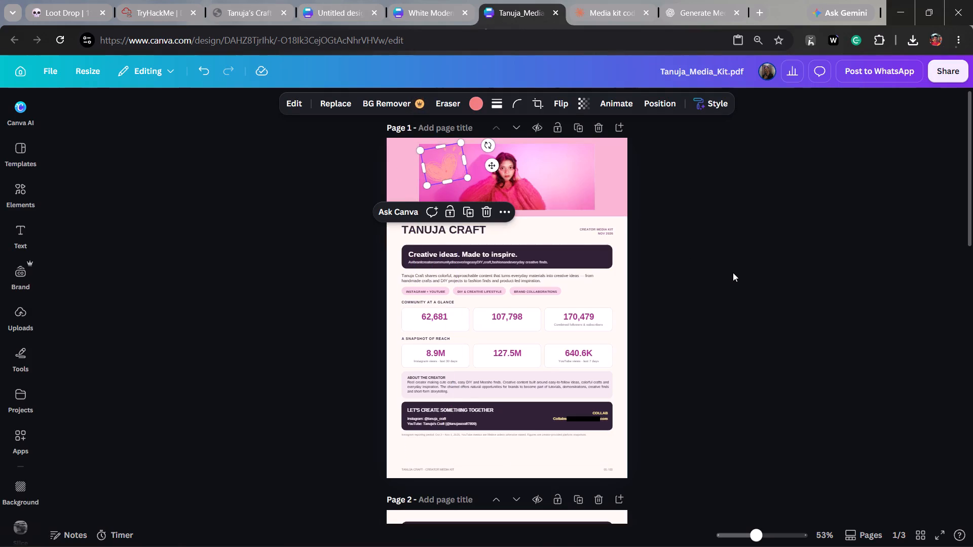
Examine the layout and content of all three pages, including the creative showcase, audience insights and platform performance sections.
{"action": "scroll", "coordinate": [670, 289], "scroll_direction": "down", "scroll_amount": 5}
{"action": "scroll", "coordinate": [670, 289], "scroll_direction": "up", "scroll_amount": 2}
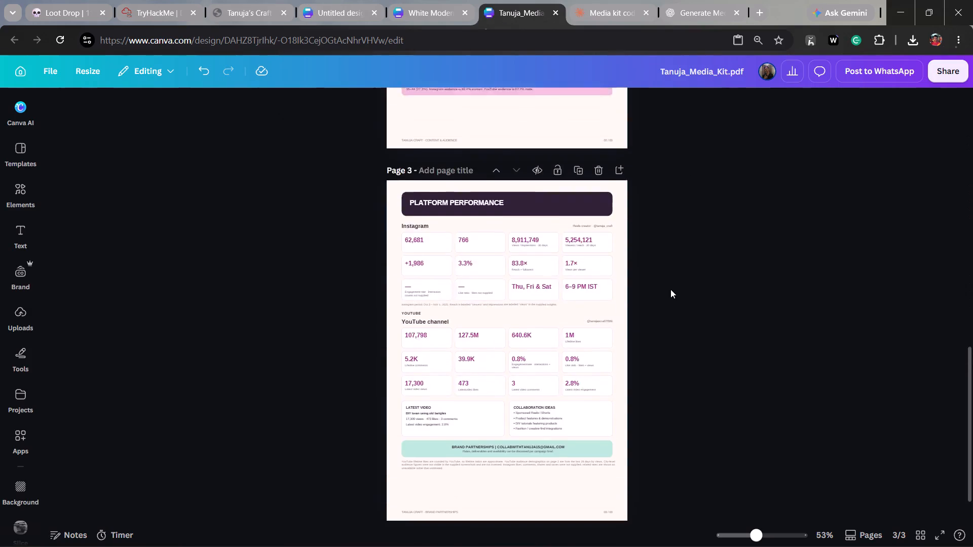
{"action": "scroll", "coordinate": [670, 289], "scroll_direction": "up", "scroll_amount": 3}
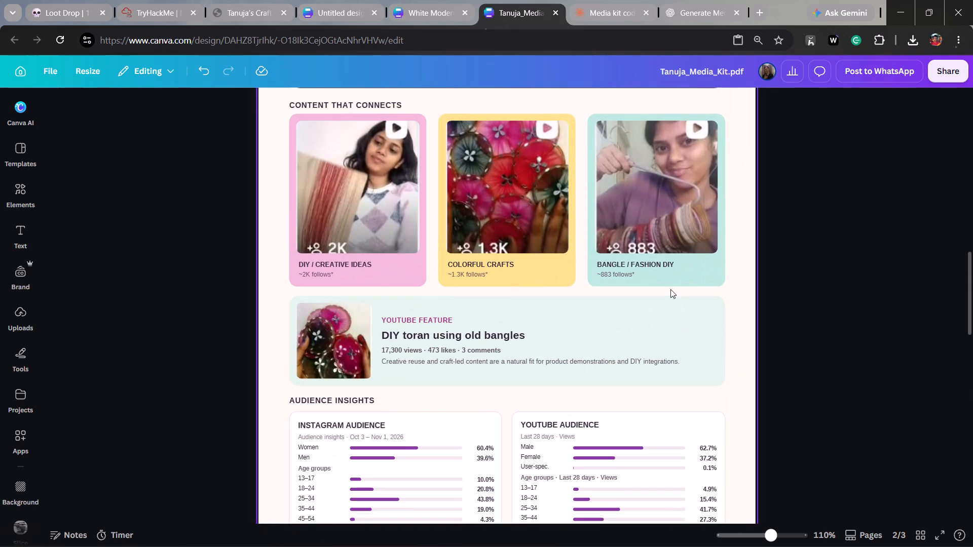
{"action": "scroll", "coordinate": [670, 289], "scroll_direction": "right", "scroll_amount": 1}
{"action": "scroll", "coordinate": [670, 289], "scroll_direction": "up", "scroll_amount": 3}
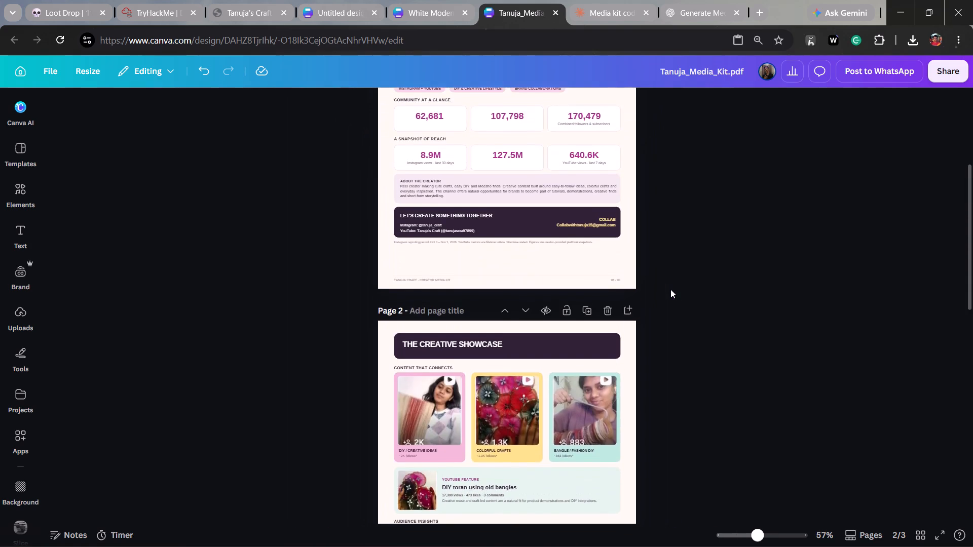
{"action": "scroll", "coordinate": [670, 289], "scroll_direction": "right", "scroll_amount": 1}
{"action": "scroll", "coordinate": [670, 289], "scroll_direction": "up", "scroll_amount": 3}
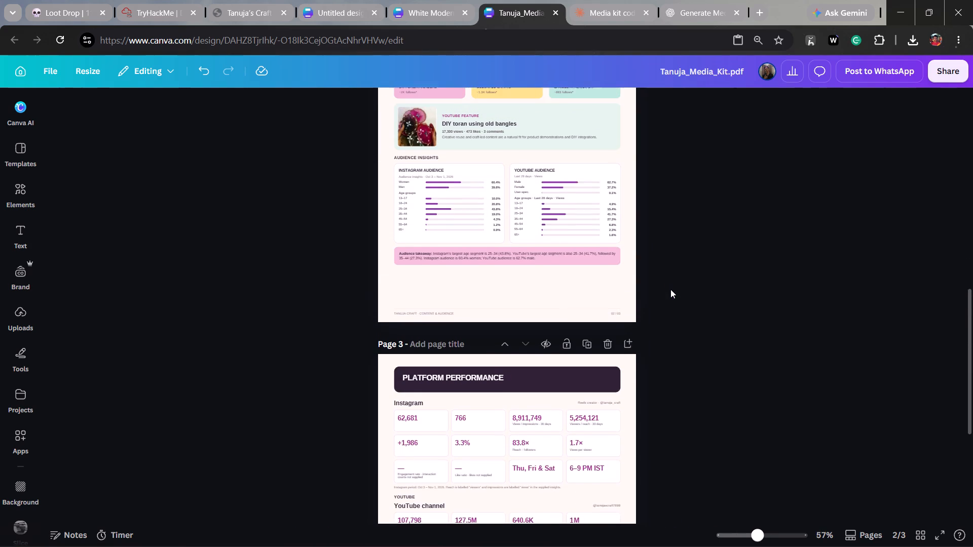
{"action": "scroll", "coordinate": [670, 289], "scroll_direction": "up", "scroll_amount": 3}
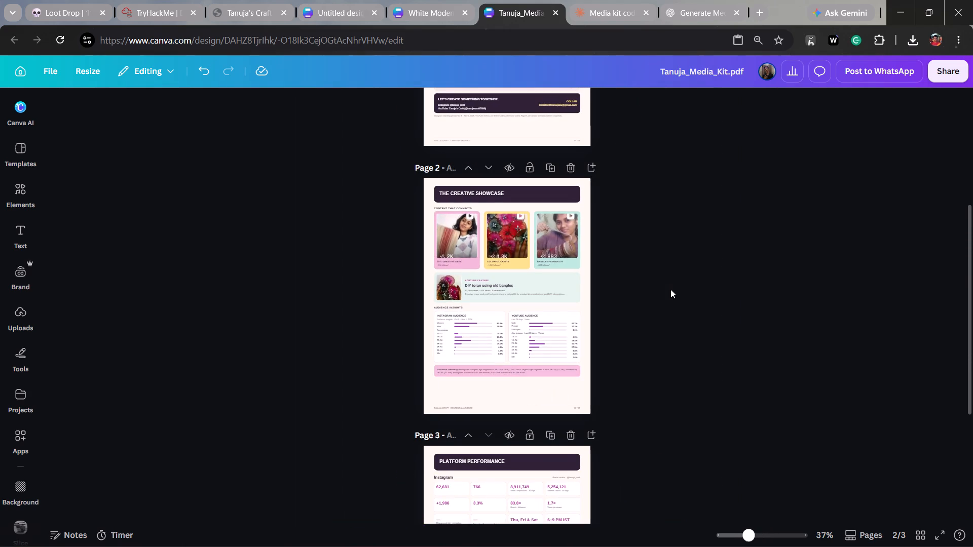
{"action": "scroll", "coordinate": [670, 289], "scroll_direction": "down", "scroll_amount": 2}
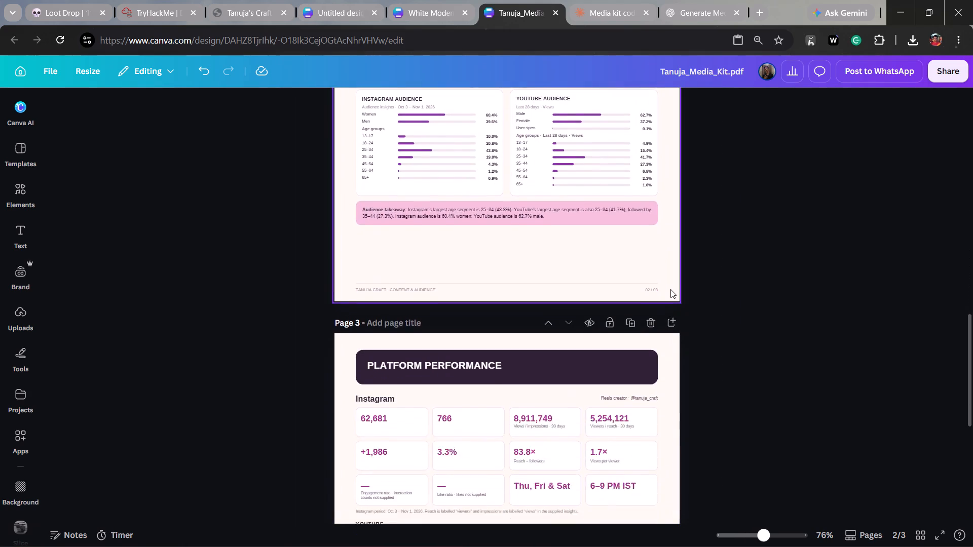
{"action": "scroll", "coordinate": [670, 289], "scroll_direction": "down", "scroll_amount": 1}
{"action": "scroll", "coordinate": [670, 289], "scroll_direction": "up", "scroll_amount": 5}
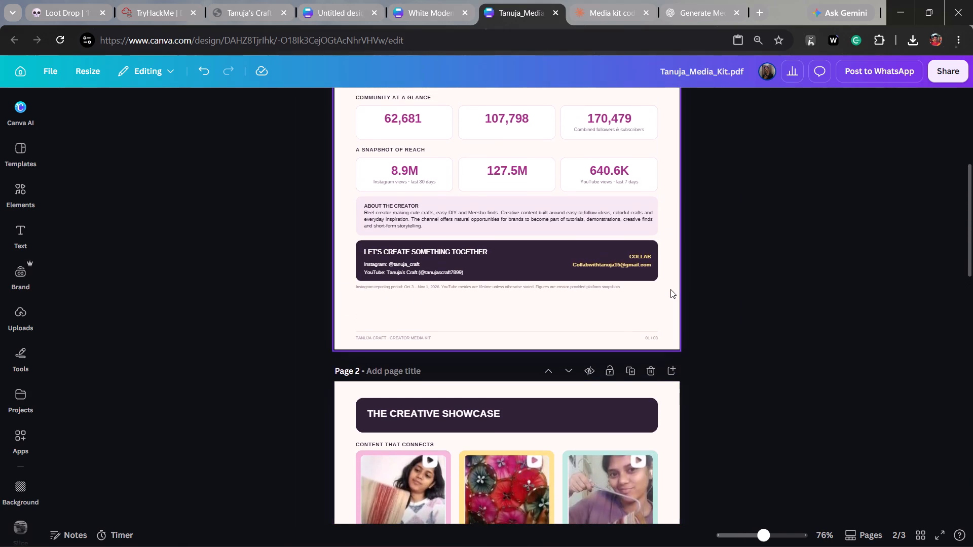
Replace the uppercase contact email in page 3's BRAND PARTNERSHIPS line with the lowercase beginning "collabwith".
{"action": "scroll", "coordinate": [670, 289], "scroll_direction": "up", "scroll_amount": 4}
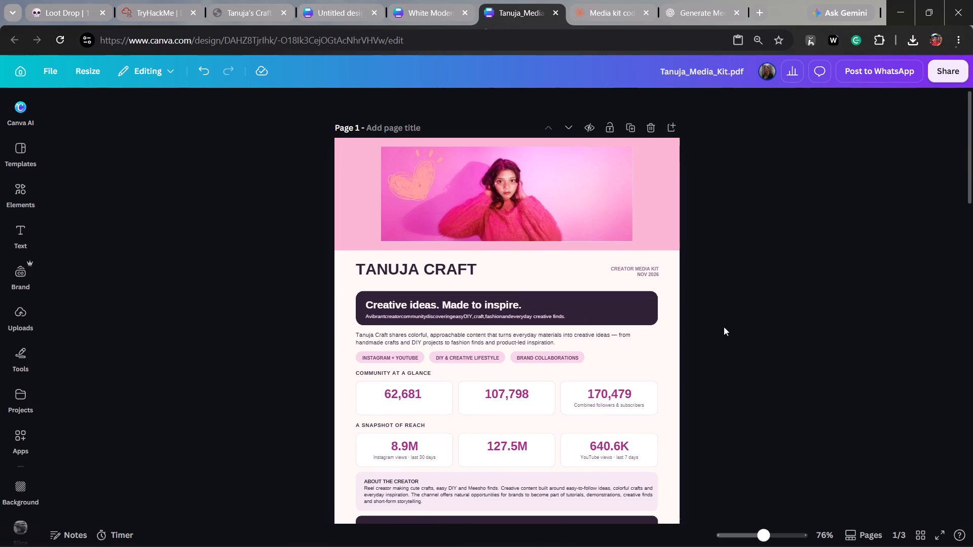
{"action": "scroll", "coordinate": [785, 331], "scroll_direction": "down", "scroll_amount": 2}
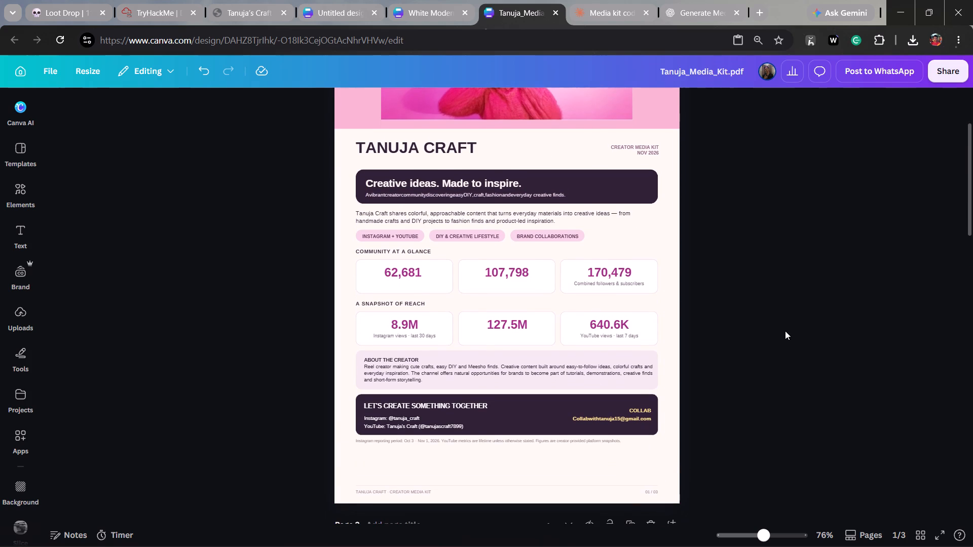
{"action": "scroll", "coordinate": [785, 331], "scroll_direction": "down", "scroll_amount": 1}
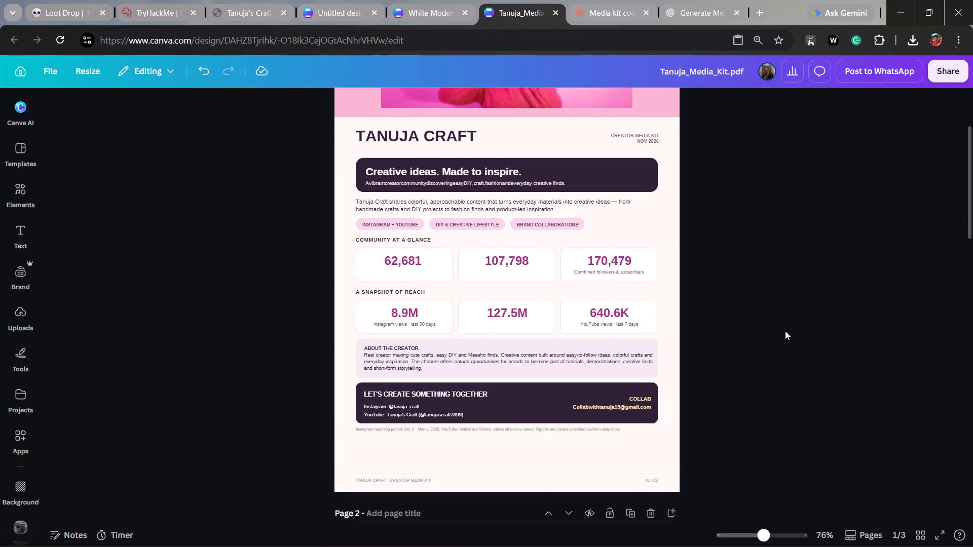
{"action": "scroll", "coordinate": [785, 331], "scroll_direction": "down", "scroll_amount": 2}
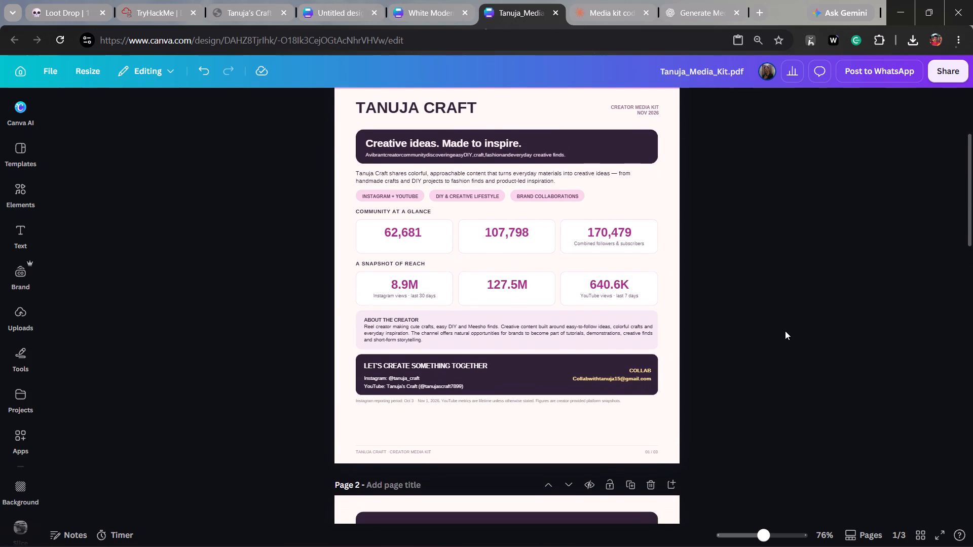
{"action": "scroll", "coordinate": [785, 331], "scroll_direction": "down", "scroll_amount": 3}
{"action": "scroll", "coordinate": [788, 277], "scroll_direction": "down", "scroll_amount": 3}
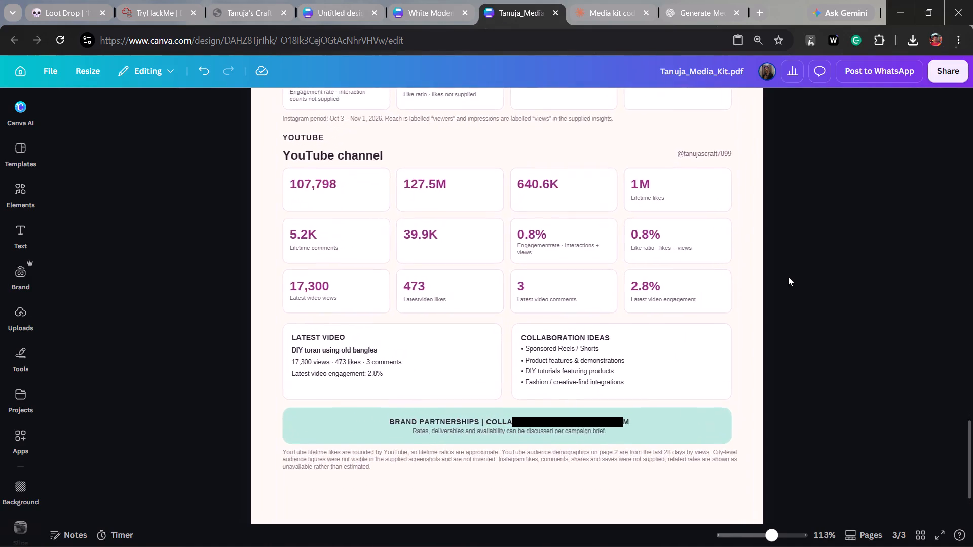
{"action": "scroll", "coordinate": [788, 277], "scroll_direction": "down", "scroll_amount": 1}
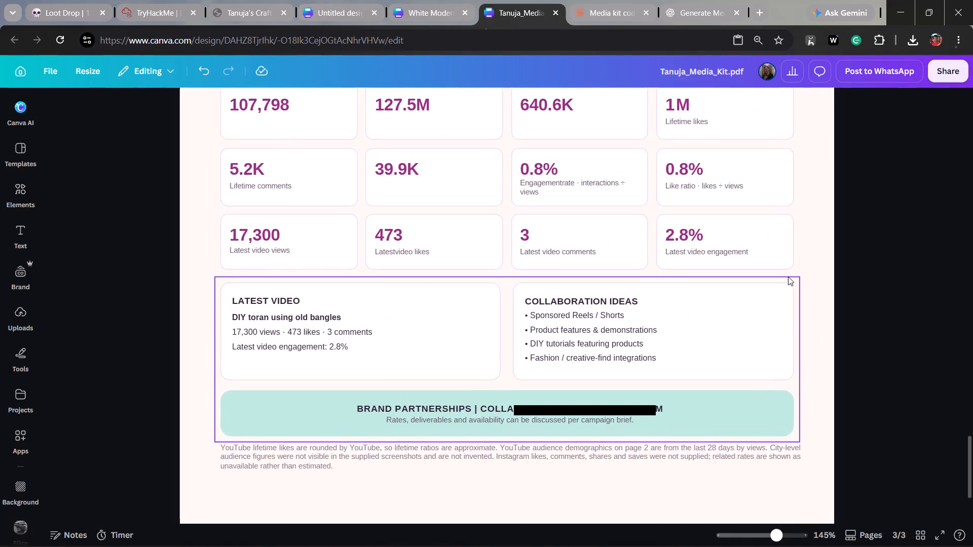
{"action": "left_click", "coordinate": [638, 412]}
{"action": "left_click", "coordinate": [638, 412]}
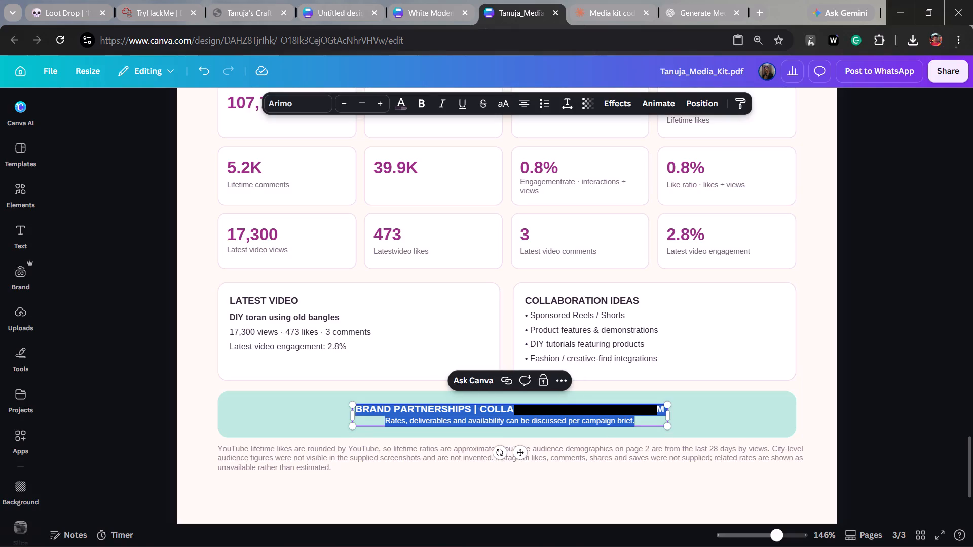
{"action": "left_click", "coordinate": [638, 412]}
{"action": "left_click", "coordinate": [663, 406]}
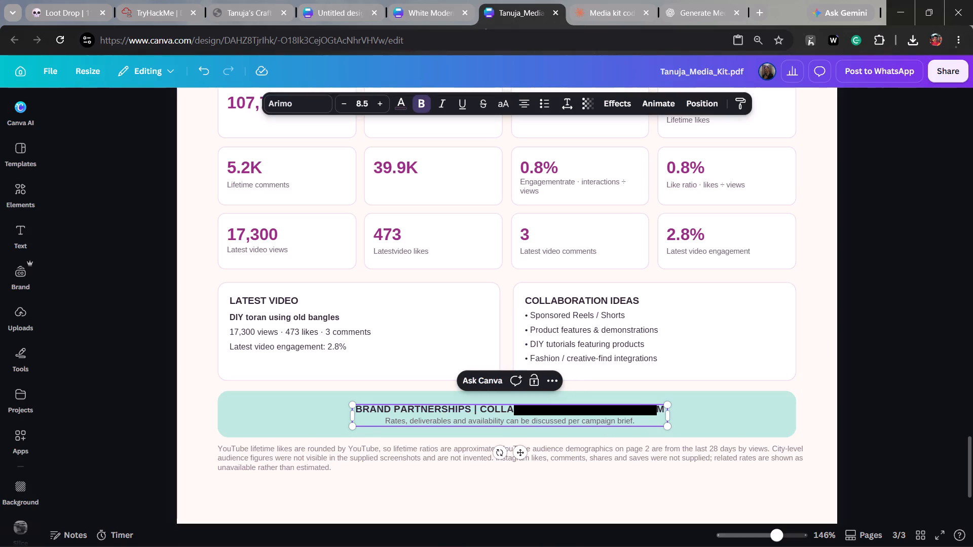
{"action": "key", "text": "BackSpace"}
{"action": "key", "text": "BackSpace"}
{"action": "key", "text": "BackSpace"}
{"action": "key", "text": "BackSpace"}
{"action": "key", "text": "BackSpace"}
{"action": "key", "text": "BackSpace"}
{"action": "key", "text": "BackSpace"}
{"action": "key", "text": "BackSpace"}
{"action": "key", "text": "BackSpace"}
{"action": "key", "text": "BackSpace"}
{"action": "key", "text": "BackSpace"}
{"action": "key", "text": "BackSpace"}
{"action": "key", "text": "BackSpace"}
{"action": "key", "text": "BackSpace"}
{"action": "key", "text": "BackSpace"}
{"action": "key", "text": "BackSpace"}
{"action": "key", "text": "BackSpace"}
{"action": "key", "text": "BackSpace"}
{"action": "key", "text": "BackSpace"}
{"action": "key", "text": "BackSpace"}
{"action": "key", "text": "BackSpace"}
{"action": "key", "text": "BackSpace"}
{"action": "key", "text": "BackSpace"}
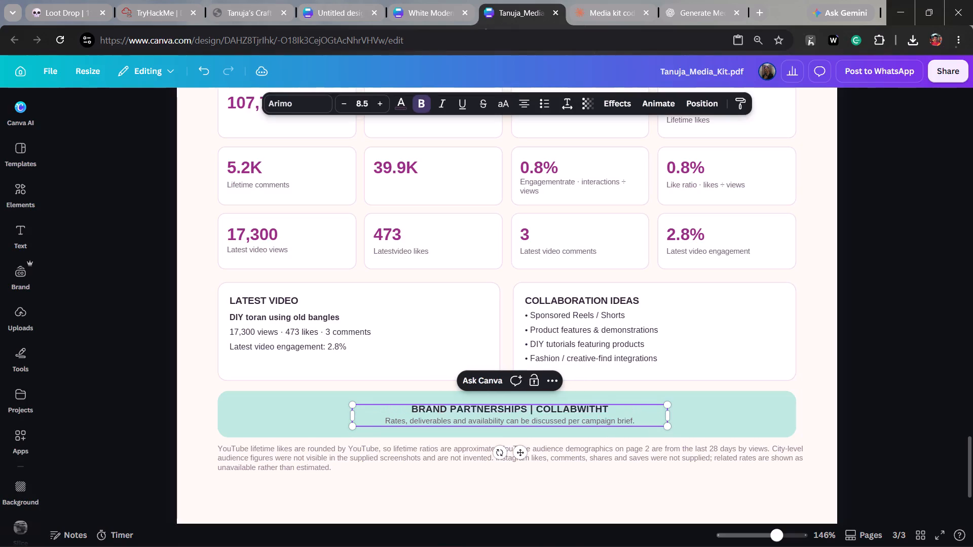
{"action": "key", "text": "BackSpace"}
{"action": "key", "text": "BackSpace"}
{"action": "key", "text": "BackSpace"}
{"action": "key", "text": "BackSpace"}
{"action": "key", "text": "BackSpace"}
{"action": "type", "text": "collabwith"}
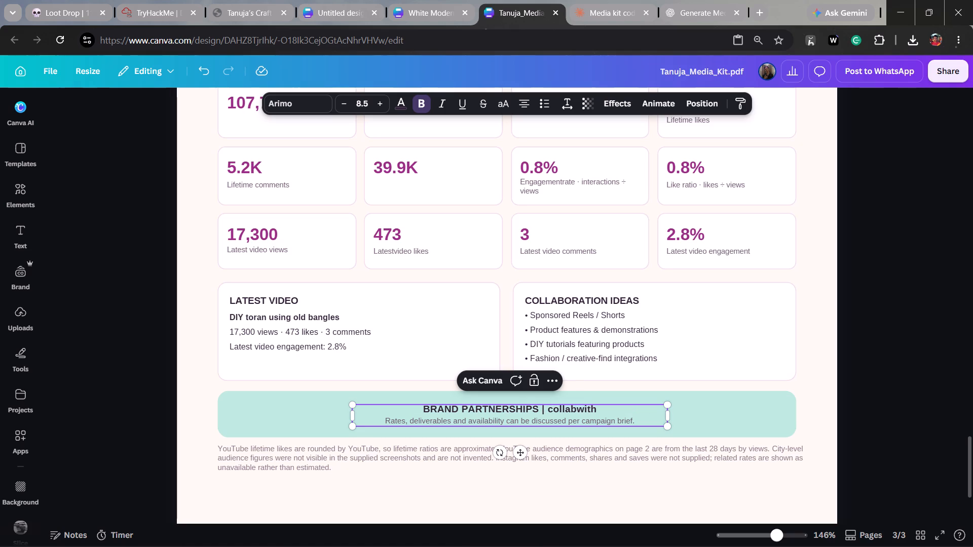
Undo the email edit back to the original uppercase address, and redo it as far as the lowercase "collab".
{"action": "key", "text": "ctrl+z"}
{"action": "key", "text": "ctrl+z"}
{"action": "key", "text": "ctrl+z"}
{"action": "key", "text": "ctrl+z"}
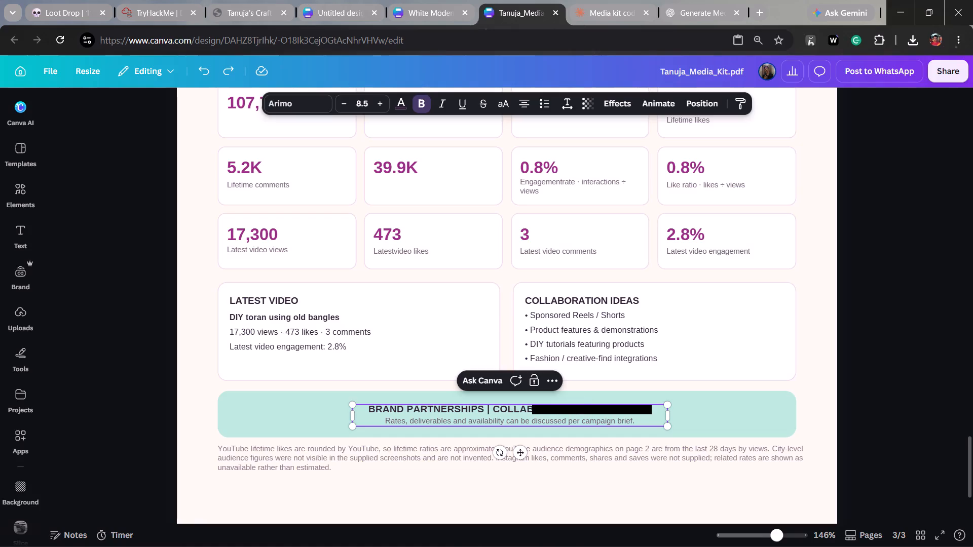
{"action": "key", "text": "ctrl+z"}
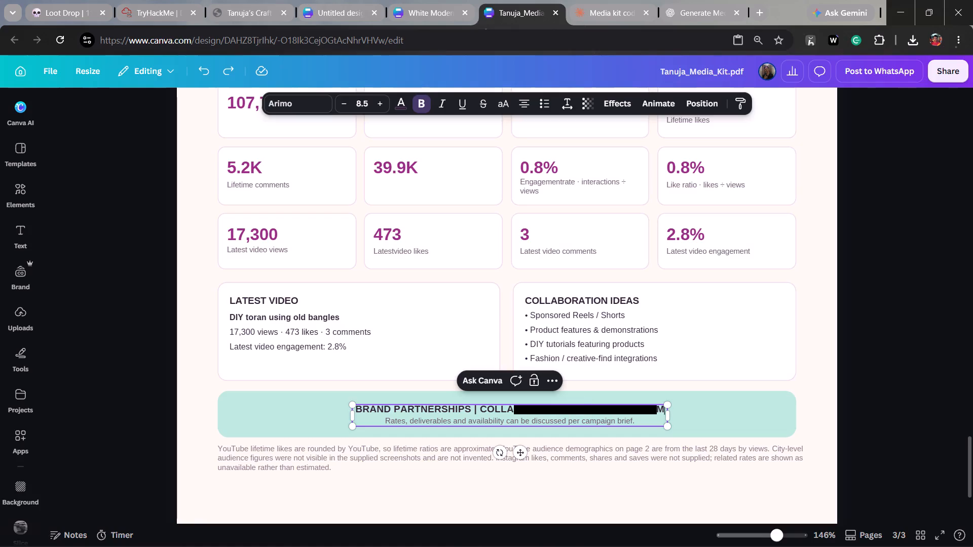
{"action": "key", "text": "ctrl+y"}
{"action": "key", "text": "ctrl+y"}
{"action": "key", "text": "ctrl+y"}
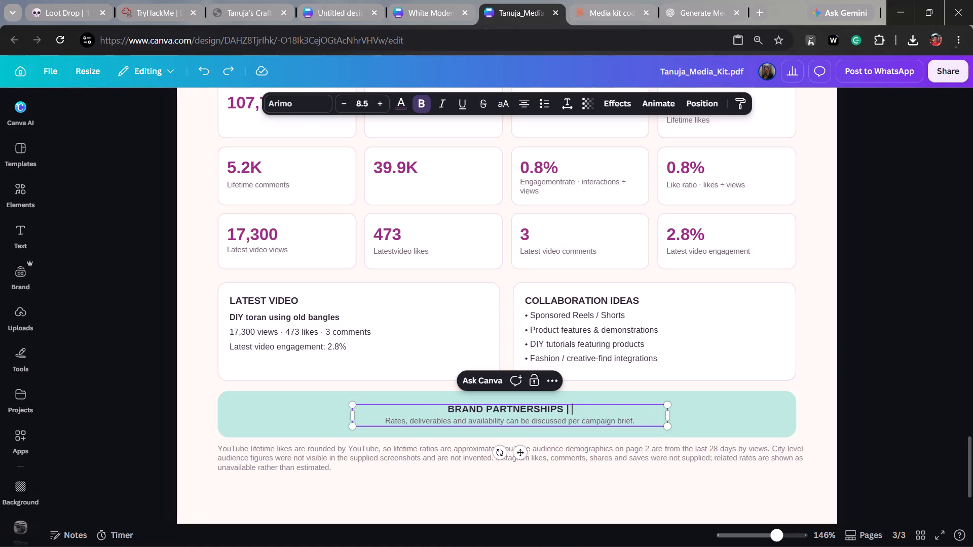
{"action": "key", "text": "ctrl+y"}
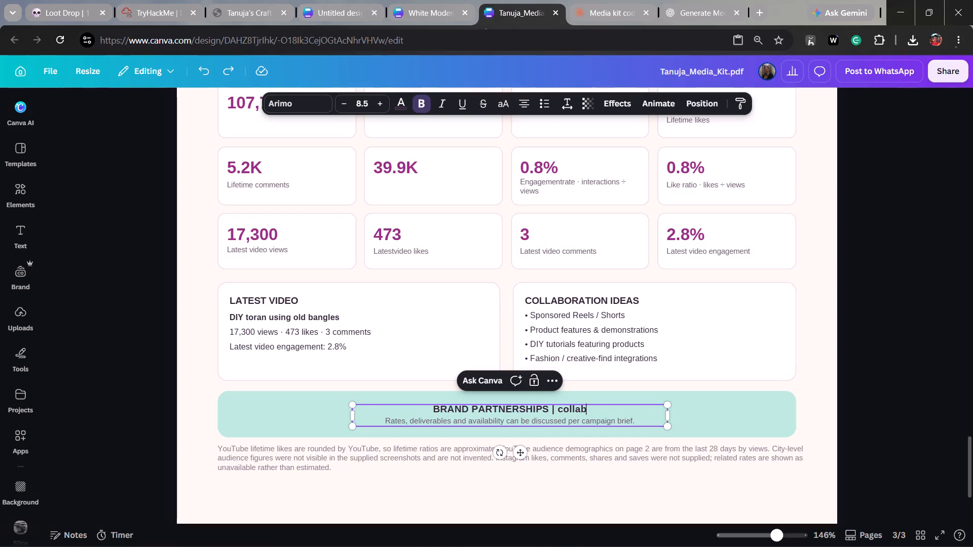
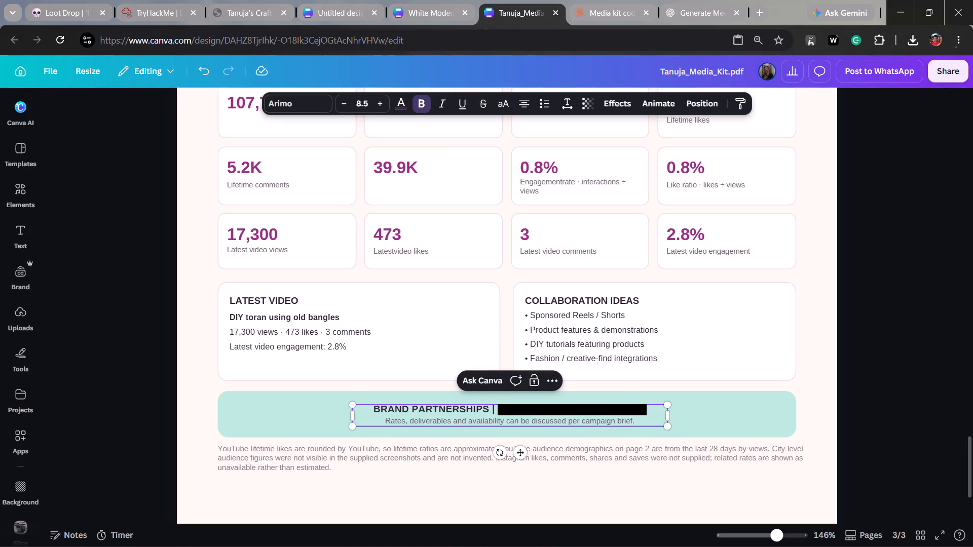
Deselect the brand partnerships text and review the media kit's pages from platform performance back through the page 1 cover and contact section.
{"action": "left_click", "coordinate": [865, 360]}
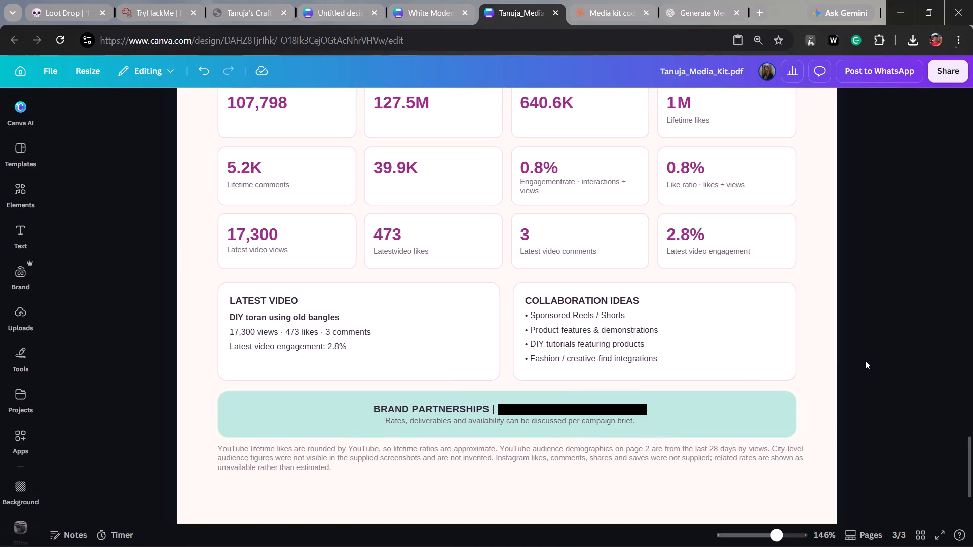
{"action": "scroll", "coordinate": [865, 360], "scroll_direction": "up", "scroll_amount": 2}
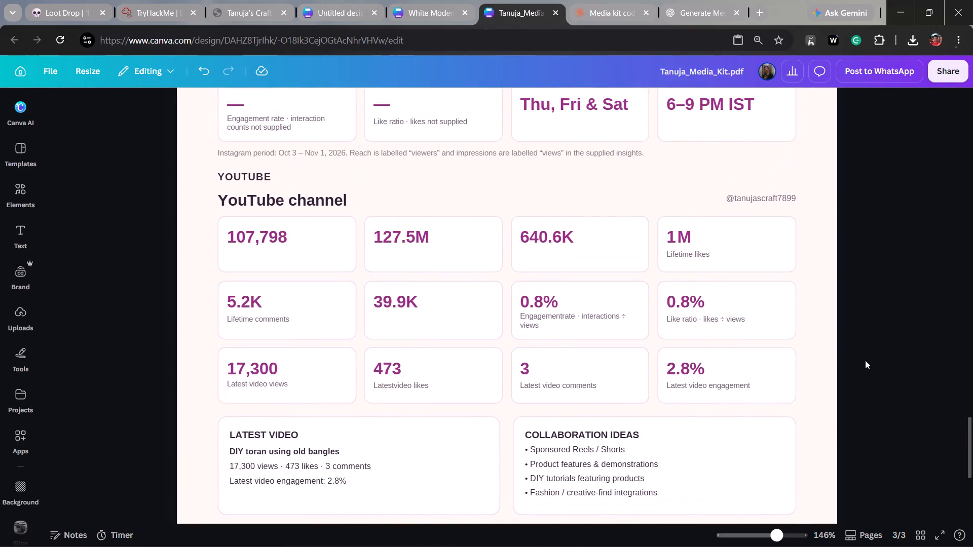
{"action": "scroll", "coordinate": [865, 360], "scroll_direction": "up", "scroll_amount": 2}
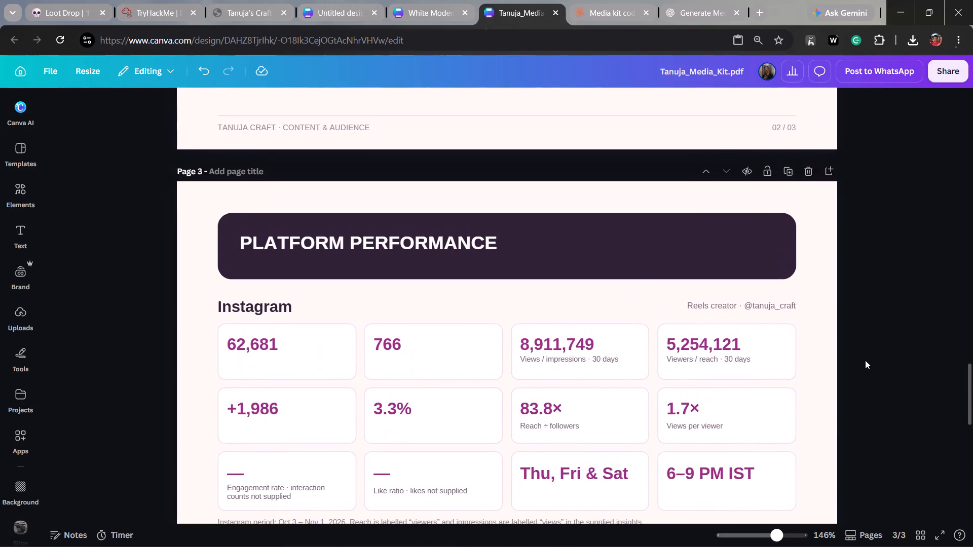
{"action": "scroll", "coordinate": [865, 360], "scroll_direction": "up", "scroll_amount": 4}
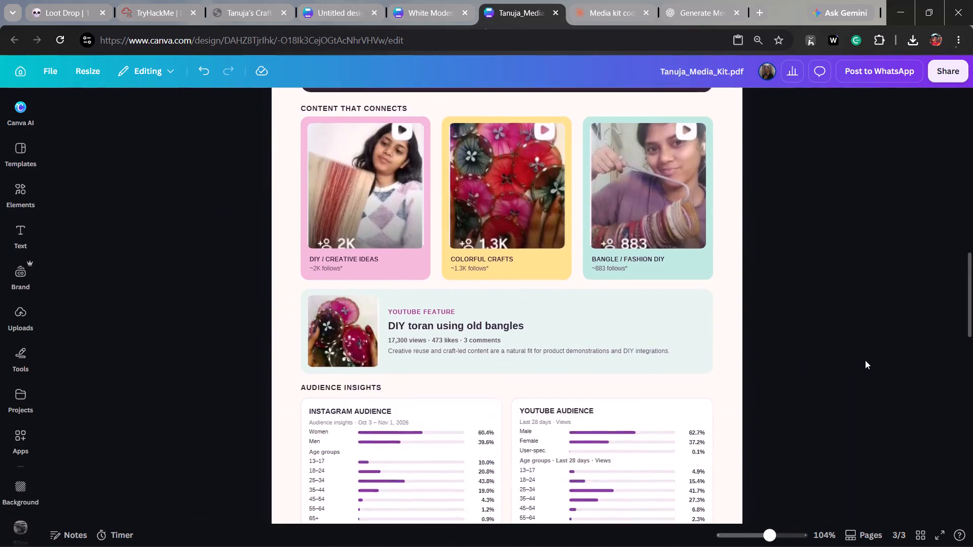
{"action": "scroll", "coordinate": [865, 360], "scroll_direction": "up", "scroll_amount": 6}
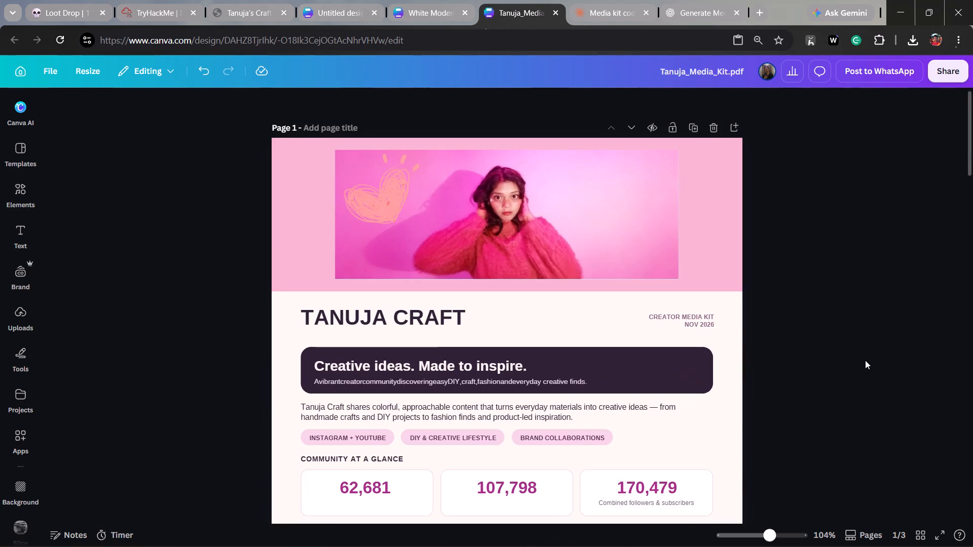
{"action": "scroll", "coordinate": [865, 360], "scroll_direction": "down", "scroll_amount": 3}
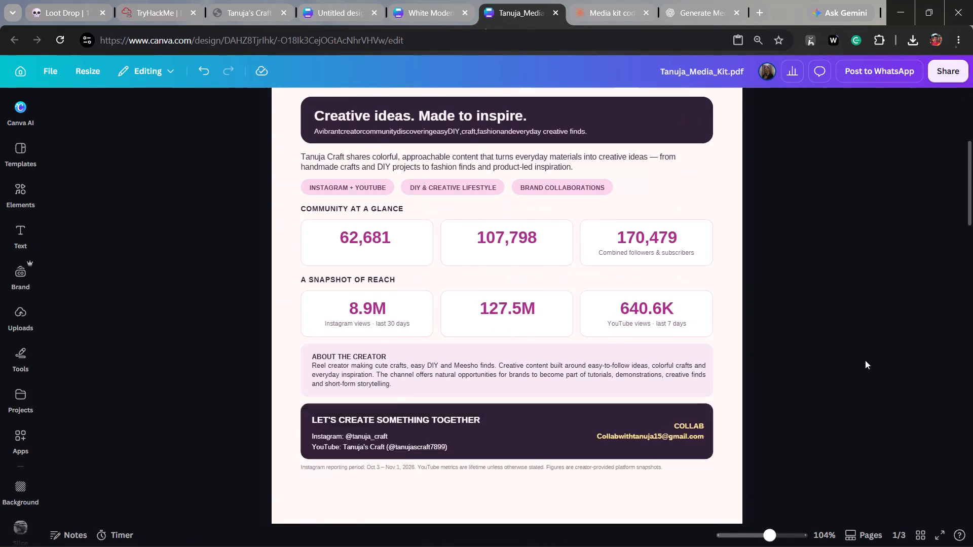
{"action": "scroll", "coordinate": [865, 360], "scroll_direction": "down", "scroll_amount": 1}
{"action": "scroll", "coordinate": [865, 360], "scroll_direction": "up", "scroll_amount": 3}
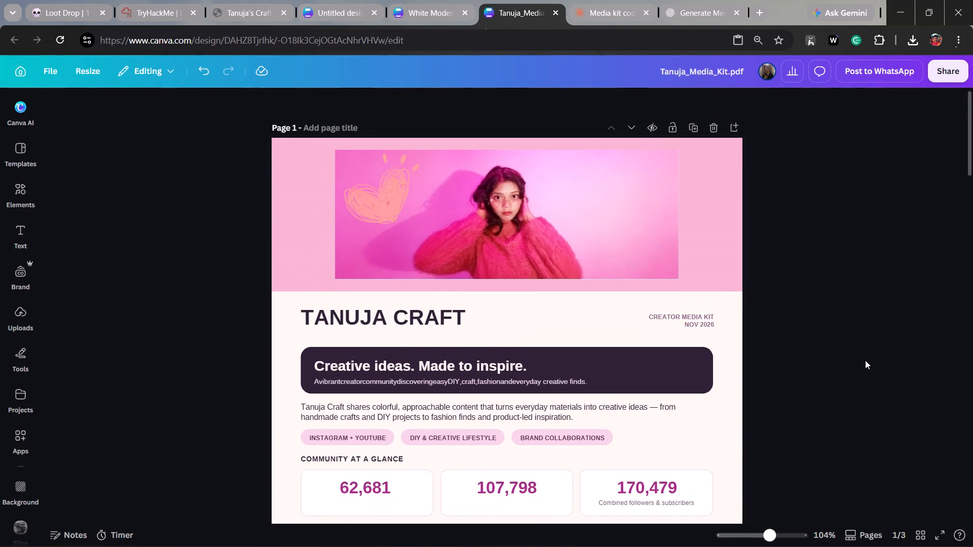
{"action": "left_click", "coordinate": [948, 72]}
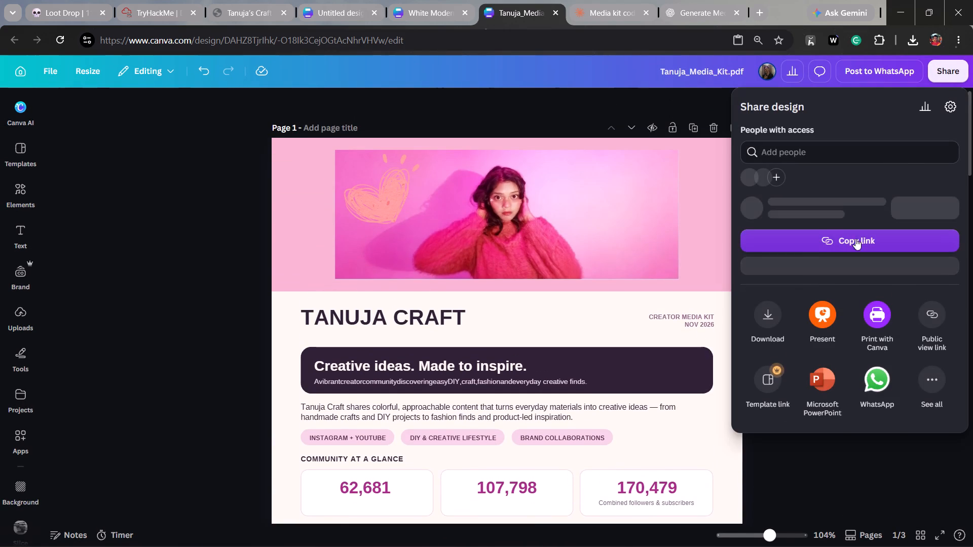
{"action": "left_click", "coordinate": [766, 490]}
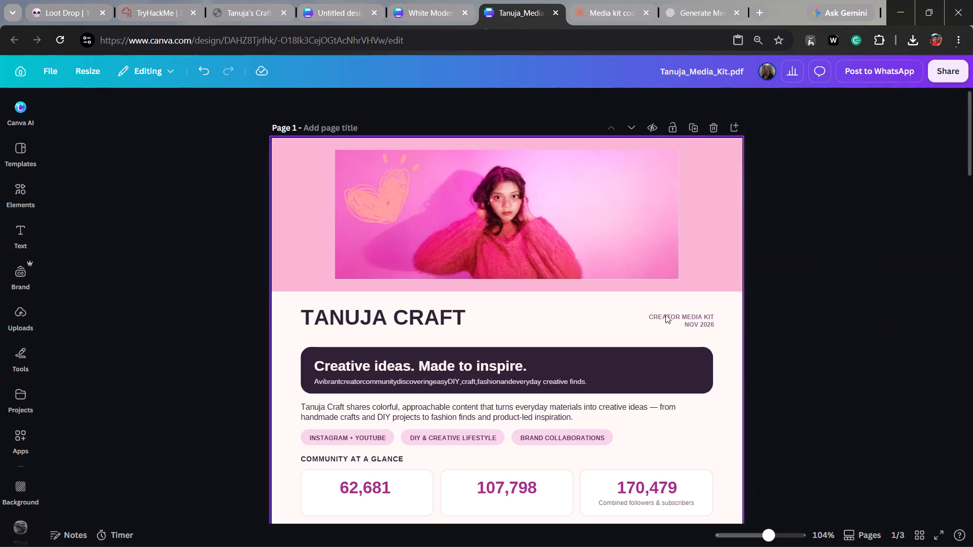
Switch to the White Modern Food Blogger Media Kit design and examine its pages around the YouTube Demographics page.
{"action": "left_click", "coordinate": [404, 11]}
{"action": "scroll", "coordinate": [662, 385], "scroll_direction": "down", "scroll_amount": 4}
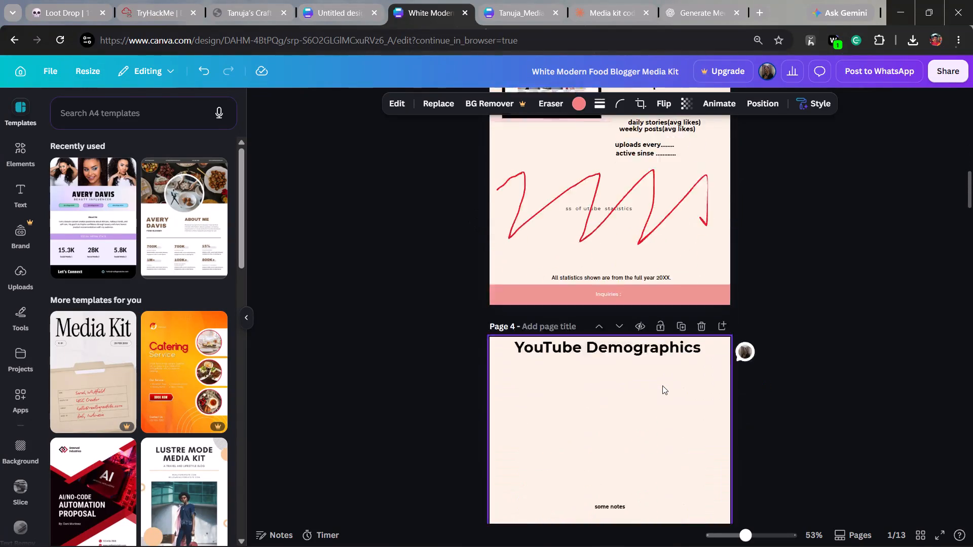
Copy the round Tanuja's Craft logo from the page 3 header of the White Modern Food Blogger Media Kit design.
{"action": "scroll", "coordinate": [662, 385], "scroll_direction": "up", "scroll_amount": 2}
{"action": "scroll", "coordinate": [662, 385], "scroll_direction": "down", "scroll_amount": 1}
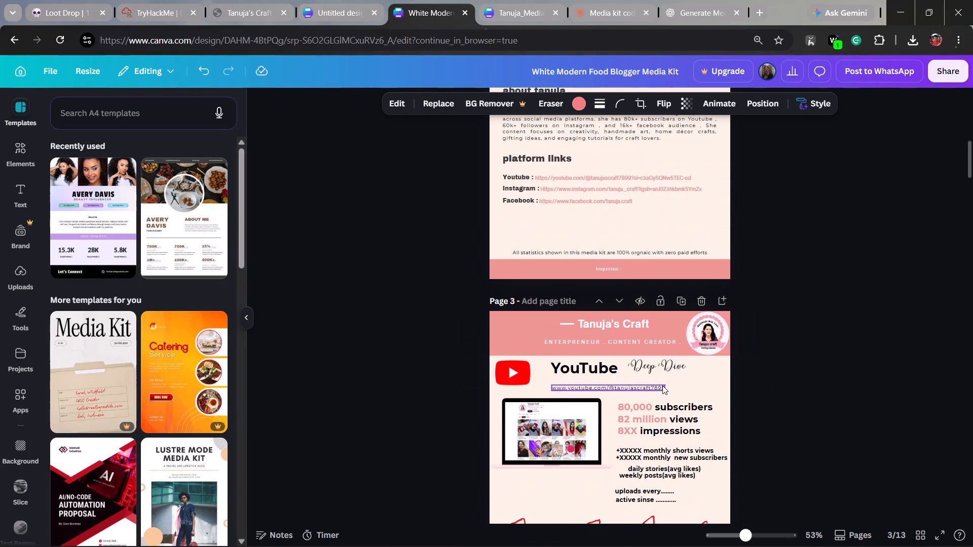
{"action": "left_click", "coordinate": [709, 340]}
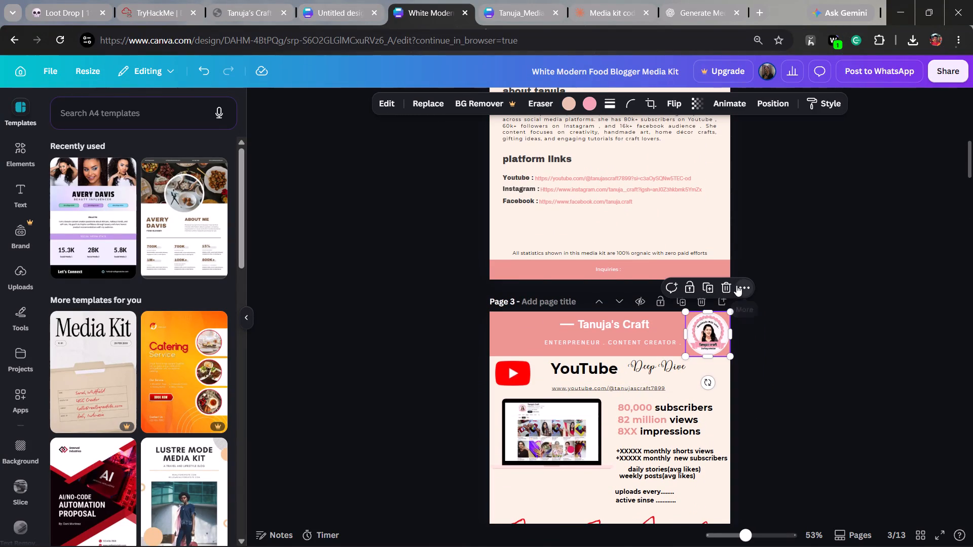
{"action": "left_click", "coordinate": [736, 285]}
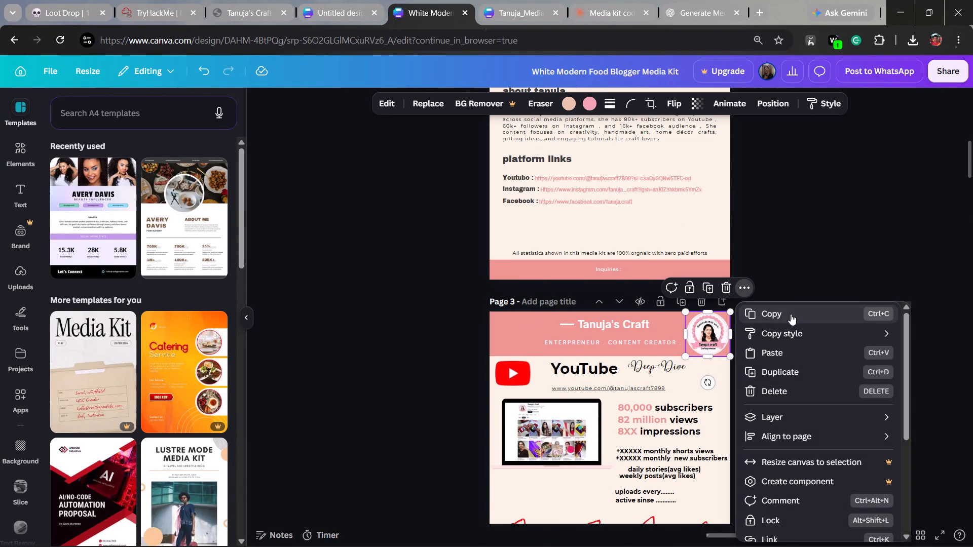
{"action": "left_click", "coordinate": [791, 314]}
{"action": "left_click", "coordinate": [787, 256]}
{"action": "scroll", "coordinate": [787, 256], "scroll_direction": "up", "scroll_amount": 1}
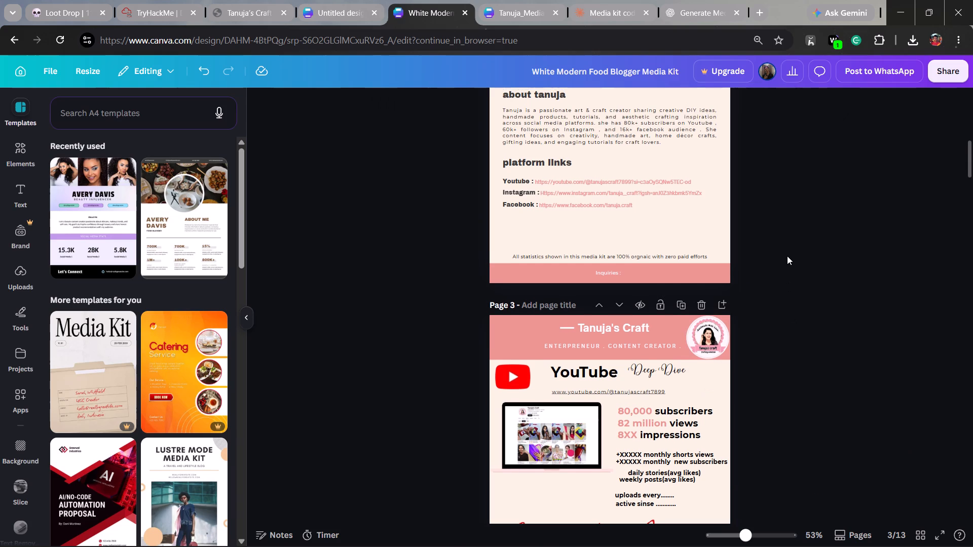
{"action": "scroll", "coordinate": [787, 256], "scroll_direction": "up", "scroll_amount": 1}
Paste the copied round logo onto page 1 of the Tanuja_Media_Kit.pdf design.
{"action": "left_click", "coordinate": [509, 4]}
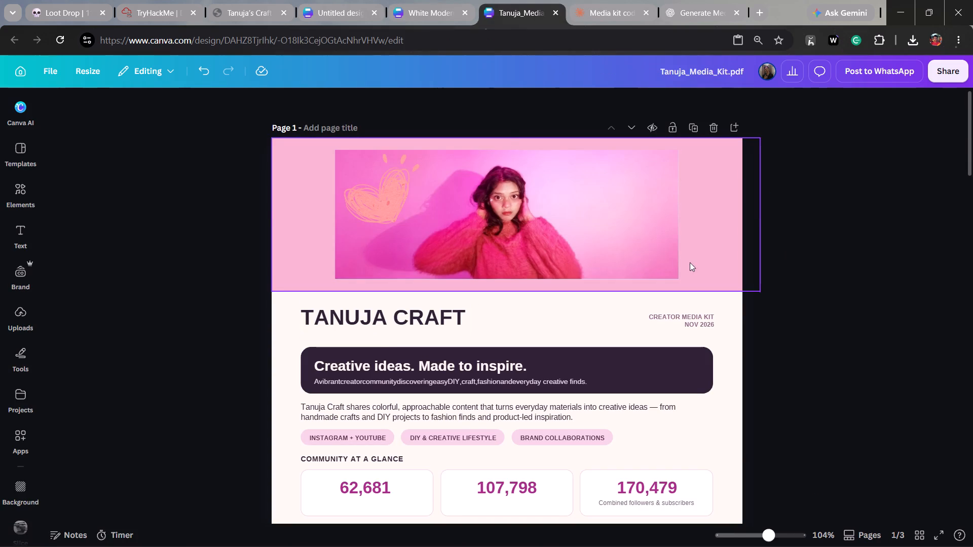
{"action": "left_click", "coordinate": [708, 266]}
{"action": "left_click", "coordinate": [708, 266]}
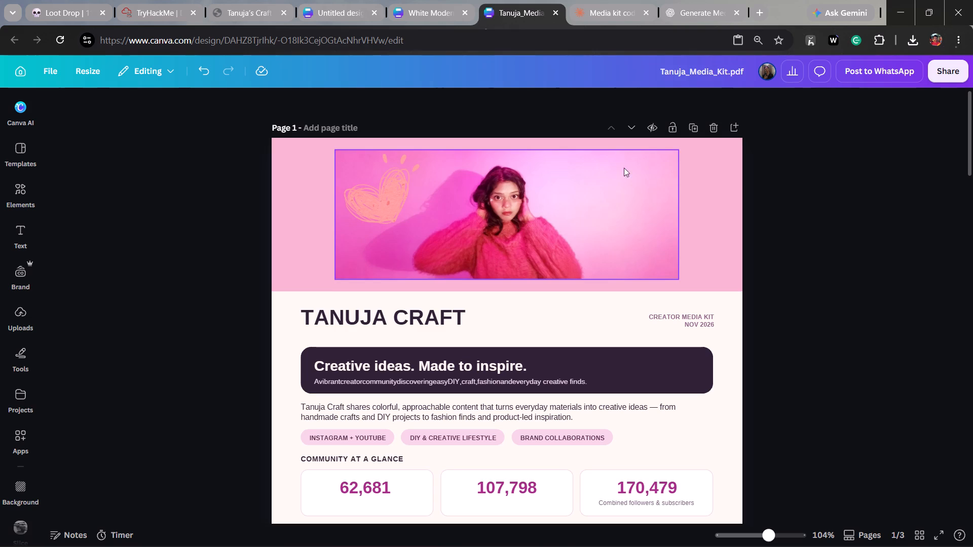
{"action": "left_click", "coordinate": [709, 340]}
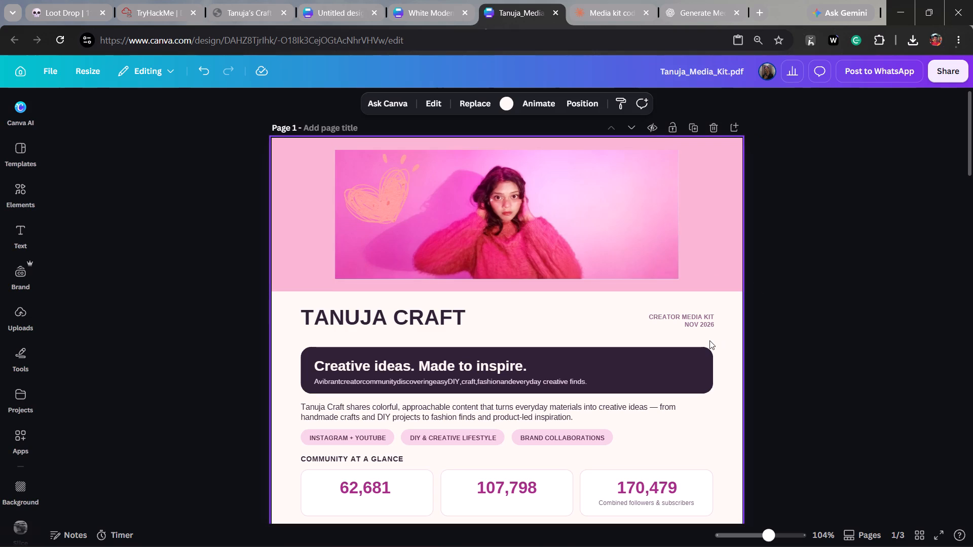
{"action": "right_click", "coordinate": [709, 340]}
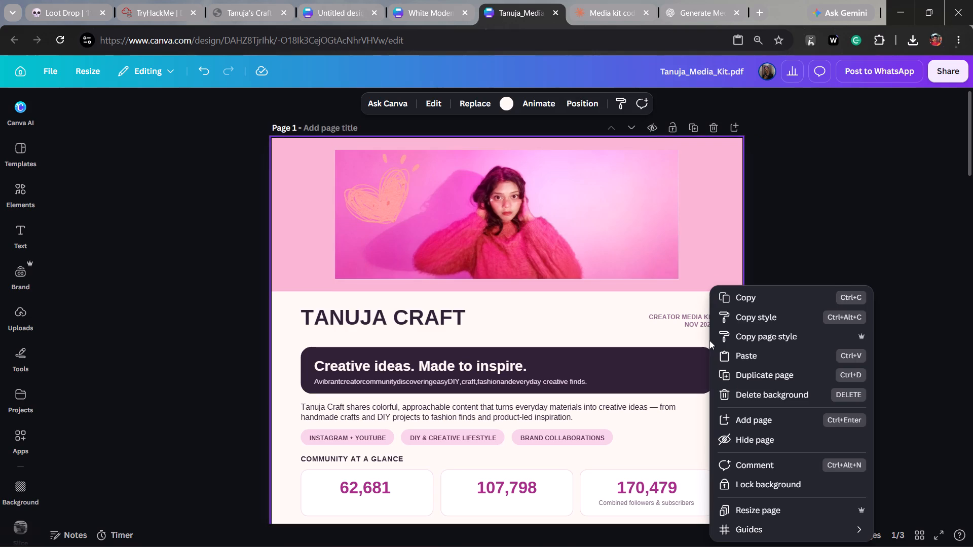
{"action": "left_click", "coordinate": [768, 354]}
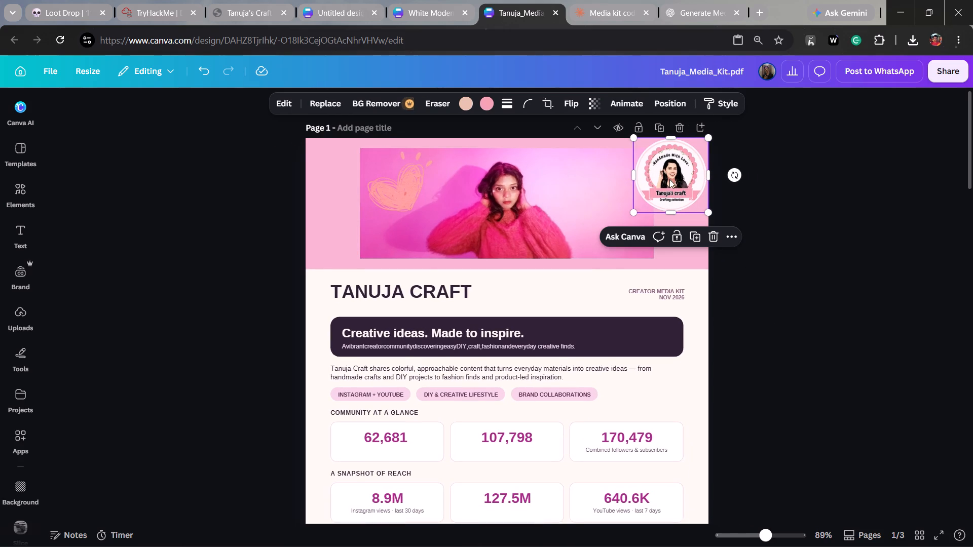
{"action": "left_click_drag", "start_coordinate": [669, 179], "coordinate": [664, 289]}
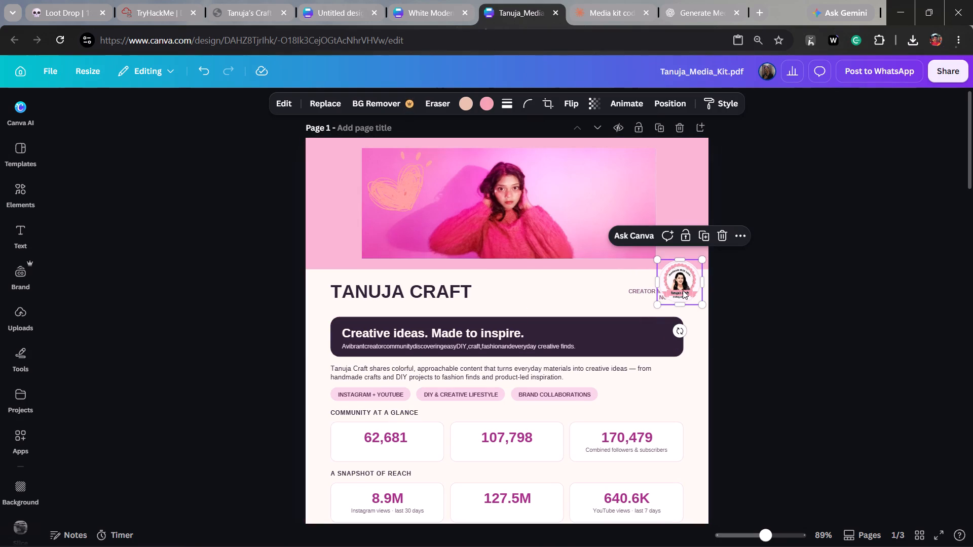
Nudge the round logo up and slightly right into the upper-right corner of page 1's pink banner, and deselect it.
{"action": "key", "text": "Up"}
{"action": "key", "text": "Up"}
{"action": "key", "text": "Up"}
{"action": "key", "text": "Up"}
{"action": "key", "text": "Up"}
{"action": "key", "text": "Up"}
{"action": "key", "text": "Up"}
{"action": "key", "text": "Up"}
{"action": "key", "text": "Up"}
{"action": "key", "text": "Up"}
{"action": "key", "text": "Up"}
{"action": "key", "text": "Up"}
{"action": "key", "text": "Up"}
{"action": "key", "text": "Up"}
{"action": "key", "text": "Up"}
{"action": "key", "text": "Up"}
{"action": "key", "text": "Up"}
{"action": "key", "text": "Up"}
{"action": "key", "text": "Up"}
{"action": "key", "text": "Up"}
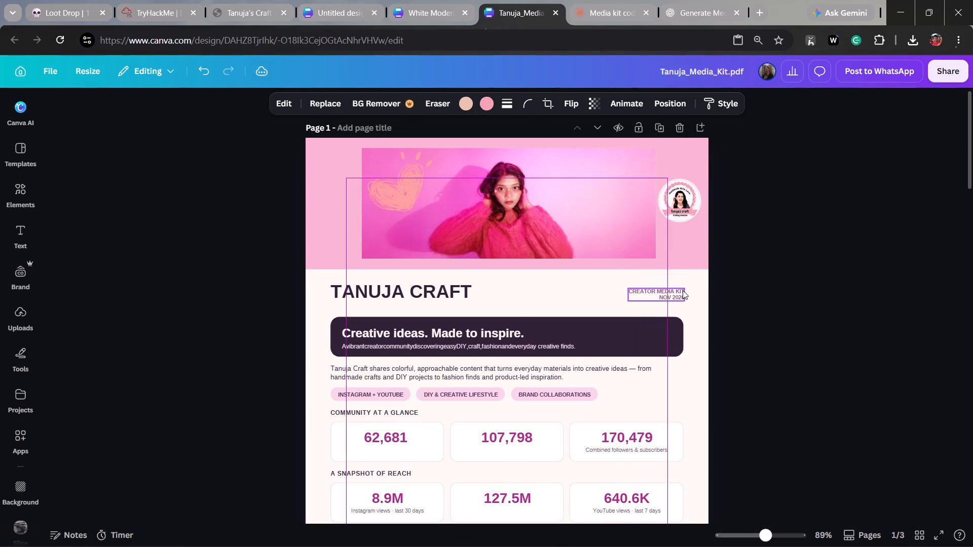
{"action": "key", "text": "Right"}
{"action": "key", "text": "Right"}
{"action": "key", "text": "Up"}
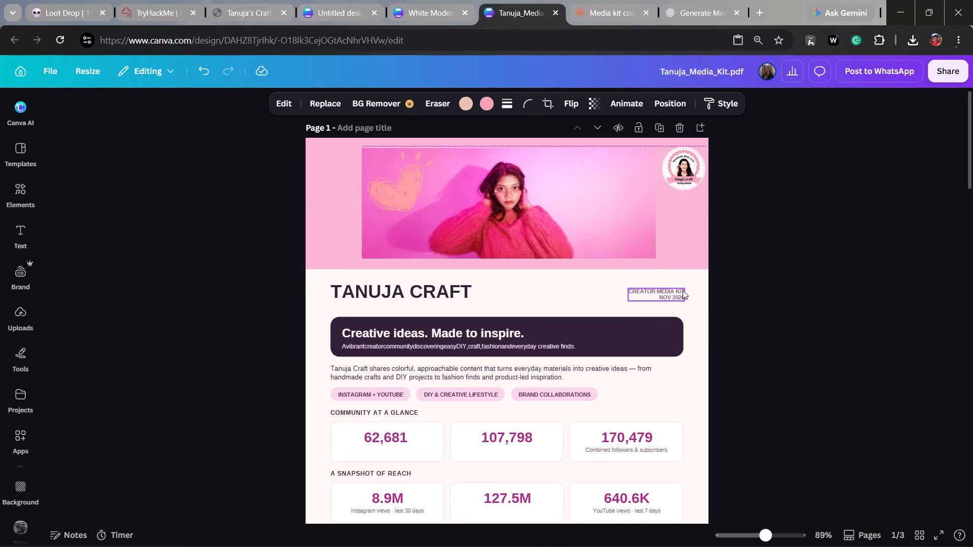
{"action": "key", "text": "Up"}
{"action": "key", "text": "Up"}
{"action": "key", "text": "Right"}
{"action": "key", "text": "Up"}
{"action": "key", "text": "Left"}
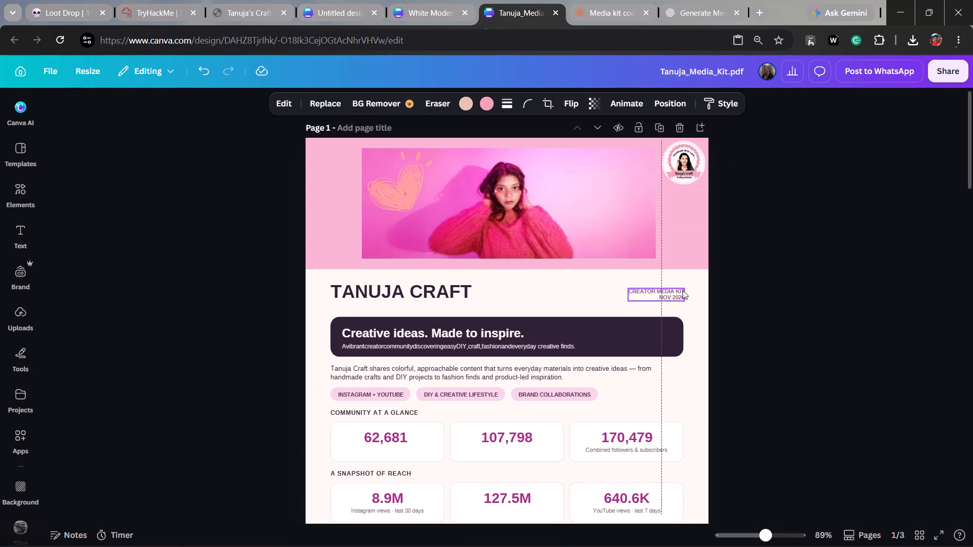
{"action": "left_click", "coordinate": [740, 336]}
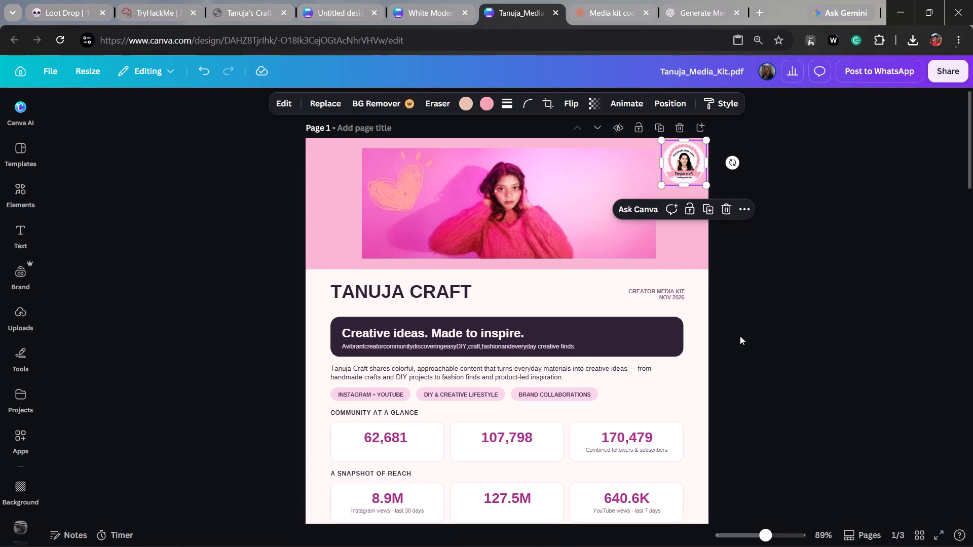
Move the round logo off page 1's banner onto page 2, over the left end of the THE CREATIVE SHOWCASE header.
{"action": "scroll", "coordinate": [756, 341], "scroll_direction": "right", "scroll_amount": 1}
{"action": "scroll", "coordinate": [756, 341], "scroll_direction": "down", "scroll_amount": 1}
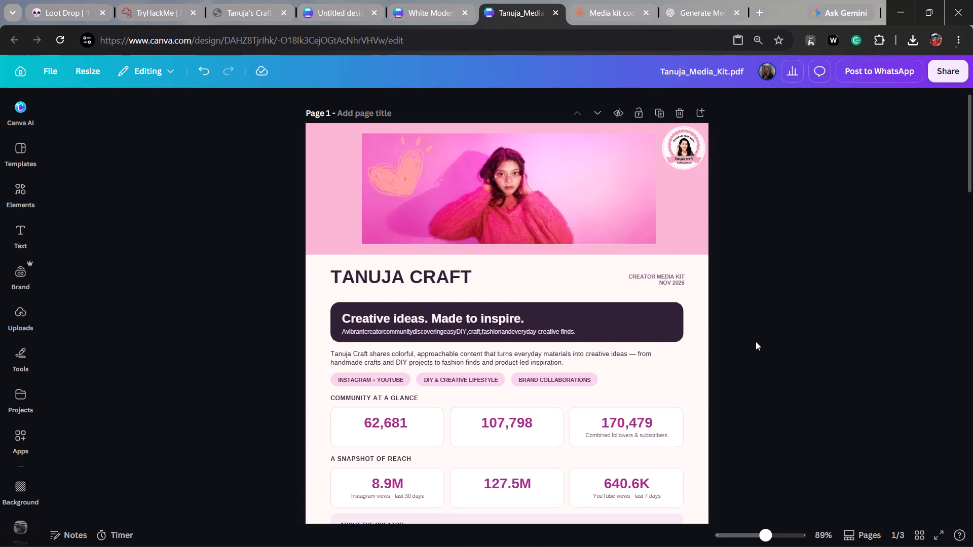
{"action": "left_click_drag", "start_coordinate": [690, 144], "coordinate": [668, 436]}
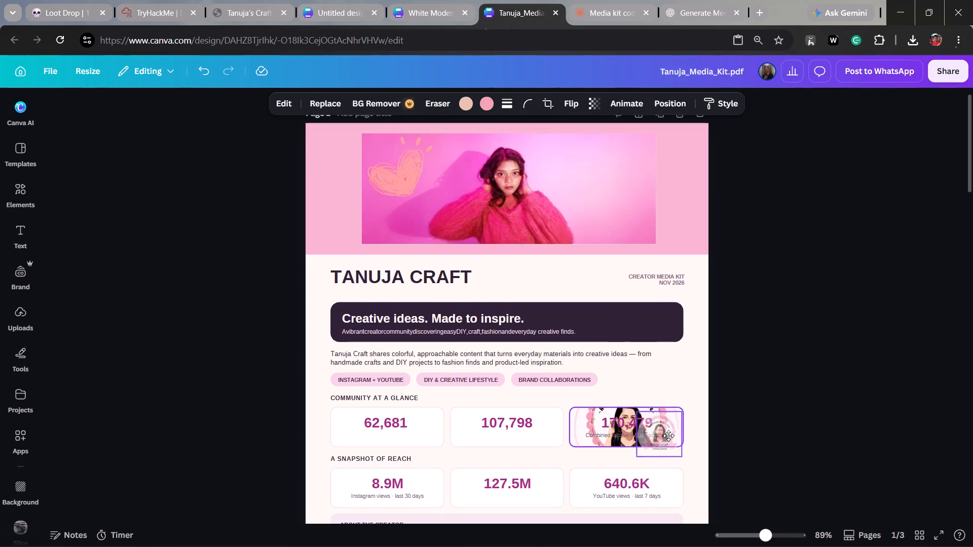
{"action": "left_click_drag", "start_coordinate": [668, 436], "coordinate": [673, 457]}
{"action": "scroll", "coordinate": [673, 457], "scroll_direction": "down", "scroll_amount": 5}
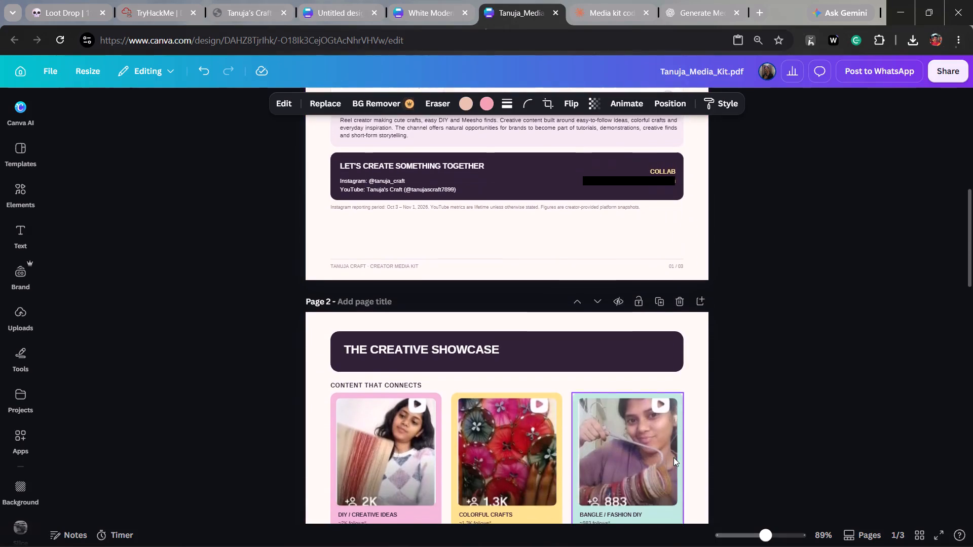
{"action": "scroll", "coordinate": [673, 457], "scroll_direction": "down", "scroll_amount": 4}
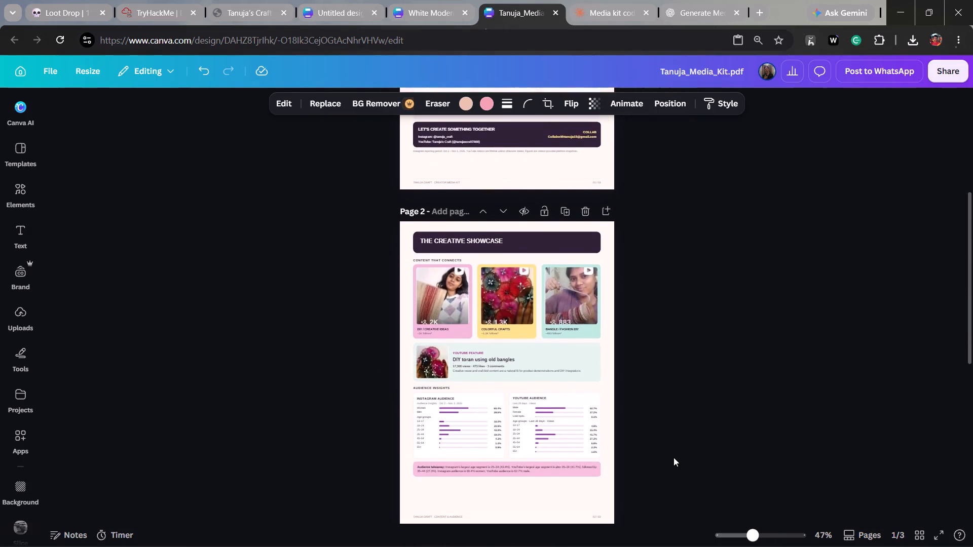
{"action": "scroll", "coordinate": [673, 457], "scroll_direction": "down", "scroll_amount": 1}
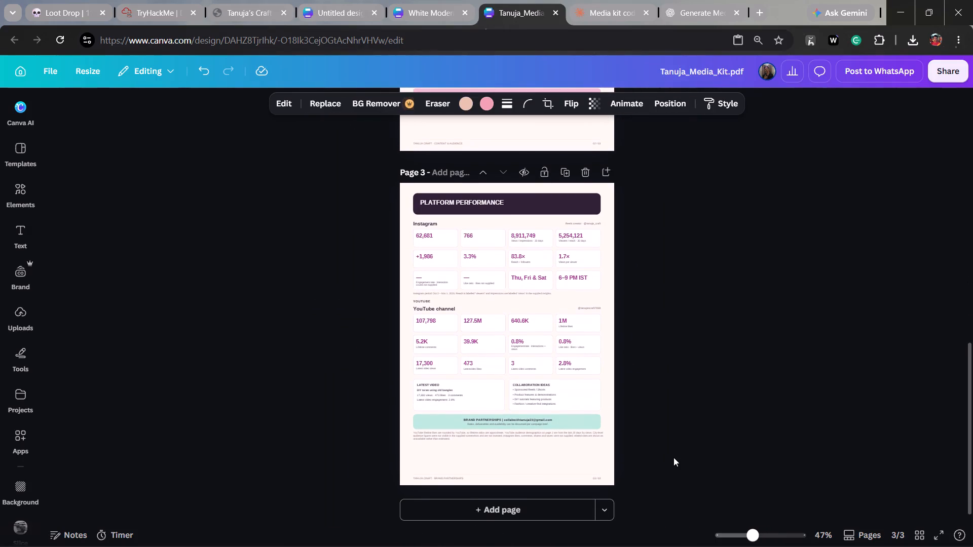
{"action": "scroll", "coordinate": [673, 457], "scroll_direction": "up", "scroll_amount": 1}
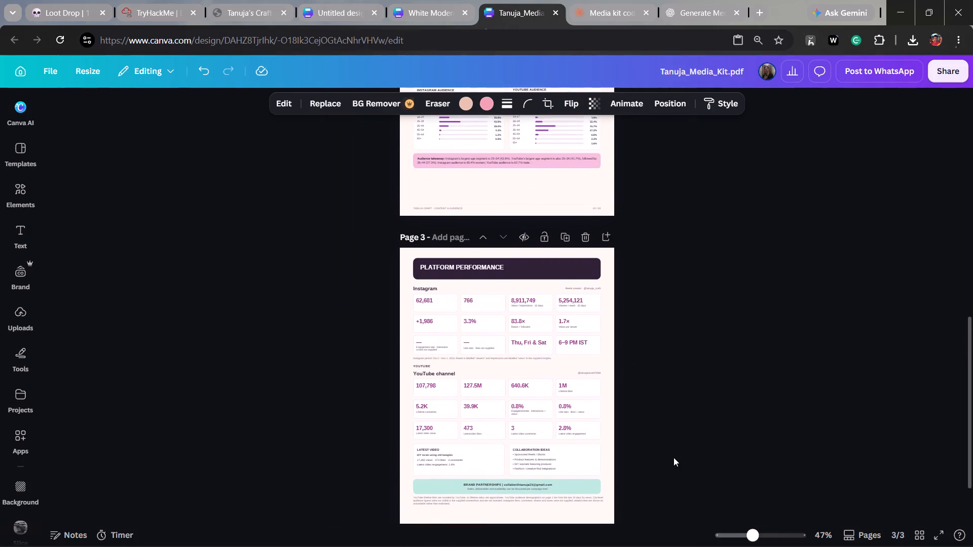
{"action": "scroll", "coordinate": [673, 457], "scroll_direction": "up", "scroll_amount": 2}
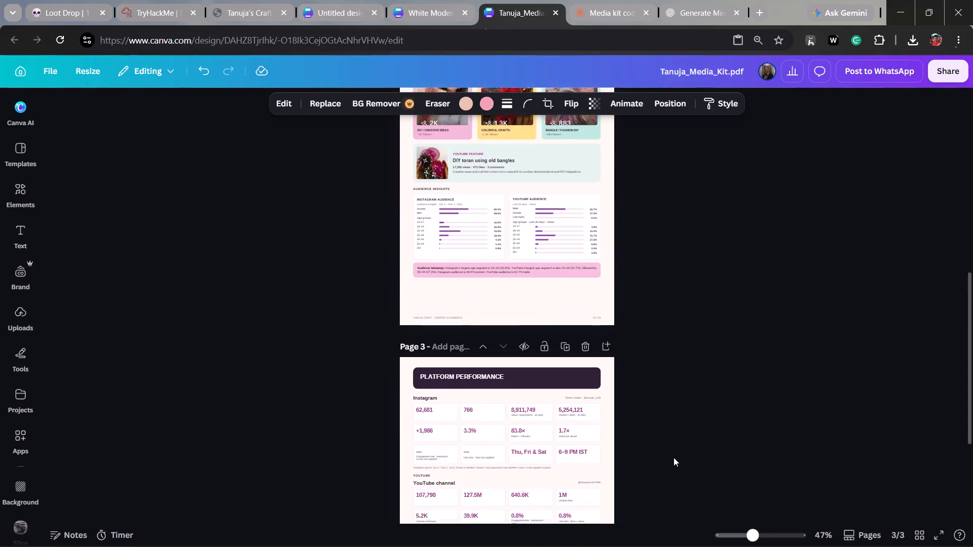
{"action": "scroll", "coordinate": [673, 457], "scroll_direction": "up", "scroll_amount": 2}
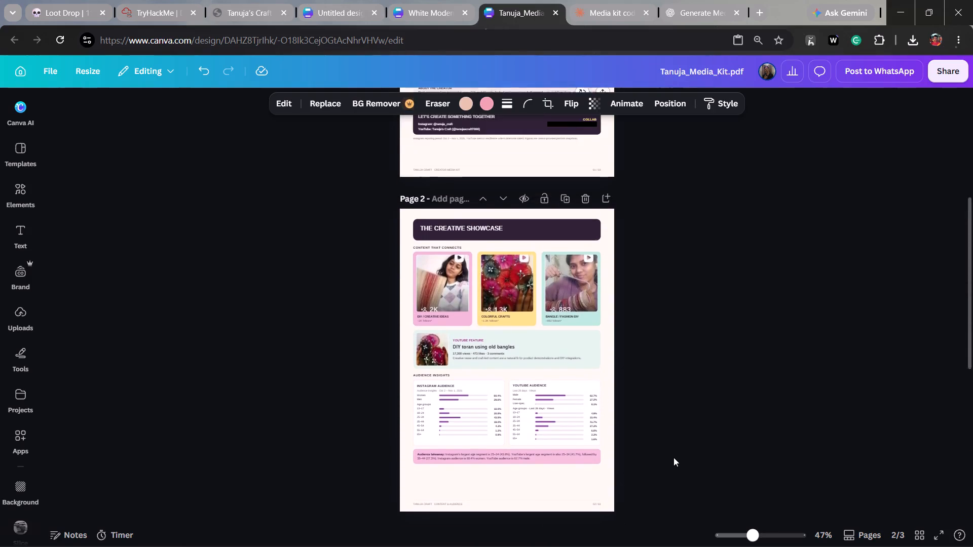
{"action": "scroll", "coordinate": [673, 457], "scroll_direction": "up", "scroll_amount": 1}
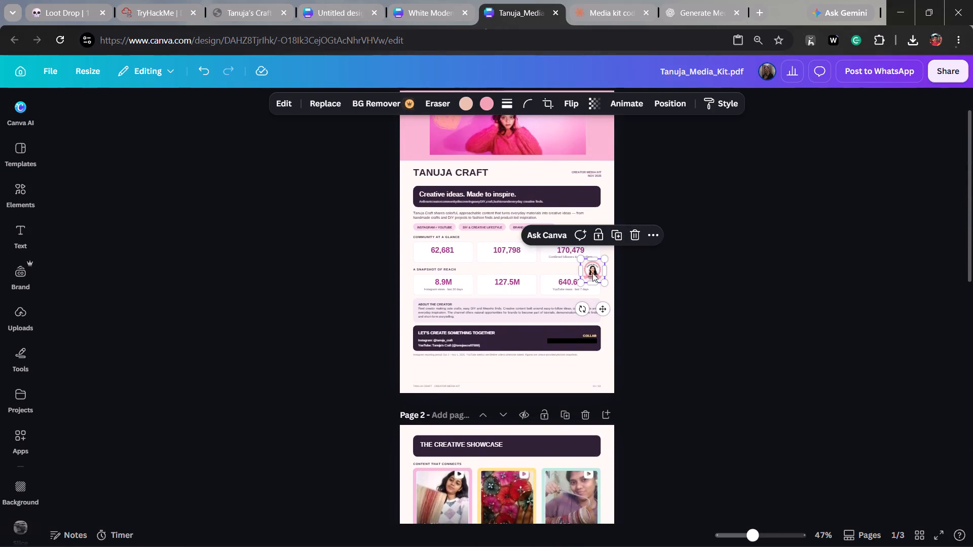
{"action": "left_click_drag", "start_coordinate": [591, 272], "coordinate": [410, 445]}
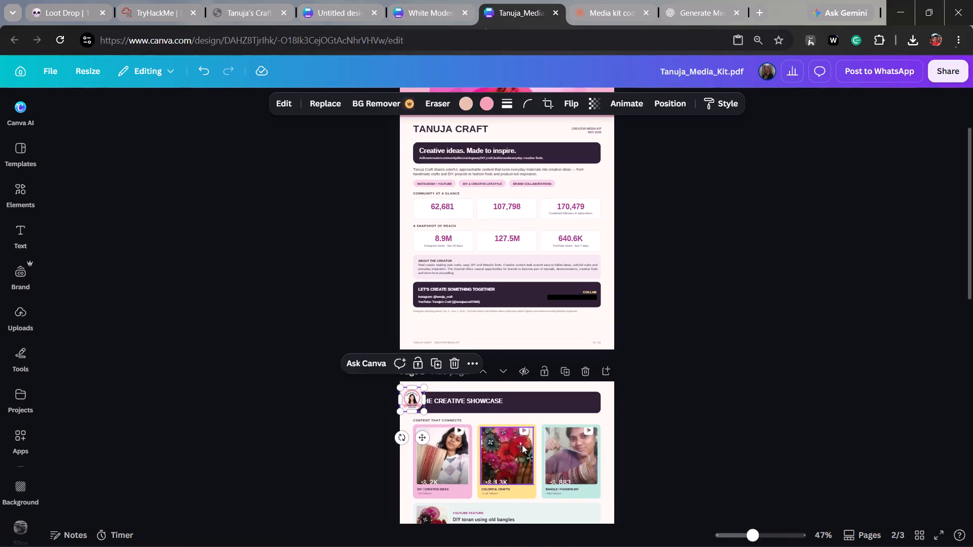
Move the round logo to page 2's upper-right corner, overlapping the right end of the THE CREATIVE SHOWCASE header.
{"action": "scroll", "coordinate": [522, 445], "scroll_direction": "down", "scroll_amount": 2}
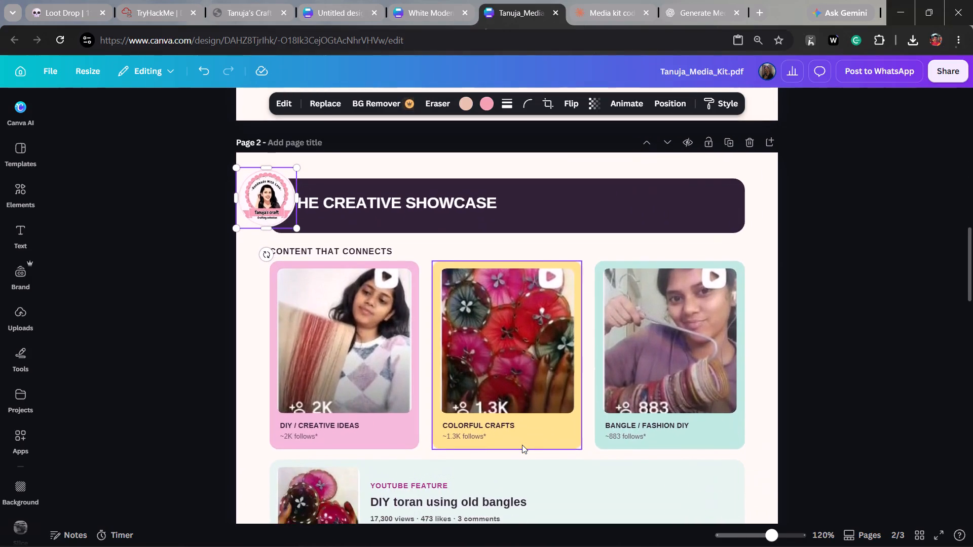
{"action": "scroll", "coordinate": [522, 445], "scroll_direction": "down", "scroll_amount": 1}
{"action": "scroll", "coordinate": [522, 445], "scroll_direction": "up", "scroll_amount": 2}
{"action": "left_click_drag", "start_coordinate": [269, 224], "coordinate": [268, 212]}
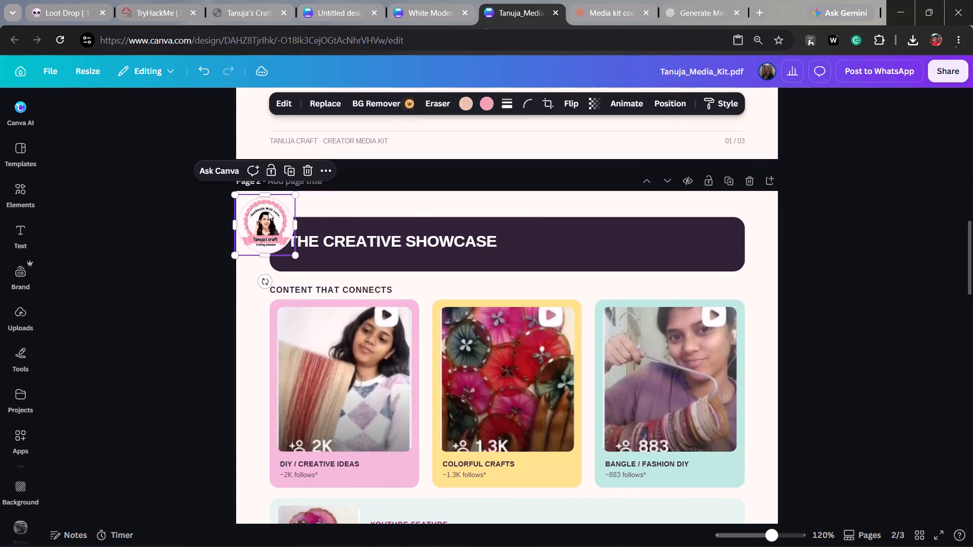
{"action": "left_click_drag", "start_coordinate": [286, 227], "coordinate": [615, 200]}
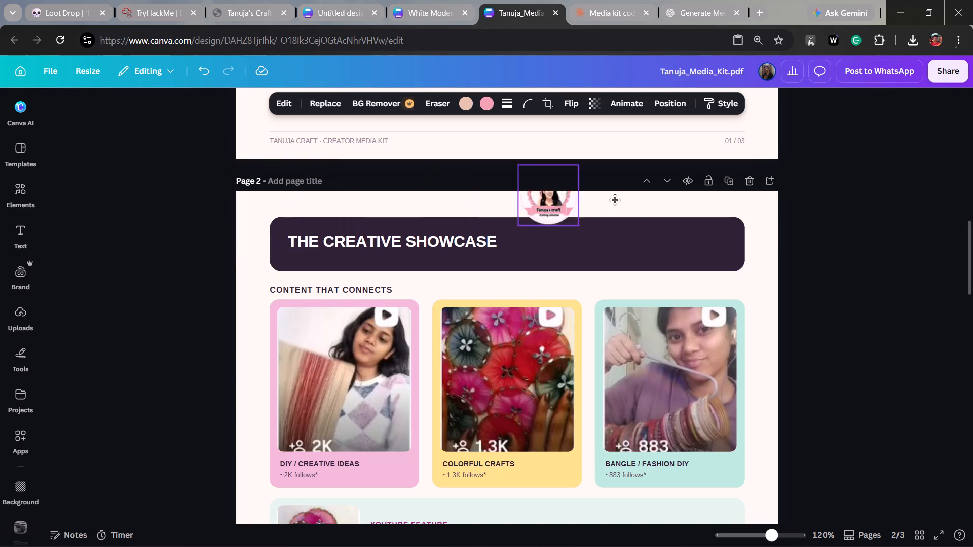
{"action": "left_click_drag", "start_coordinate": [615, 200], "coordinate": [772, 227]}
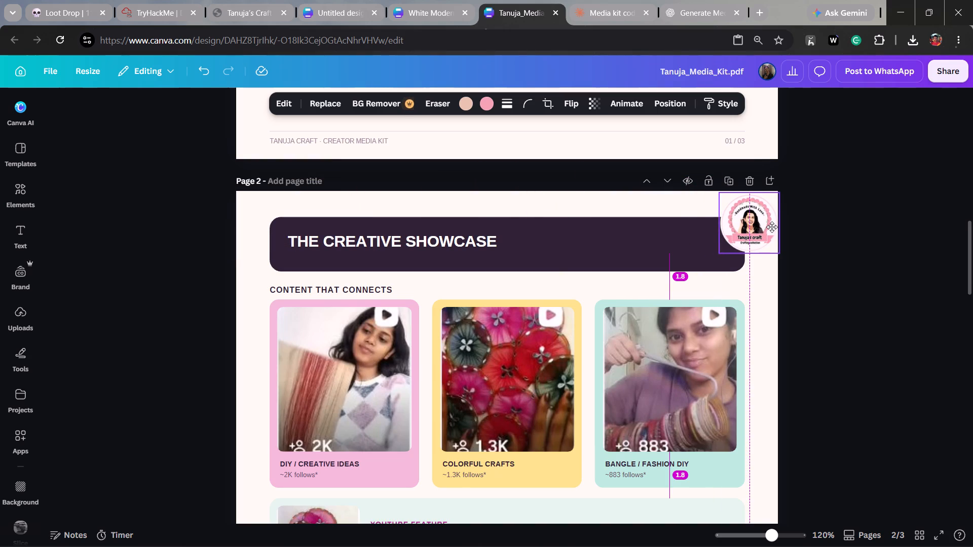
{"action": "left_click_drag", "start_coordinate": [772, 227], "coordinate": [770, 226]}
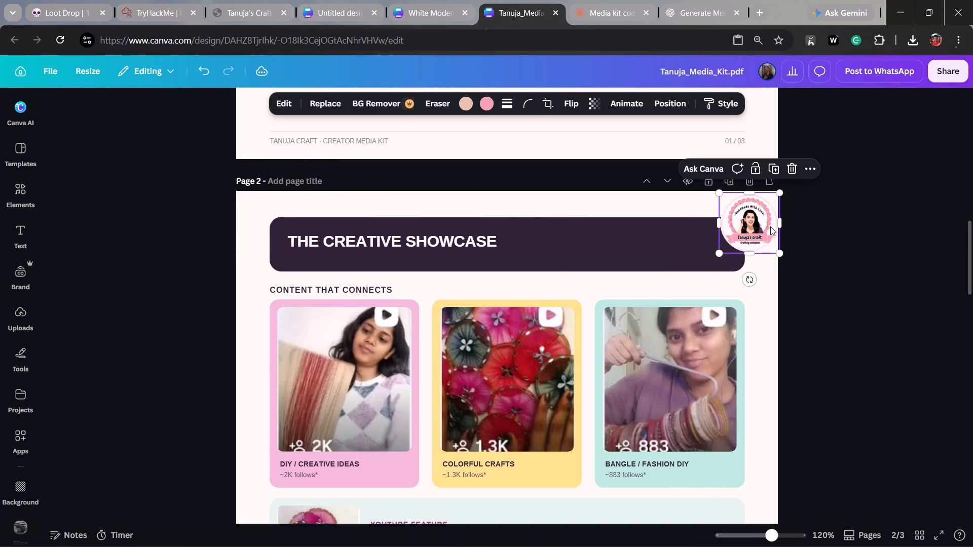
Nudge the round logo slightly up and left in page 2's upper-right corner, and deselect it.
{"action": "left_click", "coordinate": [814, 238]}
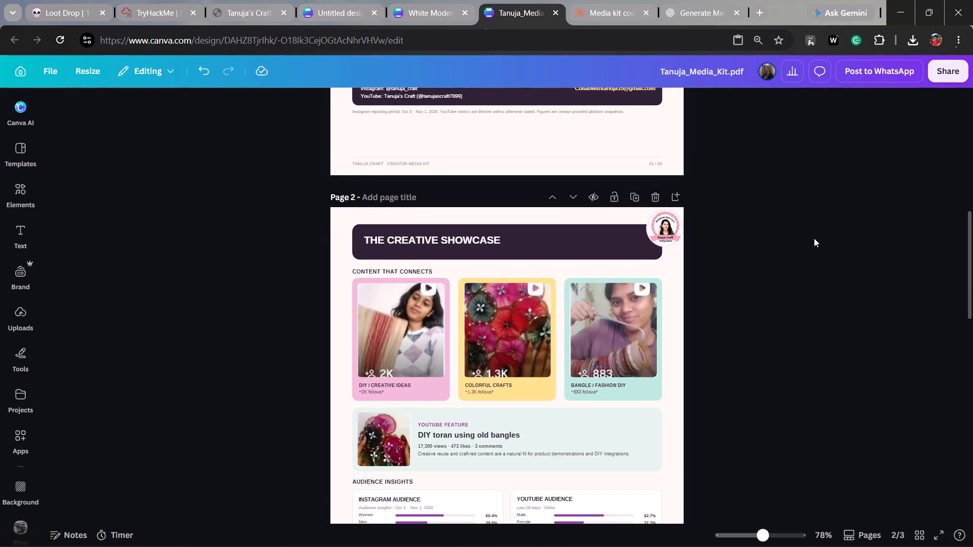
{"action": "left_click", "coordinate": [668, 230]}
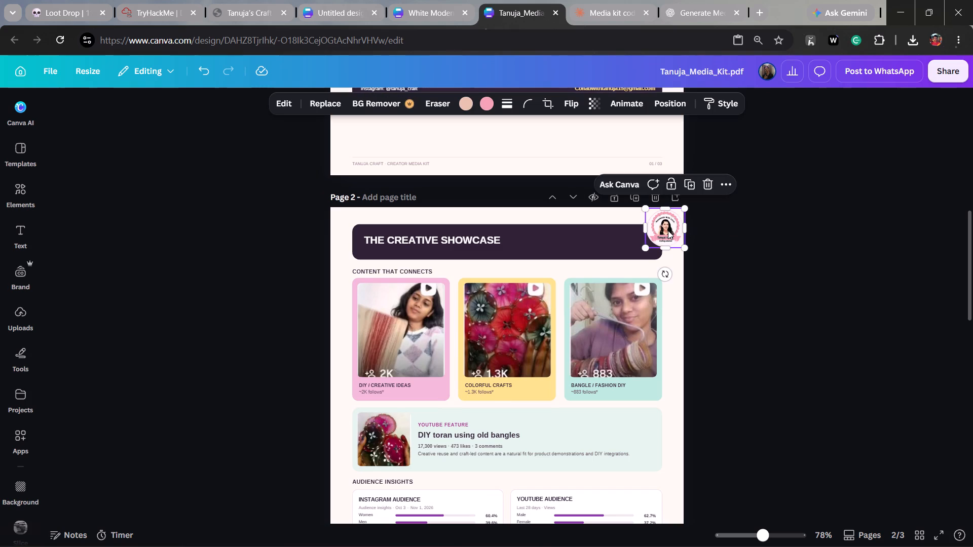
{"action": "key", "text": "Up"}
{"action": "key", "text": "Left"}
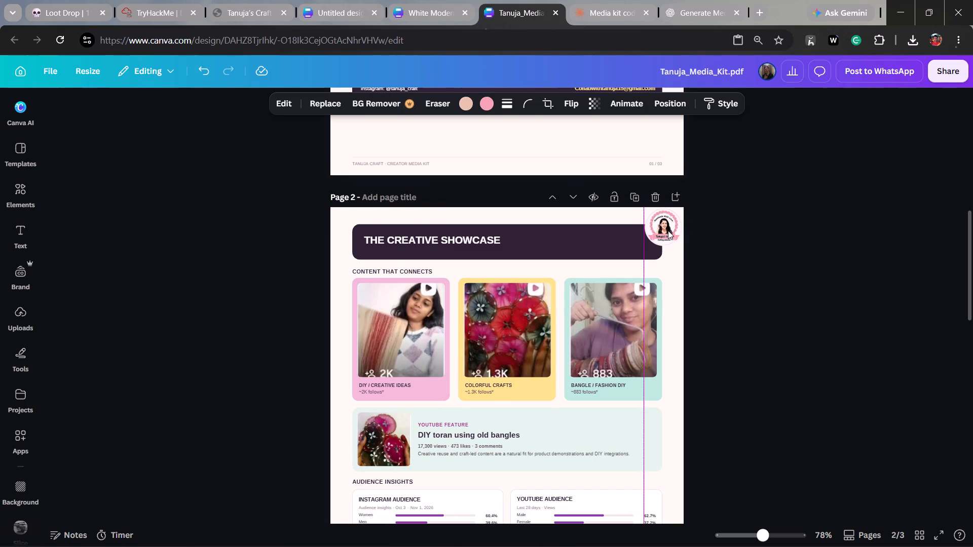
{"action": "left_click", "coordinate": [723, 259]}
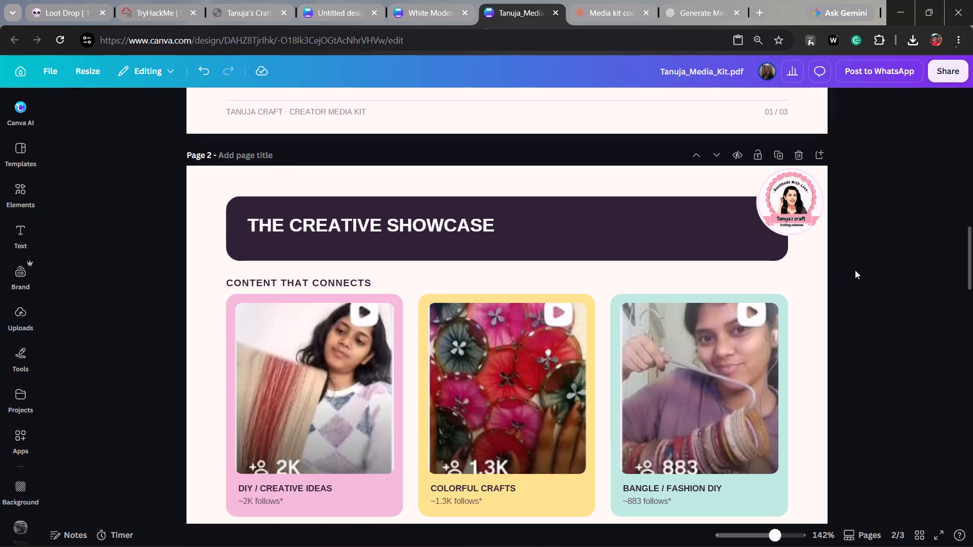
{"action": "left_click", "coordinate": [855, 270]}
Download all pages of the media kit as a PDF with the Digital preset.
{"action": "scroll", "coordinate": [855, 270], "scroll_direction": "down", "scroll_amount": 2}
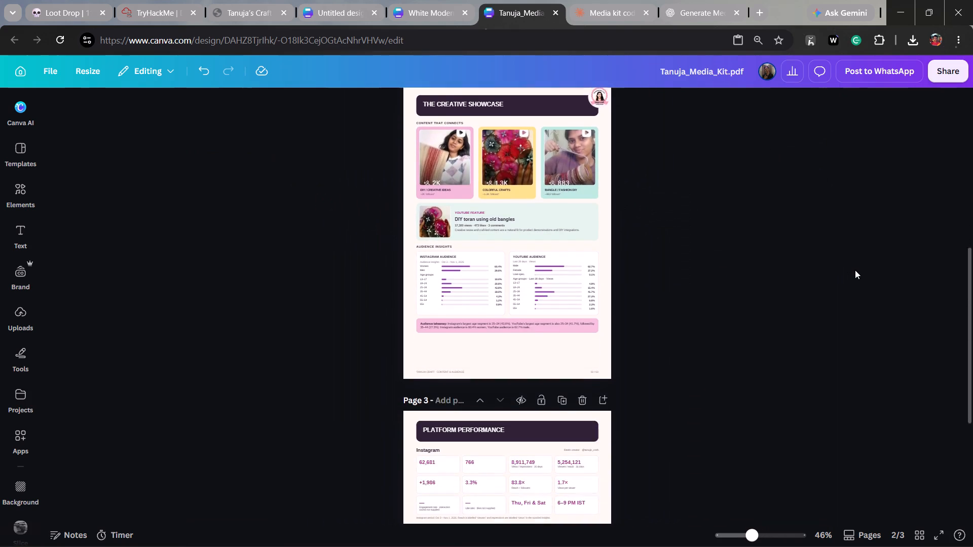
{"action": "scroll", "coordinate": [855, 270], "scroll_direction": "up", "scroll_amount": 4}
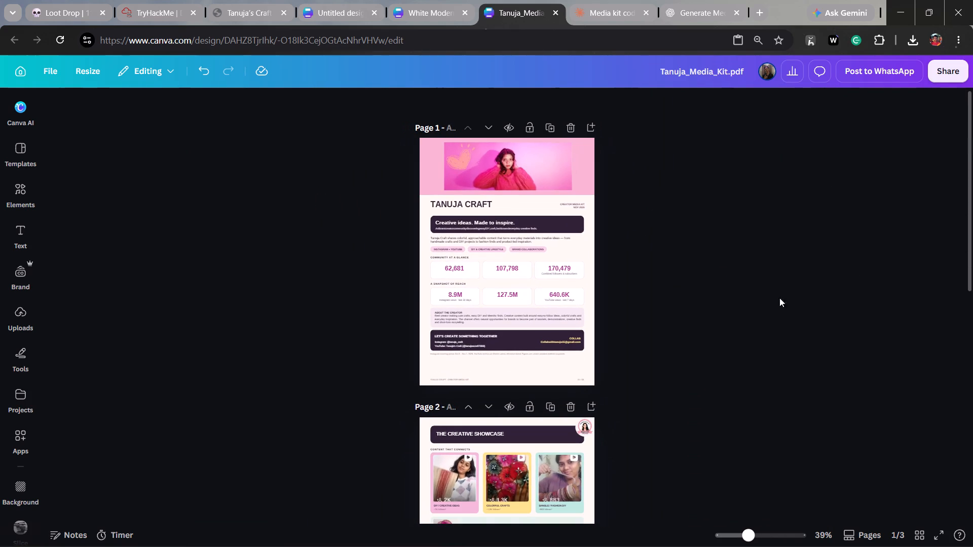
{"action": "left_click", "coordinate": [952, 67]}
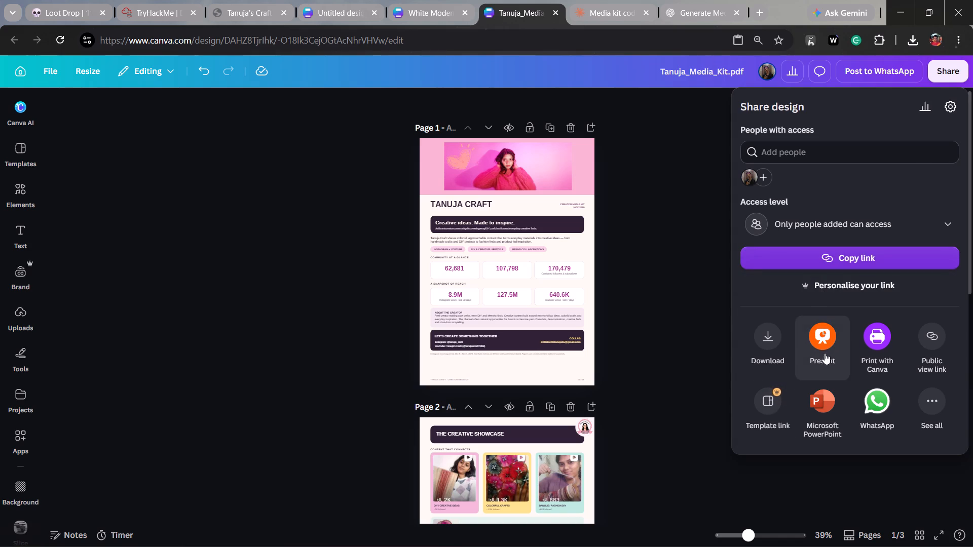
{"action": "left_click", "coordinate": [772, 341]}
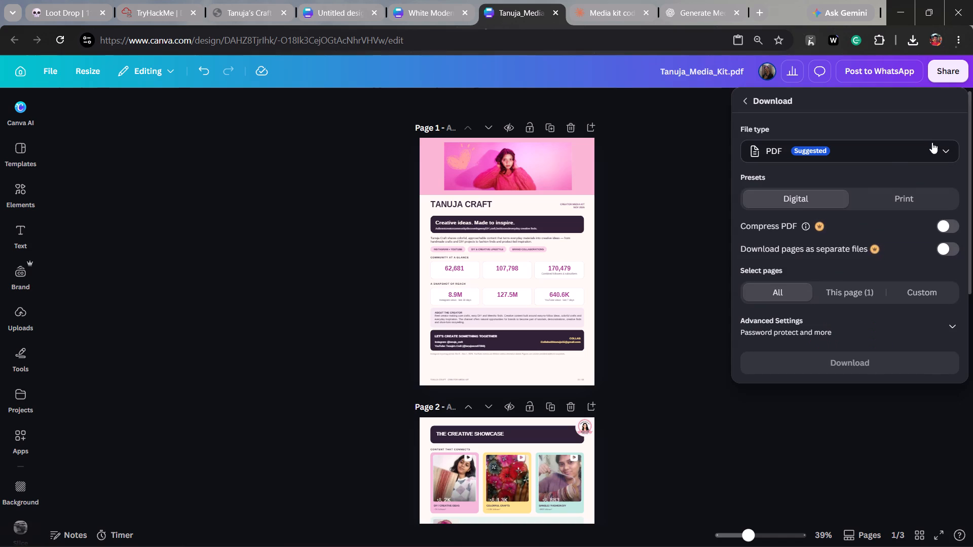
{"action": "left_click", "coordinate": [860, 365]}
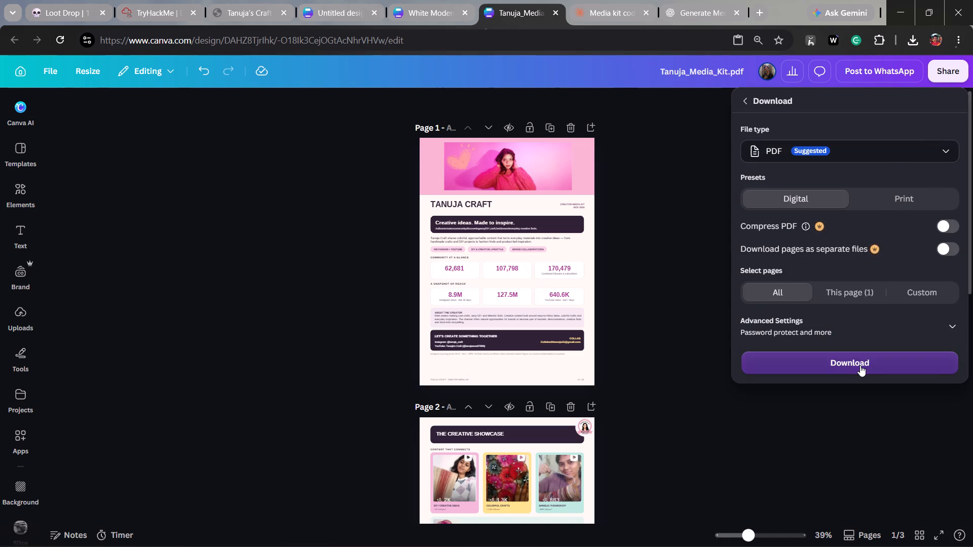
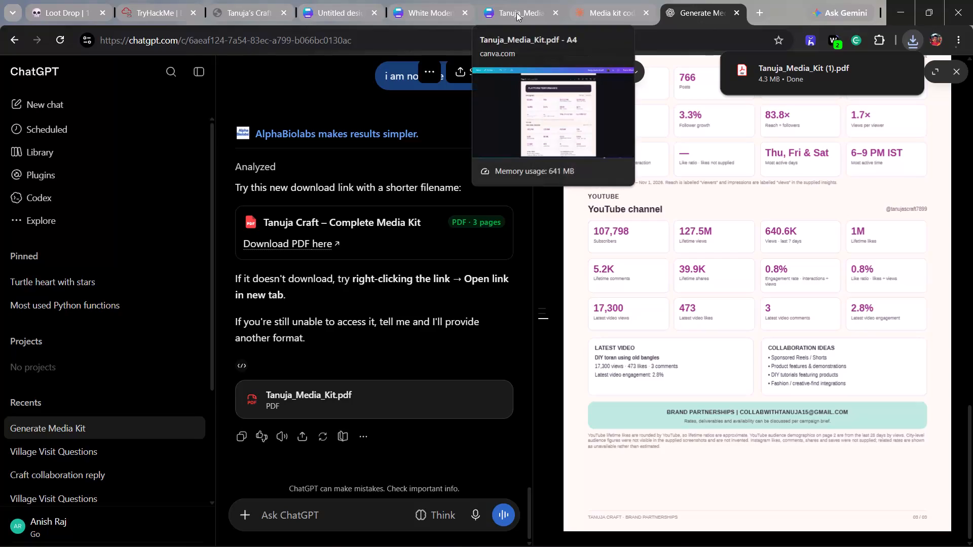
Close the Media kit browser tab and switch to the Tanuja_Media_Kit.pdf design in Canva.
{"action": "scroll", "coordinate": [605, 248], "scroll_direction": "up", "scroll_amount": 3}
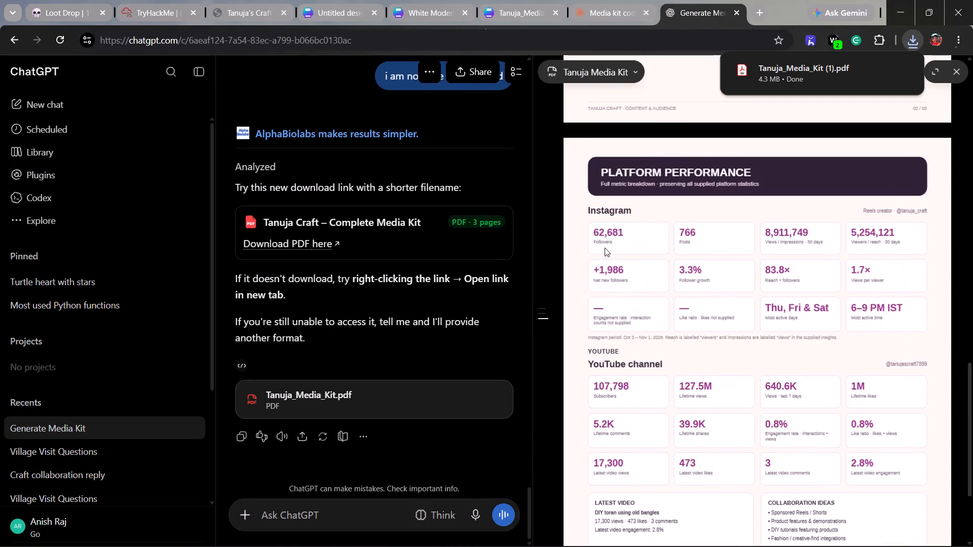
{"action": "scroll", "coordinate": [605, 248], "scroll_direction": "down", "scroll_amount": 2}
{"action": "left_click", "coordinate": [647, 10]}
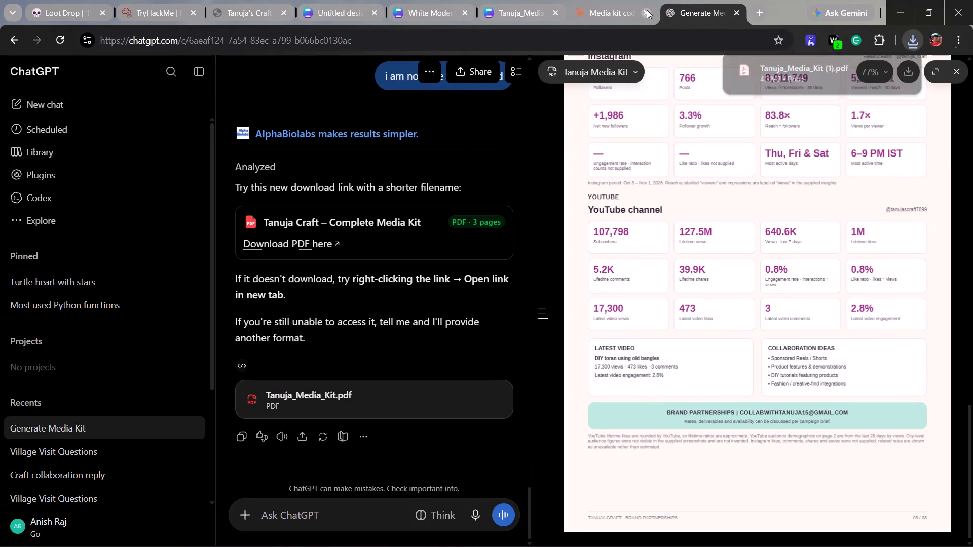
{"action": "left_click", "coordinate": [520, 14]}
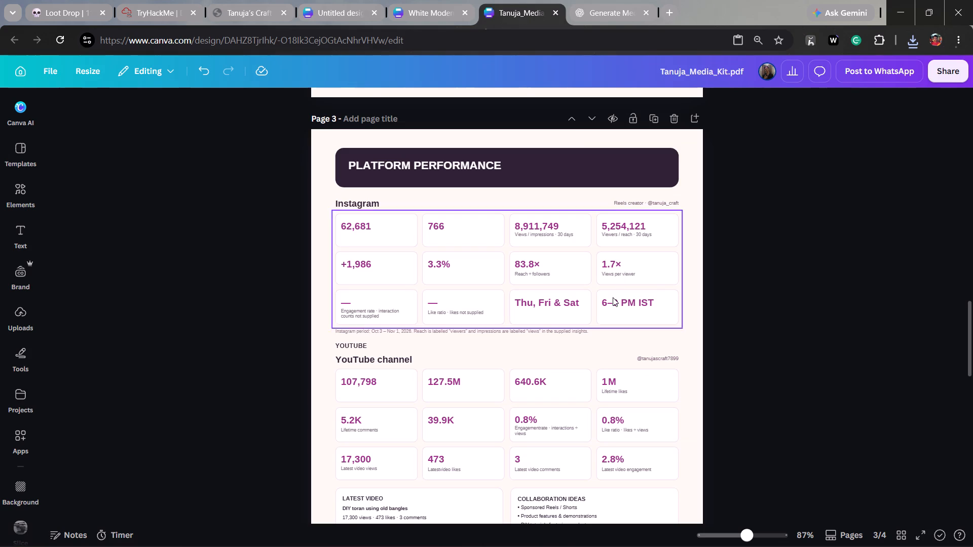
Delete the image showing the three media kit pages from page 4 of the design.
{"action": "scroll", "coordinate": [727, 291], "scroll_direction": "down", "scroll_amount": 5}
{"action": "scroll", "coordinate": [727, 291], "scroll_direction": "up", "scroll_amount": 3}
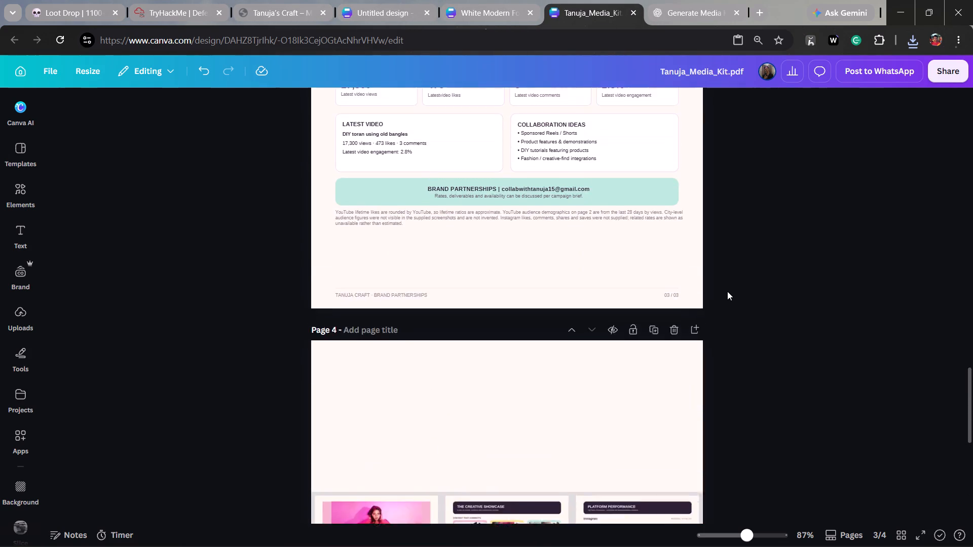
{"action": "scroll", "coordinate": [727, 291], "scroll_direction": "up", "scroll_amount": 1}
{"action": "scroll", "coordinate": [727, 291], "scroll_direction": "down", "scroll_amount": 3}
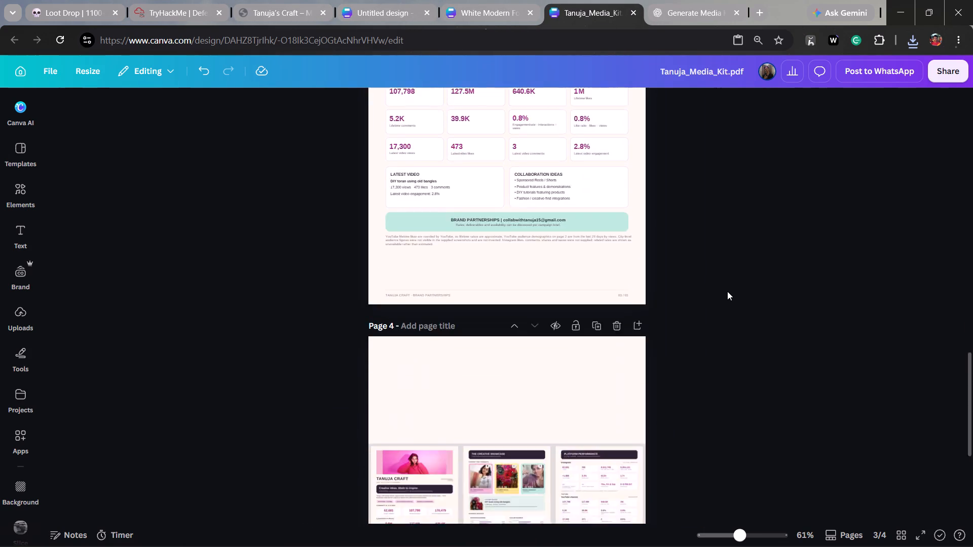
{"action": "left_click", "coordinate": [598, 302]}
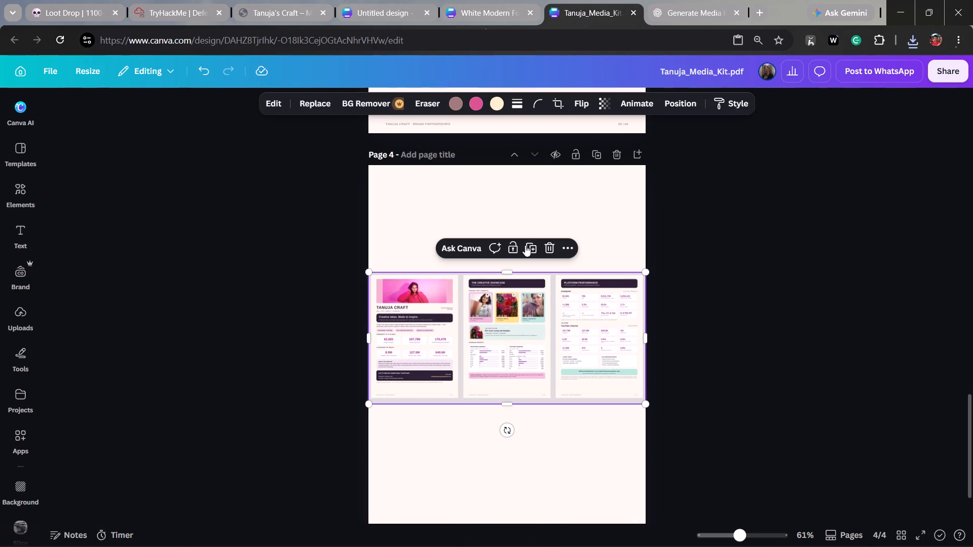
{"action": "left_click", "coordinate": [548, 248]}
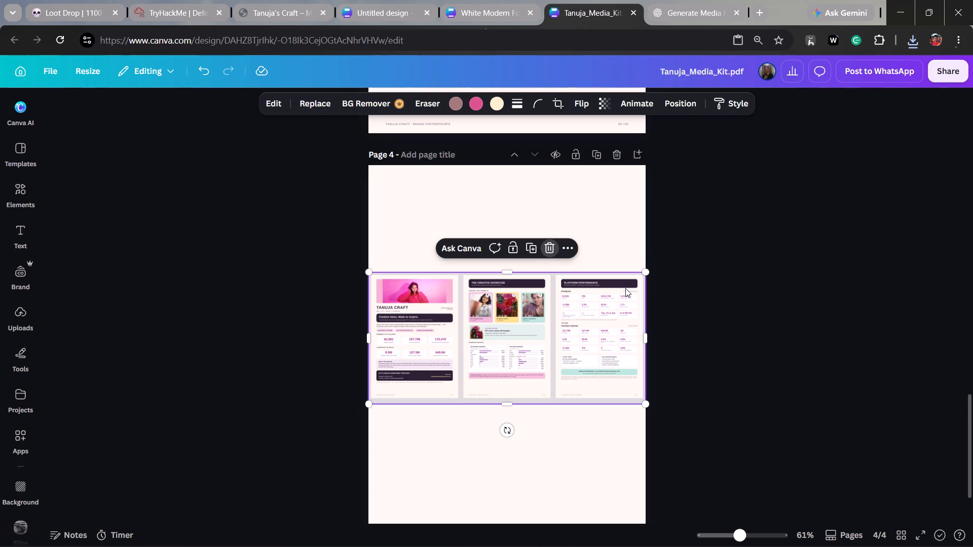
Upload the downloaded Tanuja_Media_Kit (1).pdf into the Canva design from the recent downloads.
{"action": "scroll", "coordinate": [625, 288], "scroll_direction": "down", "scroll_amount": 2}
{"action": "left_click", "coordinate": [914, 36]}
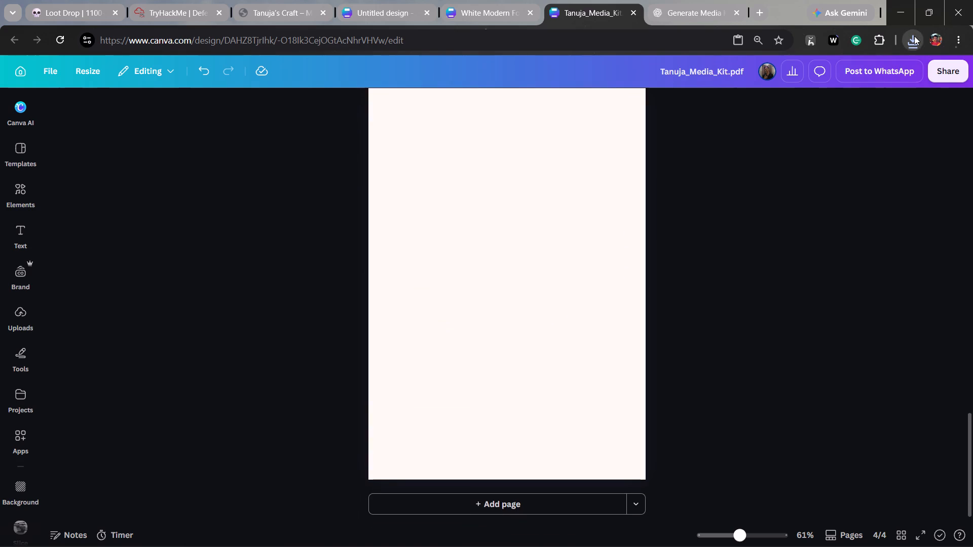
{"action": "left_click_drag", "start_coordinate": [831, 95], "coordinate": [636, 184]}
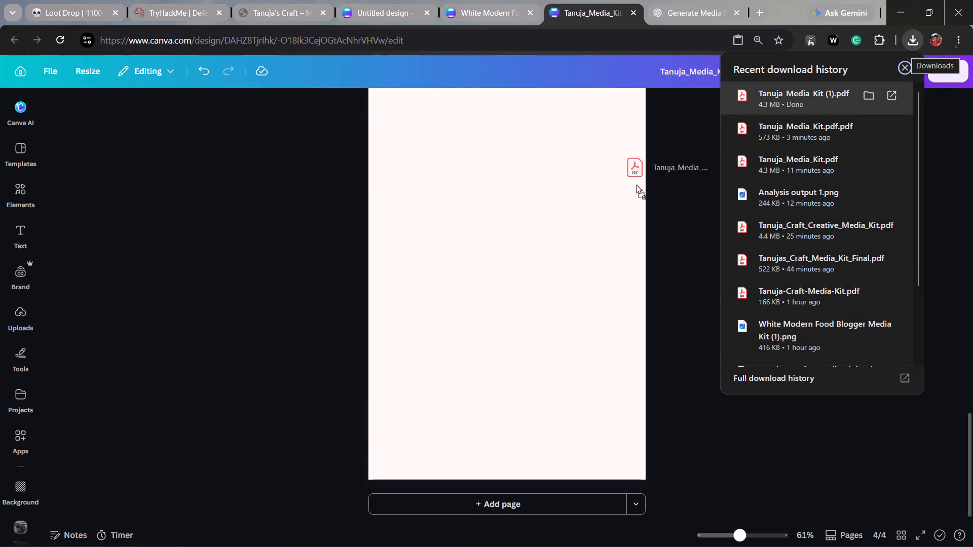
{"action": "left_click_drag", "start_coordinate": [636, 184], "coordinate": [562, 259]}
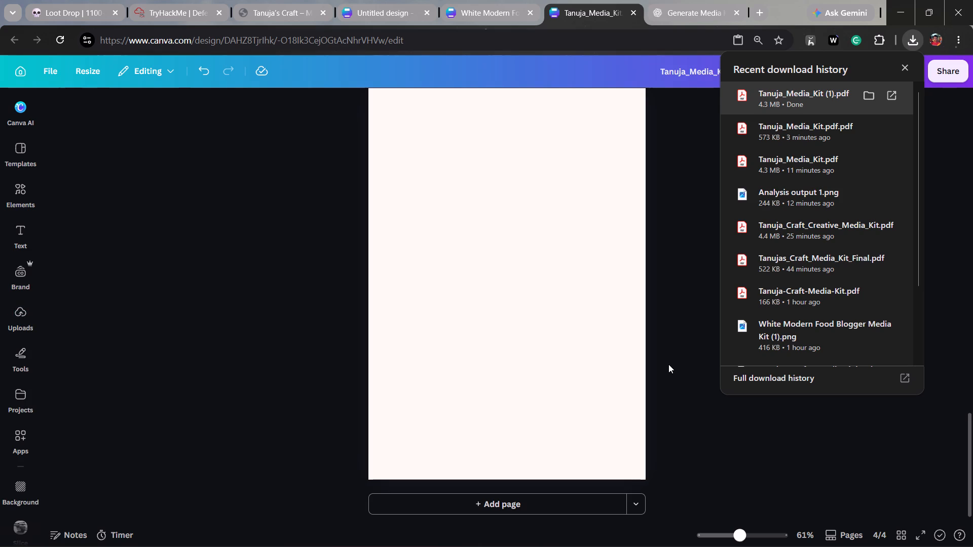
{"action": "left_click", "coordinate": [668, 364]}
Check the design's pages and the uploaded designs for the newly imported PDF.
{"action": "scroll", "coordinate": [668, 364], "scroll_direction": "up", "scroll_amount": 6}
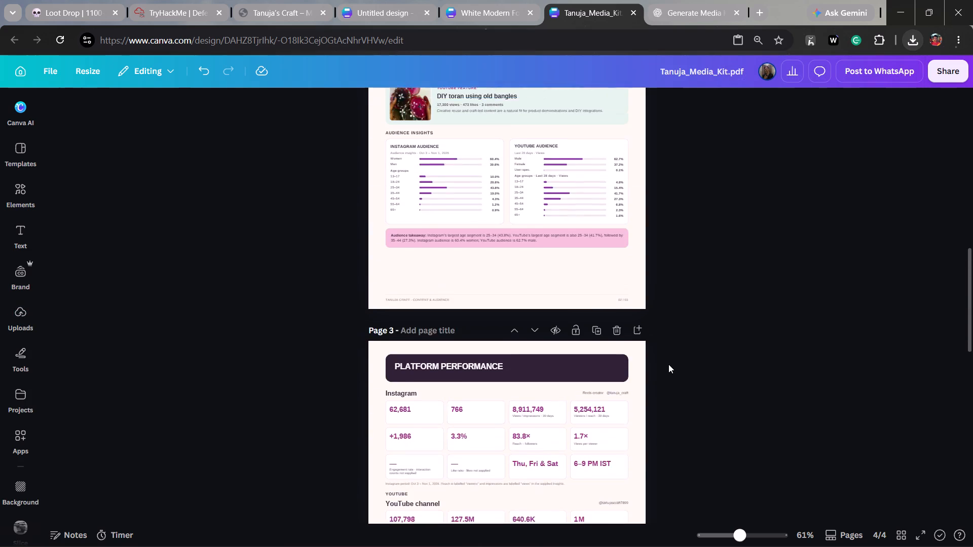
{"action": "scroll", "coordinate": [668, 364], "scroll_direction": "up", "scroll_amount": 3}
{"action": "scroll", "coordinate": [668, 364], "scroll_direction": "down", "scroll_amount": 14}
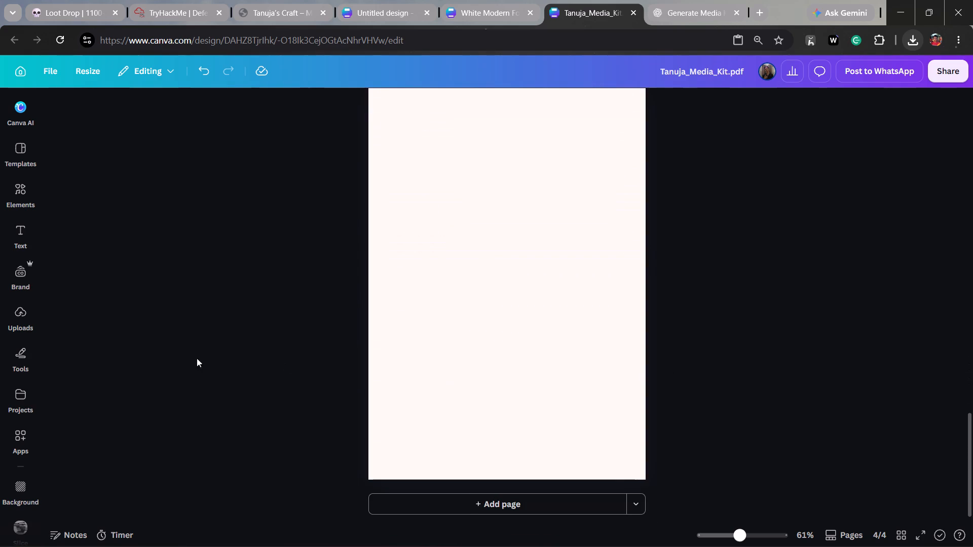
{"action": "left_click", "coordinate": [18, 307]}
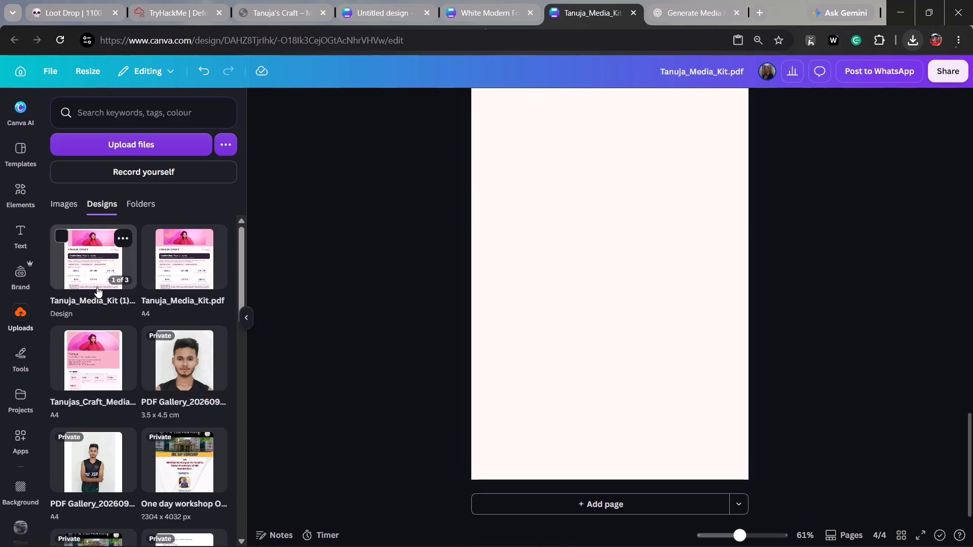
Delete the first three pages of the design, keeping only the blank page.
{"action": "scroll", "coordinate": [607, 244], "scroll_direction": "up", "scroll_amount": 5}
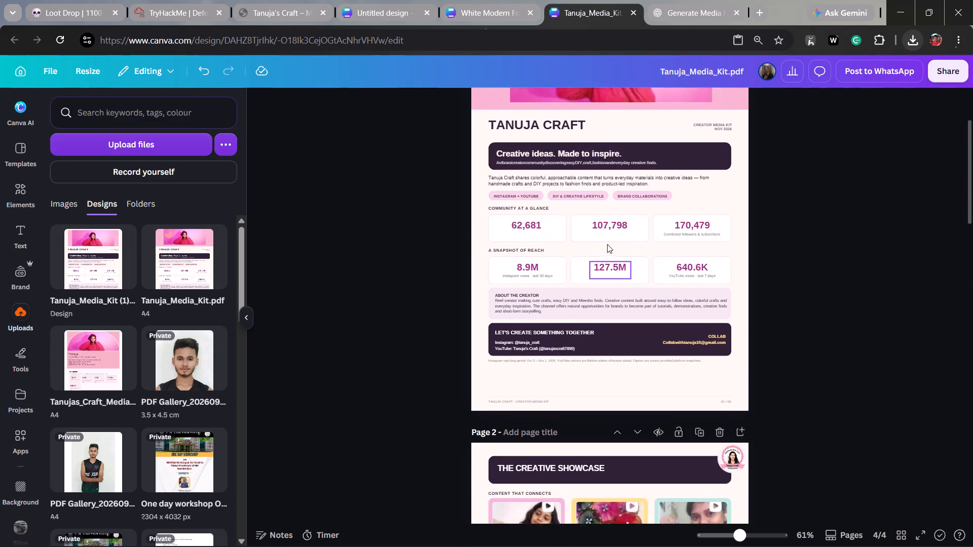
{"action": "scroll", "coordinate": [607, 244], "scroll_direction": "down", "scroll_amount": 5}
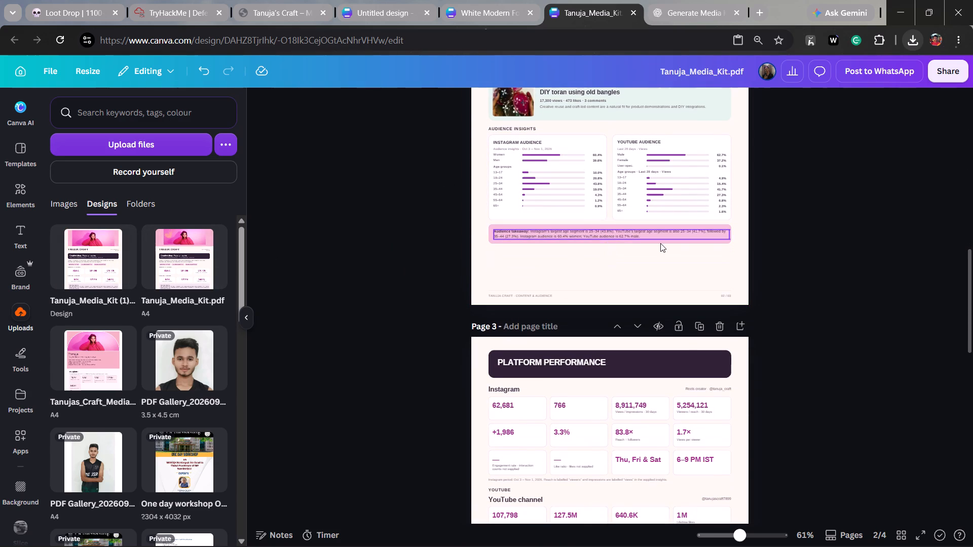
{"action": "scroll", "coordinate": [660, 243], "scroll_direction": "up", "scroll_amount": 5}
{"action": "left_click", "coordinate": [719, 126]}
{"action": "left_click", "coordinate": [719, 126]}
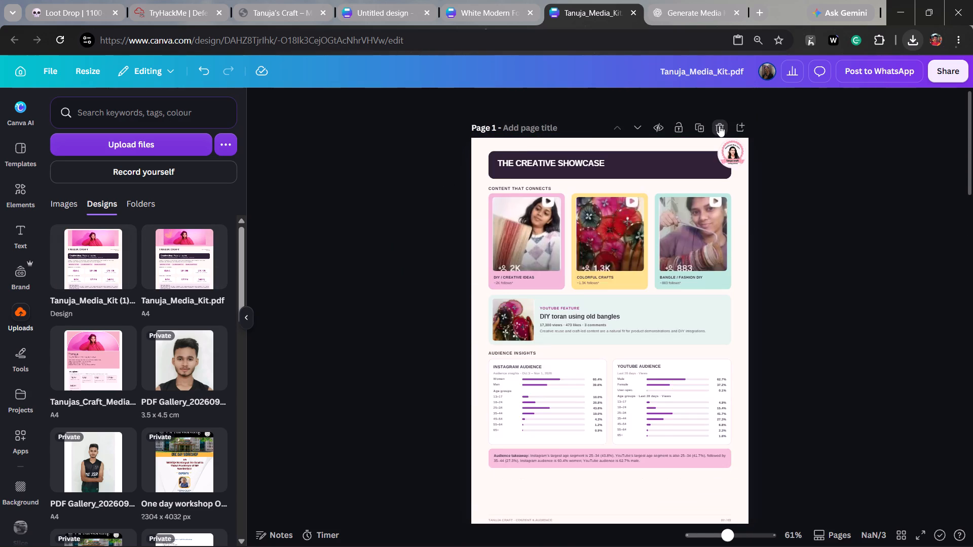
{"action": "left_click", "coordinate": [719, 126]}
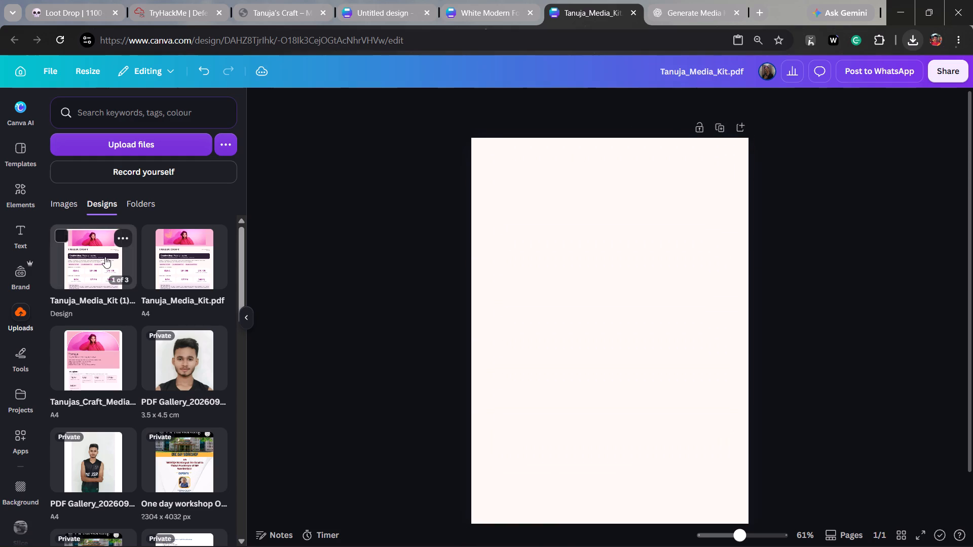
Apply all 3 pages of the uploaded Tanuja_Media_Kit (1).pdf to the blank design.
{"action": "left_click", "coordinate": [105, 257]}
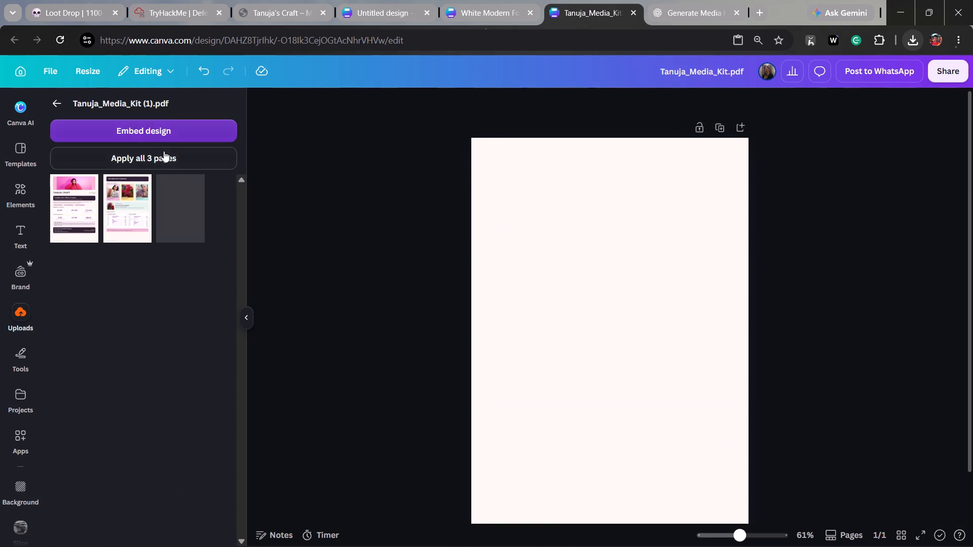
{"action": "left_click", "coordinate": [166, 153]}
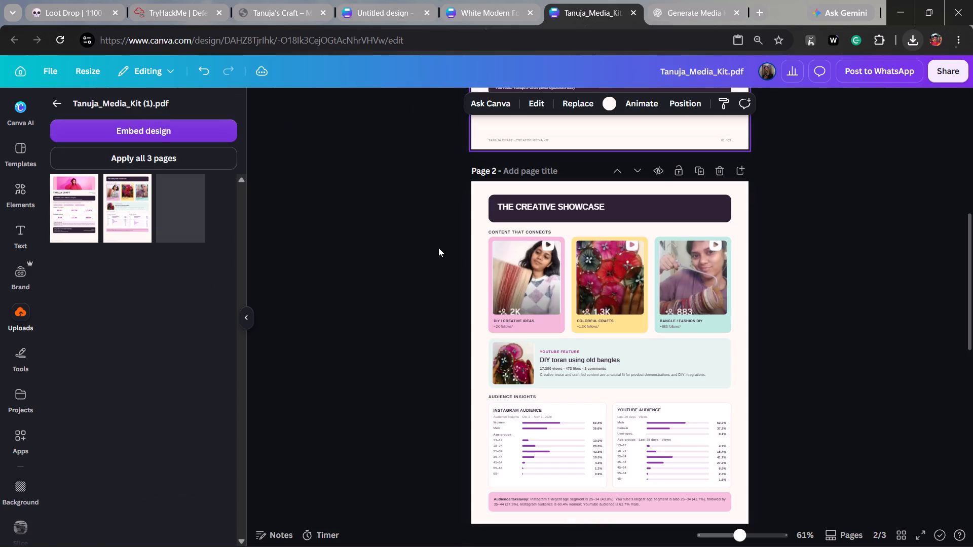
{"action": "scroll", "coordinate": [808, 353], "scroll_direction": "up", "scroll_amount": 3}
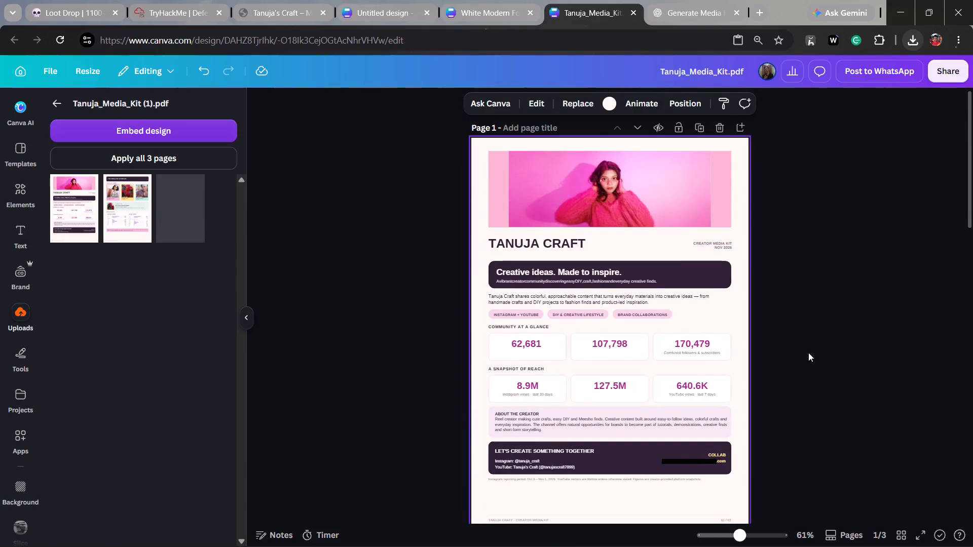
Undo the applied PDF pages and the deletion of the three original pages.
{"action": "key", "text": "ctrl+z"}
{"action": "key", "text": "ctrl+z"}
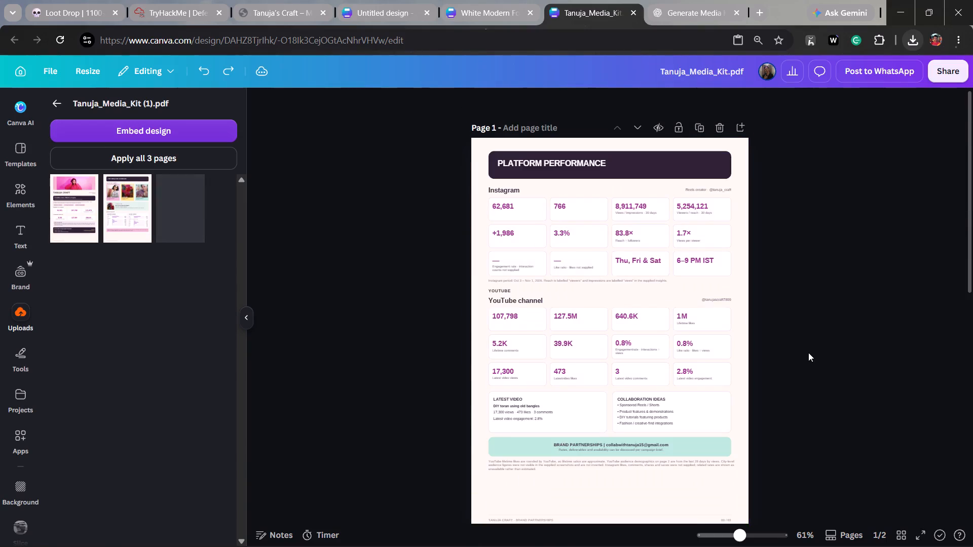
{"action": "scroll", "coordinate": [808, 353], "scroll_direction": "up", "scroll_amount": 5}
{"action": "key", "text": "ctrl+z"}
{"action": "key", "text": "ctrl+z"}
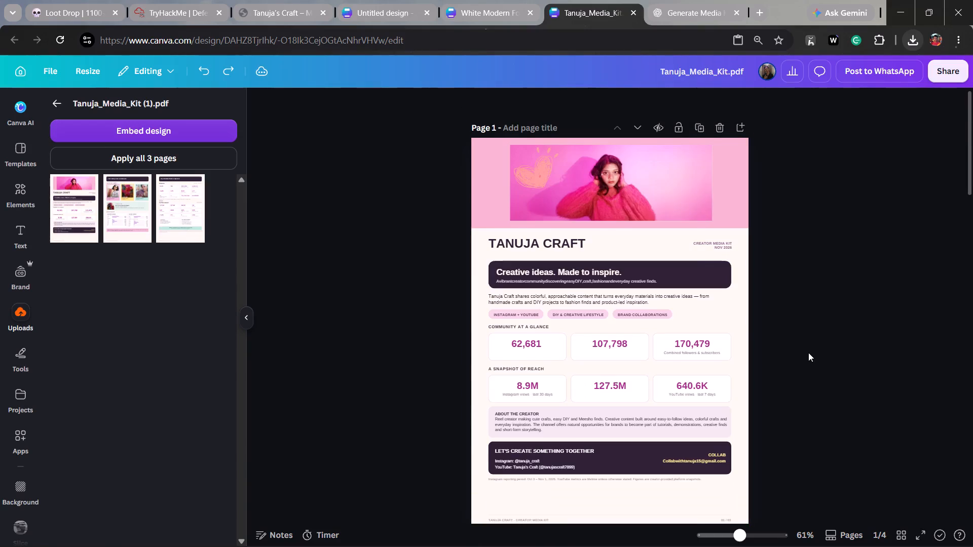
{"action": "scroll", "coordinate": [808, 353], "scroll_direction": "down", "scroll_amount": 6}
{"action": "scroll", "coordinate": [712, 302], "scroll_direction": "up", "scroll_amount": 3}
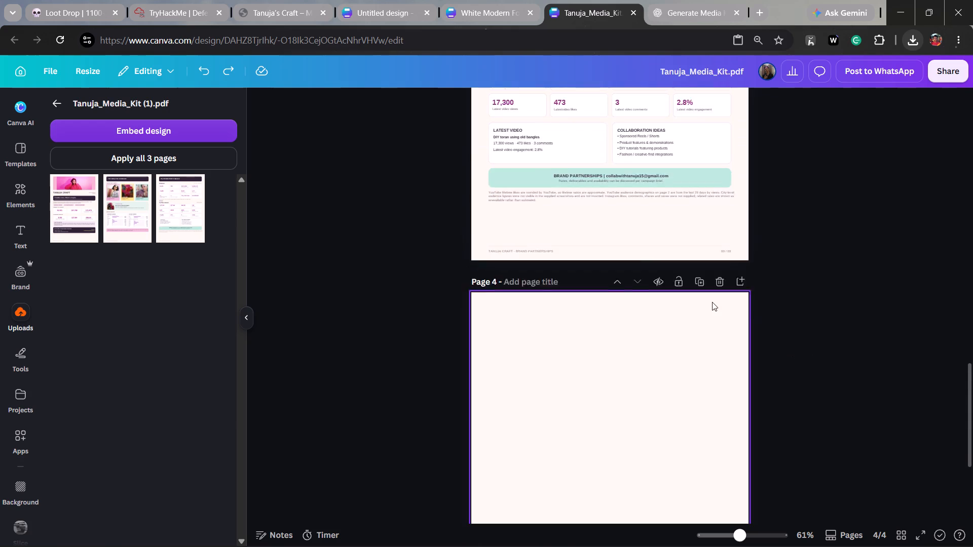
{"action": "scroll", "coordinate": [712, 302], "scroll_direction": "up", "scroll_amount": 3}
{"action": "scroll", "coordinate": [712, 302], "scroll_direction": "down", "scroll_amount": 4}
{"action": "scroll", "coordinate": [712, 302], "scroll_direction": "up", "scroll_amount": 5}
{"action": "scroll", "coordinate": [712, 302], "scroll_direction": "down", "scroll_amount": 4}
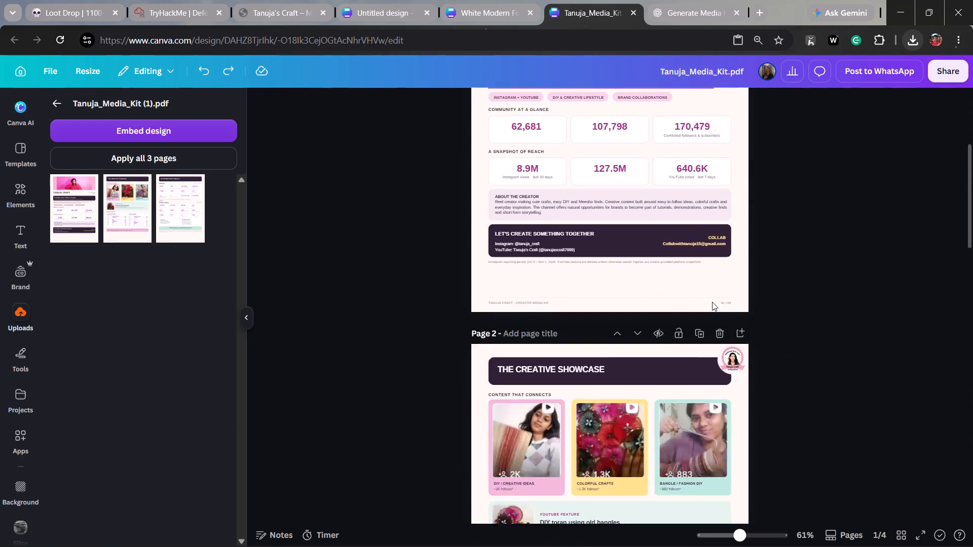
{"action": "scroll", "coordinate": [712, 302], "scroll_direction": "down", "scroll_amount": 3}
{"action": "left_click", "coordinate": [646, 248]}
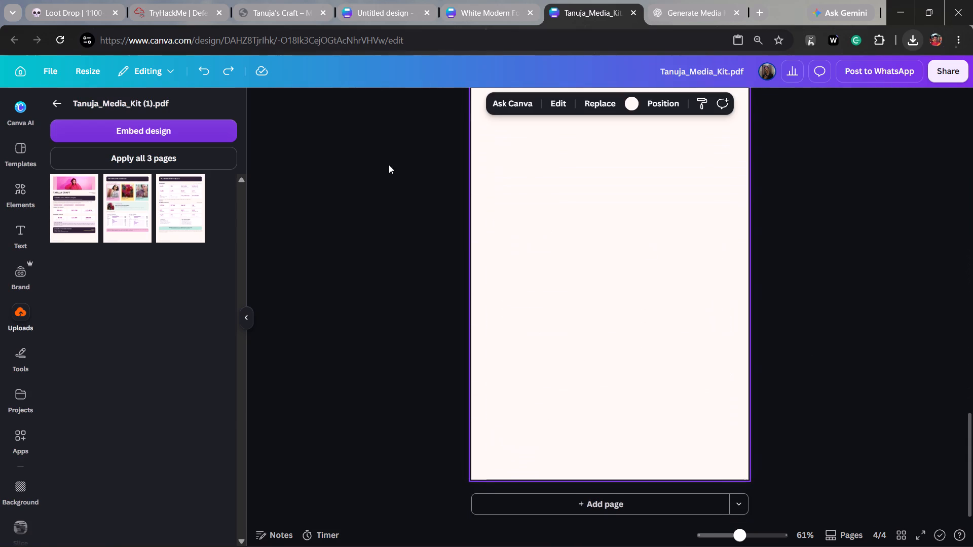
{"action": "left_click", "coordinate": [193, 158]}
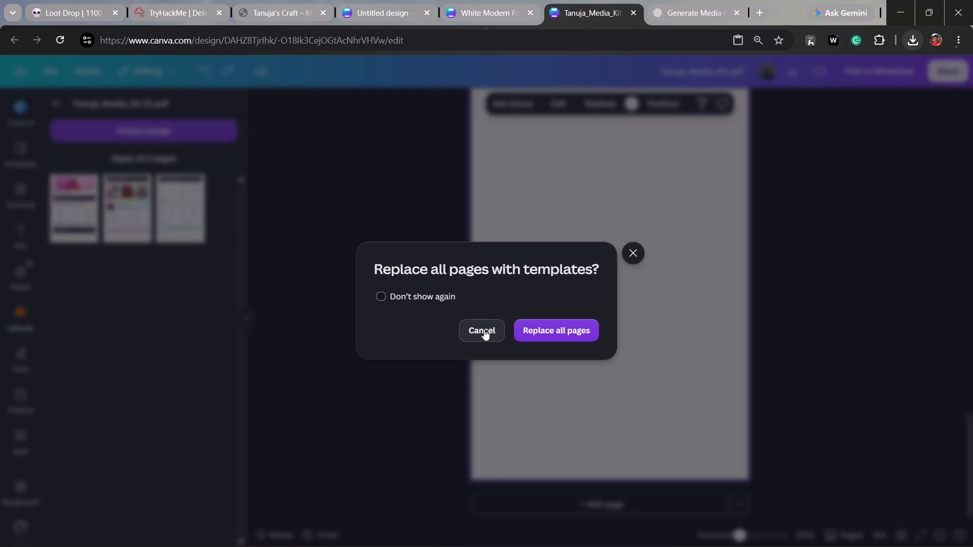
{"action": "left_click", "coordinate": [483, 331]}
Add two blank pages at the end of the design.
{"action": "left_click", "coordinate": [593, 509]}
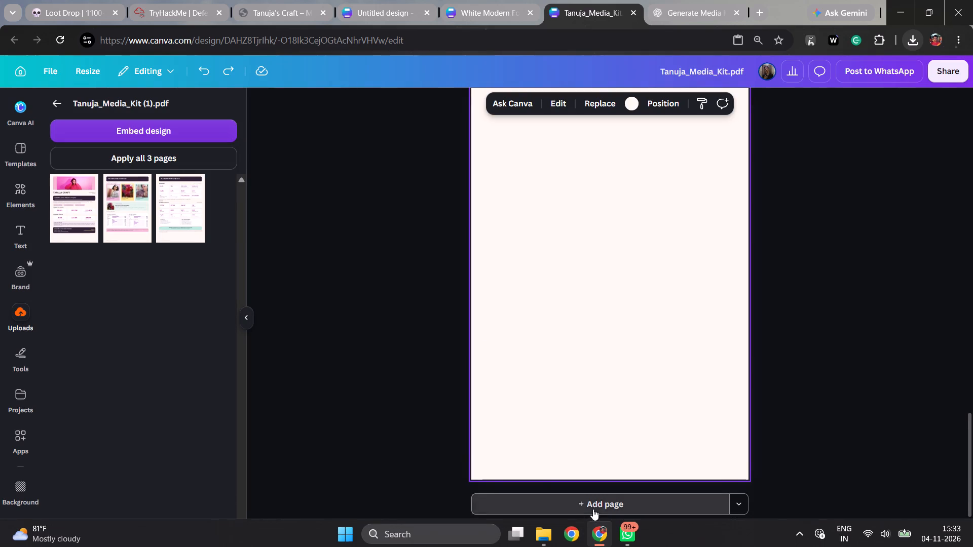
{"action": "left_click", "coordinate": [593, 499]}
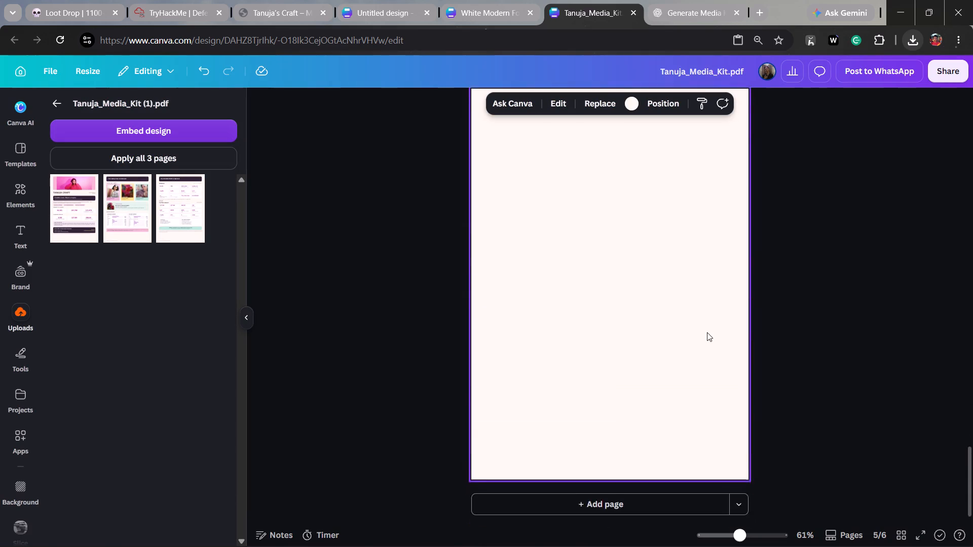
Apply all 3 pages of Tanuja_Media_Kit (1).pdf, replacing all existing pages of the design.
{"action": "scroll", "coordinate": [707, 332], "scroll_direction": "up", "scroll_amount": 15}
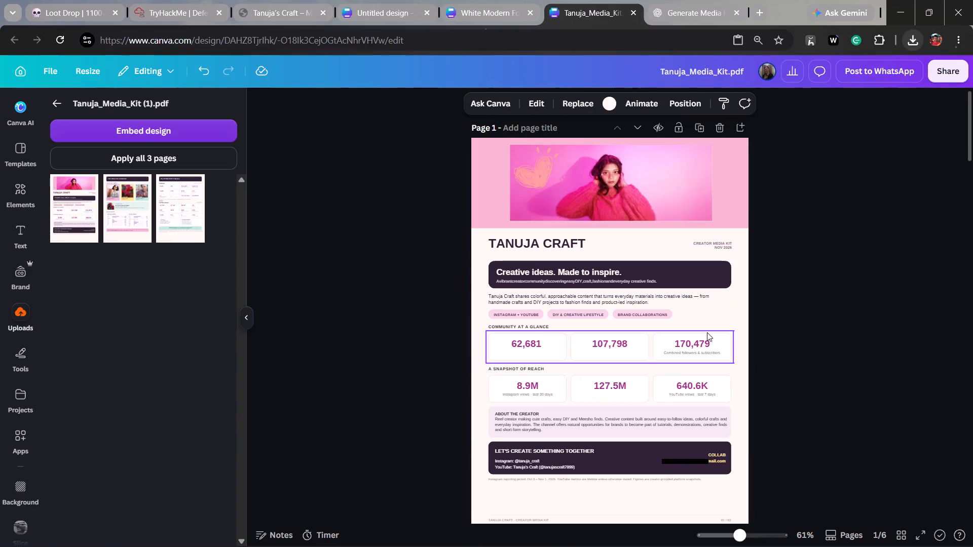
{"action": "scroll", "coordinate": [789, 335], "scroll_direction": "down", "scroll_amount": 5}
{"action": "scroll", "coordinate": [789, 335], "scroll_direction": "right", "scroll_amount": 1}
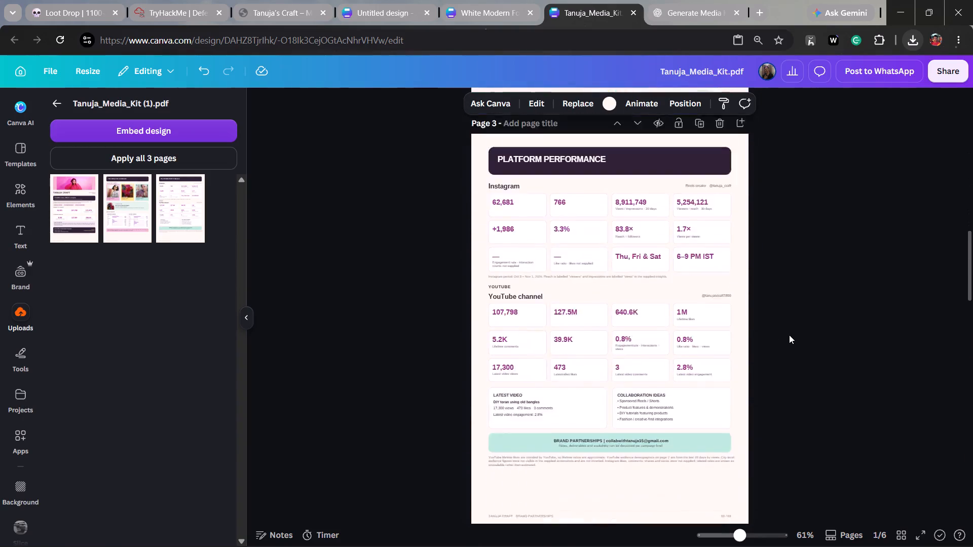
{"action": "scroll", "coordinate": [789, 335], "scroll_direction": "right", "scroll_amount": 1}
{"action": "scroll", "coordinate": [789, 335], "scroll_direction": "down", "scroll_amount": 5}
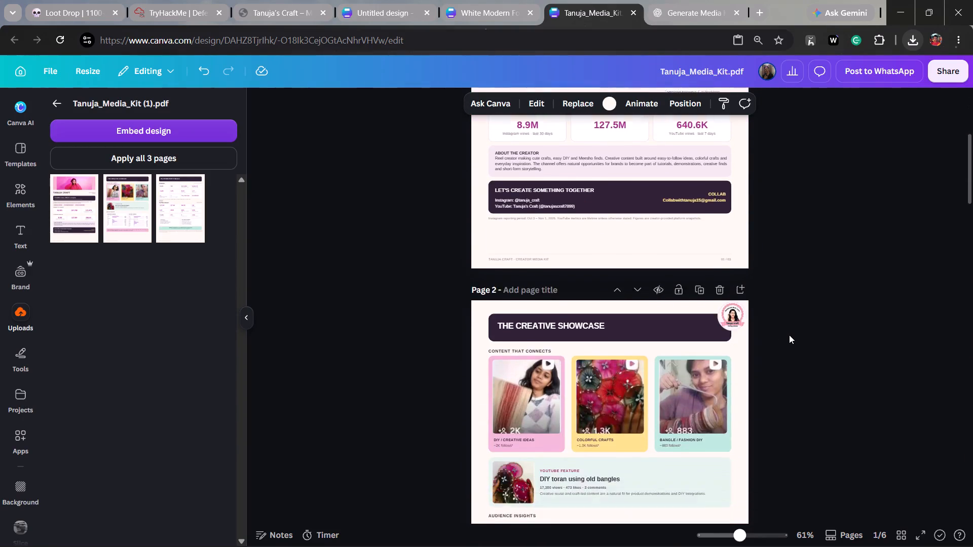
{"action": "scroll", "coordinate": [789, 335], "scroll_direction": "down", "scroll_amount": 7}
{"action": "scroll", "coordinate": [738, 350], "scroll_direction": "up", "scroll_amount": 2}
{"action": "left_click", "coordinate": [598, 134]}
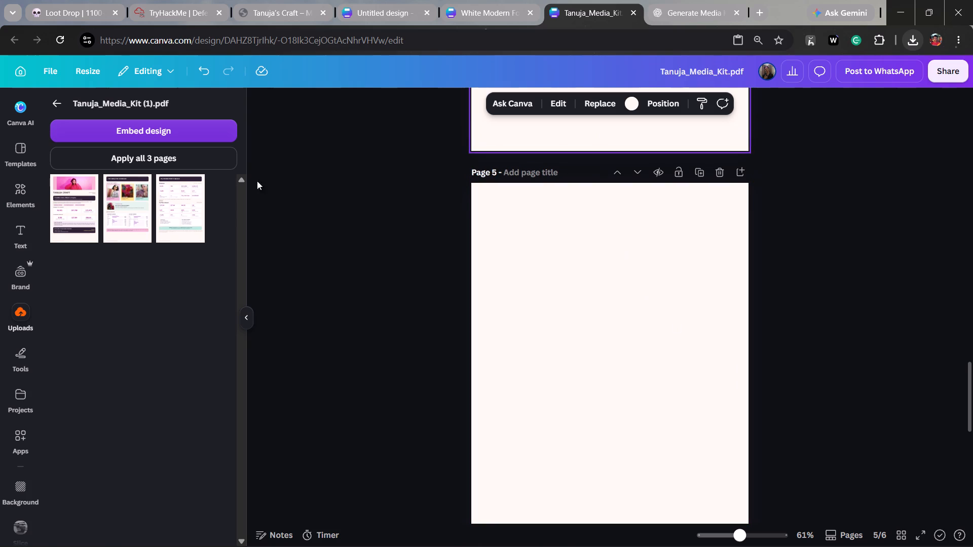
{"action": "left_click", "coordinate": [132, 154]}
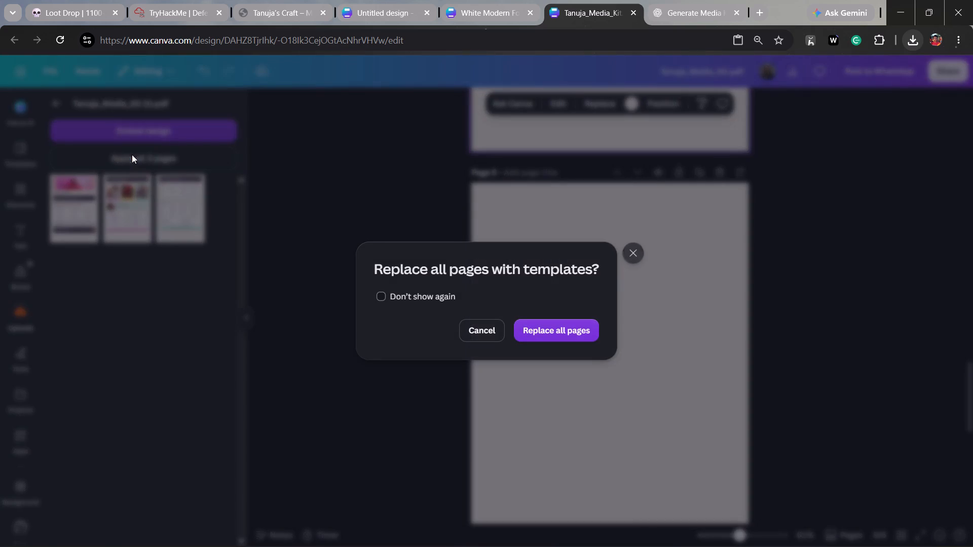
{"action": "left_click", "coordinate": [536, 321]}
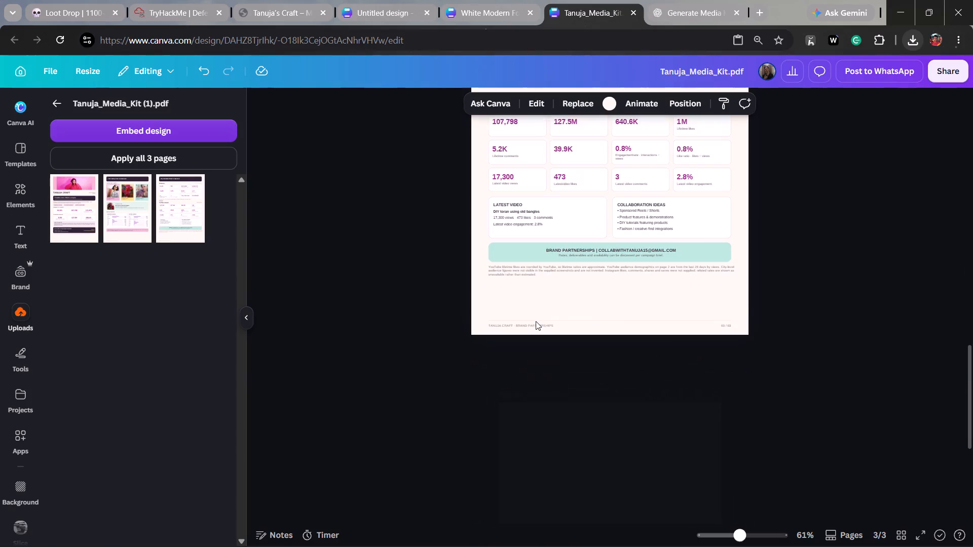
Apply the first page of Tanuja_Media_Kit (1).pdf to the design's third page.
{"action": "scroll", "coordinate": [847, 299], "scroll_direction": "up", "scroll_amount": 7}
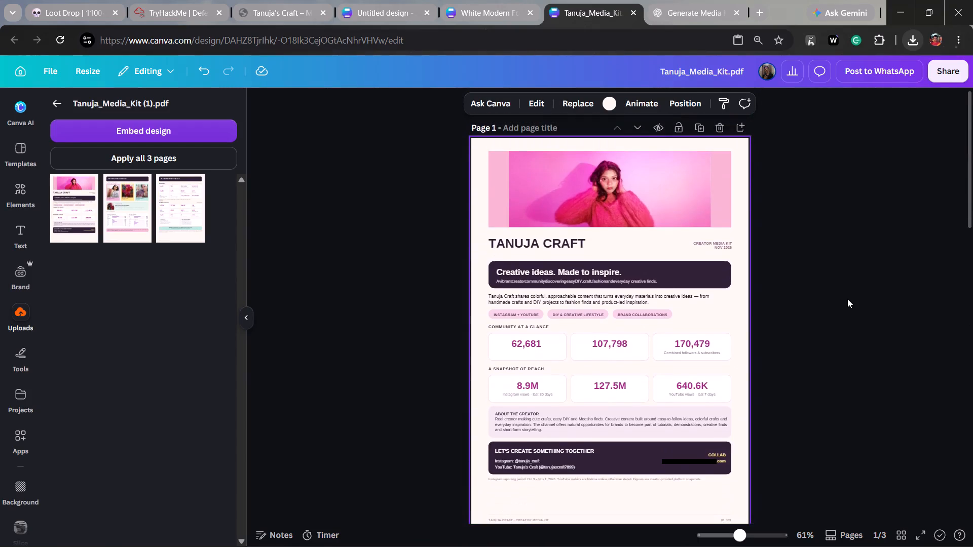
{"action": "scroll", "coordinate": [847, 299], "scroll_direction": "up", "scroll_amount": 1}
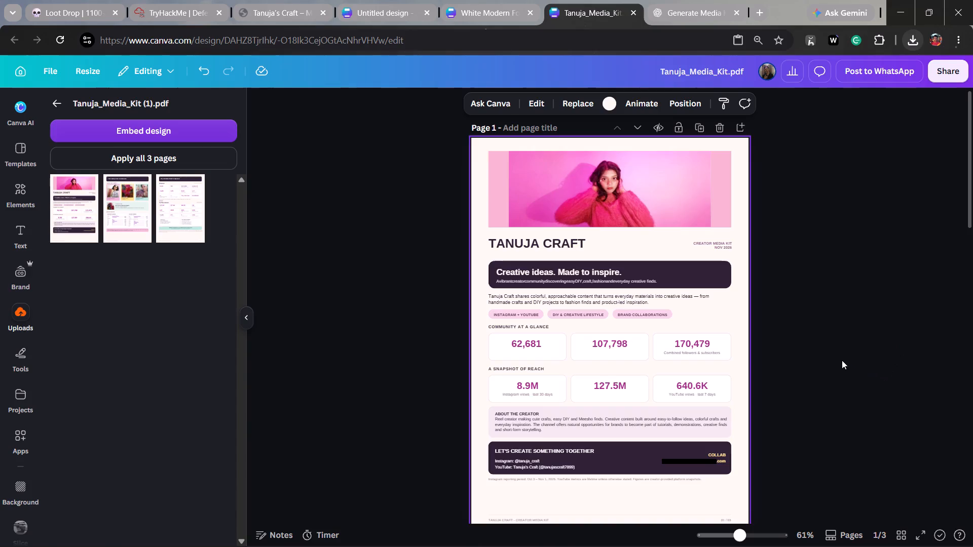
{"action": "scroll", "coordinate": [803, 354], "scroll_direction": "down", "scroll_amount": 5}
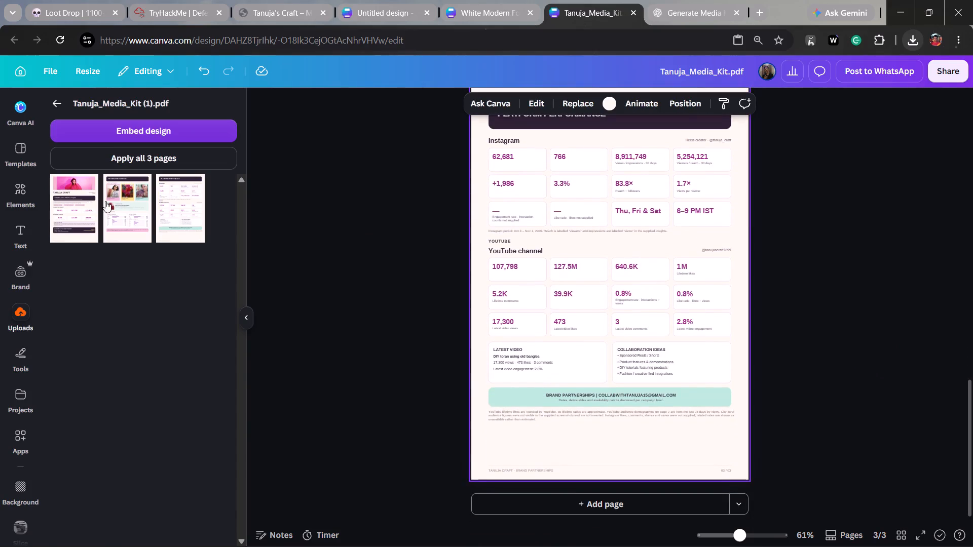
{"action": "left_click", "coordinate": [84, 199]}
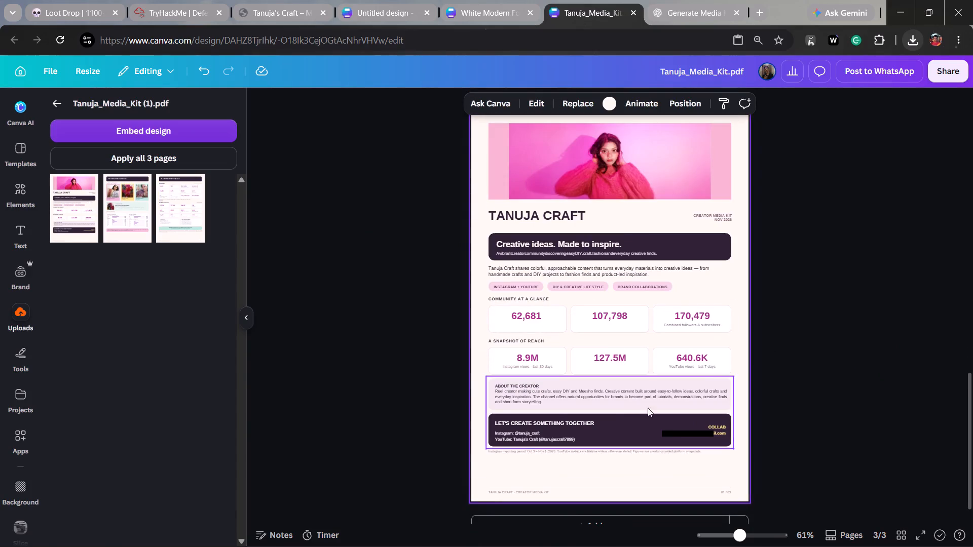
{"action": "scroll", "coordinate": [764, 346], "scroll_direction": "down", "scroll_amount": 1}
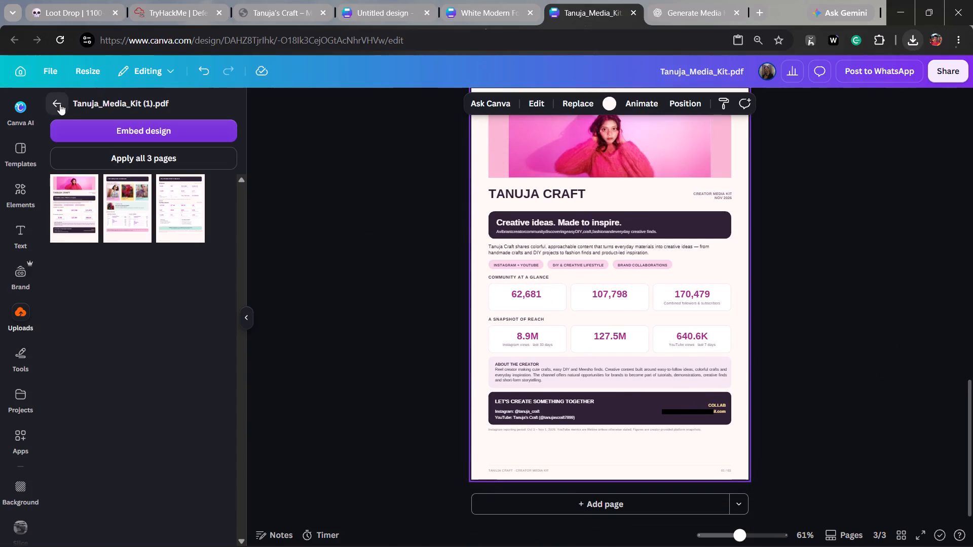
Open the downloaded Tanuja_Media_Kit (1).pdf to check its original layout and text, and close it.
{"action": "left_click", "coordinate": [912, 38]}
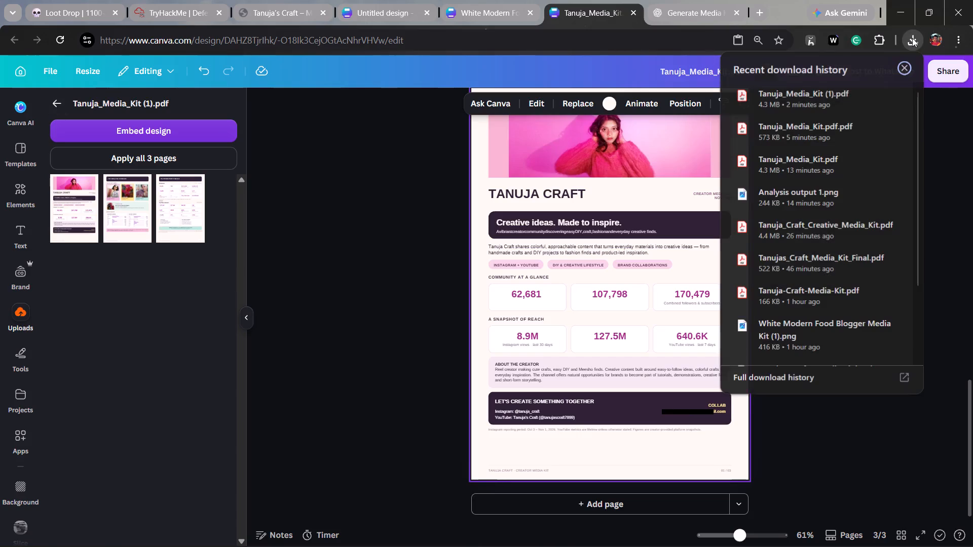
{"action": "left_click", "coordinate": [738, 98]}
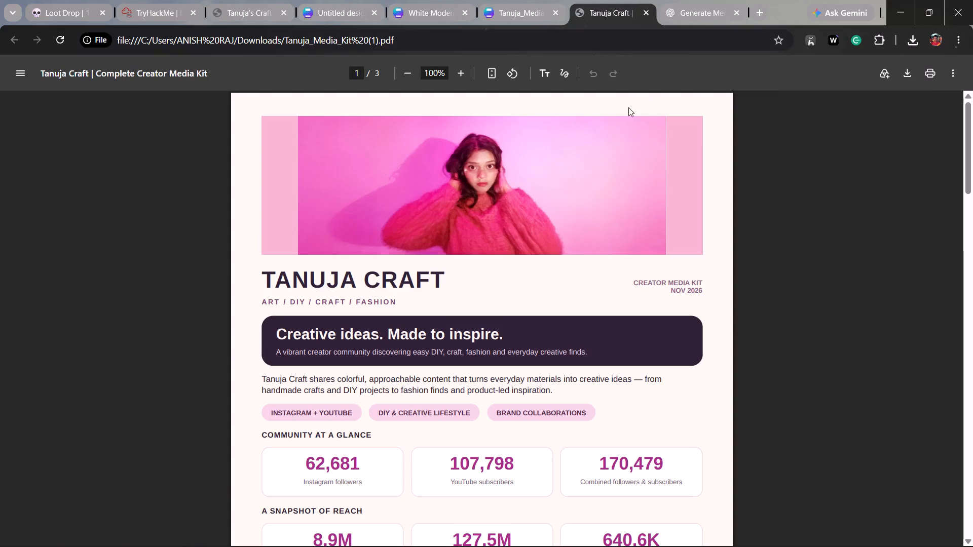
{"action": "scroll", "coordinate": [590, 426], "scroll_direction": "down", "scroll_amount": 5}
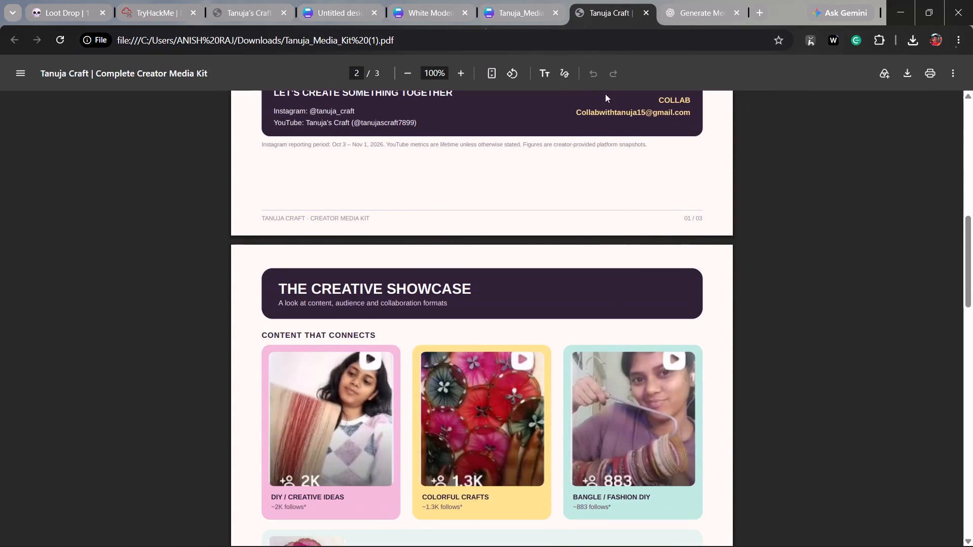
{"action": "left_click", "coordinate": [648, 17]}
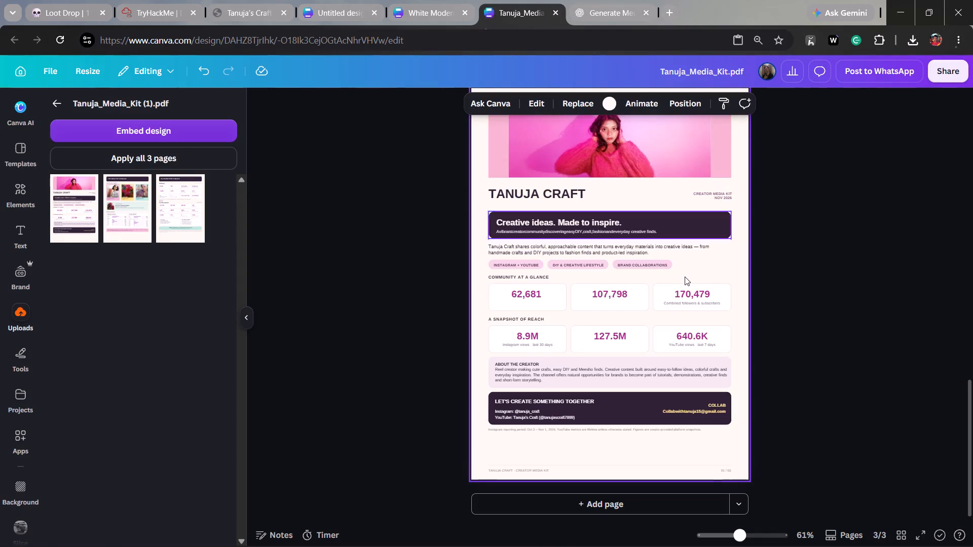
{"action": "scroll", "coordinate": [685, 277], "scroll_direction": "up", "scroll_amount": 9}
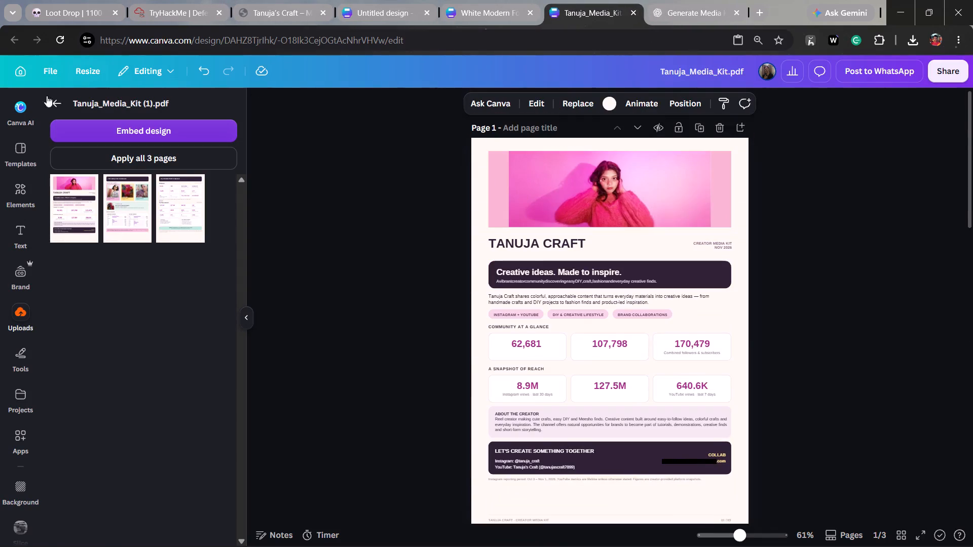
{"action": "triple_click", "coordinate": [716, 130]}
{"action": "left_click", "coordinate": [716, 130]}
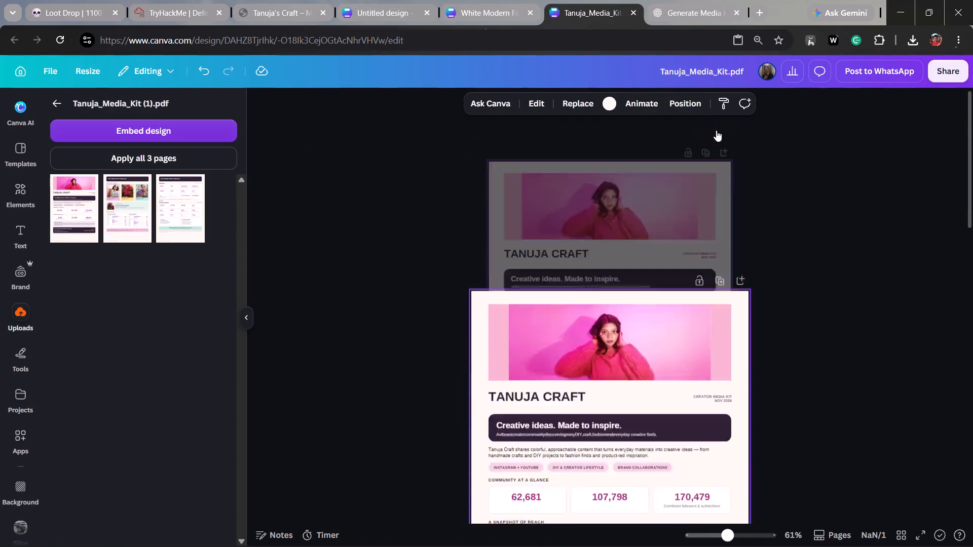
Inspect the page previews of the uploaded Tanuja_Media_Kit (1).pdf and Tanuja_Media_Kit.pdf designs.
{"action": "left_click", "coordinate": [49, 103]}
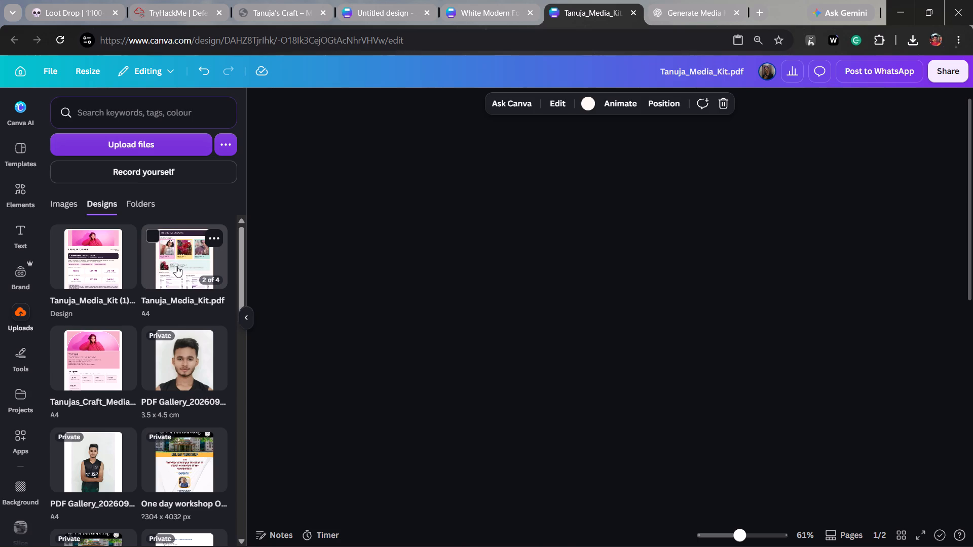
{"action": "left_click", "coordinate": [80, 274]}
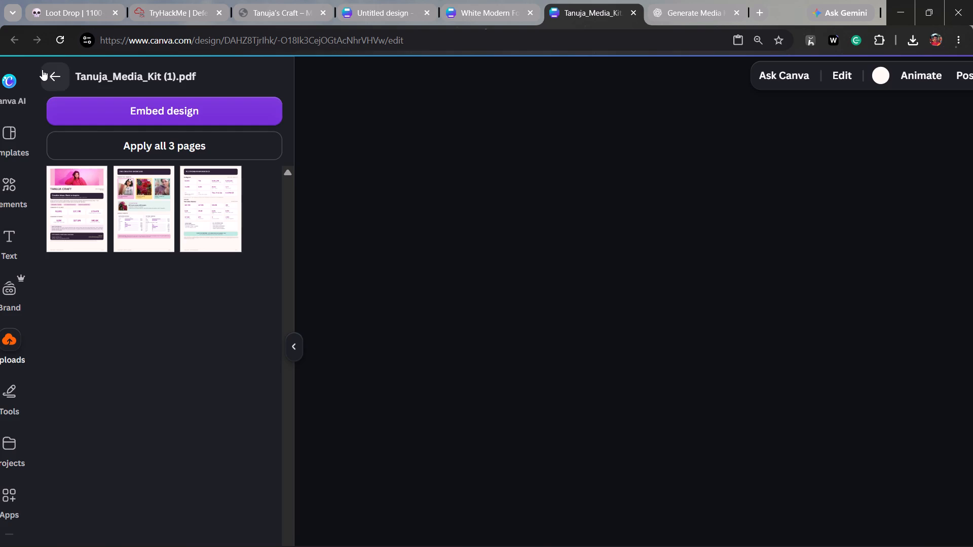
{"action": "left_click", "coordinate": [42, 69]}
{"action": "left_click", "coordinate": [227, 301]}
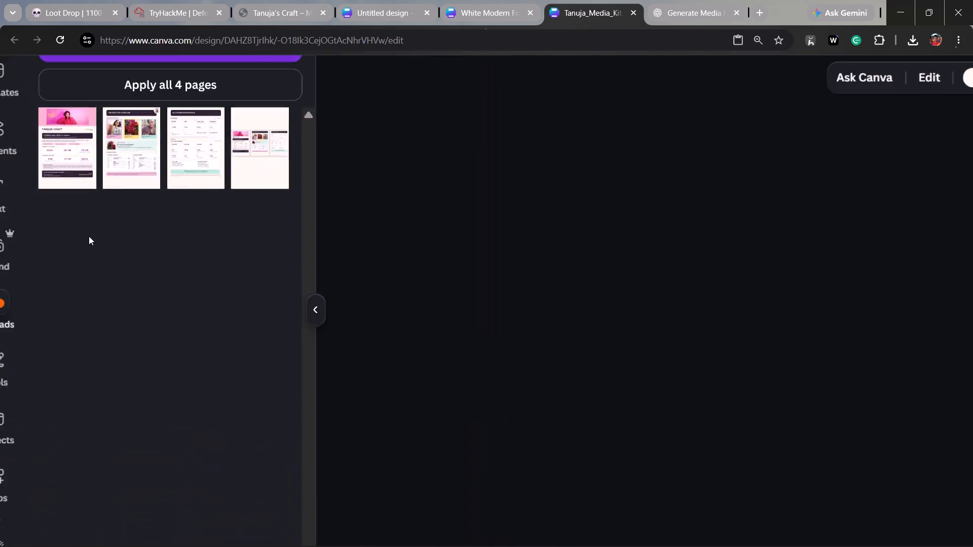
{"action": "scroll", "coordinate": [89, 236], "scroll_direction": "up", "scroll_amount": 1}
{"action": "left_click", "coordinate": [56, 100]}
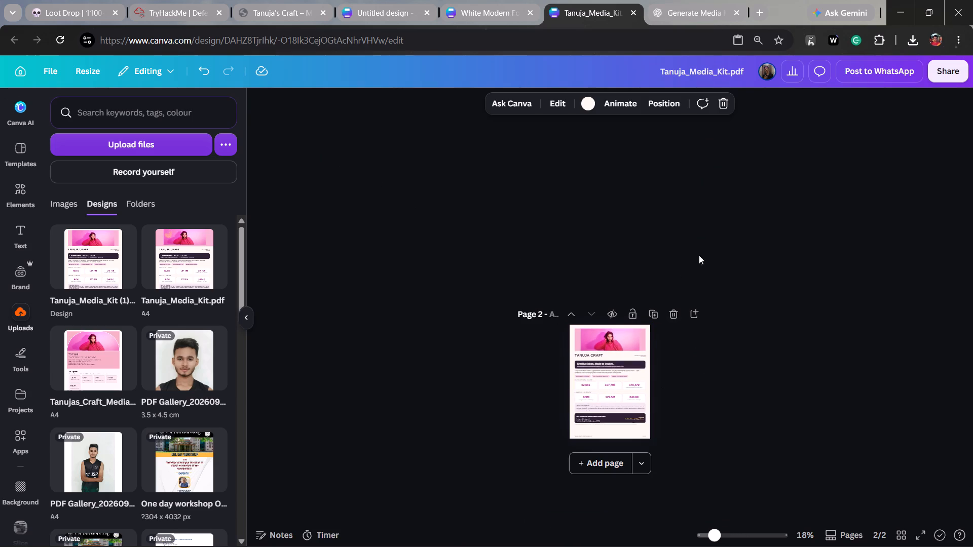
Delete the remaining Tanuja Craft cover page, page 2, from the design.
{"action": "left_click", "coordinate": [670, 311]}
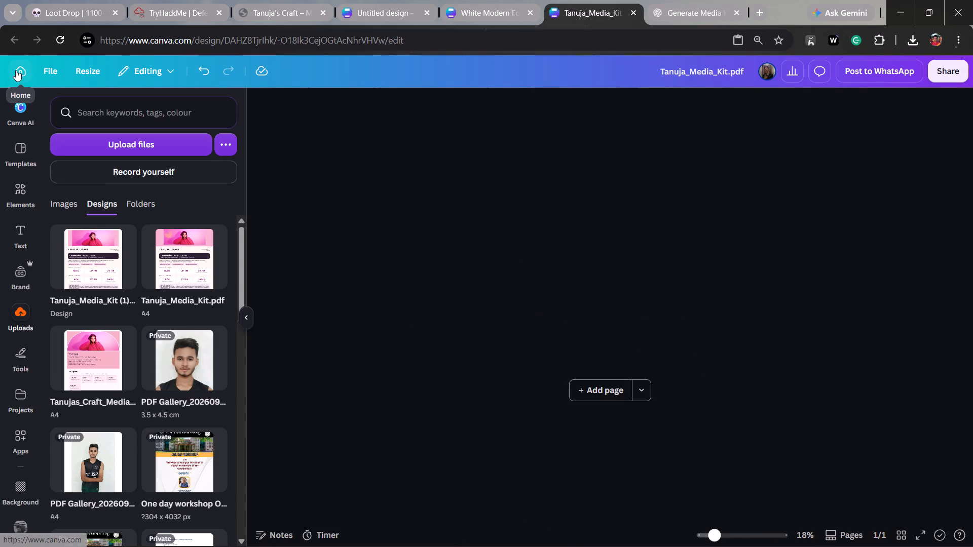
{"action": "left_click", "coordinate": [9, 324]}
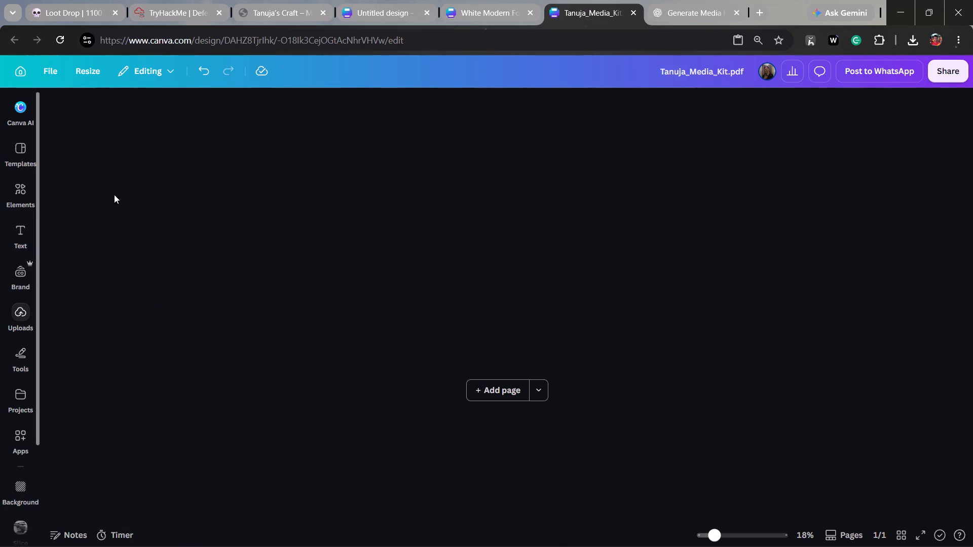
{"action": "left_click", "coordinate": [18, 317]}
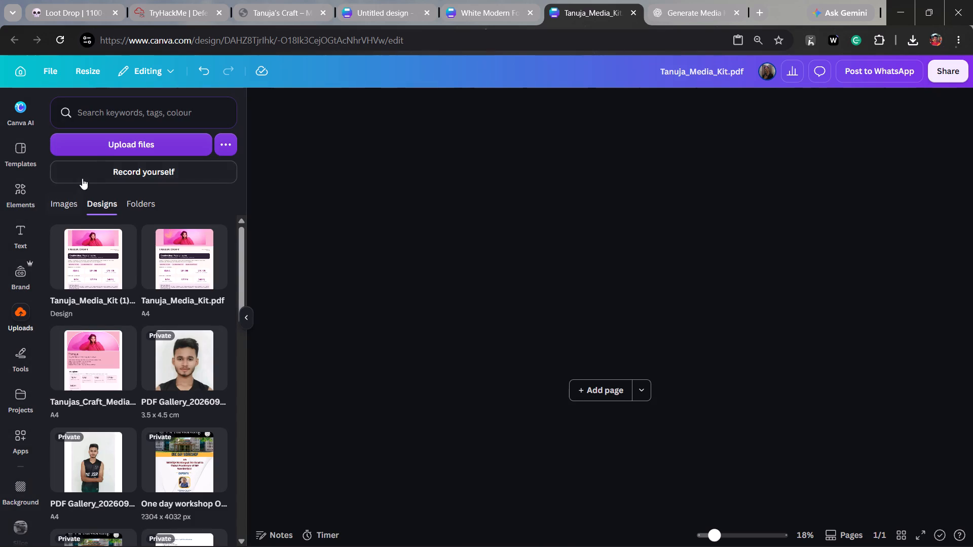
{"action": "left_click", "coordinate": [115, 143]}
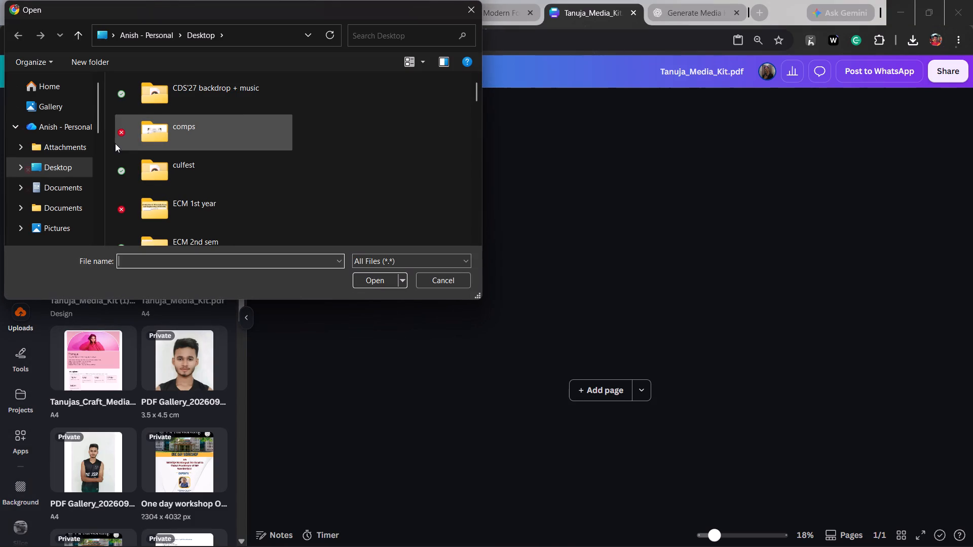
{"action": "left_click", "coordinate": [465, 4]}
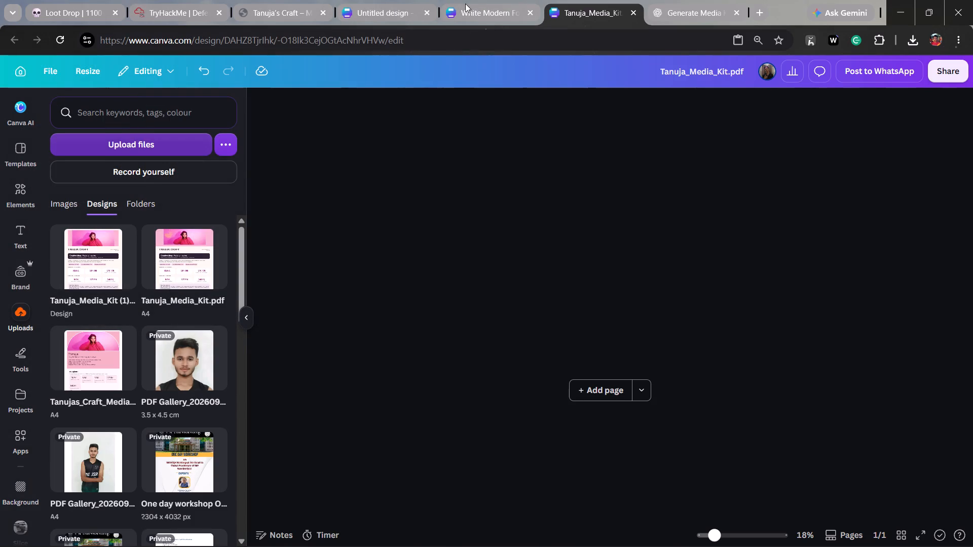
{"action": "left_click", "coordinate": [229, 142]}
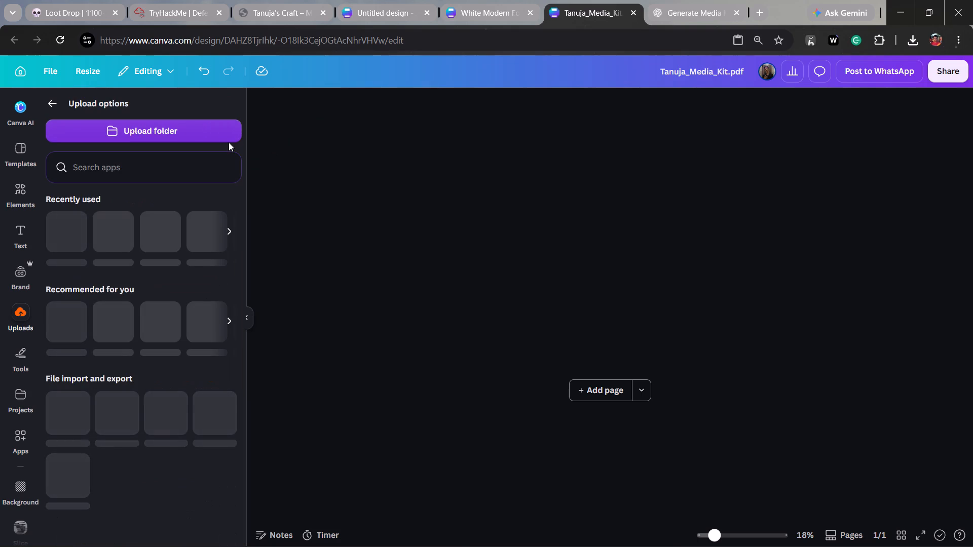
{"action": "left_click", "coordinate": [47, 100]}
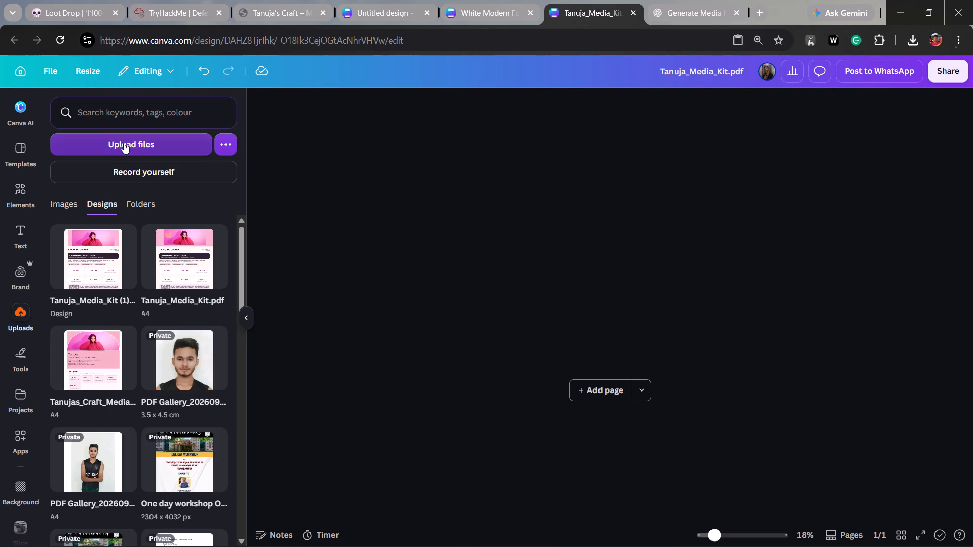
Upload Tanuja_Media_Kit (1).pdf again from the Downloads folder.
{"action": "left_click", "coordinate": [124, 143]}
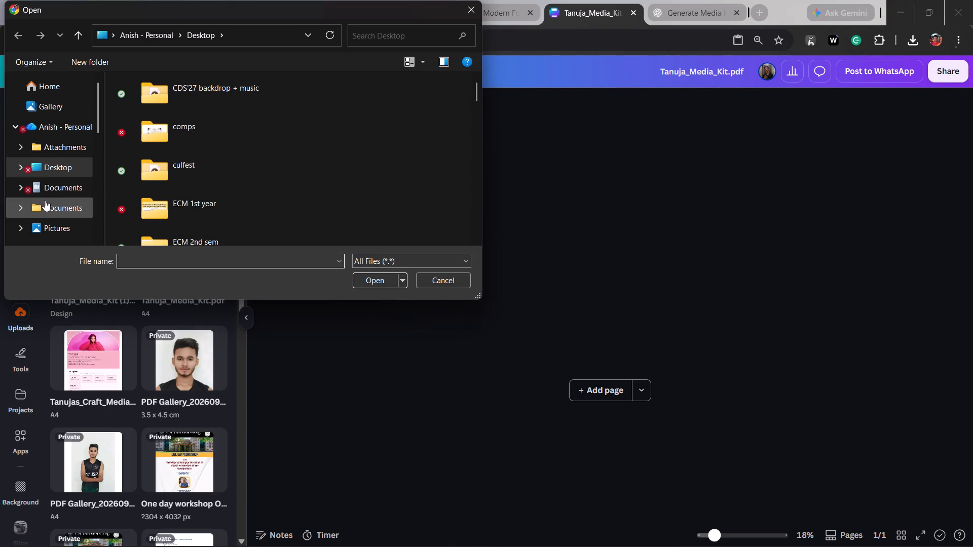
{"action": "scroll", "coordinate": [47, 197], "scroll_direction": "down", "scroll_amount": 1}
{"action": "scroll", "coordinate": [53, 142], "scroll_direction": "up", "scroll_amount": 1}
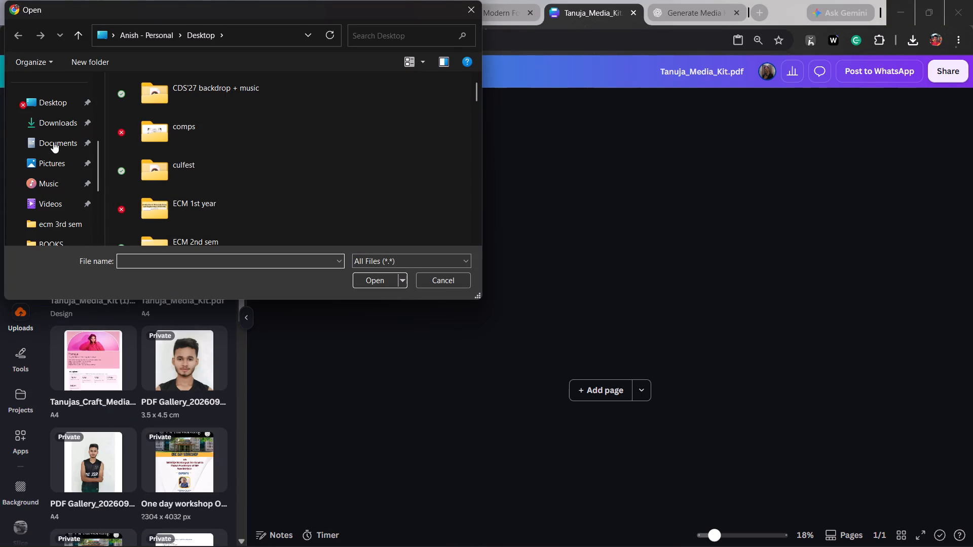
{"action": "scroll", "coordinate": [53, 142], "scroll_direction": "up", "scroll_amount": 1}
{"action": "left_click", "coordinate": [47, 120]}
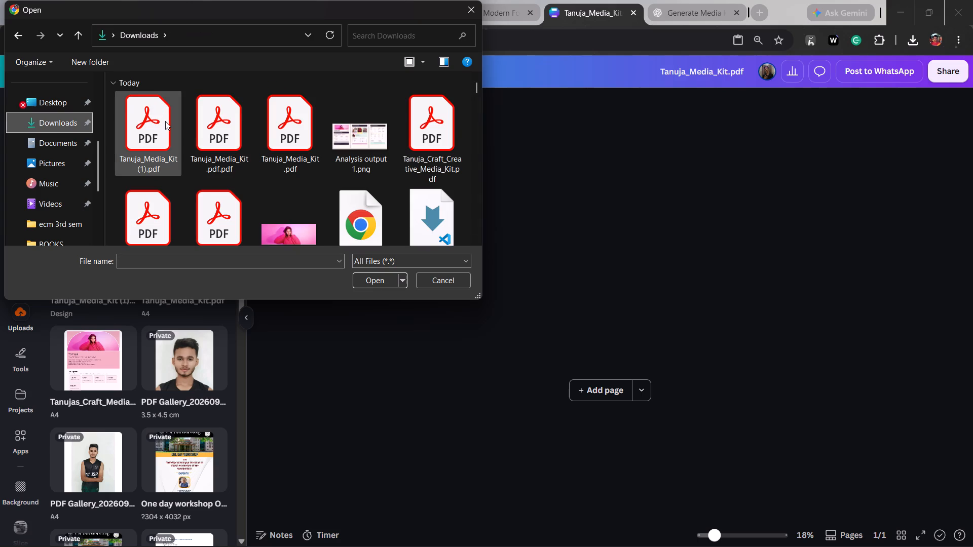
{"action": "left_click", "coordinate": [165, 121]}
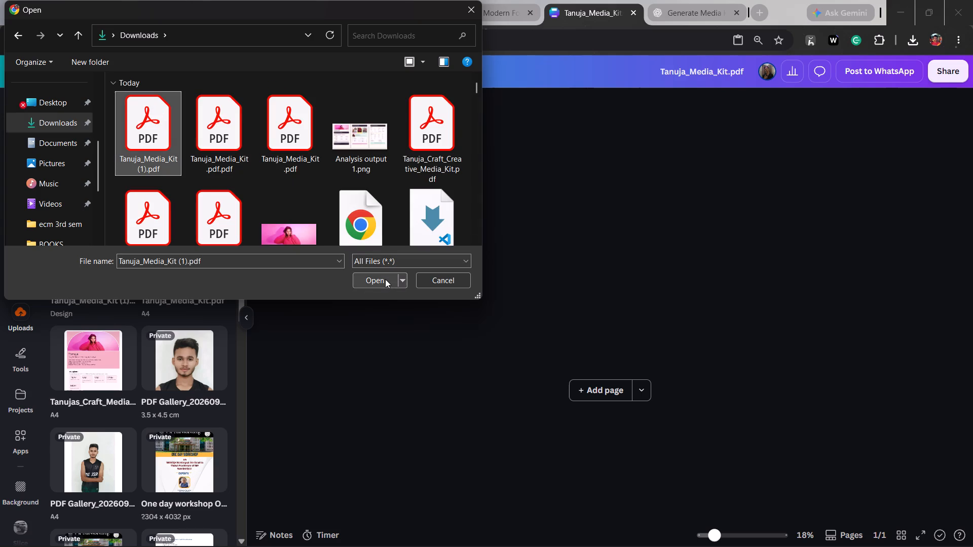
{"action": "left_click", "coordinate": [385, 279]}
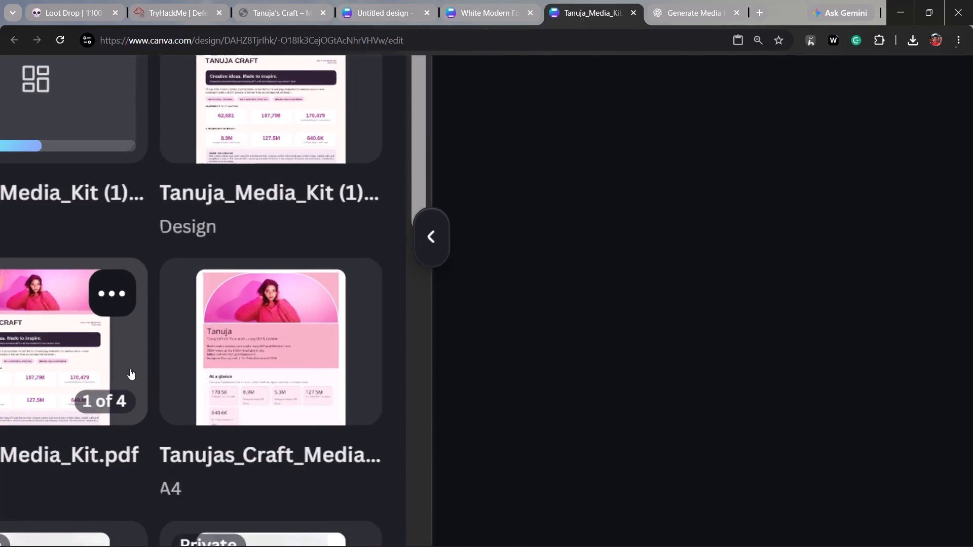
{"action": "scroll", "coordinate": [130, 369], "scroll_direction": "up", "scroll_amount": 1}
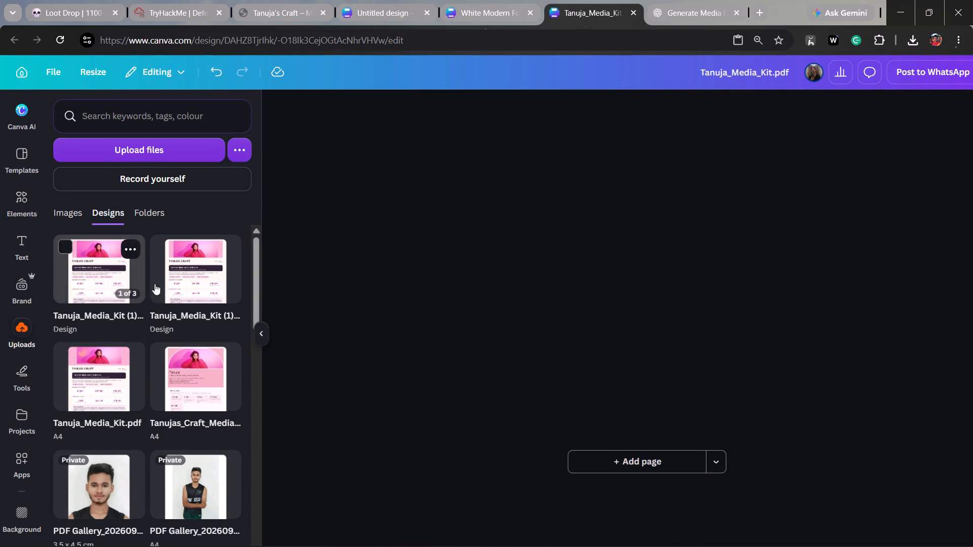
Examine the pages of the downloaded Tanuja_Media_Kit (1).pdf in the browser and close it.
{"action": "left_click", "coordinate": [911, 37]}
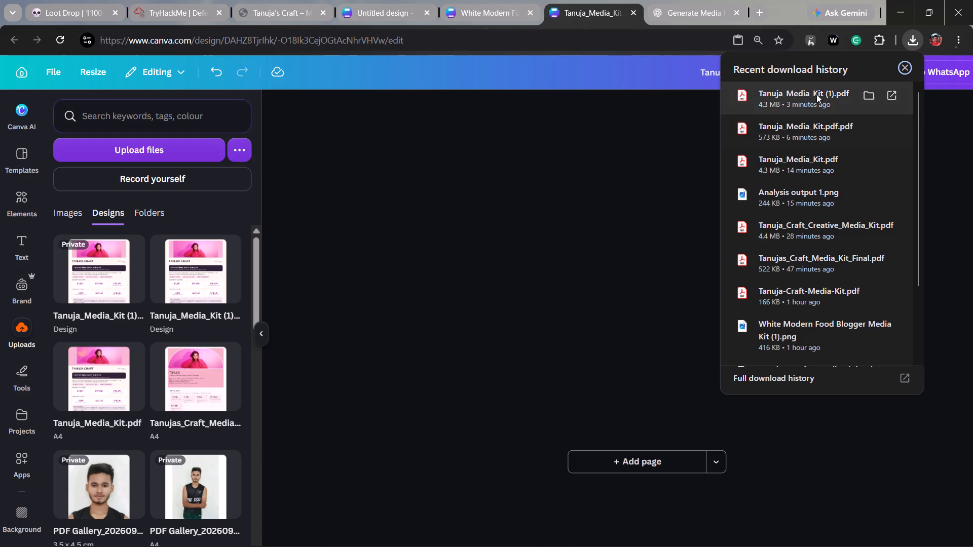
{"action": "double_click", "coordinate": [816, 94]}
{"action": "scroll", "coordinate": [654, 239], "scroll_direction": "down", "scroll_amount": 1}
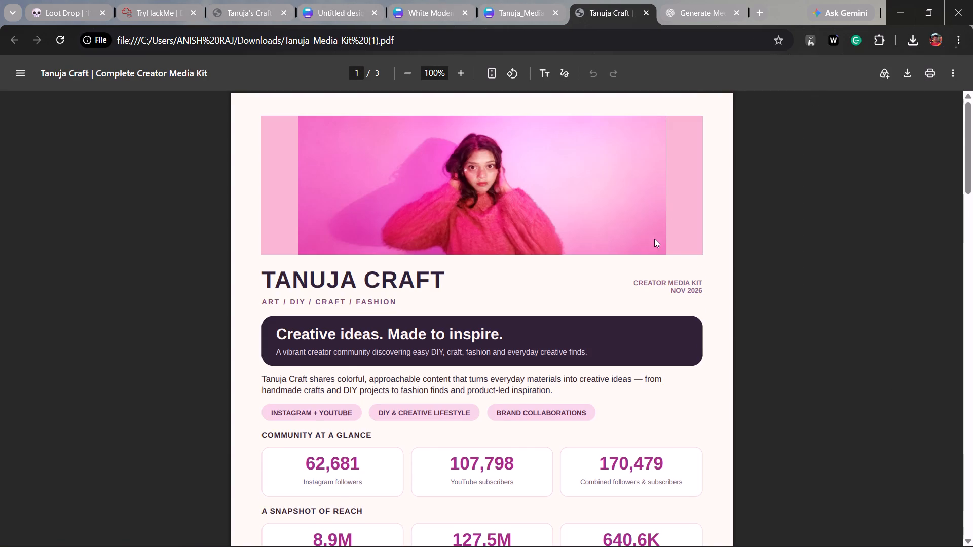
{"action": "scroll", "coordinate": [654, 239], "scroll_direction": "down", "scroll_amount": 8}
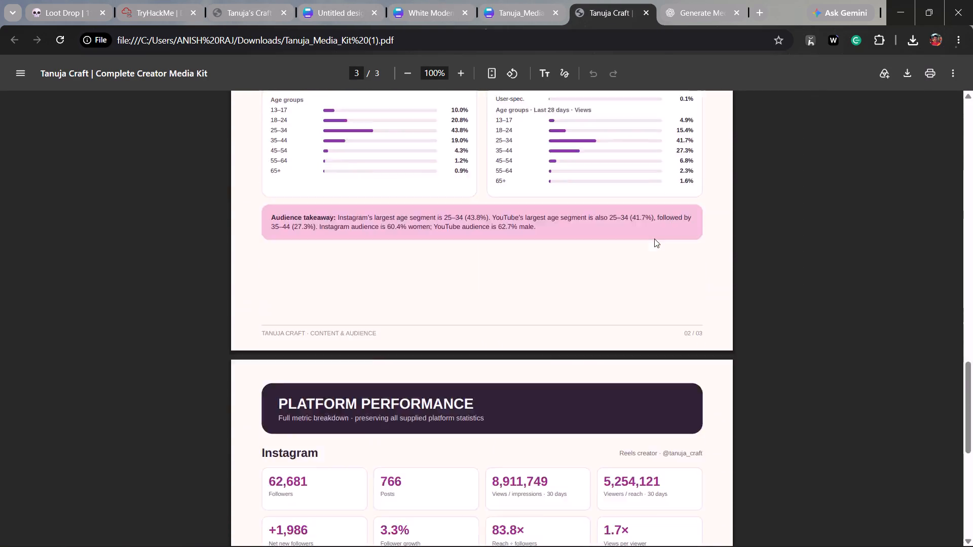
{"action": "scroll", "coordinate": [654, 239], "scroll_direction": "up", "scroll_amount": 7}
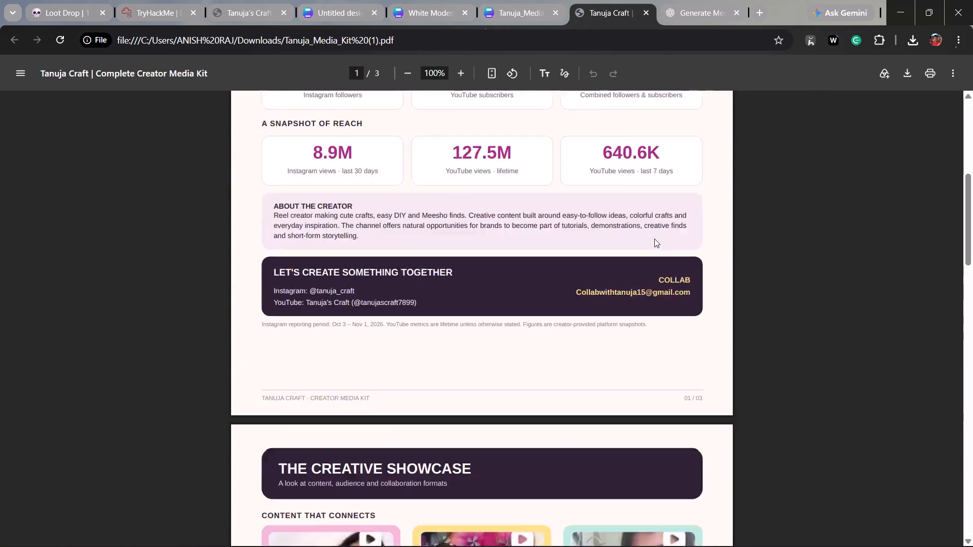
{"action": "scroll", "coordinate": [654, 239], "scroll_direction": "up", "scroll_amount": 4}
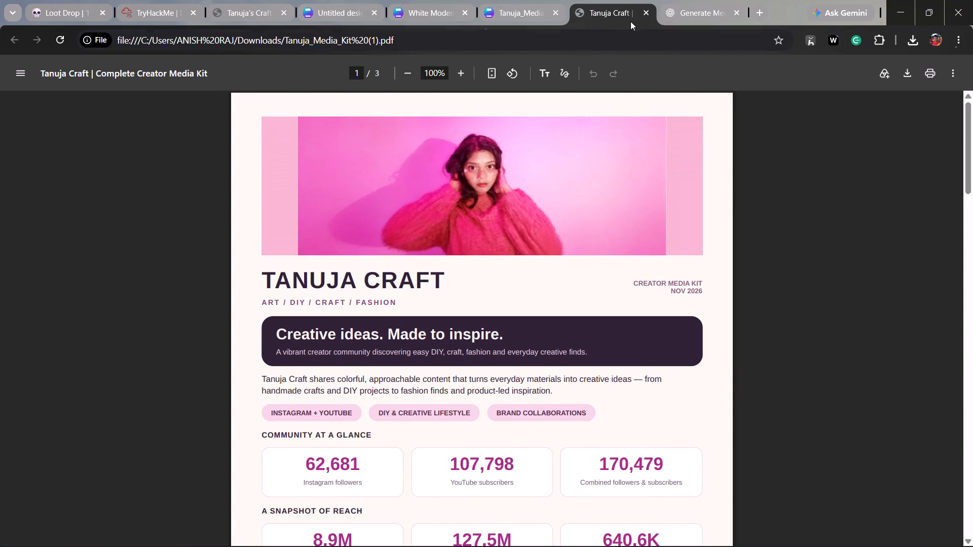
{"action": "left_click", "coordinate": [644, 14]}
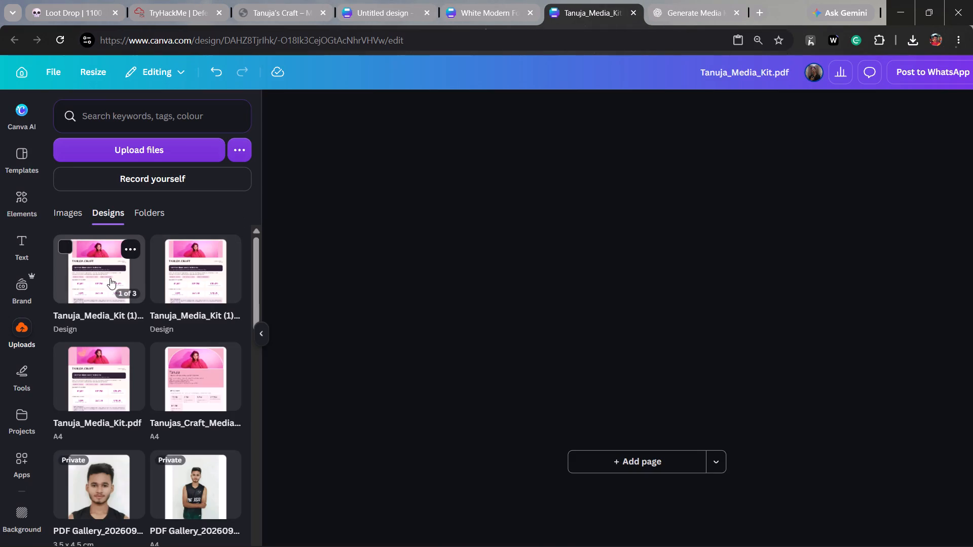
Apply all 3 pages of the uploaded Tanuja_Media_Kit (1).pdf to the empty design.
{"action": "left_click", "coordinate": [109, 273]}
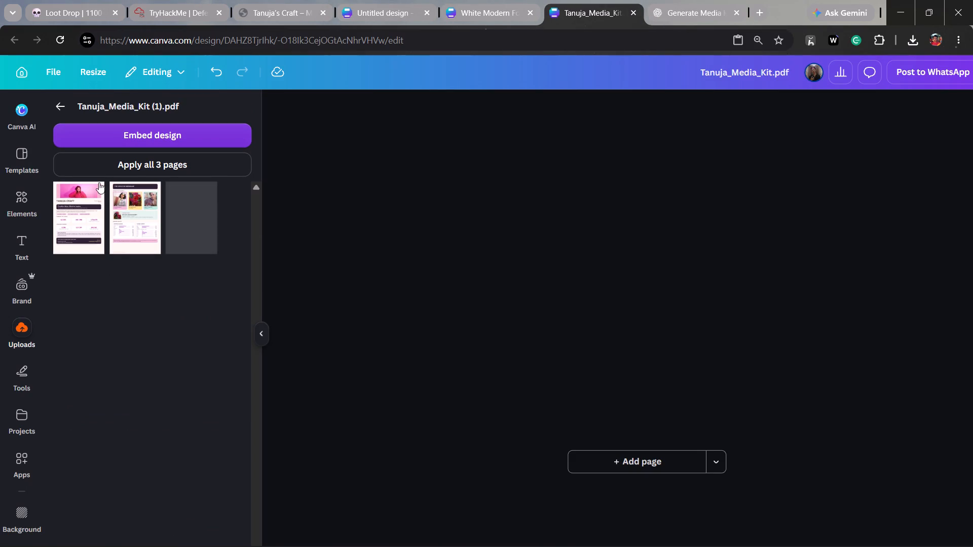
{"action": "left_click", "coordinate": [149, 160]}
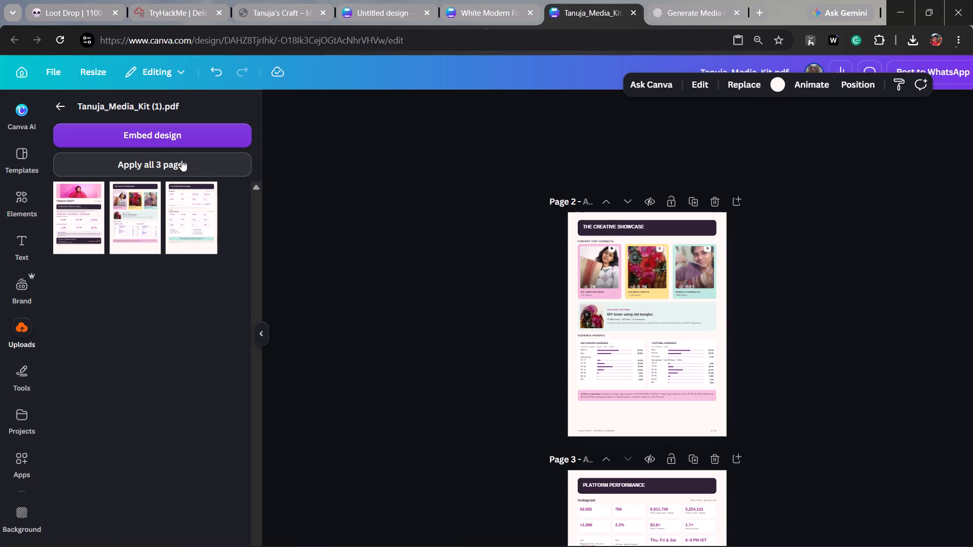
{"action": "scroll", "coordinate": [810, 314], "scroll_direction": "up", "scroll_amount": 3}
{"action": "scroll", "coordinate": [810, 314], "scroll_direction": "down", "scroll_amount": 7}
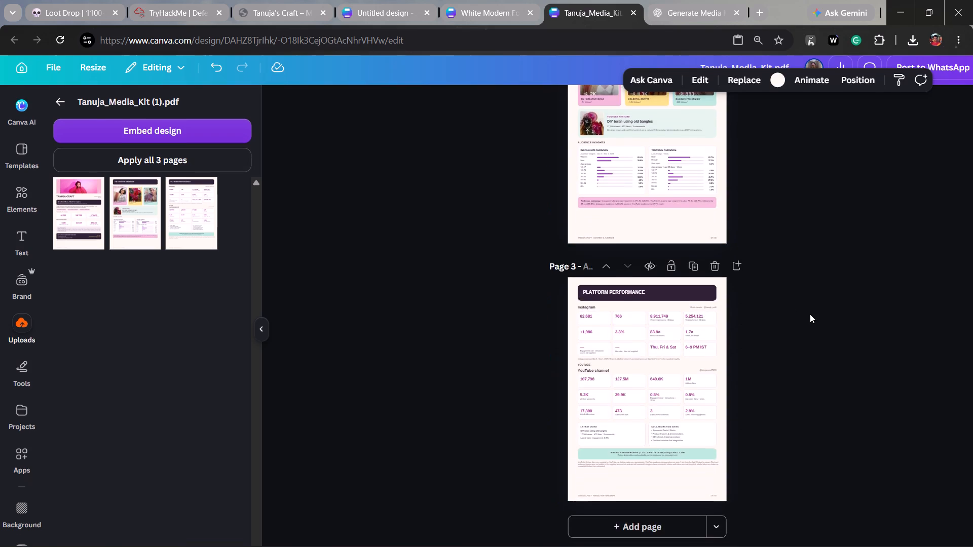
{"action": "scroll", "coordinate": [810, 314], "scroll_direction": "up", "scroll_amount": 5}
{"action": "left_click", "coordinate": [595, 213]}
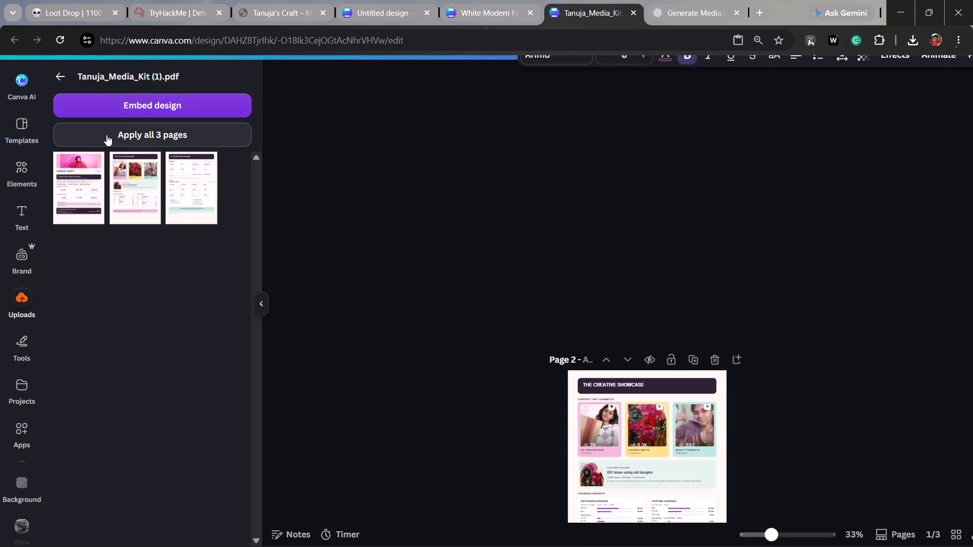
{"action": "left_click", "coordinate": [106, 135]}
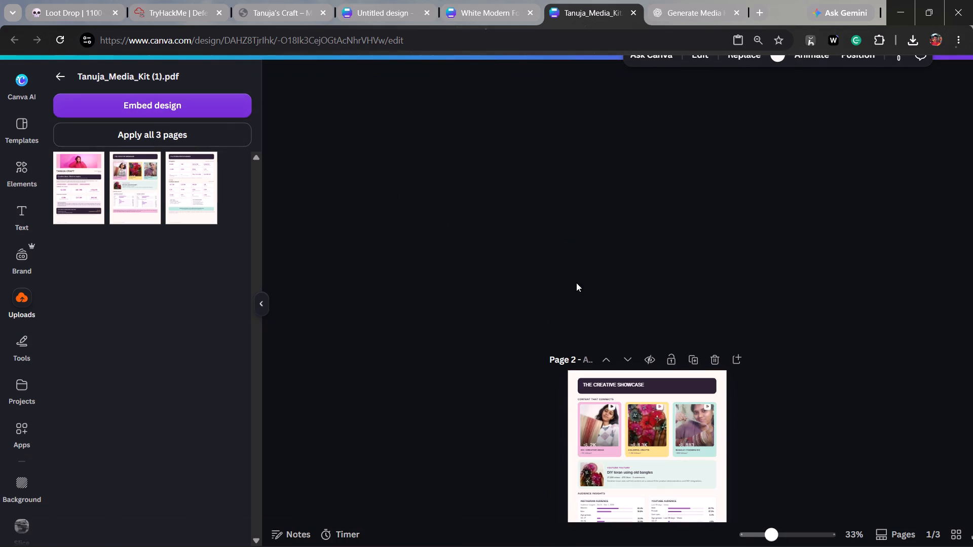
{"action": "left_click", "coordinate": [612, 348]}
{"action": "scroll", "coordinate": [700, 348], "scroll_direction": "down", "scroll_amount": 4}
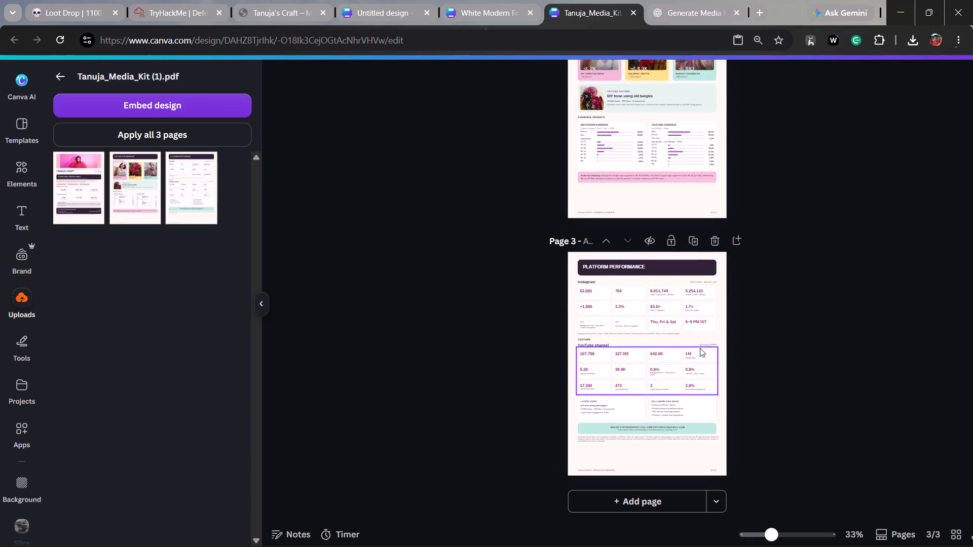
Add a blank page after the PLATFORM PERFORMANCE page.
{"action": "left_click", "coordinate": [683, 495]}
Examine the start of the design around page 1 and the THE CREATIVE SHOWCASE page at different zoom levels.
{"action": "scroll", "coordinate": [757, 113], "scroll_direction": "up", "scroll_amount": 4}
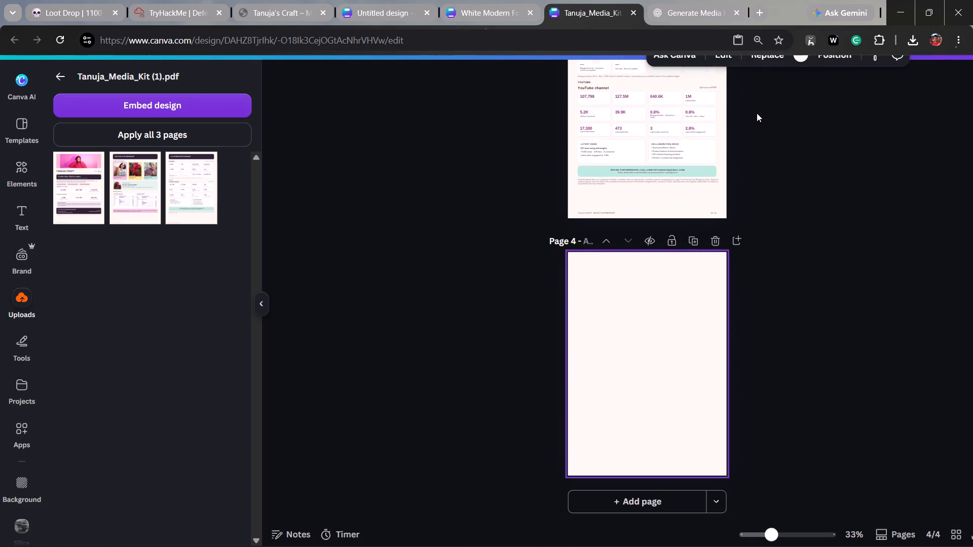
{"action": "scroll", "coordinate": [757, 113], "scroll_direction": "up", "scroll_amount": 3}
{"action": "left_click", "coordinate": [671, 167]}
{"action": "triple_click", "coordinate": [667, 217]}
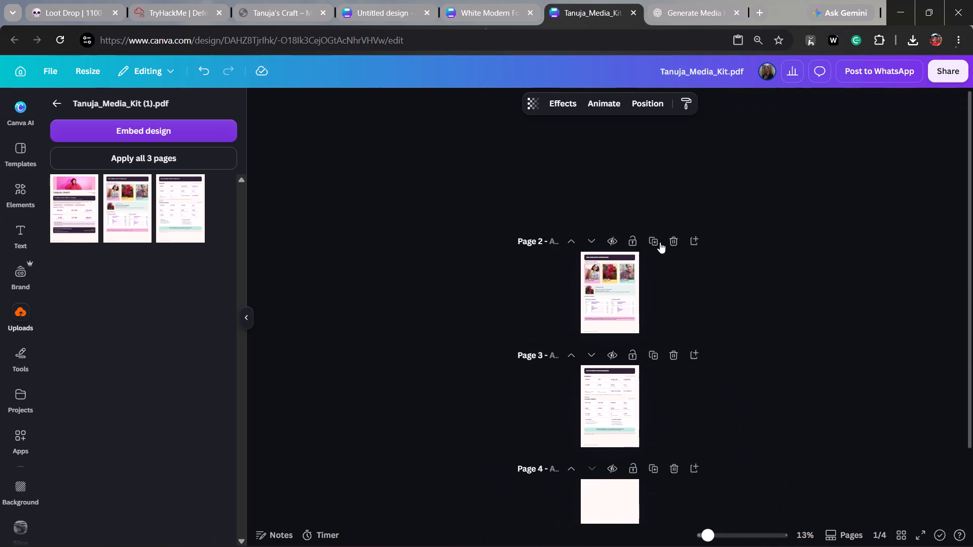
{"action": "left_click", "coordinate": [621, 297]}
{"action": "left_click", "coordinate": [621, 297]}
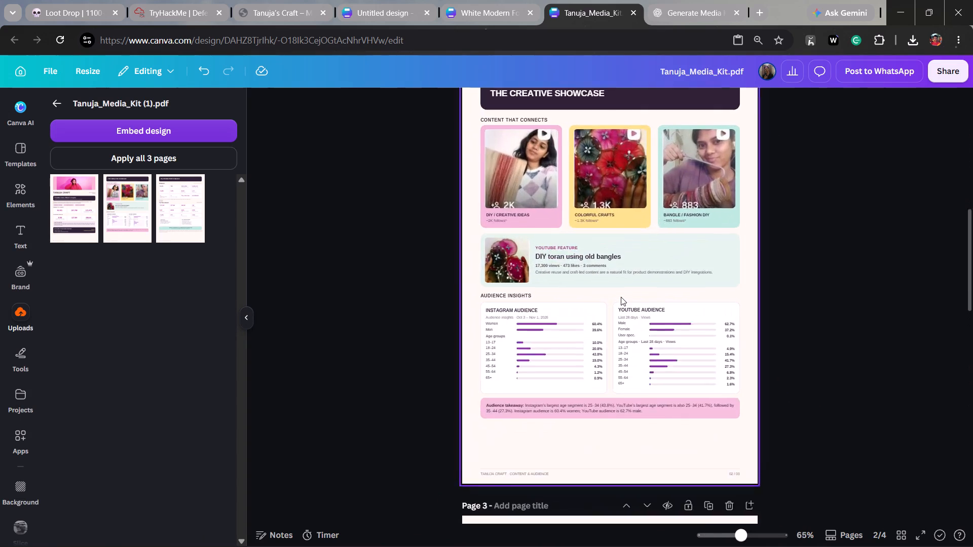
{"action": "scroll", "coordinate": [621, 297], "scroll_direction": "up", "scroll_amount": 5}
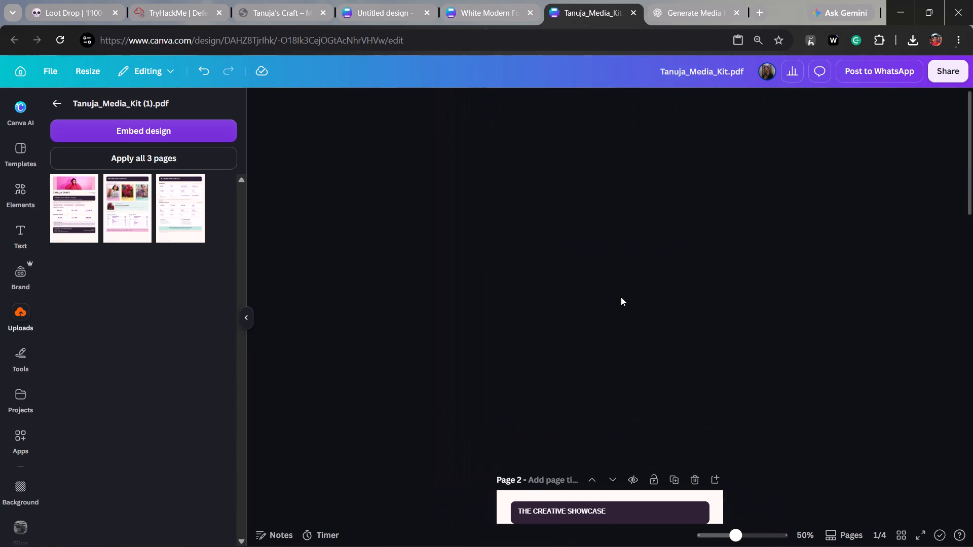
{"action": "scroll", "coordinate": [641, 348], "scroll_direction": "down", "scroll_amount": 5}
{"action": "scroll", "coordinate": [641, 348], "scroll_direction": "up", "scroll_amount": 12}
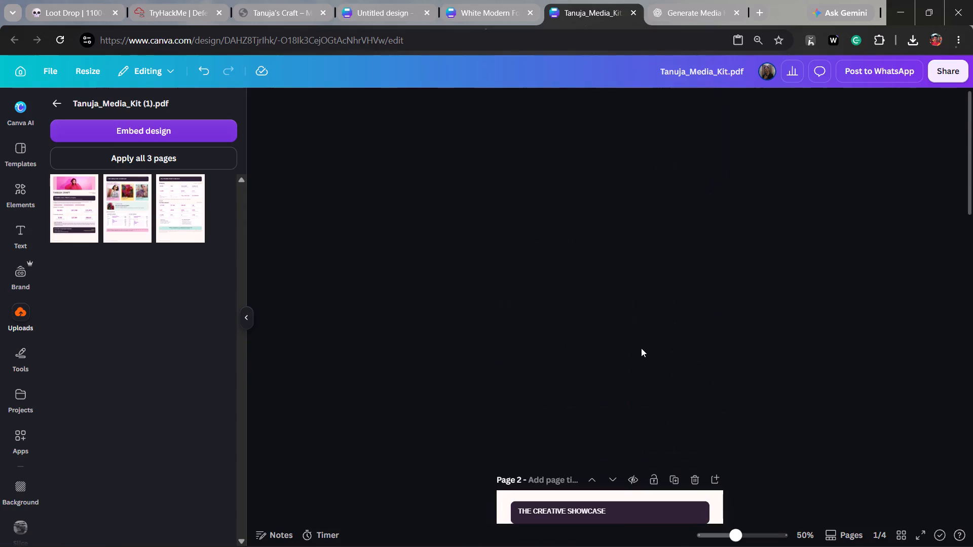
Reload the Tanuja_Media_Kit.pdf design and continue in the browser instead of the desktop app.
{"action": "left_click", "coordinate": [52, 35]}
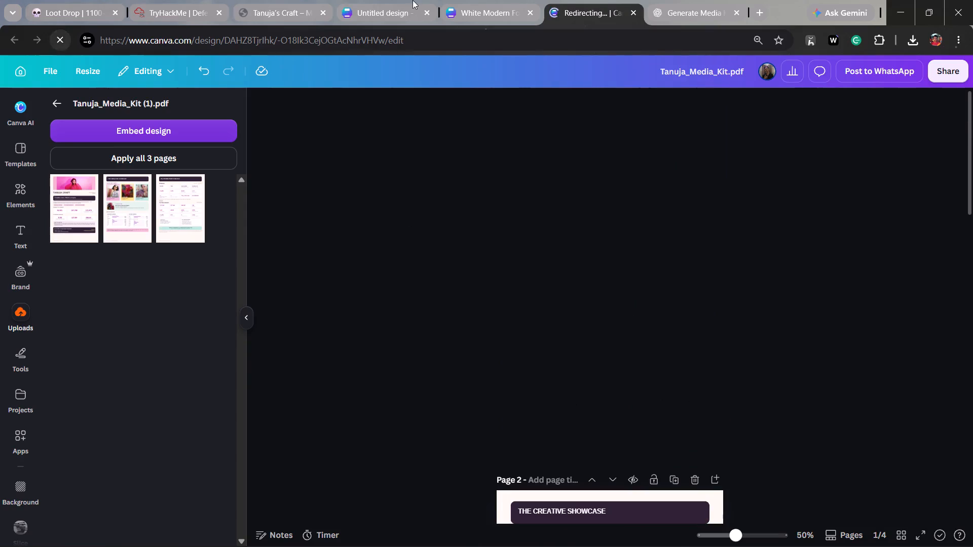
{"action": "left_click", "coordinate": [504, 354]}
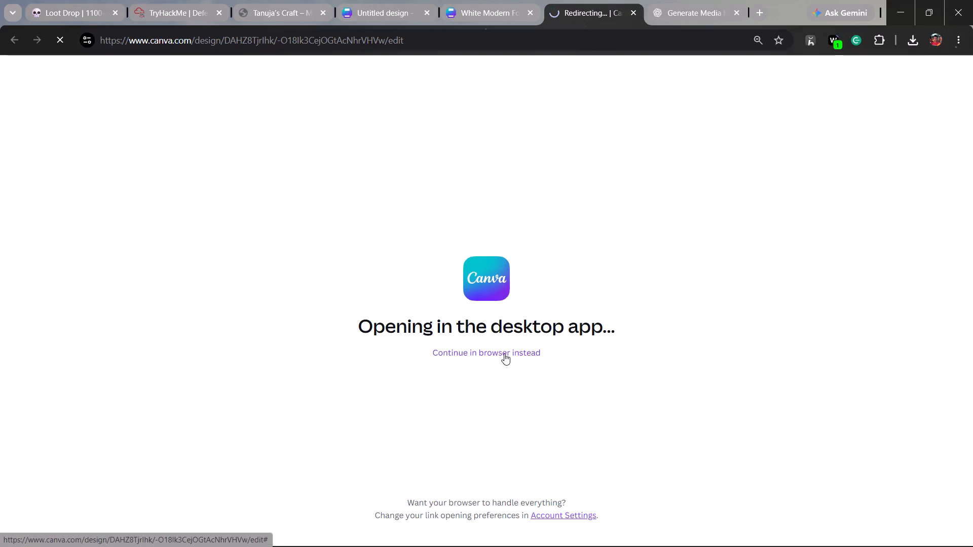
Examine the reloaded TANUJA CRAFT cover page and the top of page 2, enlarging the cover to read its text.
{"action": "scroll", "coordinate": [694, 286], "scroll_direction": "up", "scroll_amount": 2}
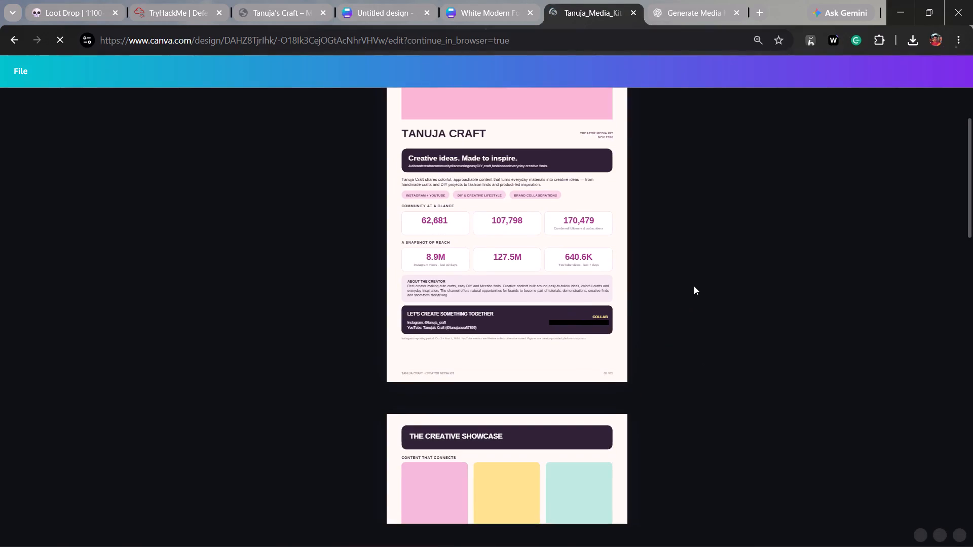
{"action": "scroll", "coordinate": [694, 286], "scroll_direction": "up", "scroll_amount": 2}
{"action": "scroll", "coordinate": [694, 286], "scroll_direction": "down", "scroll_amount": 3}
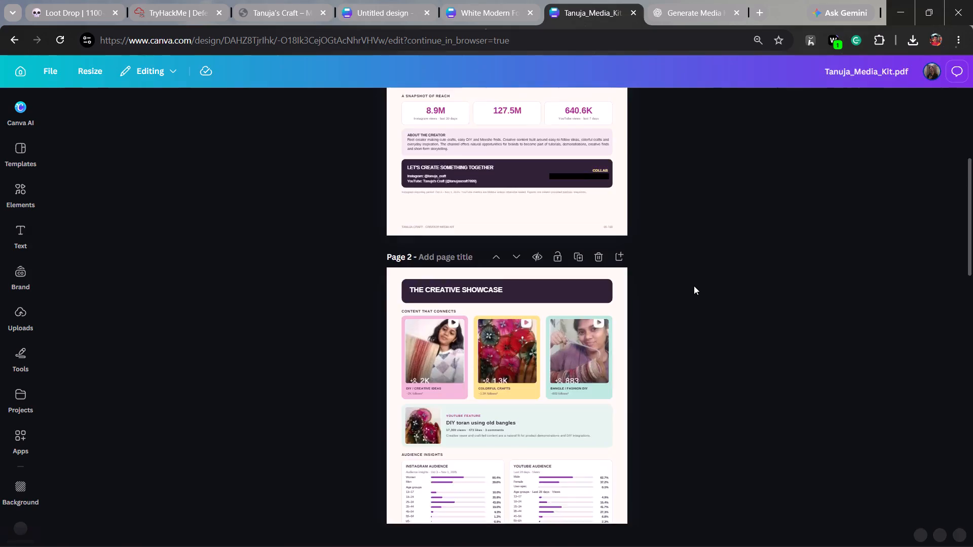
{"action": "scroll", "coordinate": [694, 286], "scroll_direction": "up", "scroll_amount": 3}
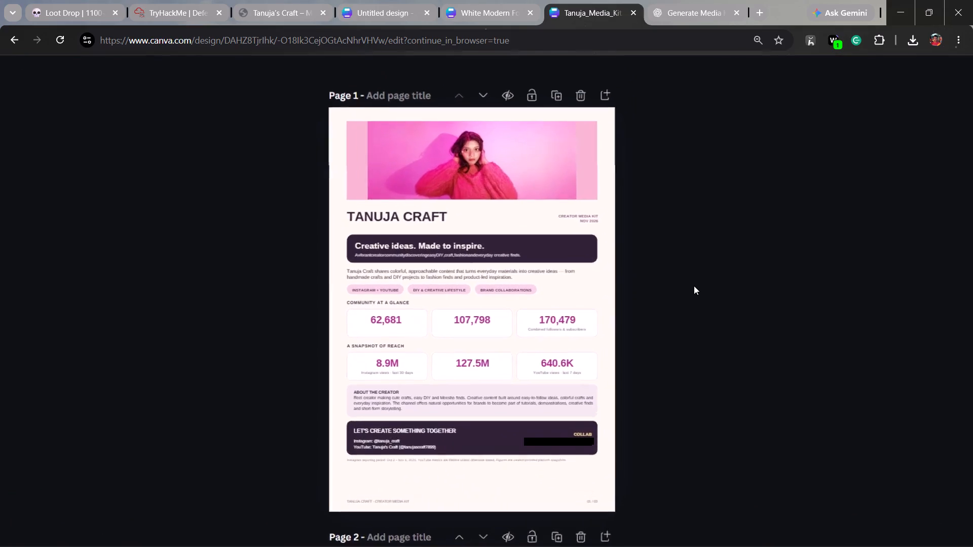
{"action": "scroll", "coordinate": [694, 286], "scroll_direction": "right", "scroll_amount": 1}
{"action": "scroll", "coordinate": [694, 286], "scroll_direction": "down", "scroll_amount": 1}
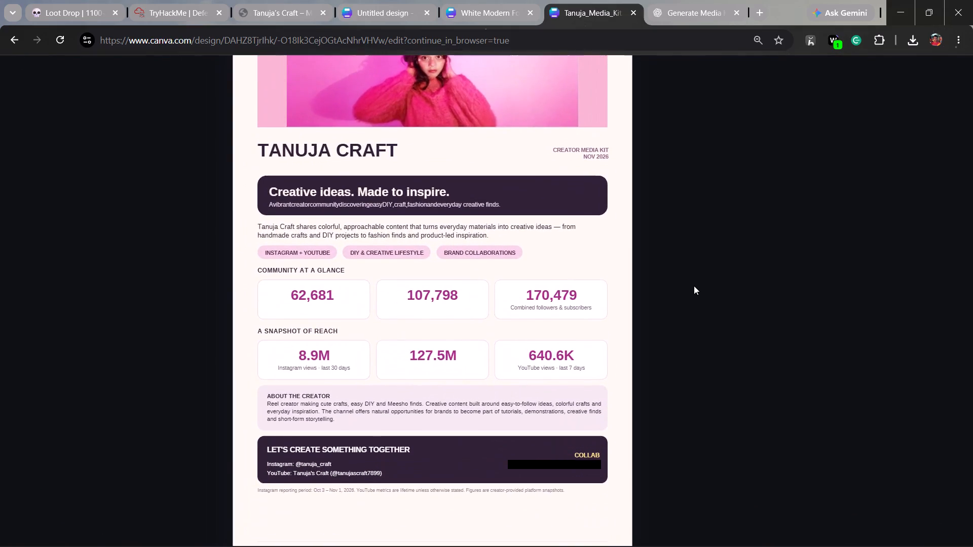
{"action": "scroll", "coordinate": [694, 286], "scroll_direction": "right", "scroll_amount": 1}
{"action": "scroll", "coordinate": [699, 283], "scroll_direction": "up", "scroll_amount": 2}
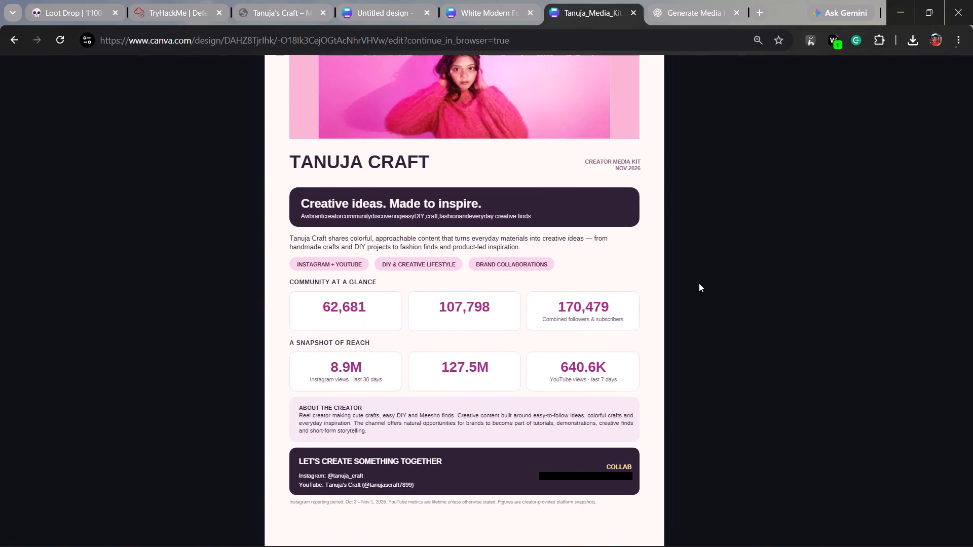
{"action": "scroll", "coordinate": [699, 283], "scroll_direction": "up", "scroll_amount": 1}
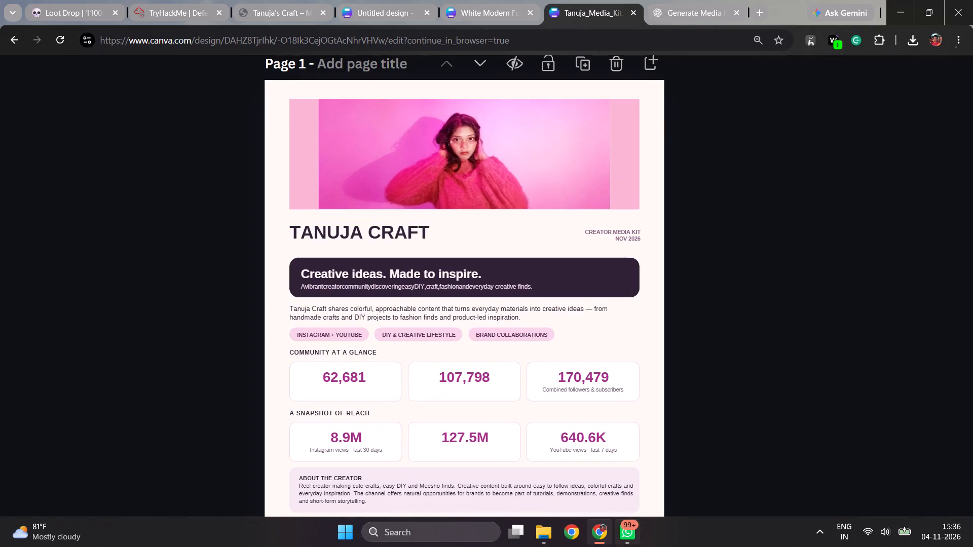
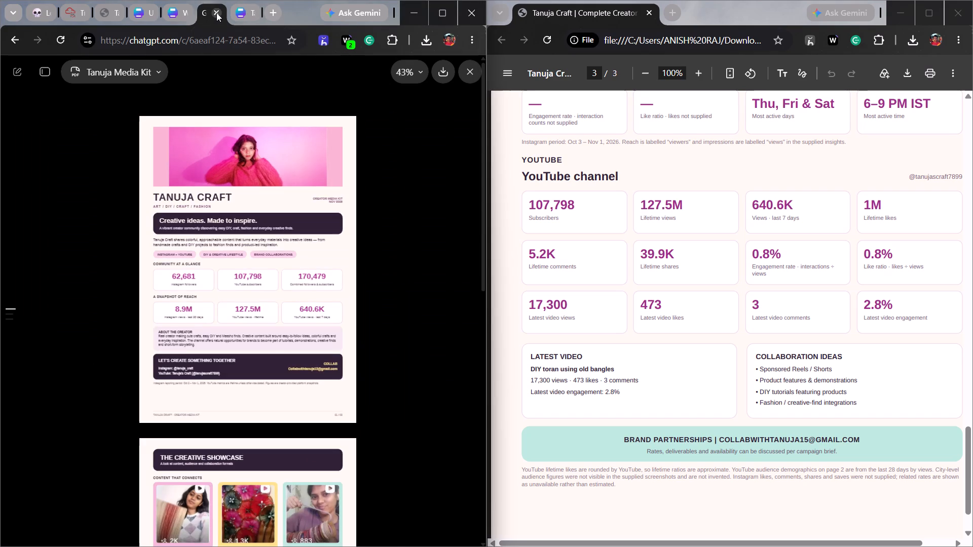
{"action": "left_click", "coordinate": [216, 13]}
Switch to the four-page Canva design holding the imported Tanuja Craft media kit.
{"action": "left_click", "coordinate": [178, 13]}
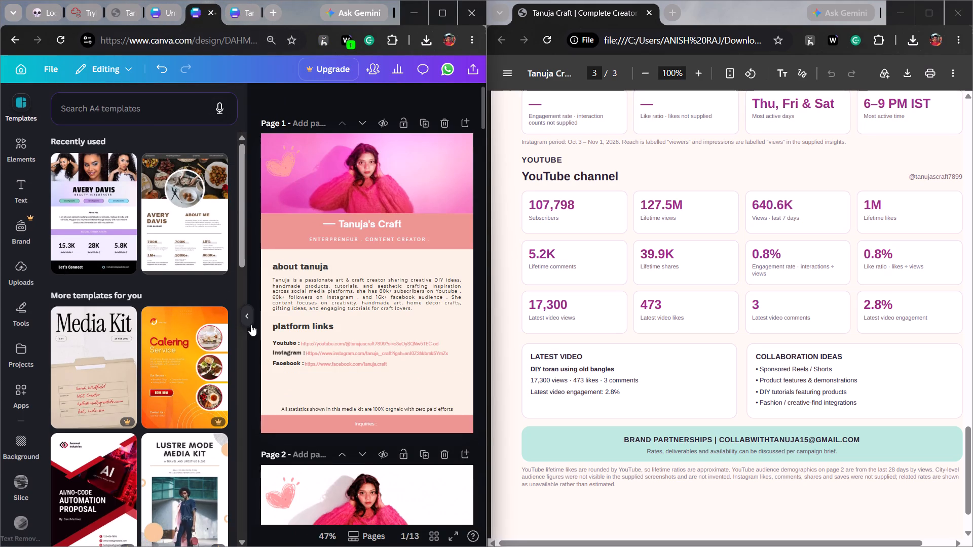
{"action": "left_click", "coordinate": [242, 314]}
{"action": "left_click", "coordinate": [232, 21]}
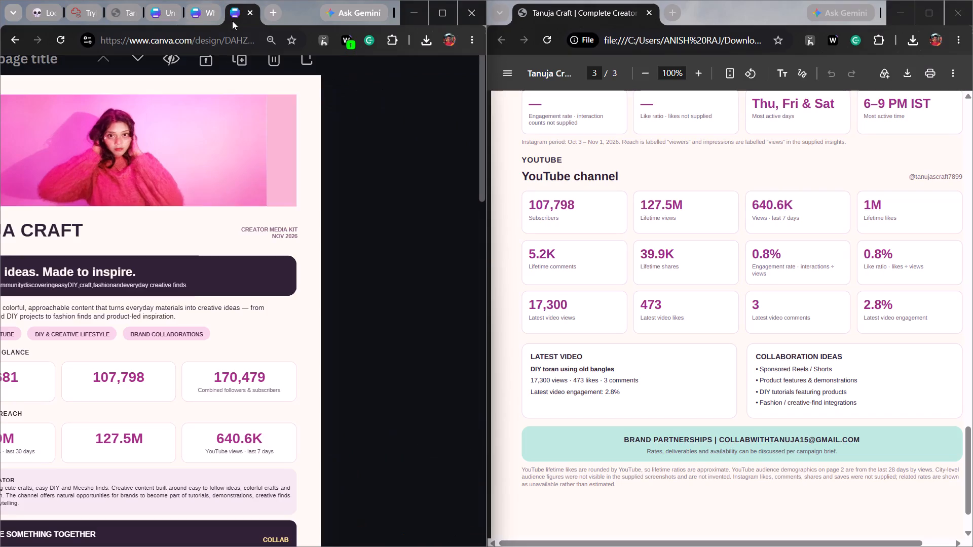
Compare page 1 of the Canva design with the original PDF, checking the banner, tagline, statistic cards and contact block.
{"action": "scroll", "coordinate": [288, 265], "scroll_direction": "right", "scroll_amount": 2}
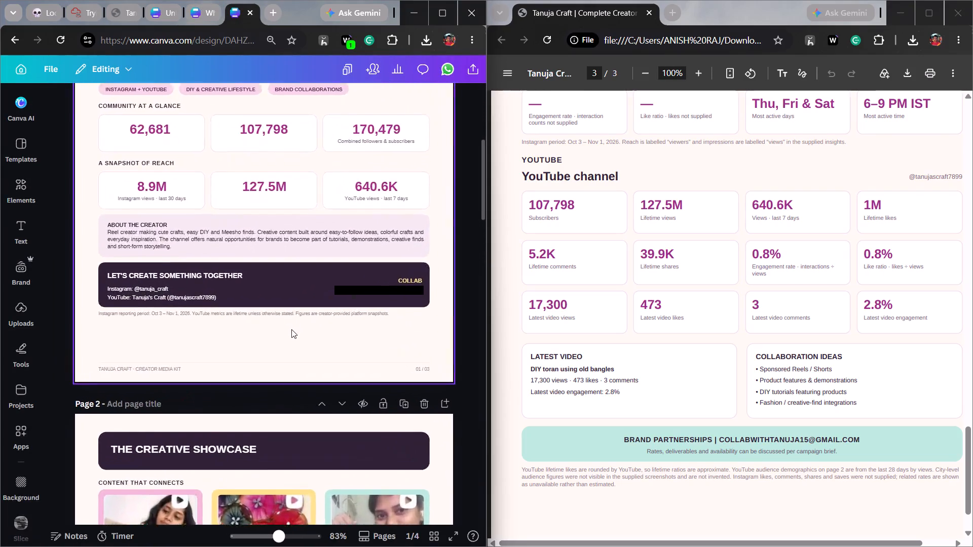
{"action": "scroll", "coordinate": [291, 329], "scroll_direction": "up", "scroll_amount": 4}
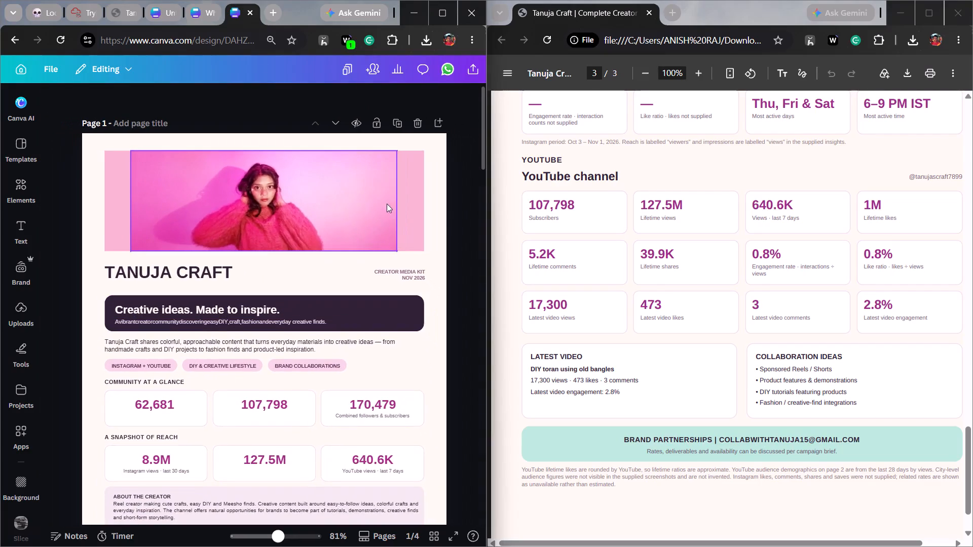
{"action": "left_click", "coordinate": [409, 216]}
{"action": "scroll", "coordinate": [750, 285], "scroll_direction": "up", "scroll_amount": 6}
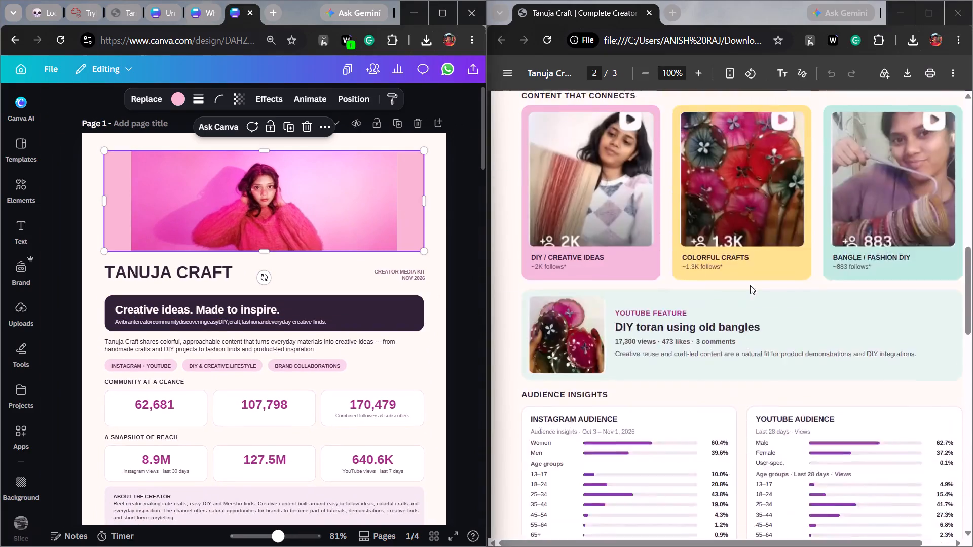
{"action": "scroll", "coordinate": [750, 285], "scroll_direction": "up", "scroll_amount": 5}
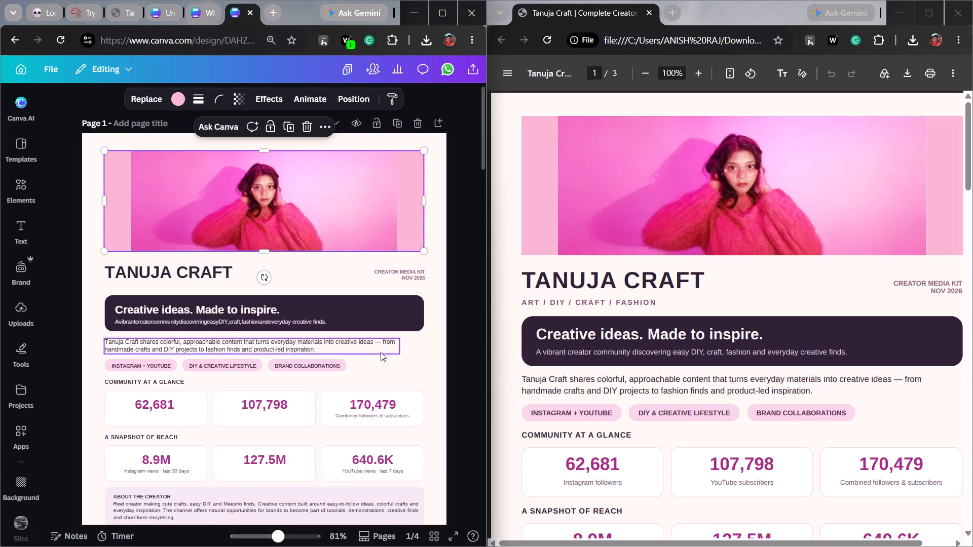
{"action": "scroll", "coordinate": [381, 352], "scroll_direction": "down", "scroll_amount": 3}
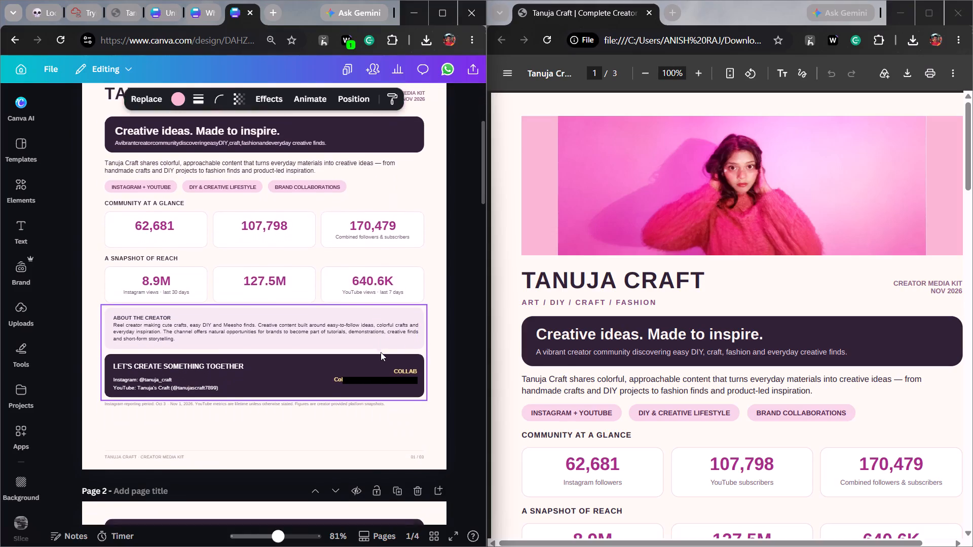
{"action": "scroll", "coordinate": [381, 352], "scroll_direction": "down", "scroll_amount": 1}
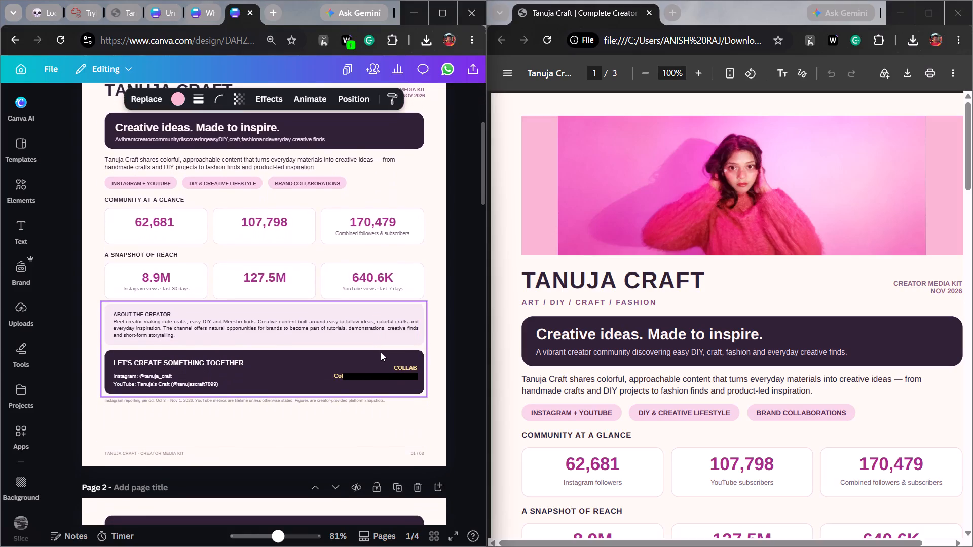
{"action": "scroll", "coordinate": [381, 352], "scroll_direction": "down", "scroll_amount": 1}
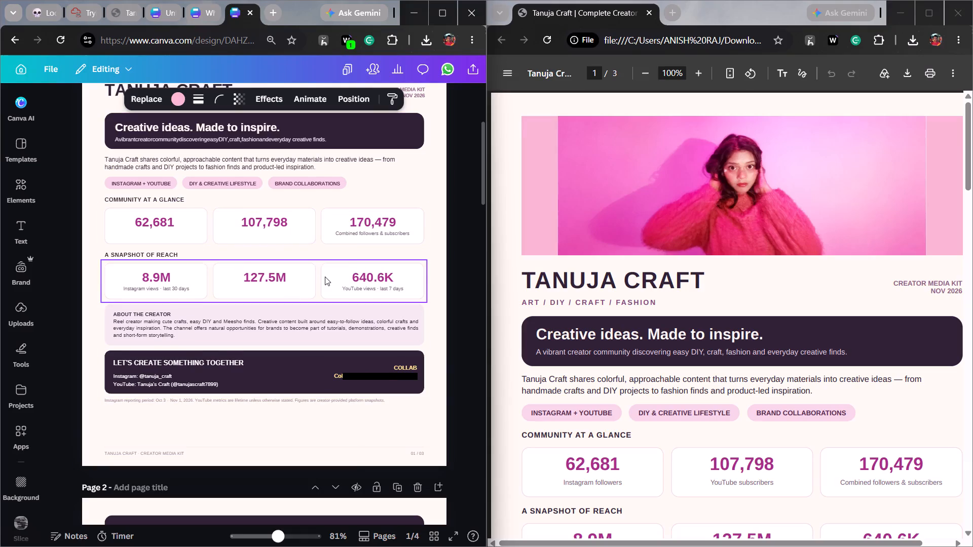
{"action": "scroll", "coordinate": [325, 277], "scroll_direction": "down", "scroll_amount": 2}
{"action": "scroll", "coordinate": [734, 293], "scroll_direction": "down", "scroll_amount": 3}
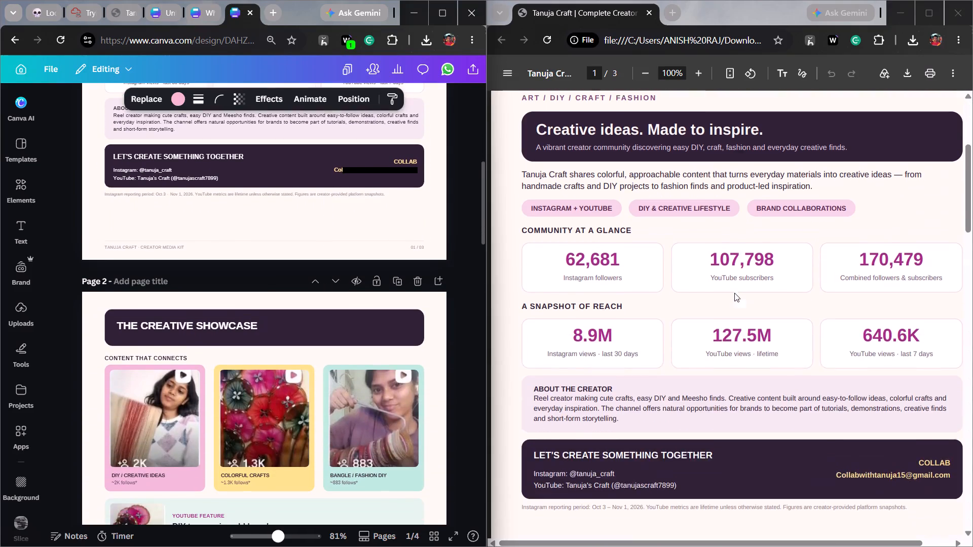
{"action": "scroll", "coordinate": [734, 293], "scroll_direction": "down", "scroll_amount": 1}
{"action": "scroll", "coordinate": [398, 347], "scroll_direction": "down", "scroll_amount": 2}
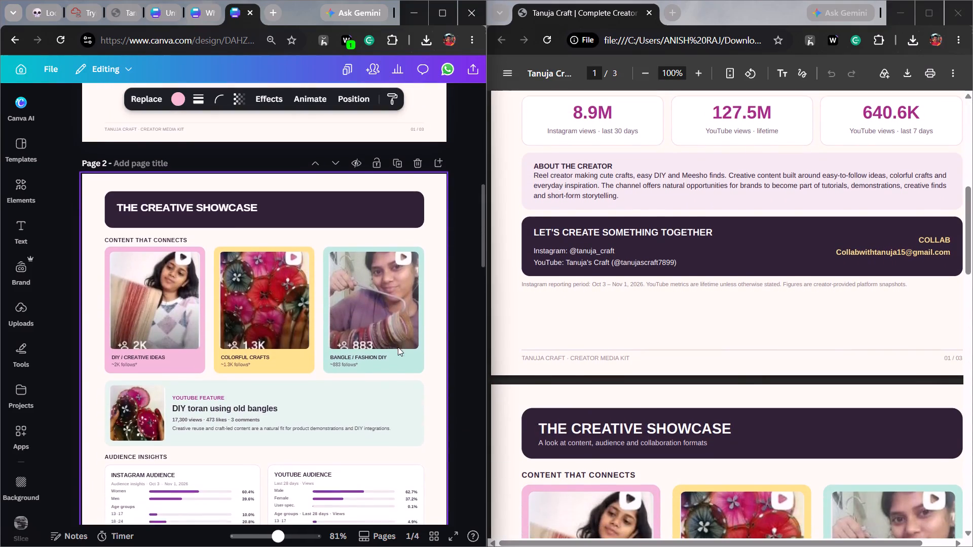
{"action": "scroll", "coordinate": [636, 360], "scroll_direction": "down", "scroll_amount": 3}
{"action": "scroll", "coordinate": [309, 316], "scroll_direction": "up", "scroll_amount": 1}
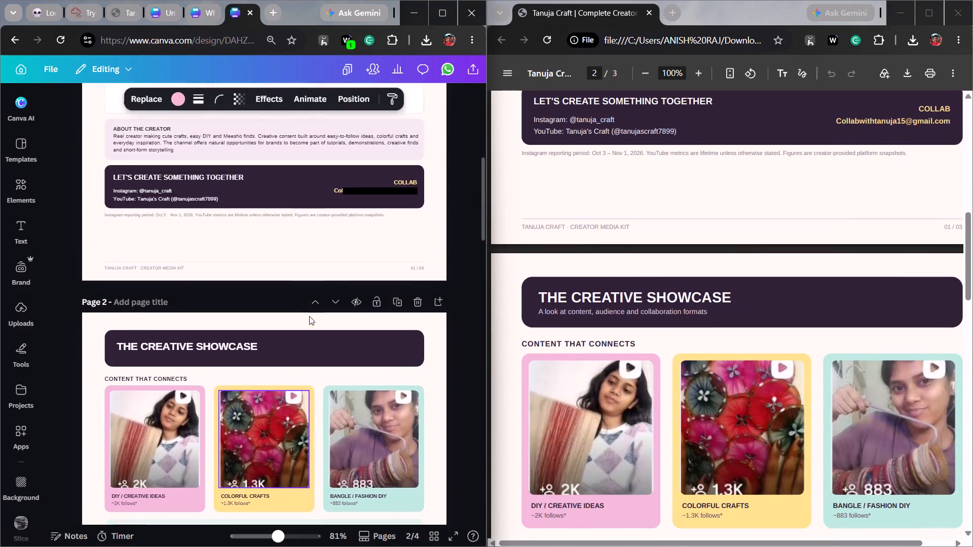
{"action": "scroll", "coordinate": [309, 316], "scroll_direction": "up", "scroll_amount": 3}
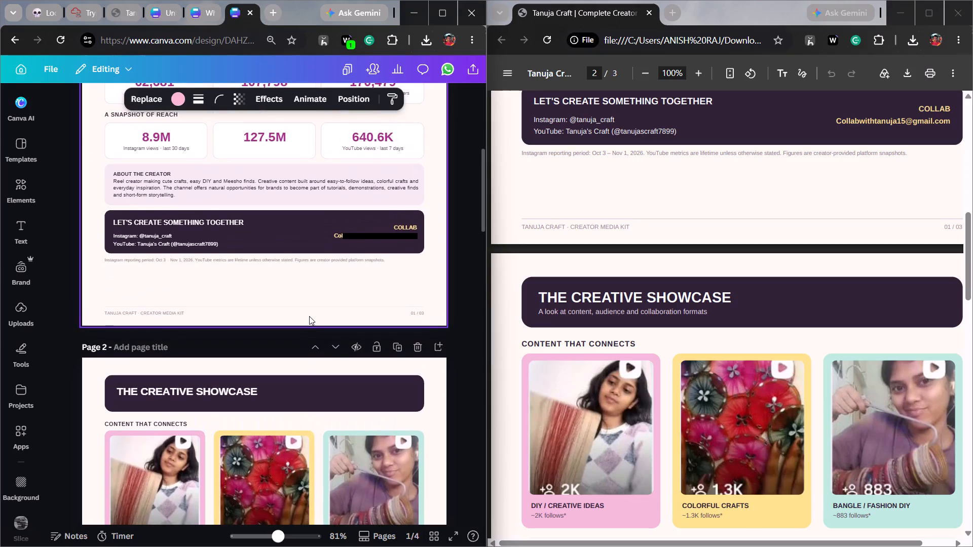
Compare page 2, The Creative Showcase, with the PDF, checking the header subtitle, content cards, YouTube feature and audience insights.
{"action": "scroll", "coordinate": [309, 316], "scroll_direction": "down", "scroll_amount": 2}
{"action": "scroll", "coordinate": [575, 232], "scroll_direction": "down", "scroll_amount": 2}
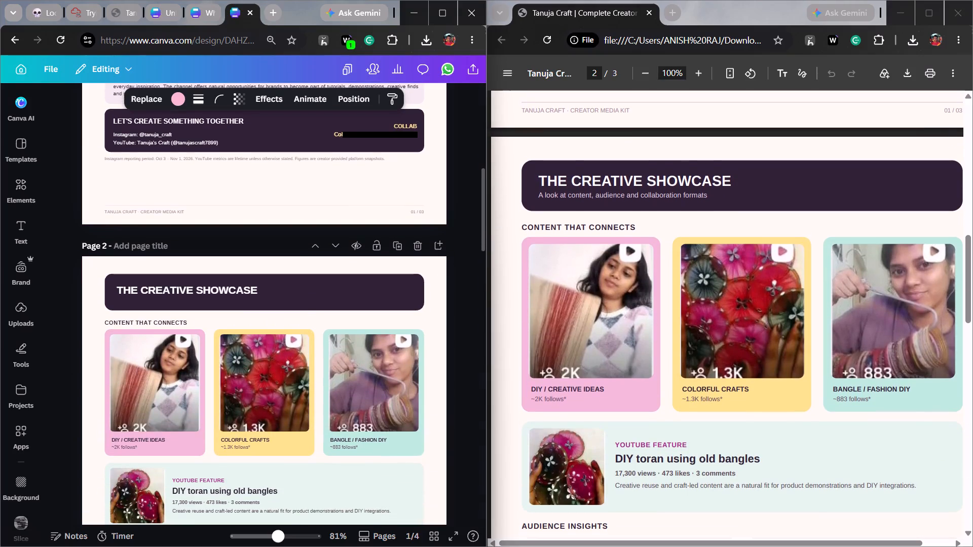
{"action": "scroll", "coordinate": [293, 239], "scroll_direction": "down", "scroll_amount": 2}
{"action": "scroll", "coordinate": [606, 279], "scroll_direction": "down", "scroll_amount": 1}
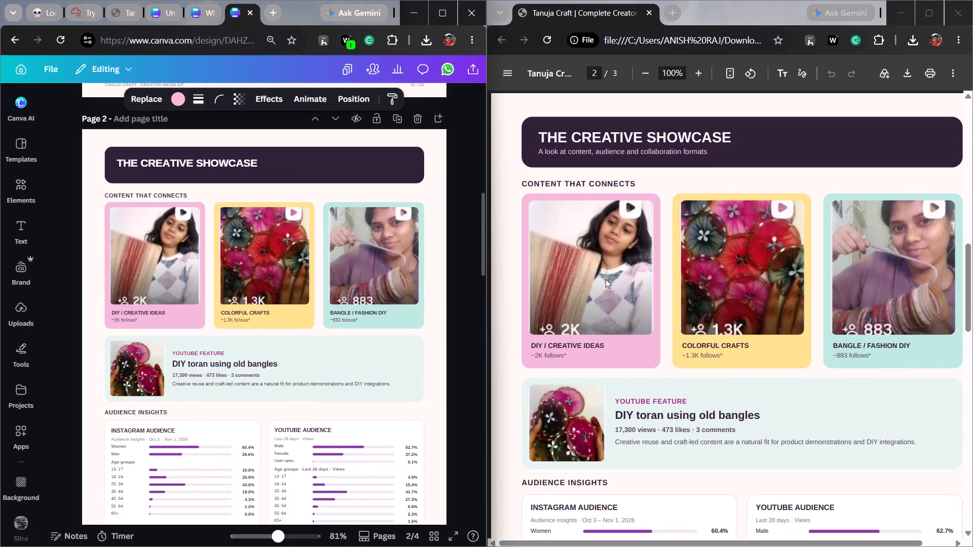
{"action": "scroll", "coordinate": [606, 279], "scroll_direction": "down", "scroll_amount": 1}
{"action": "scroll", "coordinate": [596, 260], "scroll_direction": "up", "scroll_amount": 1}
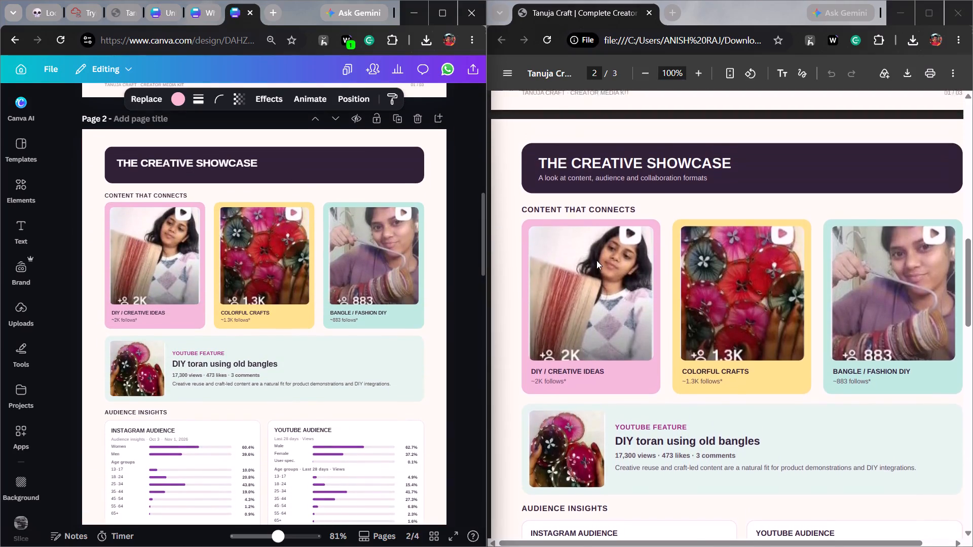
{"action": "scroll", "coordinate": [596, 260], "scroll_direction": "up", "scroll_amount": 1}
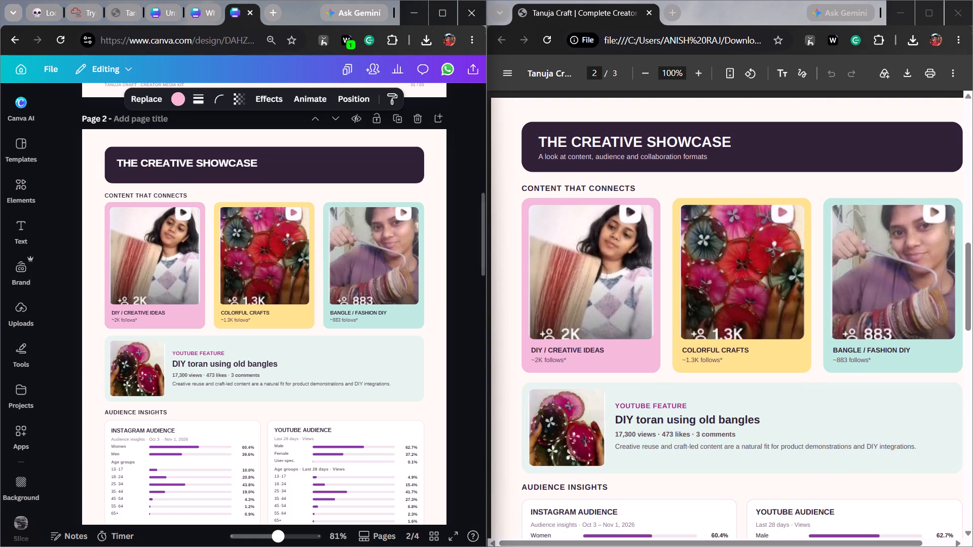
{"action": "left_click_drag", "start_coordinate": [557, 158], "coordinate": [611, 158]}
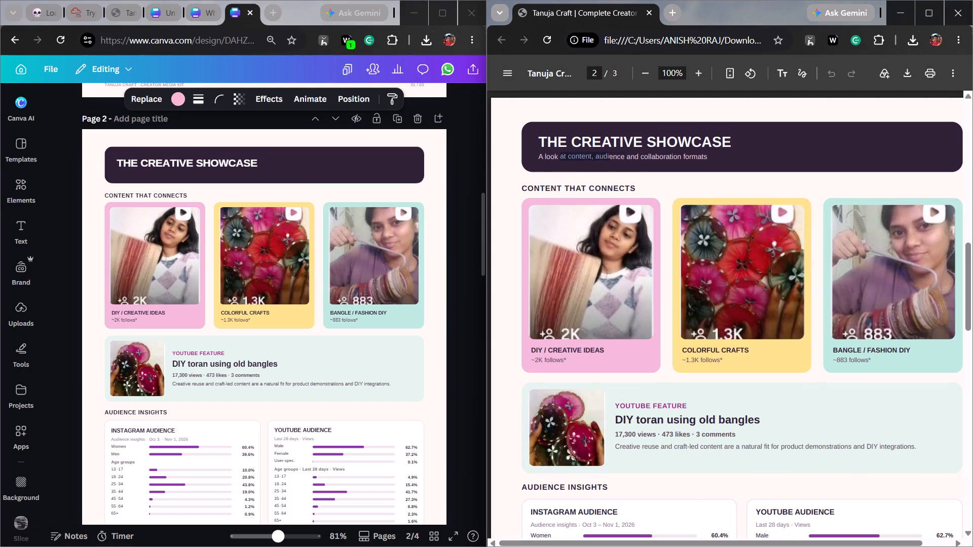
{"action": "left_click_drag", "start_coordinate": [611, 158], "coordinate": [710, 155]}
{"action": "left_click", "coordinate": [710, 155]}
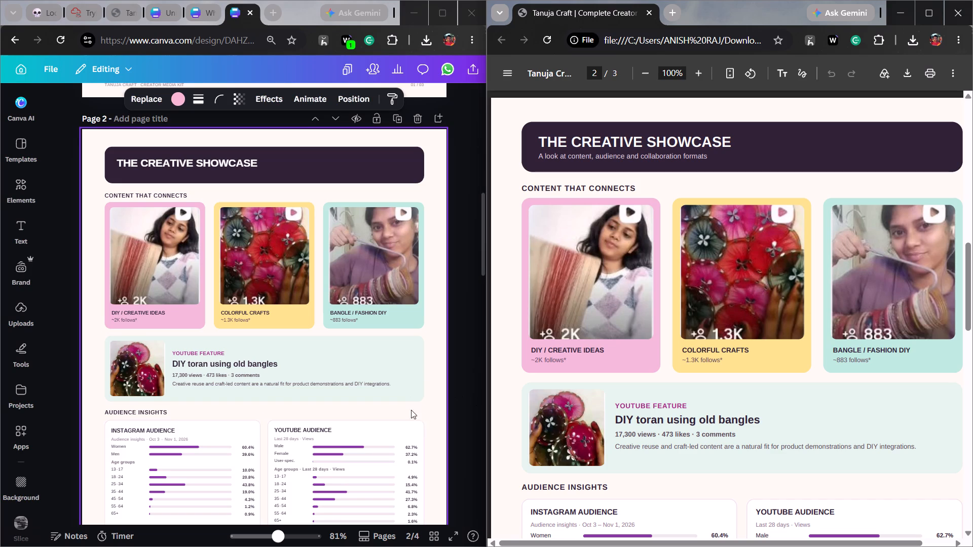
{"action": "scroll", "coordinate": [409, 404], "scroll_direction": "down", "scroll_amount": 2}
{"action": "scroll", "coordinate": [617, 363], "scroll_direction": "down", "scroll_amount": 3}
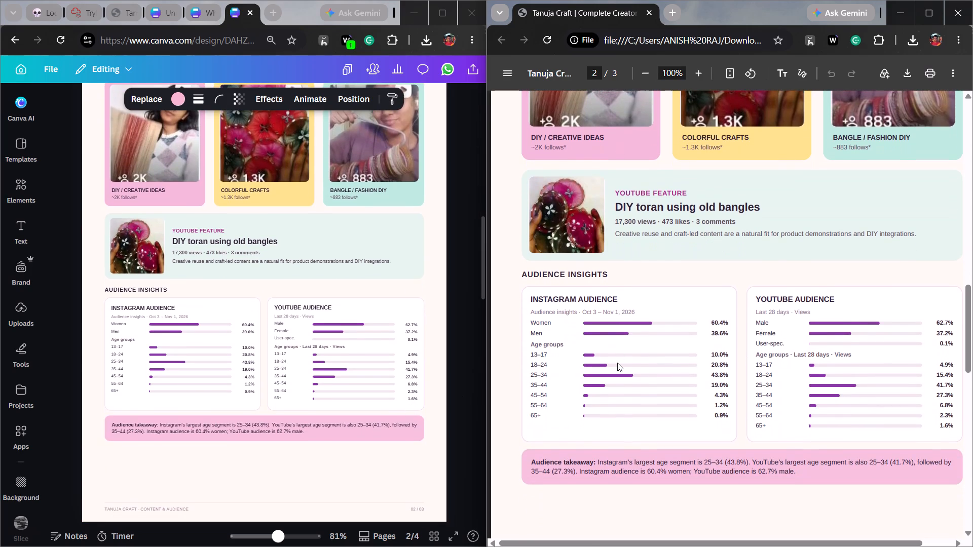
Compare page 3, Platform Performance, with the PDF, checking the header subtitle, Instagram and YouTube metric labels, and the partnership section.
{"action": "scroll", "coordinate": [425, 340], "scroll_direction": "down", "scroll_amount": 4}
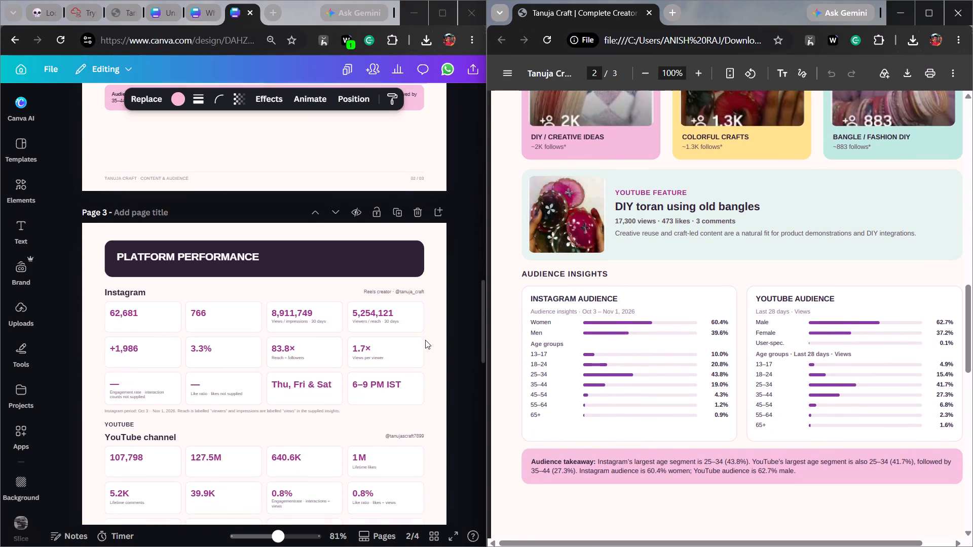
{"action": "scroll", "coordinate": [634, 326], "scroll_direction": "down", "scroll_amount": 4}
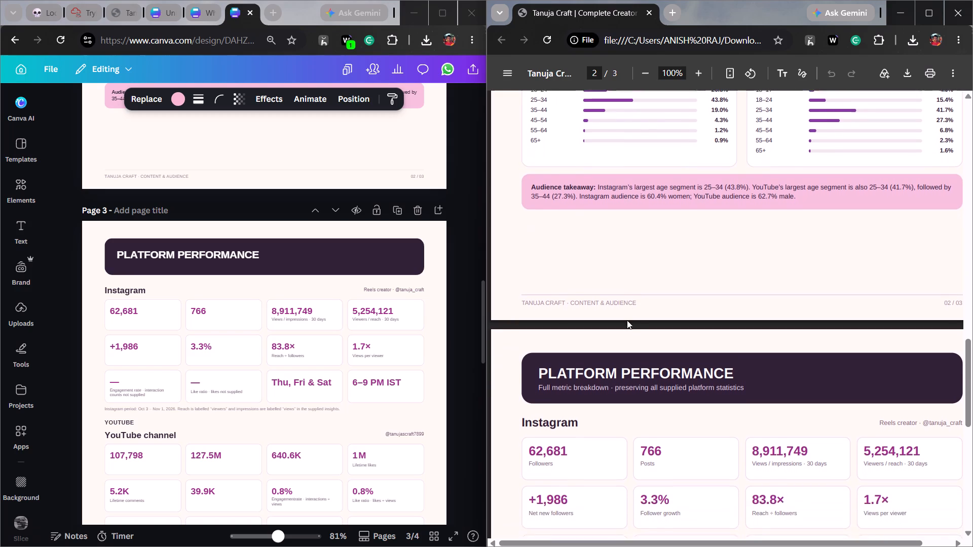
{"action": "scroll", "coordinate": [627, 320], "scroll_direction": "down", "scroll_amount": 2}
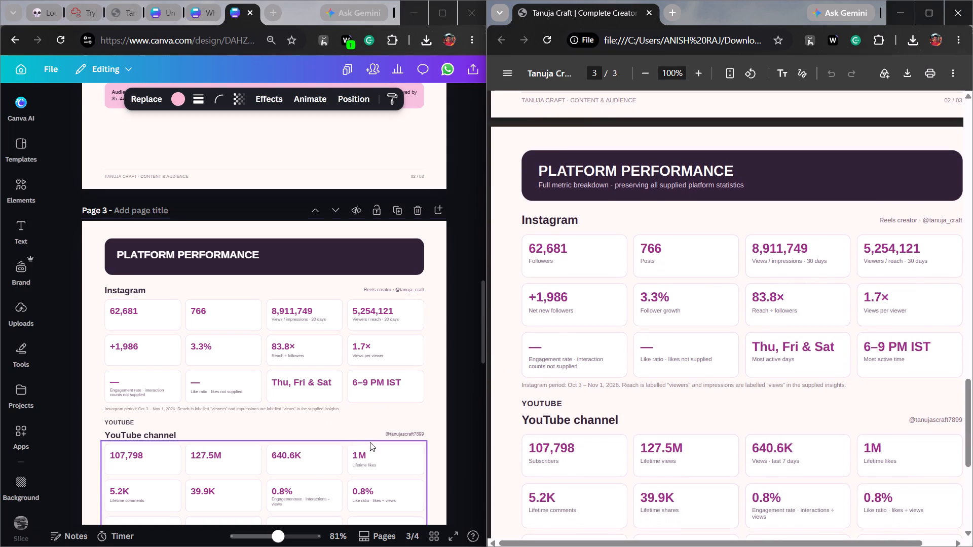
{"action": "scroll", "coordinate": [387, 435], "scroll_direction": "down", "scroll_amount": 2}
{"action": "scroll", "coordinate": [613, 406], "scroll_direction": "down", "scroll_amount": 3}
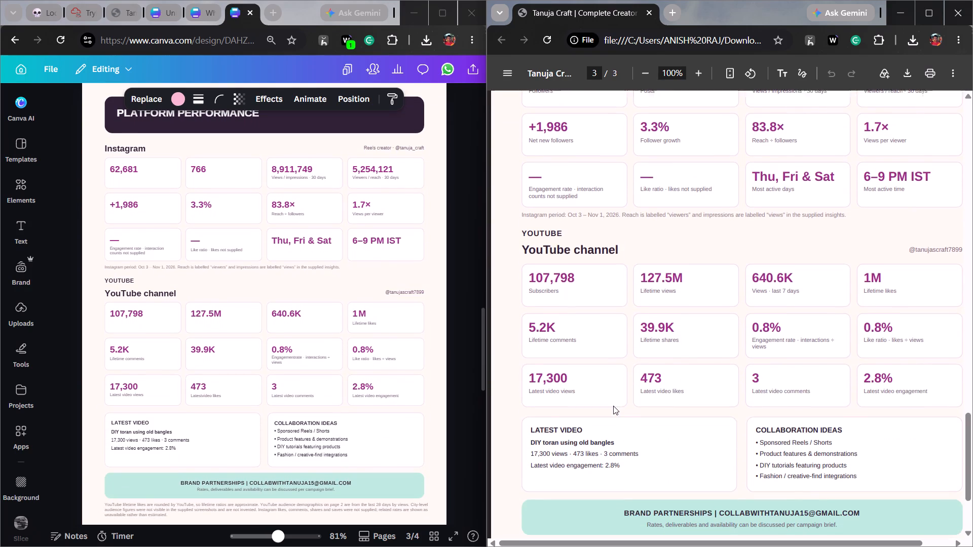
{"action": "scroll", "coordinate": [335, 385], "scroll_direction": "down", "scroll_amount": 2}
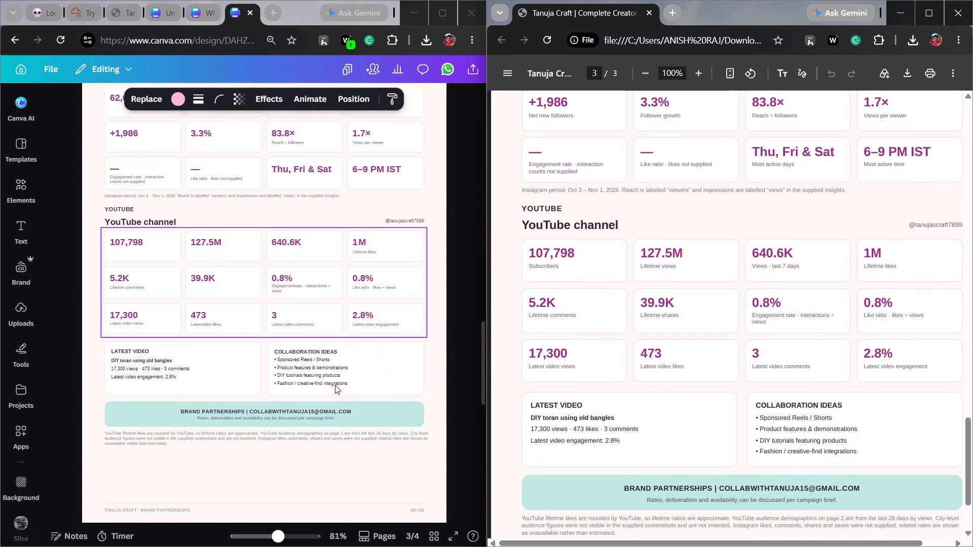
Copy the COLLAB contact text with the email address from page 1's "Let's create something together" block.
{"action": "scroll", "coordinate": [400, 339], "scroll_direction": "up", "scroll_amount": 6}
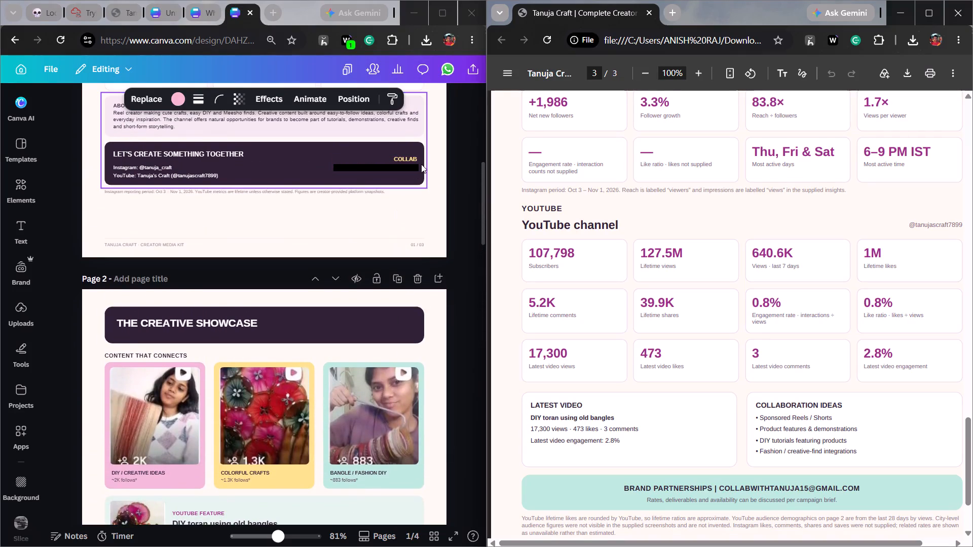
{"action": "left_click", "coordinate": [408, 169]}
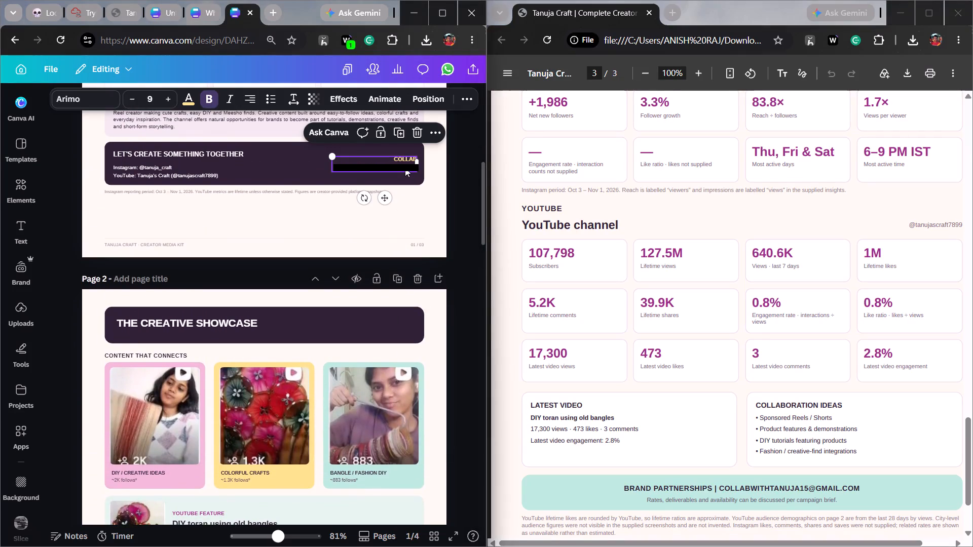
{"action": "double_click", "coordinate": [405, 168]}
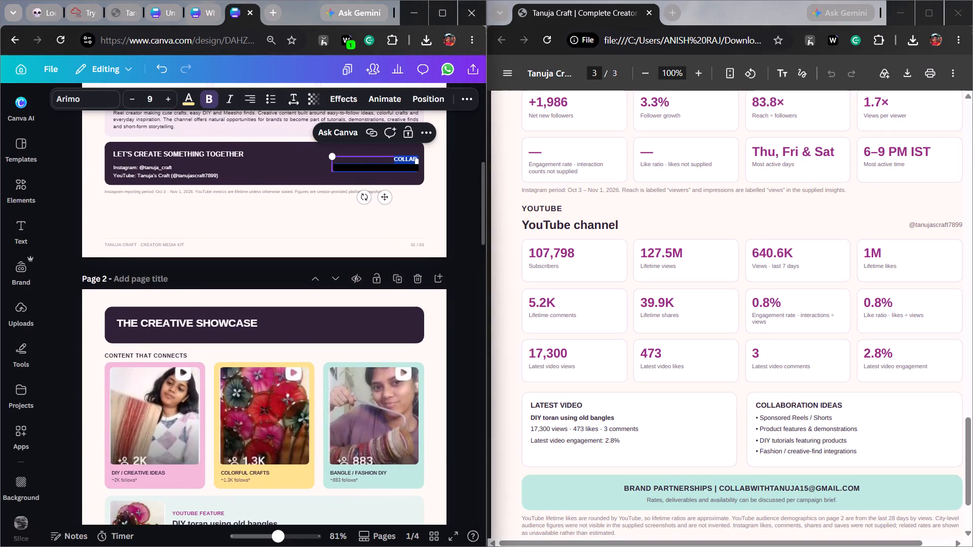
{"action": "left_click", "coordinate": [424, 131]}
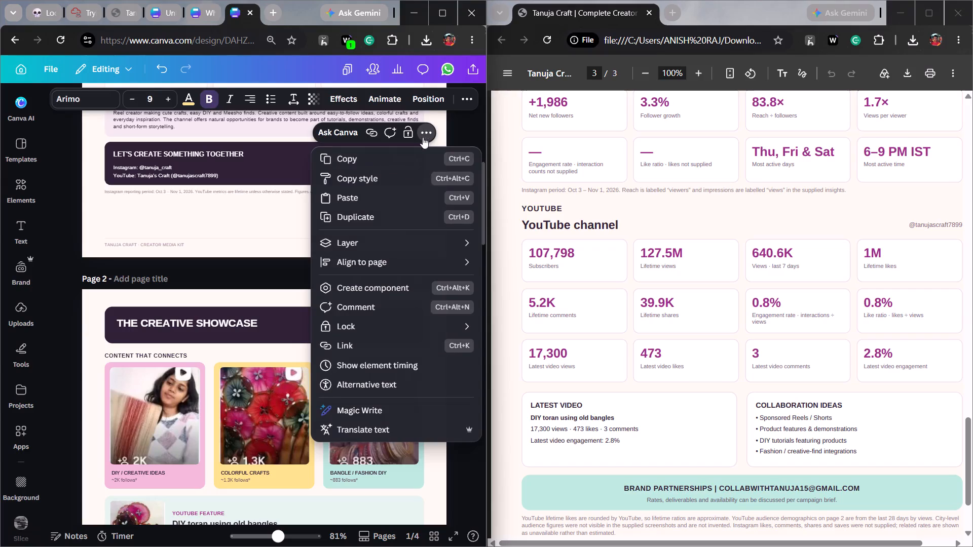
{"action": "left_click", "coordinate": [373, 165]}
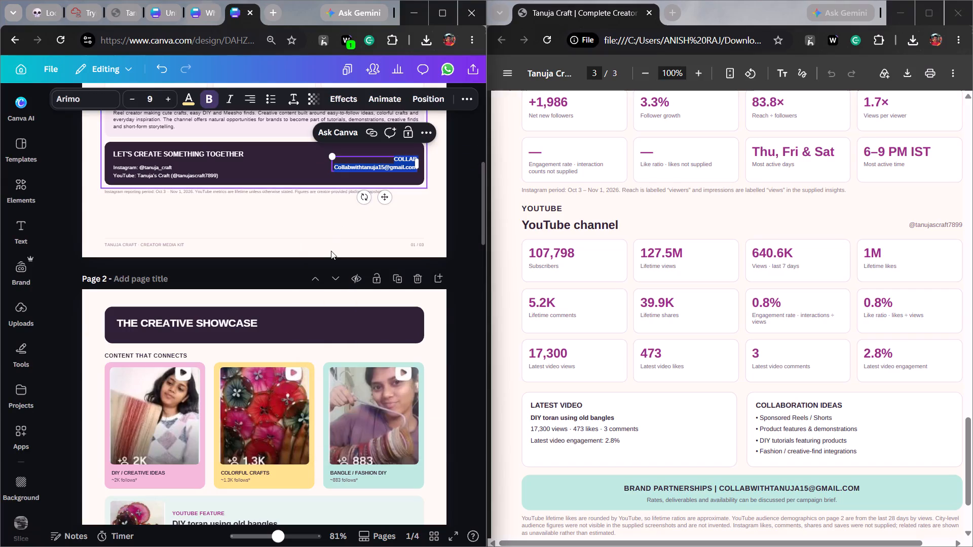
Replace the uppercase email address in page 3's Brand Partnerships line with the copied COLLAB contact text.
{"action": "left_click", "coordinate": [331, 251]}
{"action": "scroll", "coordinate": [331, 251], "scroll_direction": "down", "scroll_amount": 8}
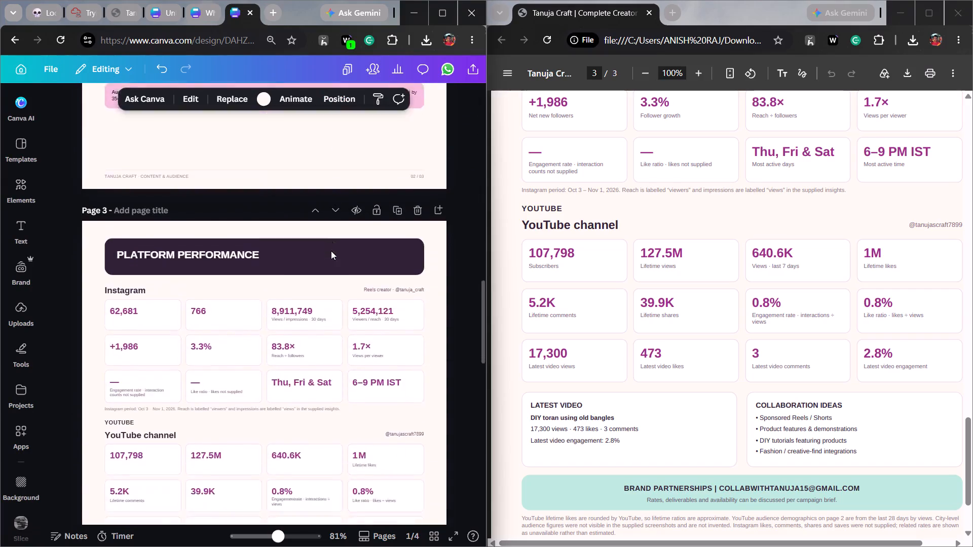
{"action": "scroll", "coordinate": [331, 251], "scroll_direction": "down", "scroll_amount": 2}
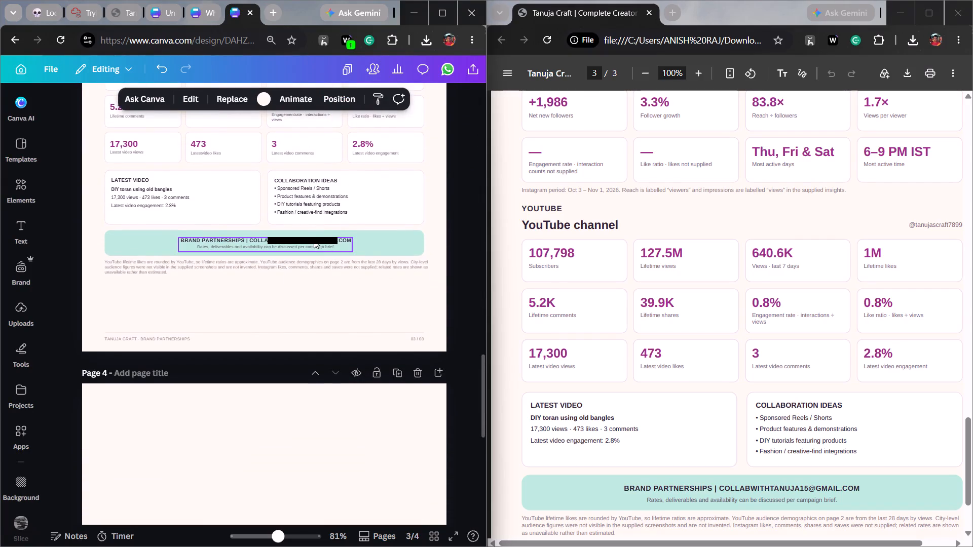
{"action": "left_click", "coordinate": [314, 240]}
{"action": "left_click", "coordinate": [314, 240]}
{"action": "left_click", "coordinate": [314, 240]}
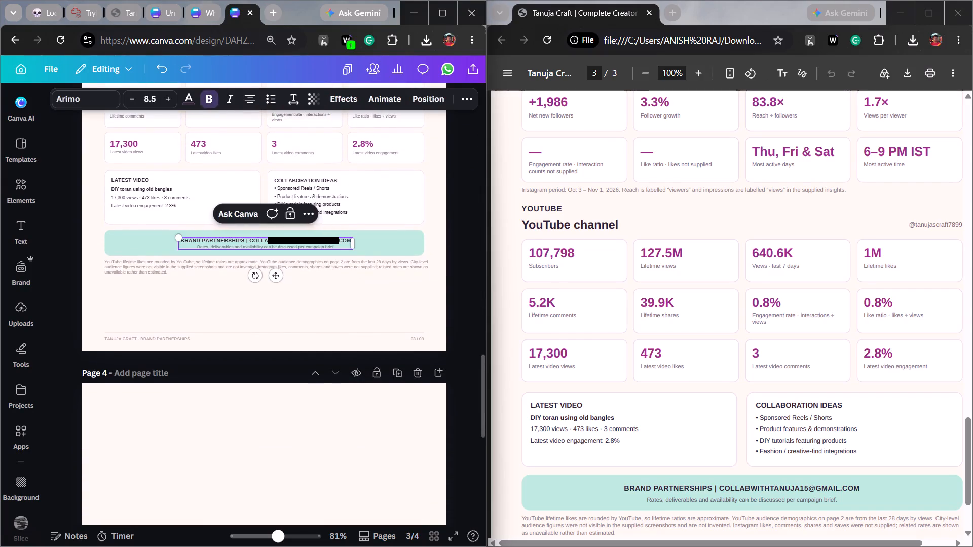
{"action": "left_click", "coordinate": [314, 240]}
{"action": "left_click_drag", "start_coordinate": [314, 240], "coordinate": [345, 239]}
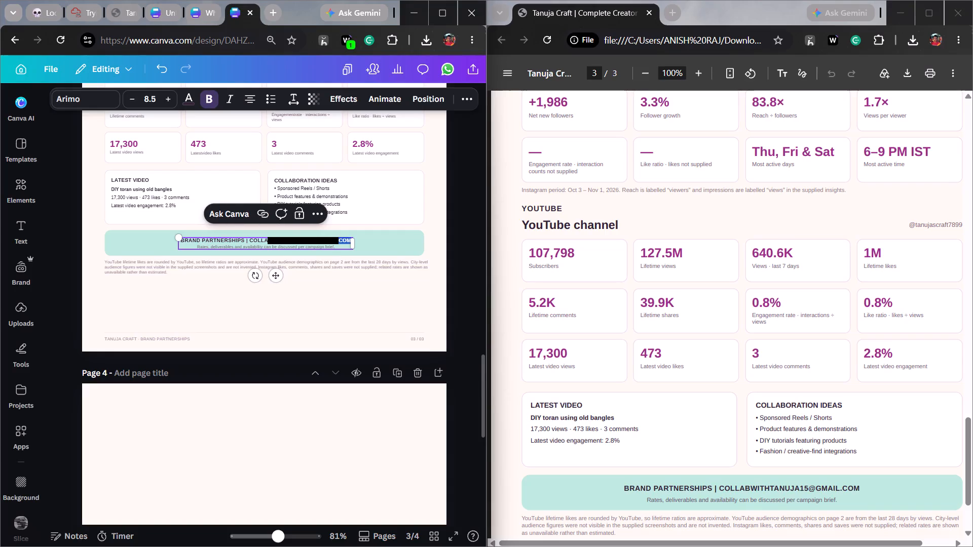
{"action": "key", "text": "BackSpace"}
{"action": "key", "text": "BackSpace"}
{"action": "key", "text": "BackSpace"}
{"action": "key", "text": "BackSpace"}
{"action": "key", "text": "BackSpace"}
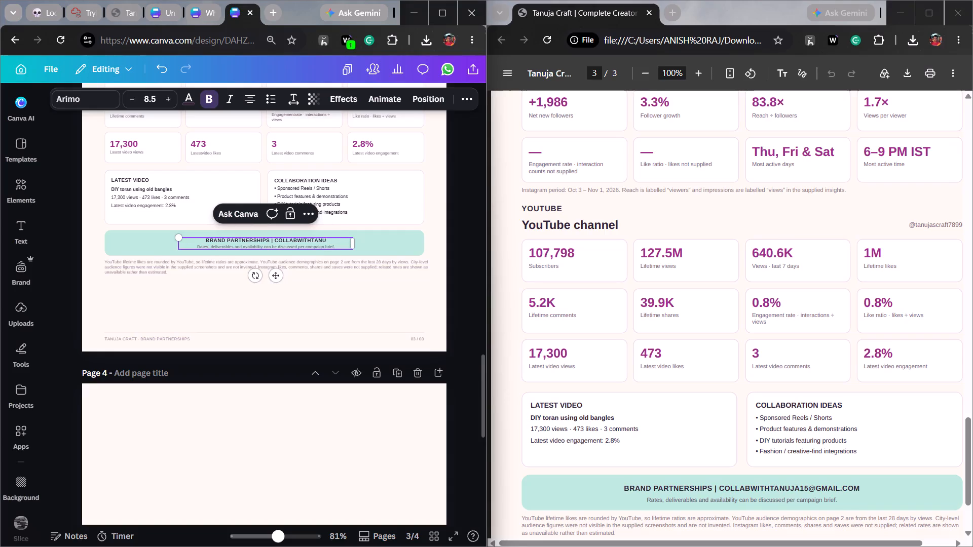
{"action": "key", "text": "BackSpace"}
{"action": "key", "text": "BackSpace"}
{"action": "key", "text": "BackSpace"}
{"action": "key", "text": "BackSpace"}
{"action": "key", "text": "BackSpace"}
{"action": "key", "text": "BackSpace"}
{"action": "key", "text": "BackSpace"}
{"action": "key", "text": "BackSpace"}
{"action": "key", "text": "BackSpace"}
{"action": "key", "text": "BackSpace"}
{"action": "key", "text": "BackSpace"}
{"action": "key", "text": "BackSpace"}
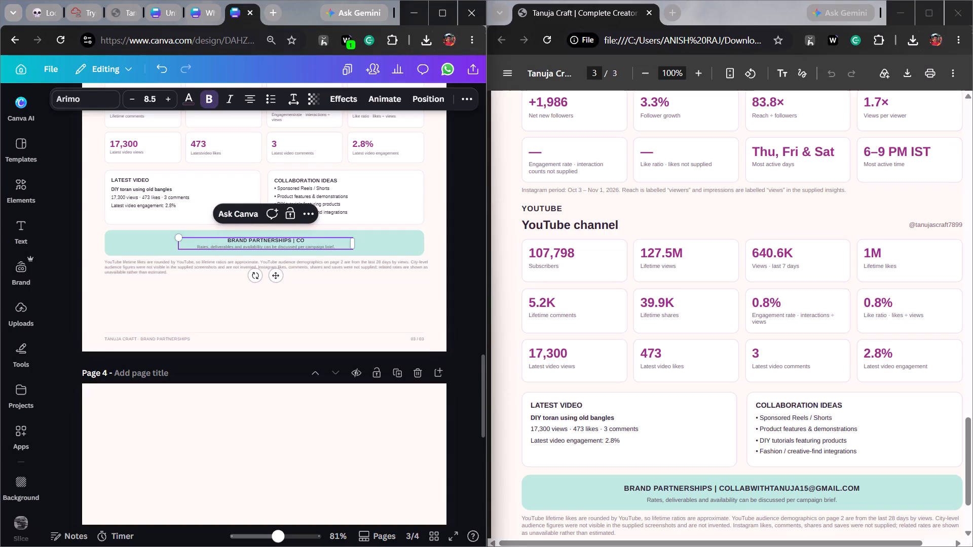
{"action": "key", "text": "BackSpace"}
{"action": "key", "text": "BackSpace"}
{"action": "key", "text": "ctrl+v"}
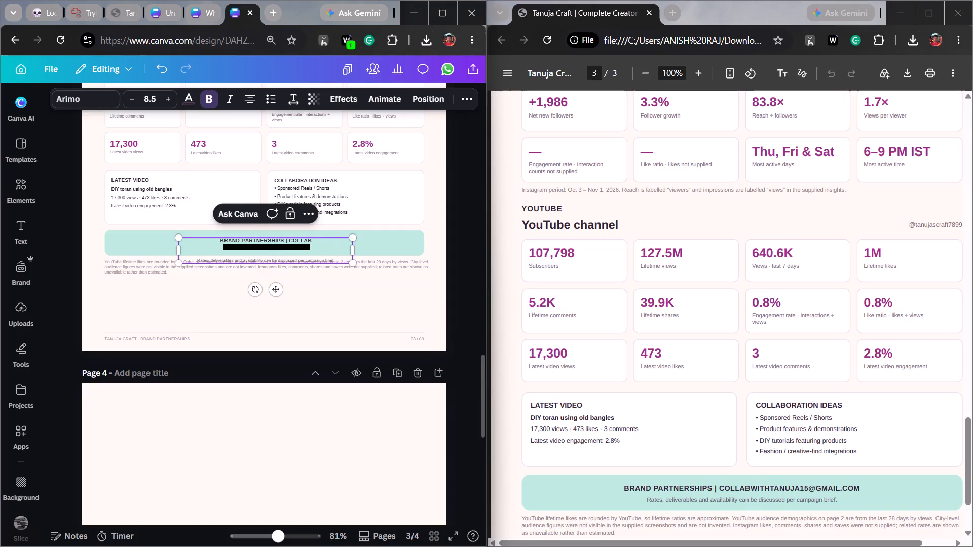
Remove the extra COLLAB and line break before the pasted email address, and make its first letter a lowercase c.
{"action": "left_click", "coordinate": [315, 238]}
{"action": "key", "text": "BackSpace"}
{"action": "key", "text": "BackSpace"}
{"action": "key", "text": "BackSpace"}
{"action": "key", "text": "BackSpace"}
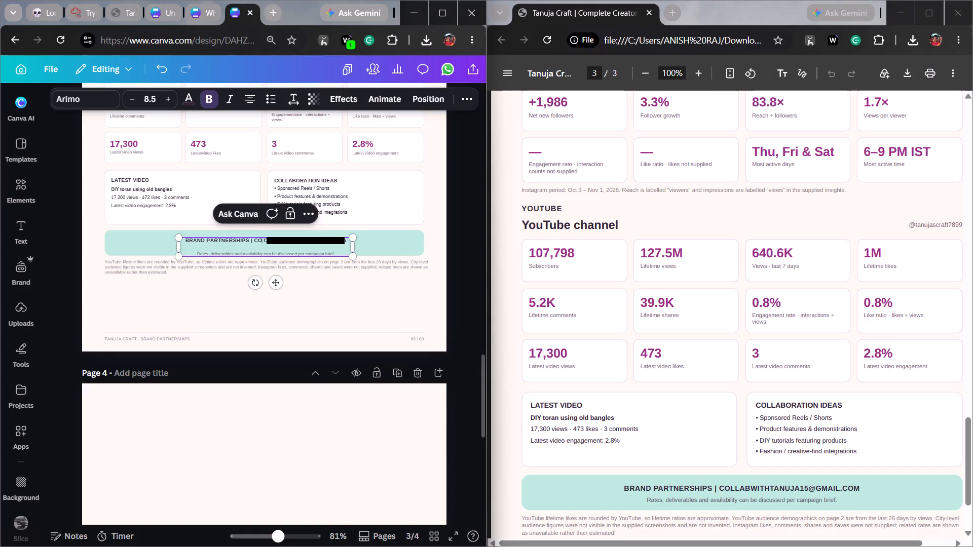
{"action": "key", "text": "BackSpace"}
{"action": "key", "text": "BackSpace"}
{"action": "key", "text": "BackSpace"}
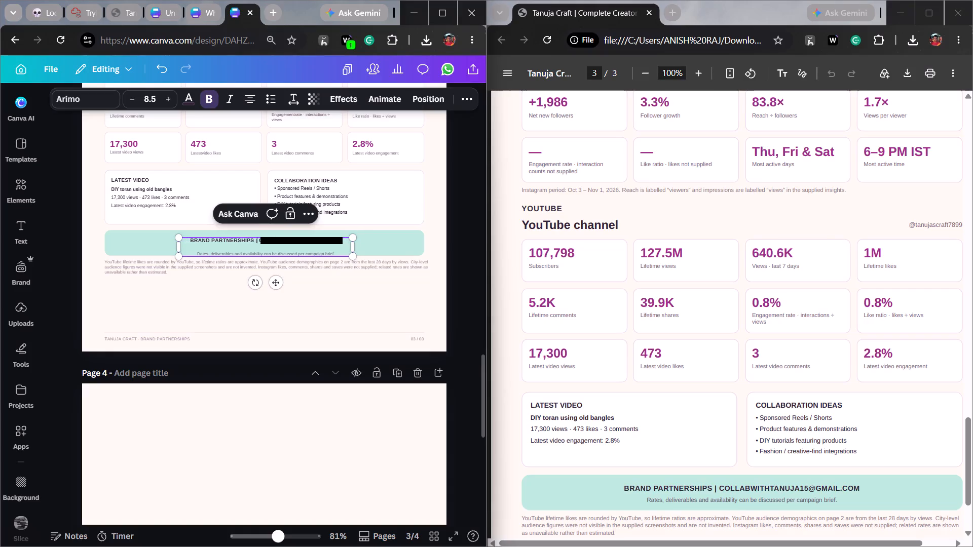
{"action": "left_click", "coordinate": [260, 239]}
{"action": "key", "text": "Down"}
{"action": "key", "text": "Right"}
{"action": "key", "text": "Up"}
{"action": "key", "text": "Up"}
{"action": "key", "text": "Left"}
{"action": "key", "text": "BackSpace"}
{"action": "key", "text": "x"}
{"action": "key", "text": "BackSpace"}
{"action": "key", "text": "c"}
{"action": "left_click", "coordinate": [327, 303]}
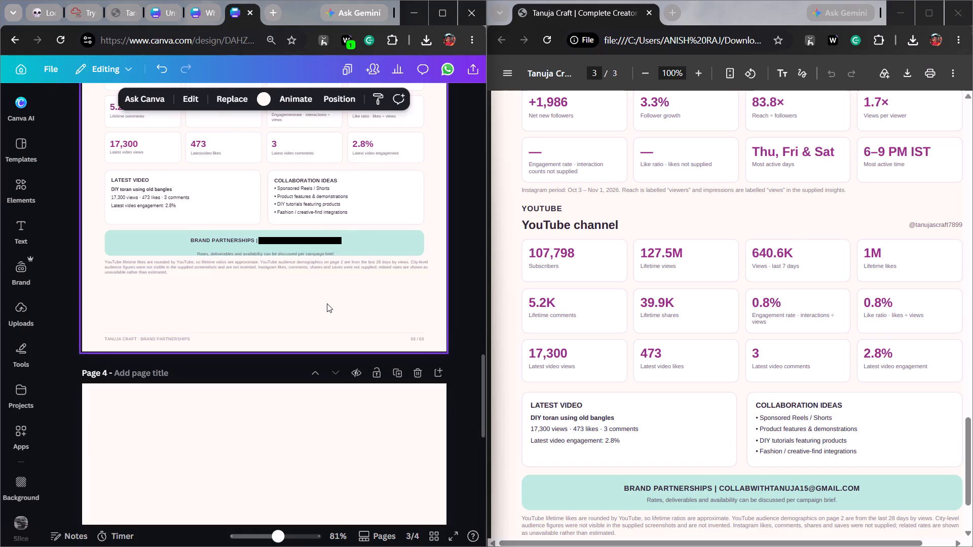
Delete the blank line between the Brand Partnerships email line and the rates and deliverables note.
{"action": "left_click", "coordinate": [296, 249]}
{"action": "left_click", "coordinate": [296, 249]}
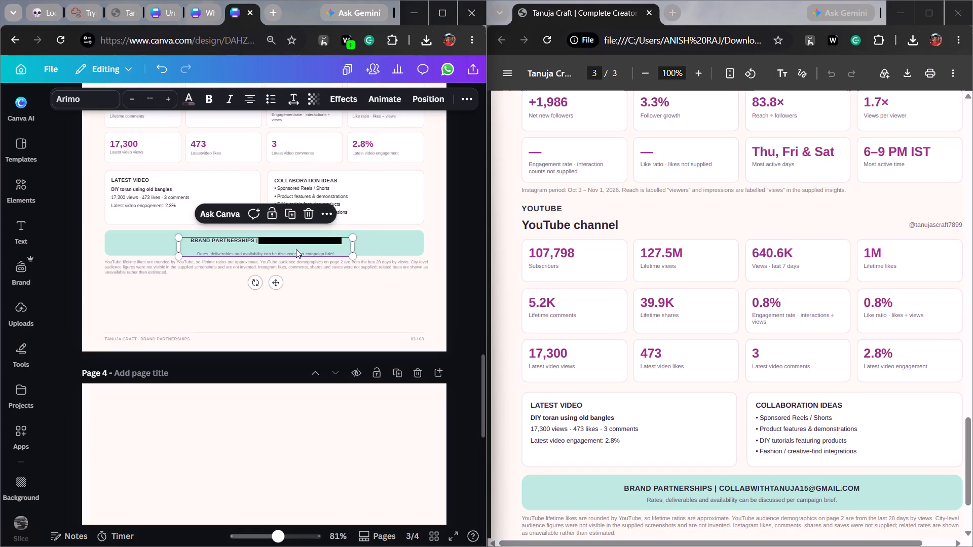
{"action": "left_click", "coordinate": [296, 249]}
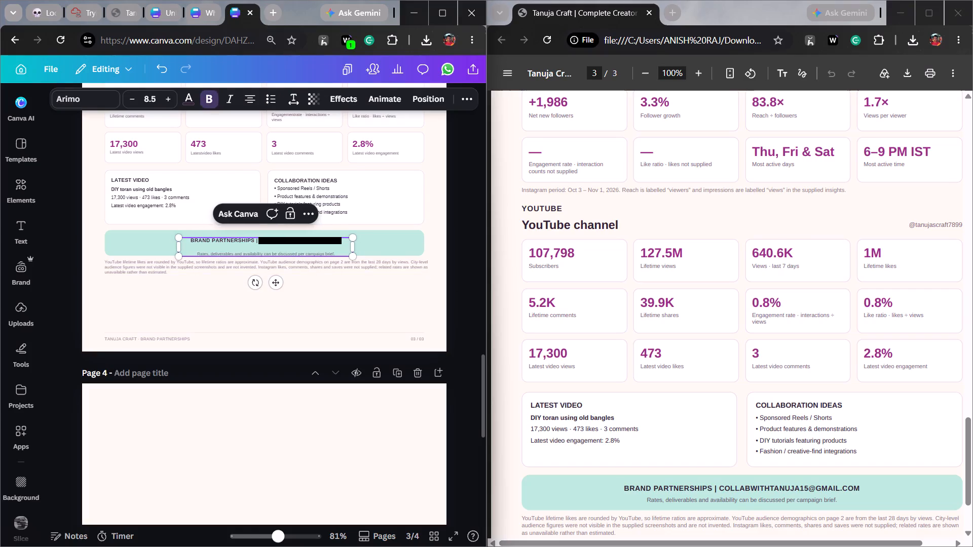
{"action": "key", "text": "BackSpace"}
{"action": "left_click", "coordinate": [349, 317]}
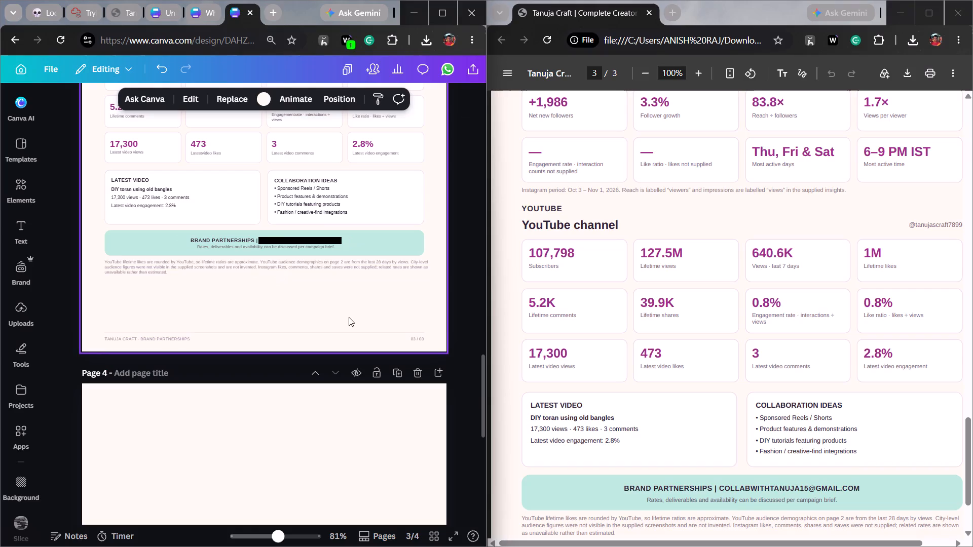
Delete the blank page 4 from the media kit design.
{"action": "scroll", "coordinate": [324, 458], "scroll_direction": "down", "scroll_amount": 4}
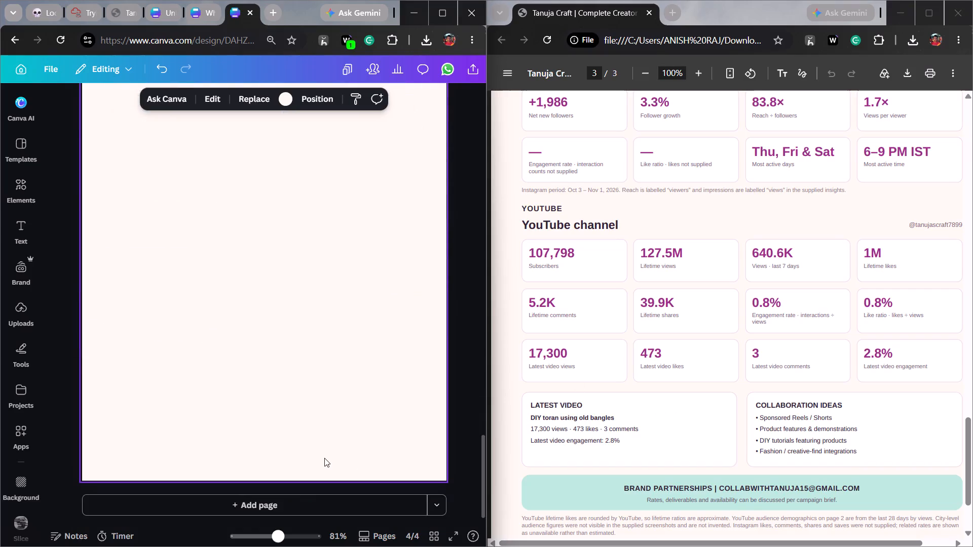
{"action": "scroll", "coordinate": [410, 175], "scroll_direction": "up", "scroll_amount": 7}
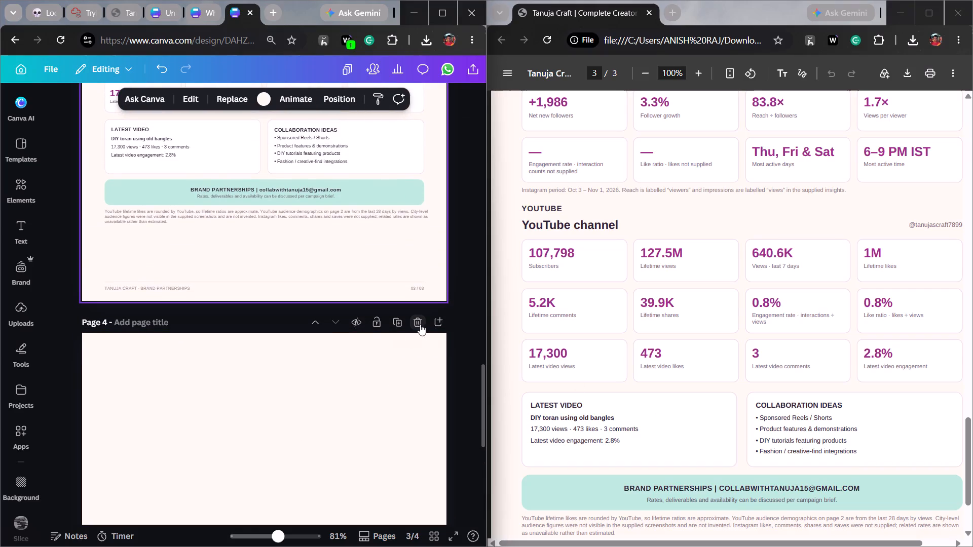
{"action": "left_click", "coordinate": [419, 325]}
Switch to the 13-page Tanuja's Craft Canva design and copy the round logo from the header of page 3.
{"action": "scroll", "coordinate": [419, 325], "scroll_direction": "up", "scroll_amount": 4}
{"action": "scroll", "coordinate": [419, 325], "scroll_direction": "down", "scroll_amount": 2}
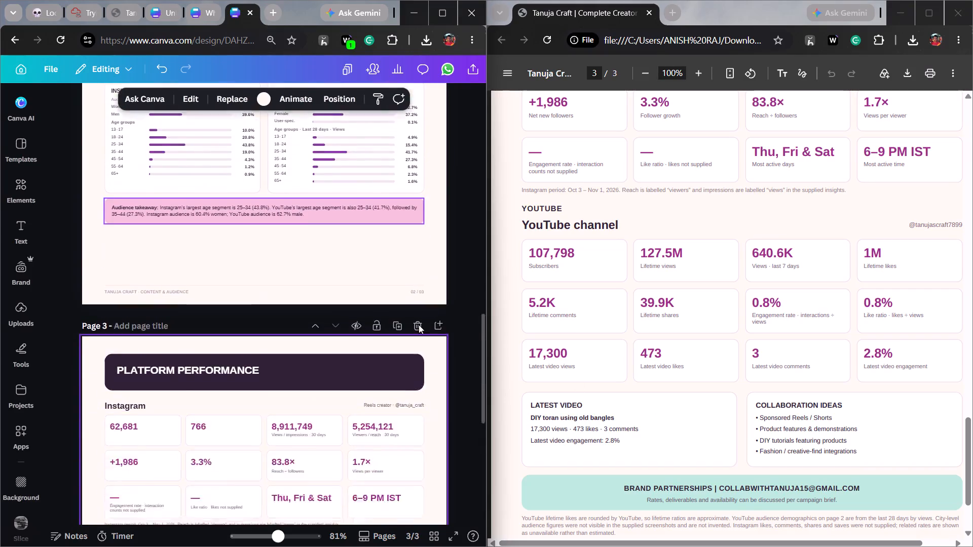
{"action": "scroll", "coordinate": [419, 325], "scroll_direction": "down", "scroll_amount": 1}
{"action": "scroll", "coordinate": [419, 325], "scroll_direction": "up", "scroll_amount": 6}
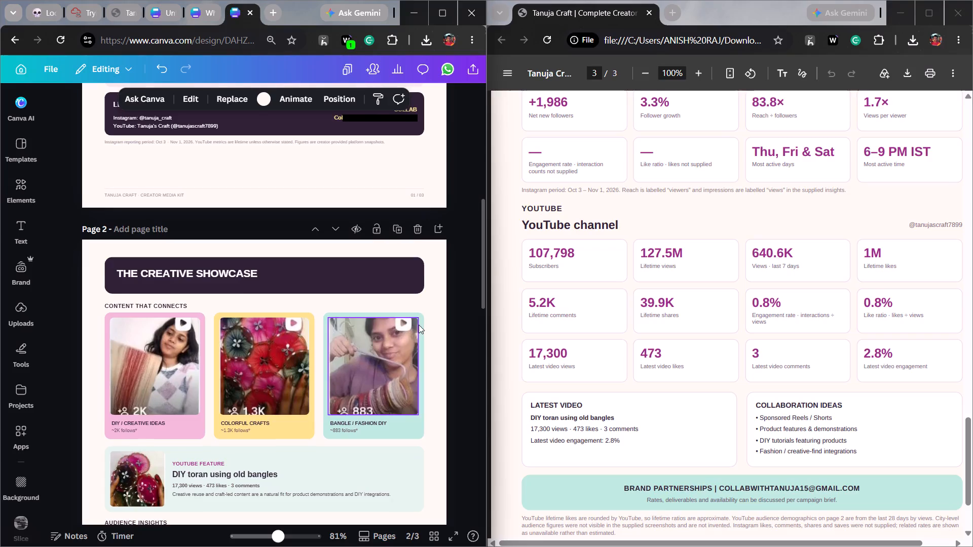
{"action": "scroll", "coordinate": [620, 284], "scroll_direction": "up", "scroll_amount": 6}
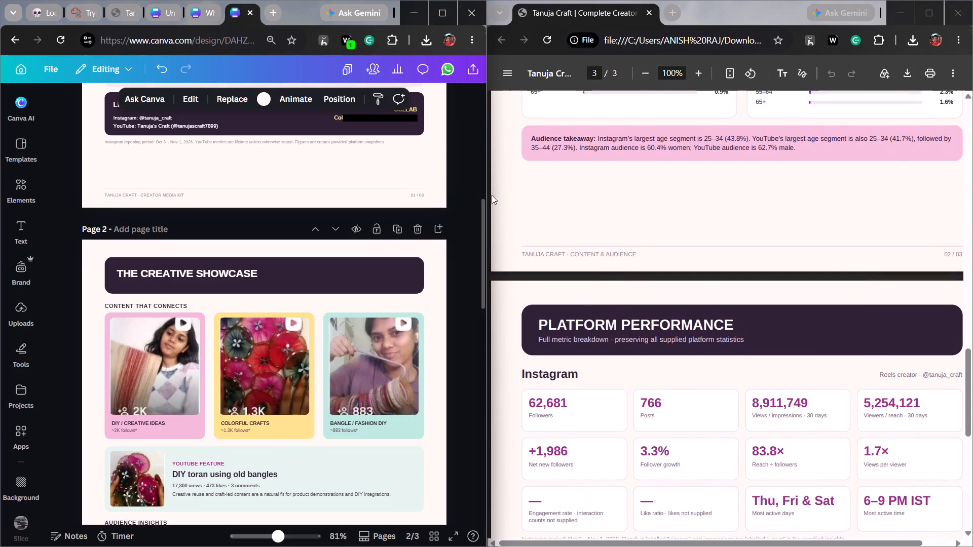
{"action": "left_click", "coordinate": [192, 13]}
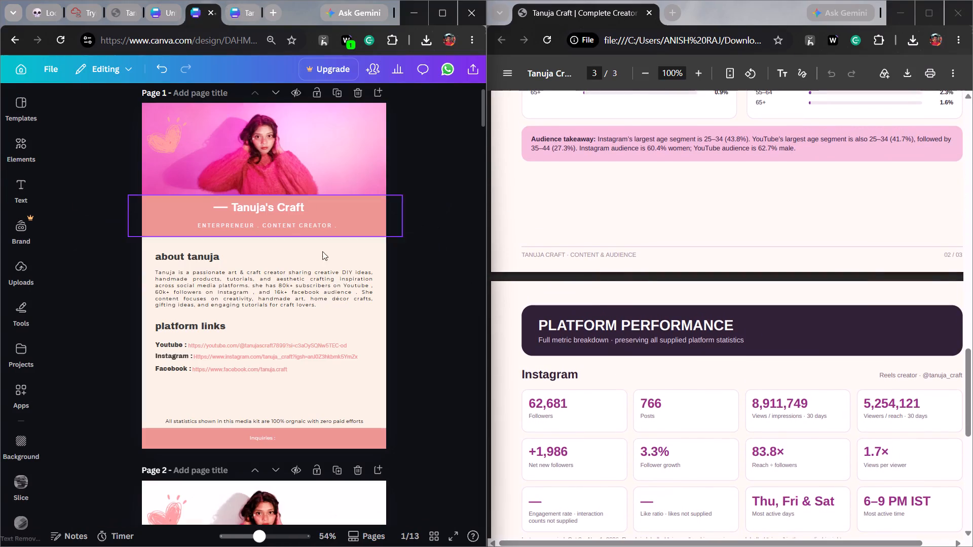
{"action": "scroll", "coordinate": [355, 382], "scroll_direction": "down", "scroll_amount": 6}
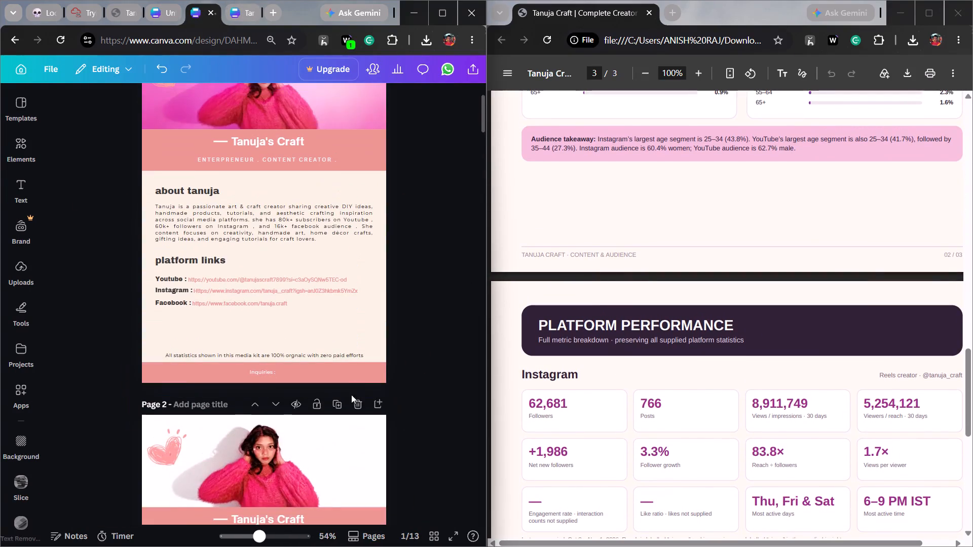
{"action": "scroll", "coordinate": [381, 362], "scroll_direction": "down", "scroll_amount": 5}
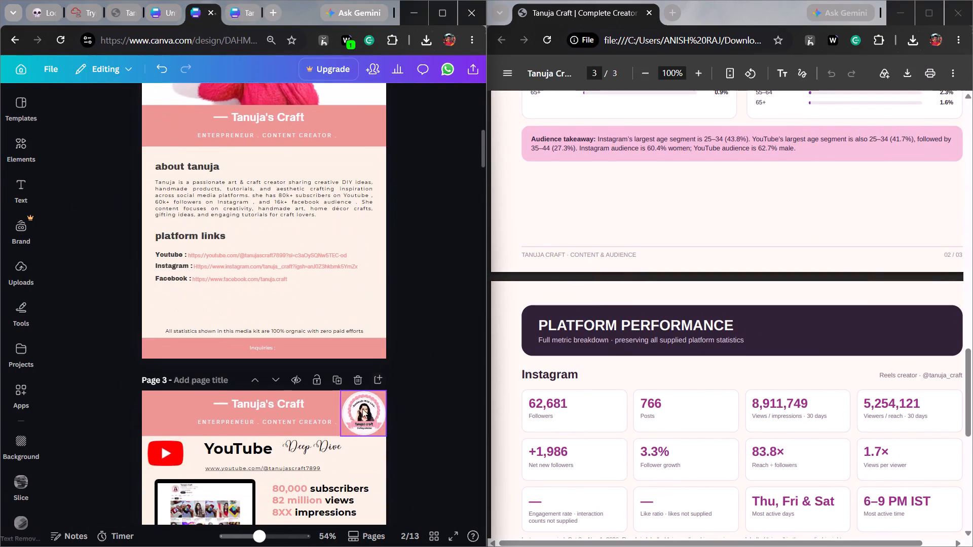
{"action": "left_click", "coordinate": [360, 415]}
{"action": "key", "text": "ctrl+c"}
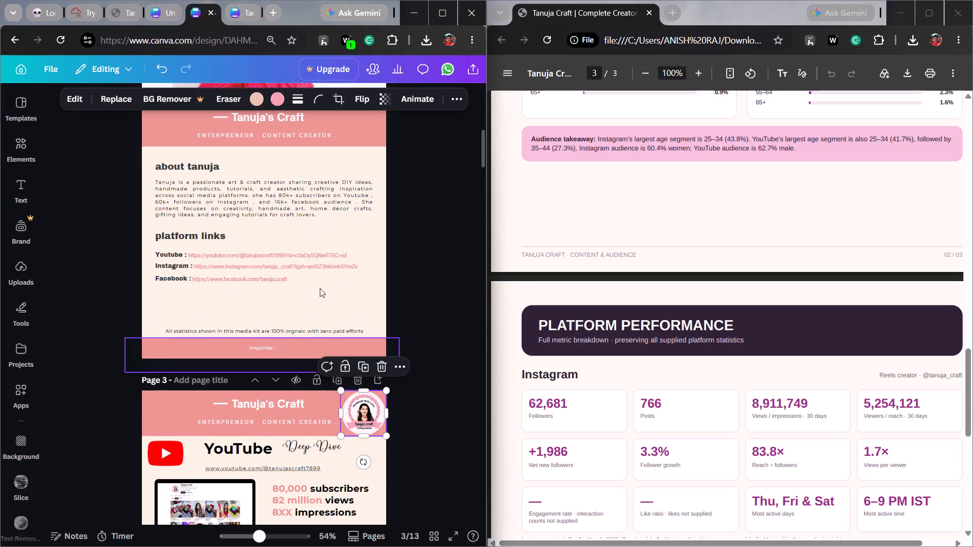
Return to the Tanuja_Media_Kit design and paste the round logo onto page 2, The Creative Showcase.
{"action": "left_click_drag", "start_coordinate": [231, 10], "coordinate": [360, 244]}
{"action": "scroll", "coordinate": [360, 244], "scroll_direction": "down", "scroll_amount": 1}
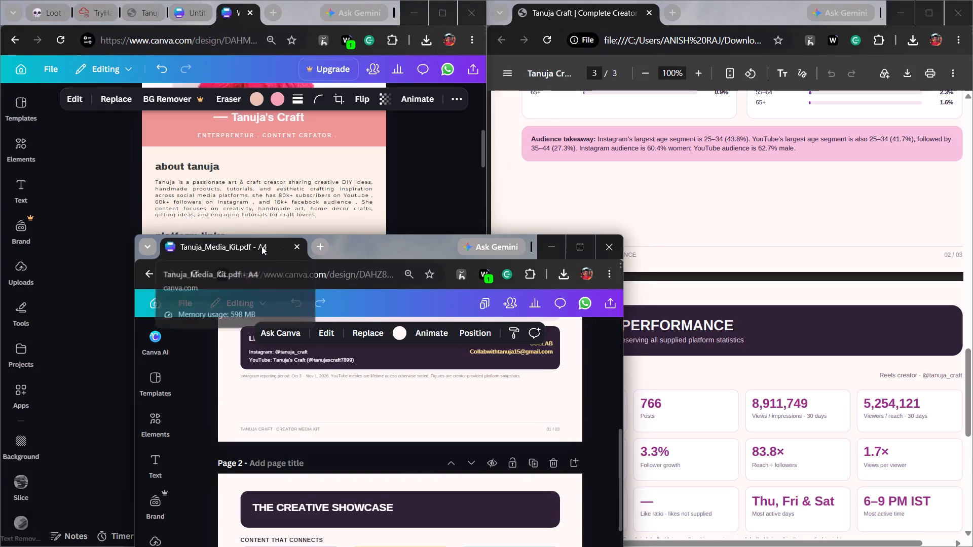
{"action": "left_click_drag", "start_coordinate": [261, 246], "coordinate": [261, 8]}
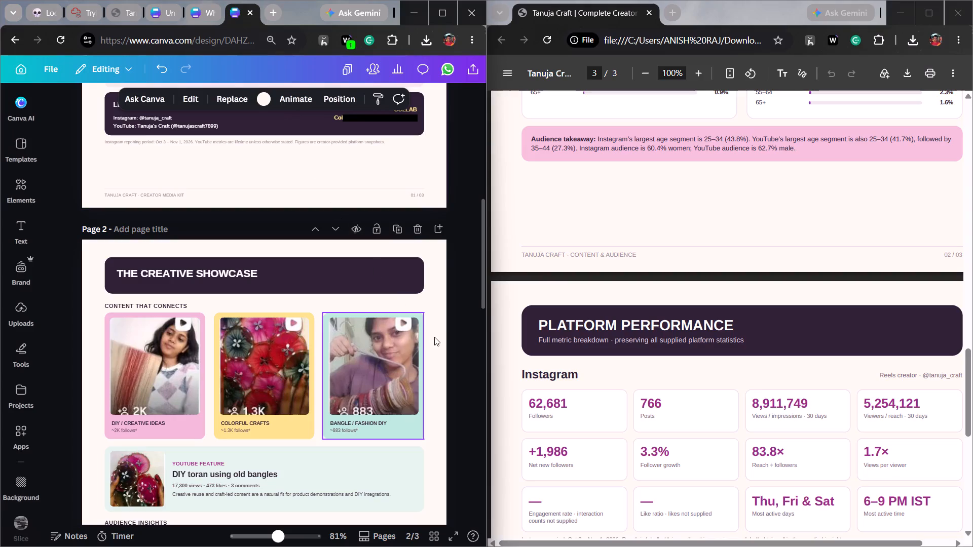
{"action": "key", "text": "ctrl+v"}
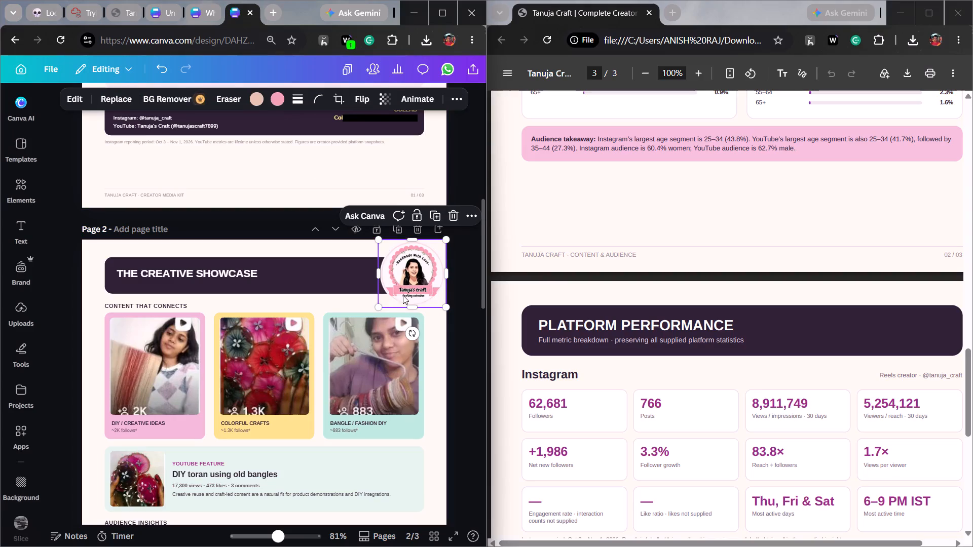
Shrink the round logo on page 2 to about 2.4 by 2.4, keeping it in the page's top-right corner.
{"action": "left_click_drag", "start_coordinate": [379, 305], "coordinate": [389, 290]}
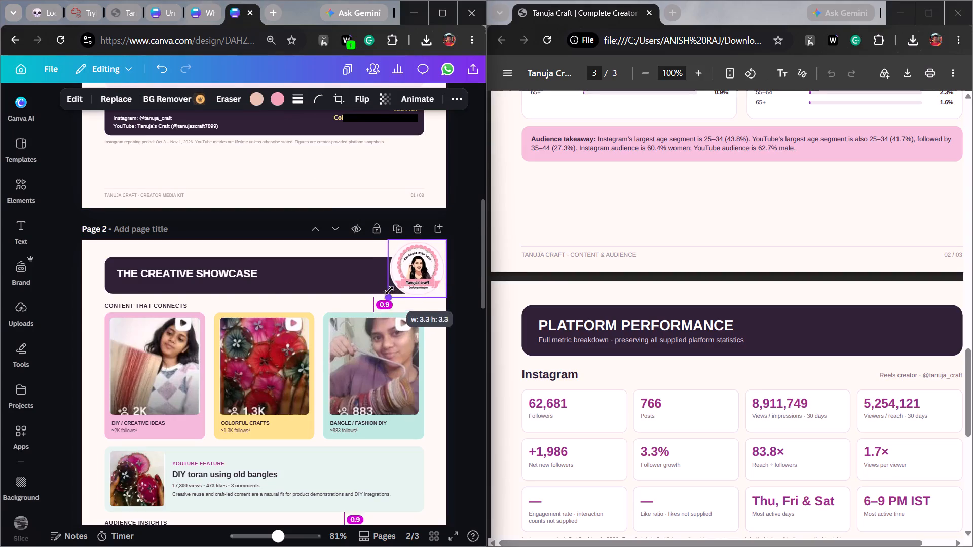
{"action": "left_click_drag", "start_coordinate": [389, 290], "coordinate": [402, 277]}
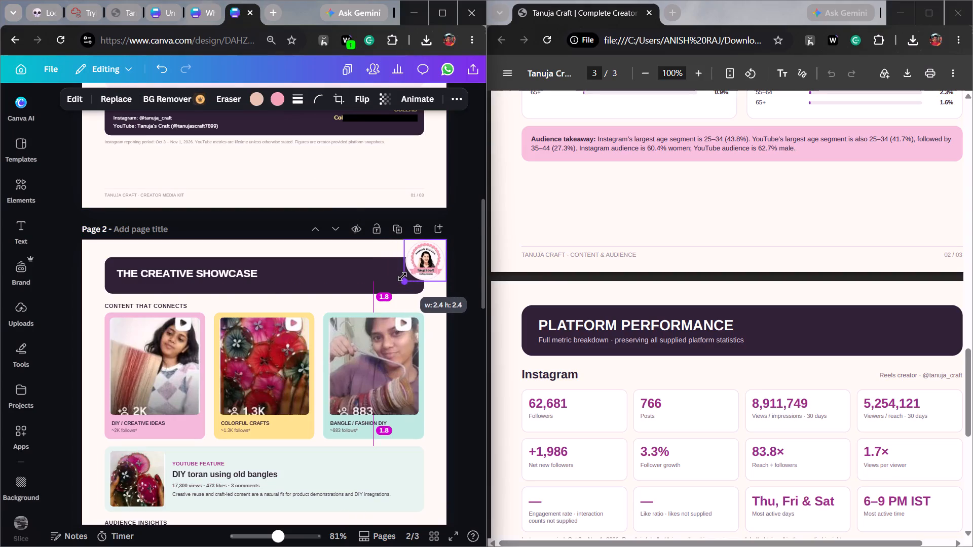
{"action": "left_click_drag", "start_coordinate": [402, 277], "coordinate": [401, 278]}
{"action": "left_click", "coordinate": [451, 321]}
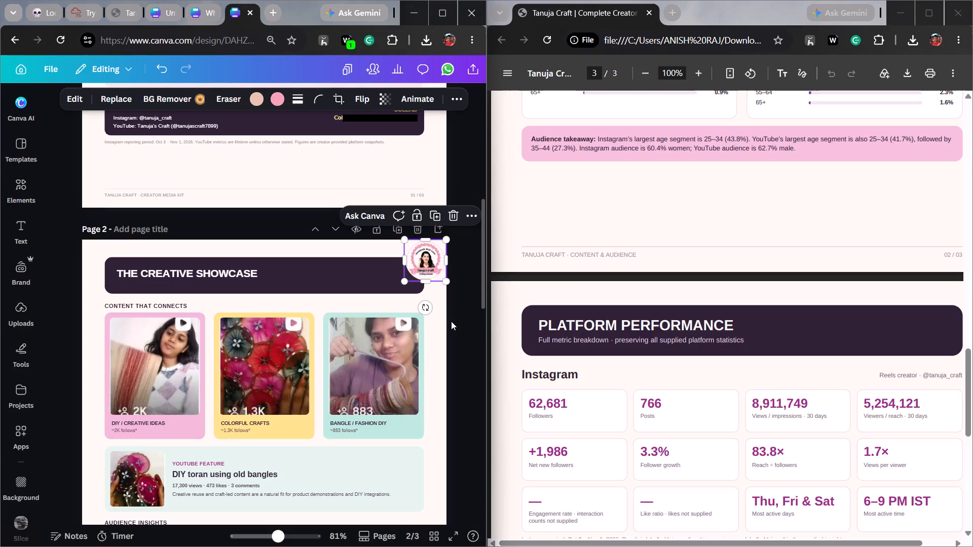
Enlarge the pink rectangle behind the page 1 cover photo to span the full page width from the top edge to just above the TANUJA CRAFT title.
{"action": "scroll", "coordinate": [451, 321], "scroll_direction": "up", "scroll_amount": 1}
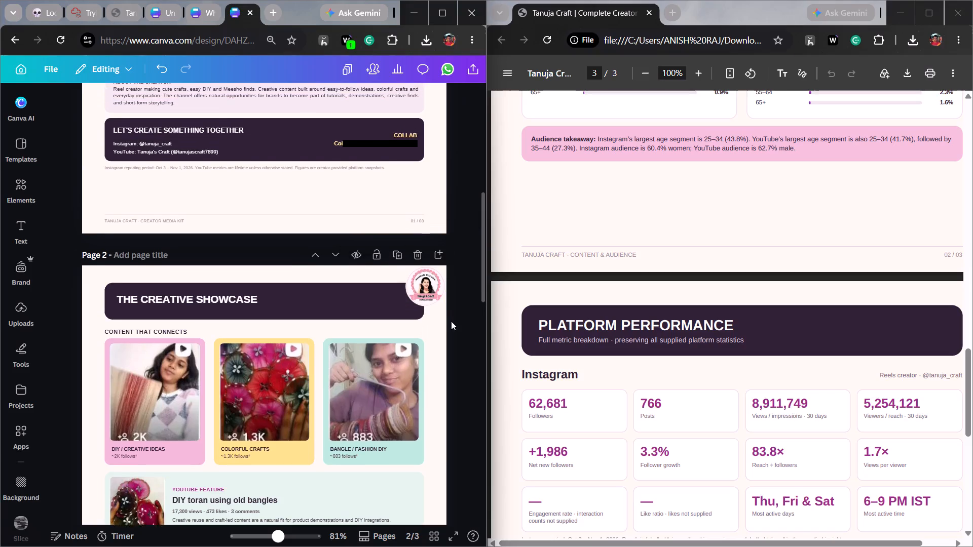
{"action": "scroll", "coordinate": [451, 321], "scroll_direction": "up", "scroll_amount": 5}
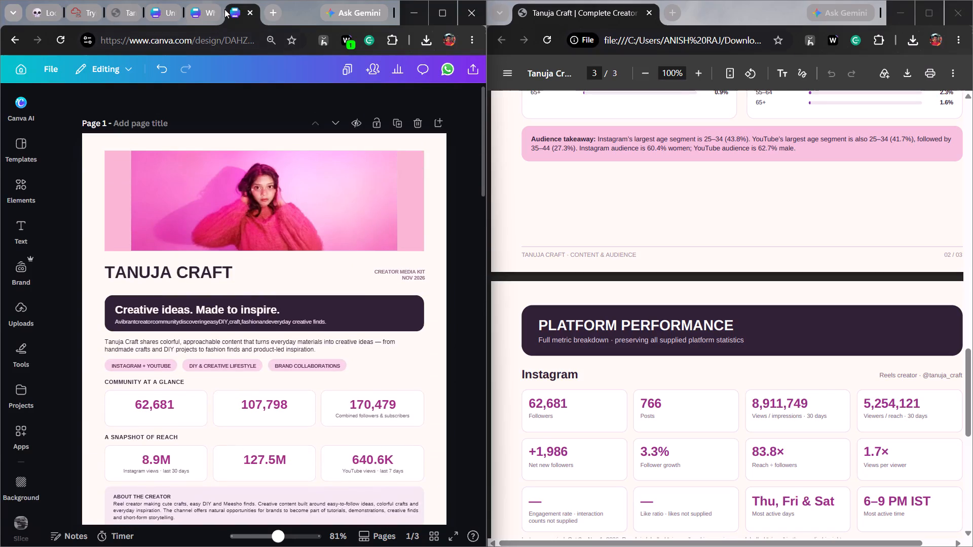
{"action": "left_click", "coordinate": [118, 169]}
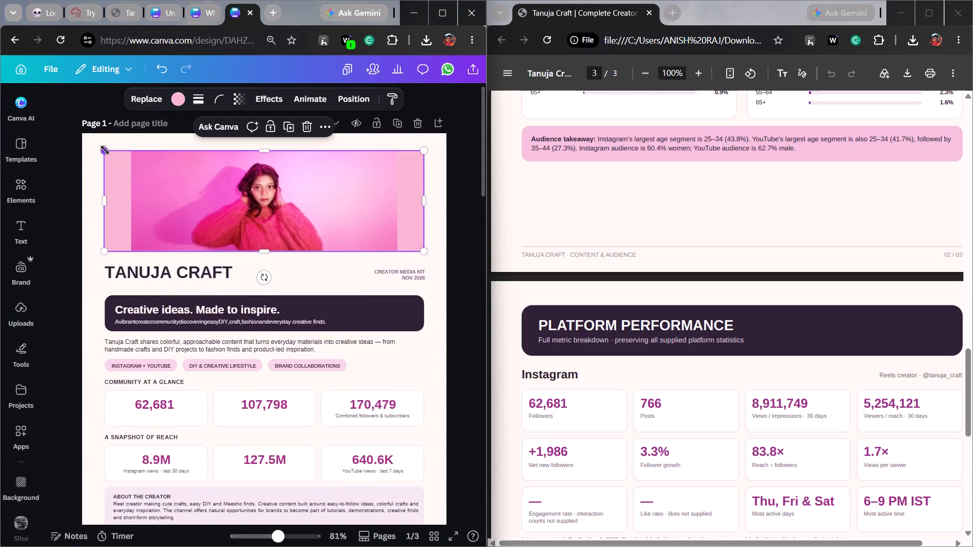
{"action": "left_click_drag", "start_coordinate": [106, 151], "coordinate": [66, 109]}
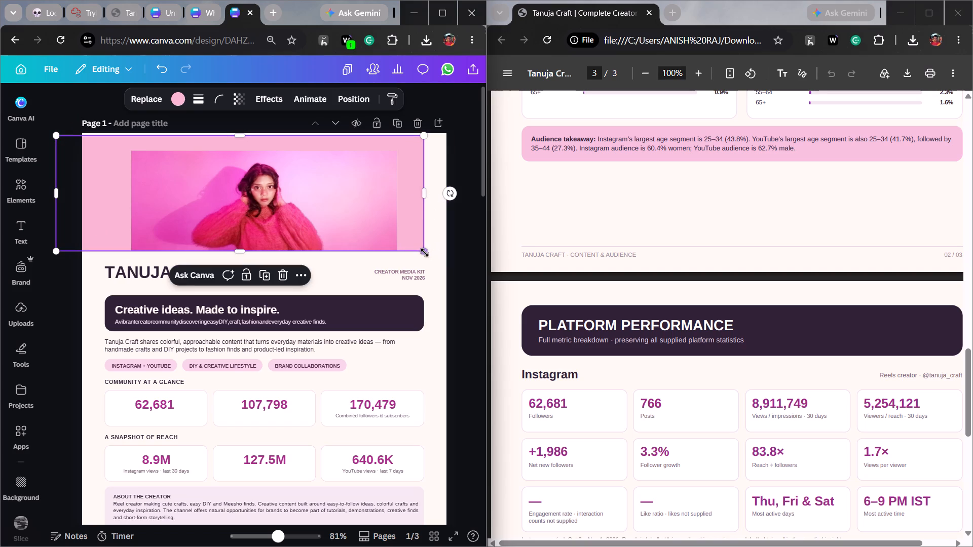
{"action": "left_click_drag", "start_coordinate": [425, 252], "coordinate": [472, 282]}
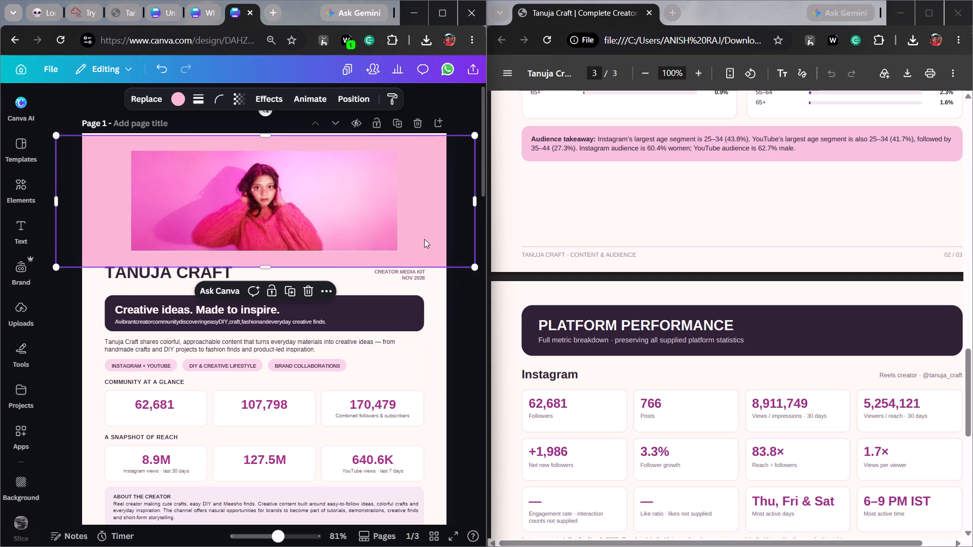
{"action": "left_click_drag", "start_coordinate": [423, 238], "coordinate": [423, 232]}
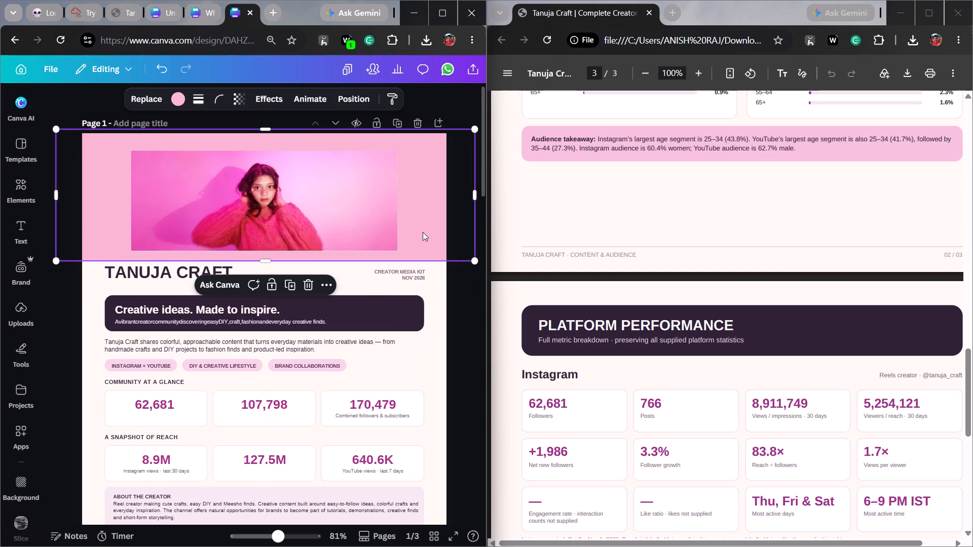
{"action": "left_click", "coordinate": [464, 330]}
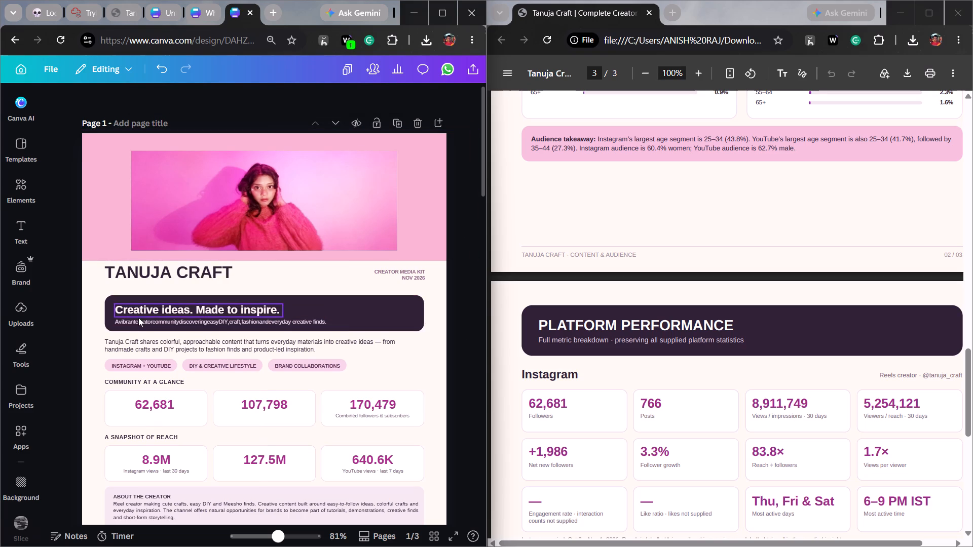
Copy the line "Full metric breakdown · preserving all supplied platform statistics" from the Platform Performance header in the reference PDF.
{"action": "scroll", "coordinate": [416, 345], "scroll_direction": "down", "scroll_amount": 2}
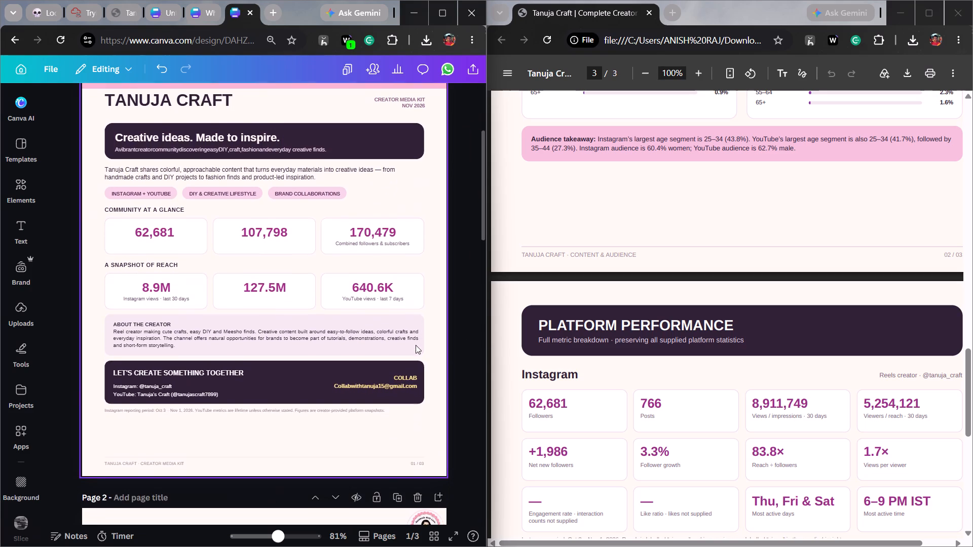
{"action": "scroll", "coordinate": [416, 345], "scroll_direction": "down", "scroll_amount": 2}
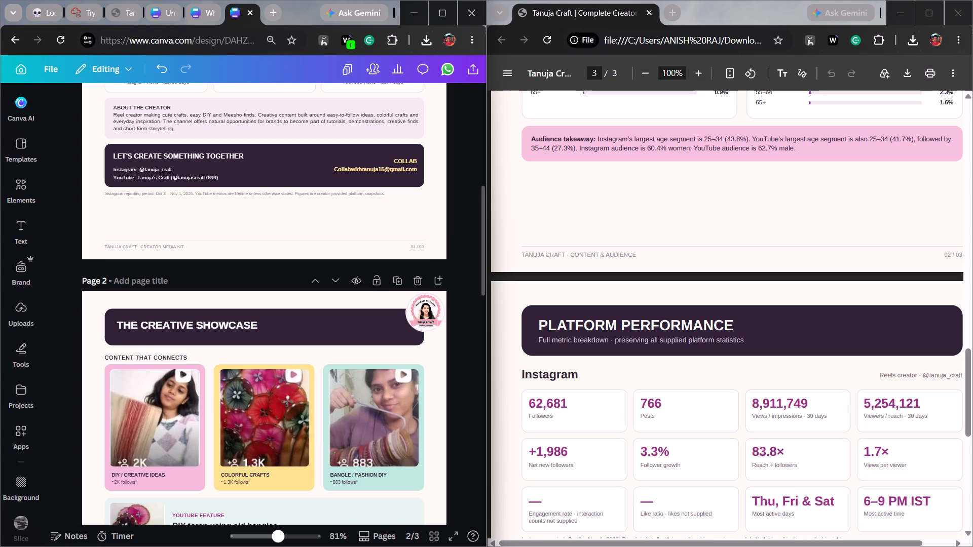
{"action": "left_click_drag", "start_coordinate": [540, 339], "coordinate": [551, 336]}
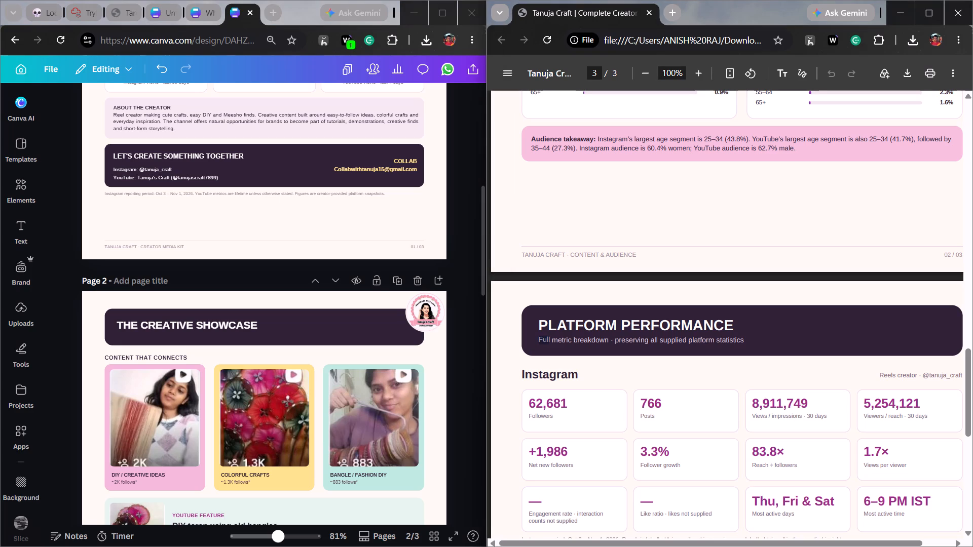
{"action": "left_click_drag", "start_coordinate": [551, 336], "coordinate": [743, 337]}
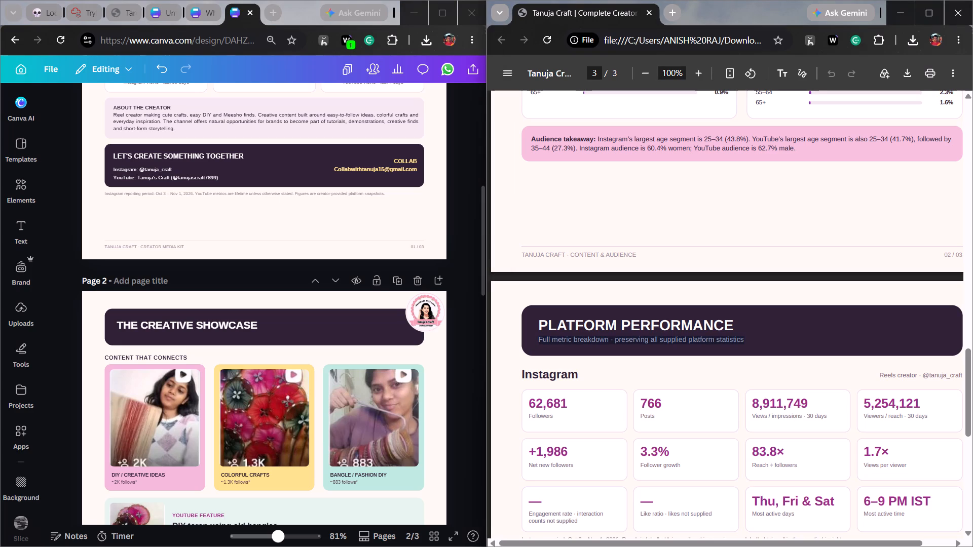
{"action": "key", "text": "ctrl+c"}
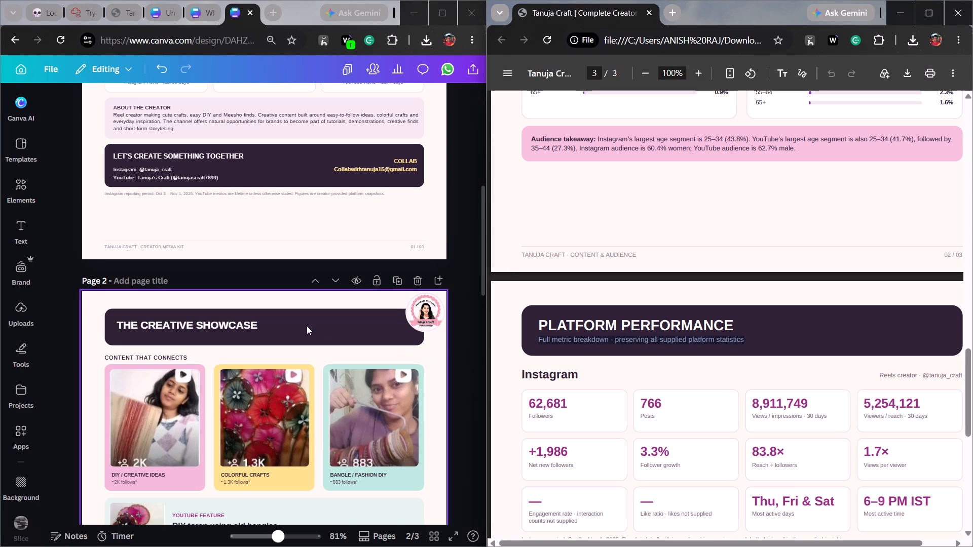
Duplicate the CONTENT THAT CONNECTS label beneath the THE CREATIVE SHOWCASE title and replace its text with the copied line.
{"action": "left_click", "coordinate": [307, 326]}
{"action": "left_click", "coordinate": [87, 347]}
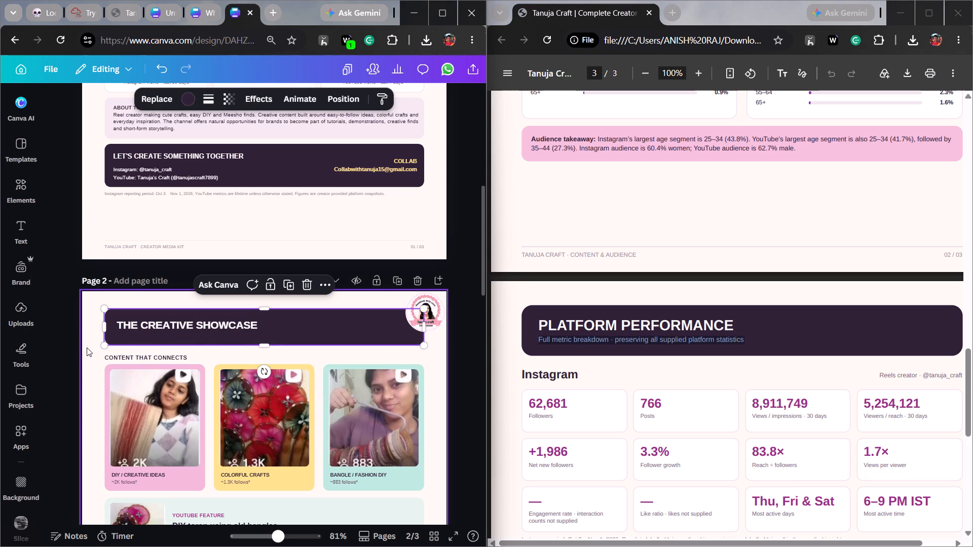
{"action": "left_click", "coordinate": [119, 356]}
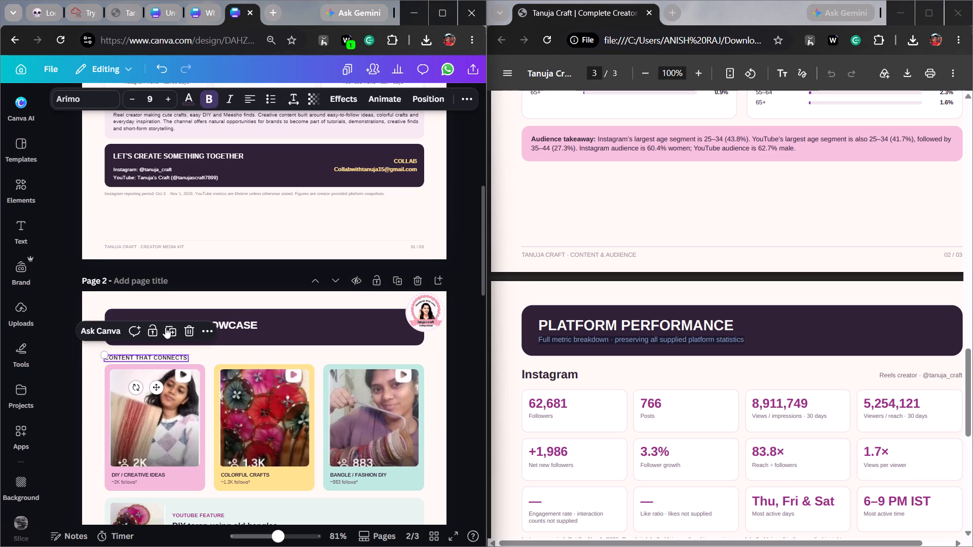
{"action": "left_click", "coordinate": [166, 329]}
{"action": "left_click_drag", "start_coordinate": [162, 398], "coordinate": [165, 374]}
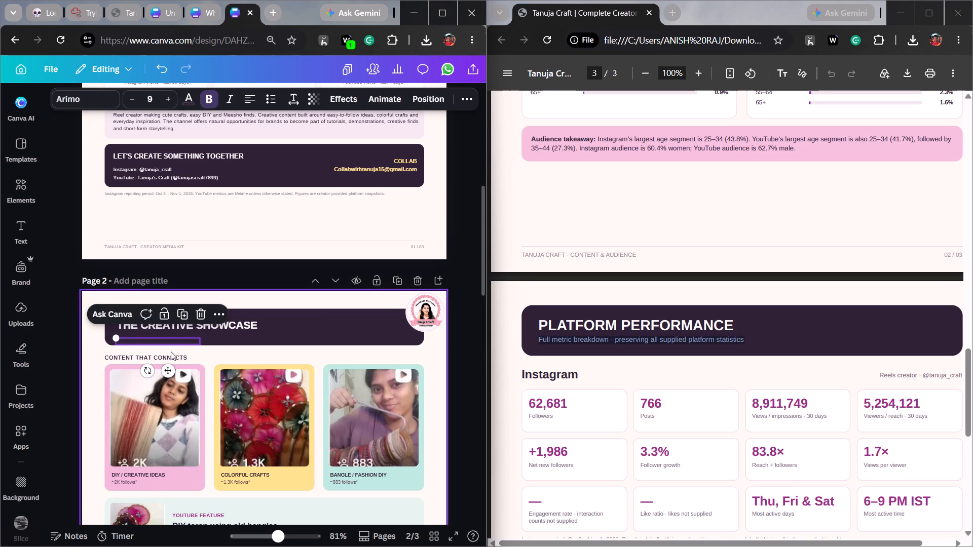
{"action": "triple_click", "coordinate": [173, 342]}
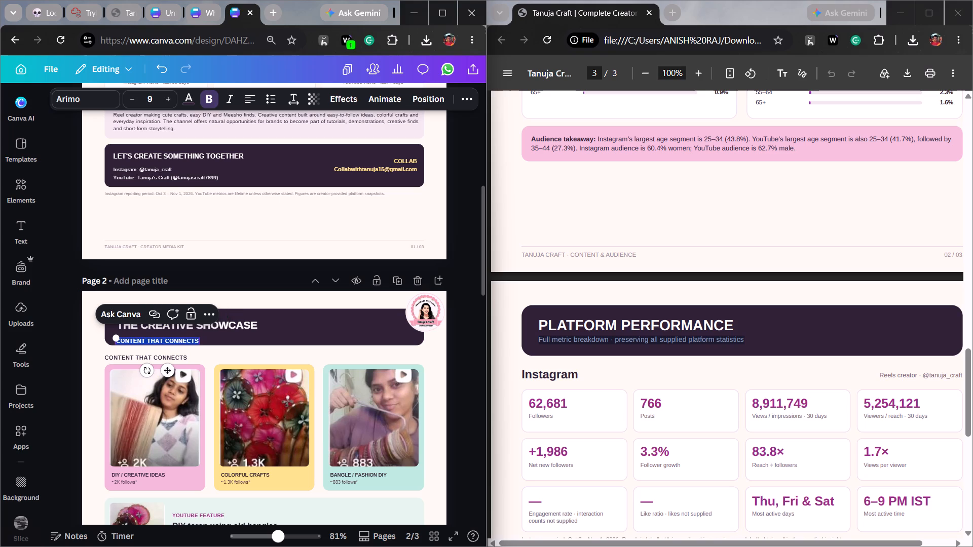
{"action": "key", "text": "BackSpace"}
{"action": "key", "text": "ctrl+v"}
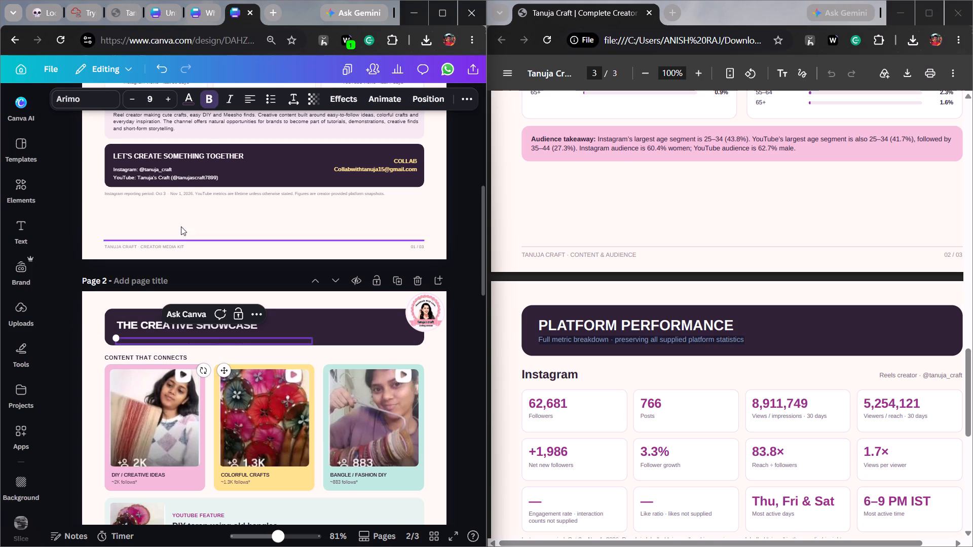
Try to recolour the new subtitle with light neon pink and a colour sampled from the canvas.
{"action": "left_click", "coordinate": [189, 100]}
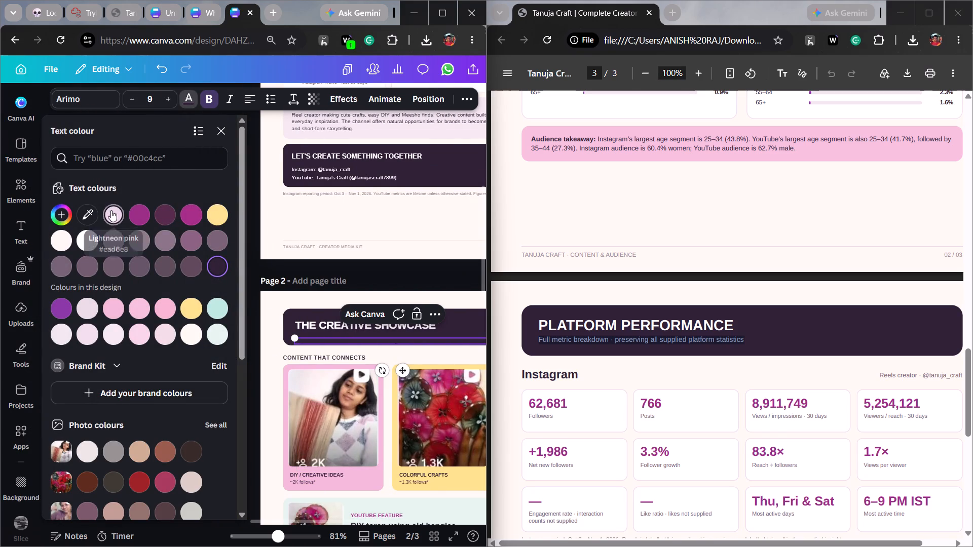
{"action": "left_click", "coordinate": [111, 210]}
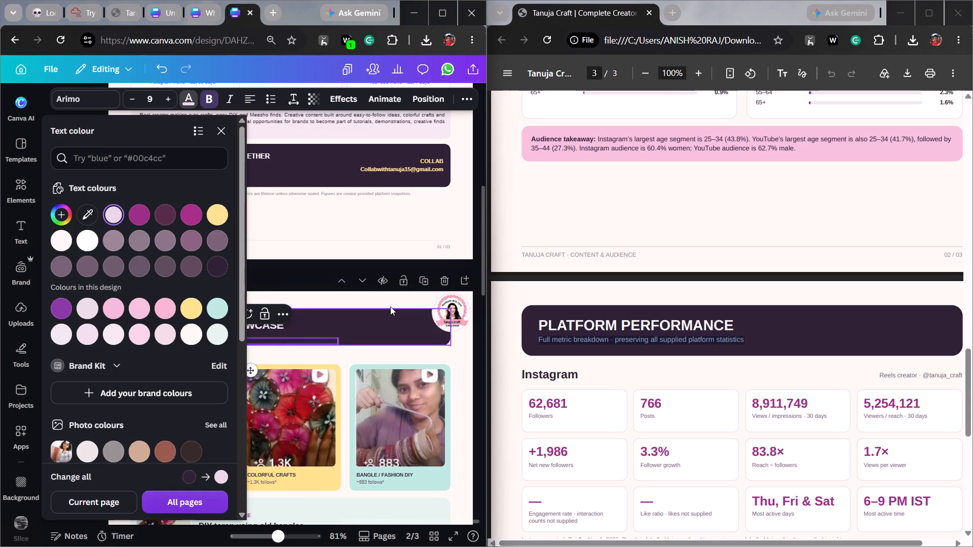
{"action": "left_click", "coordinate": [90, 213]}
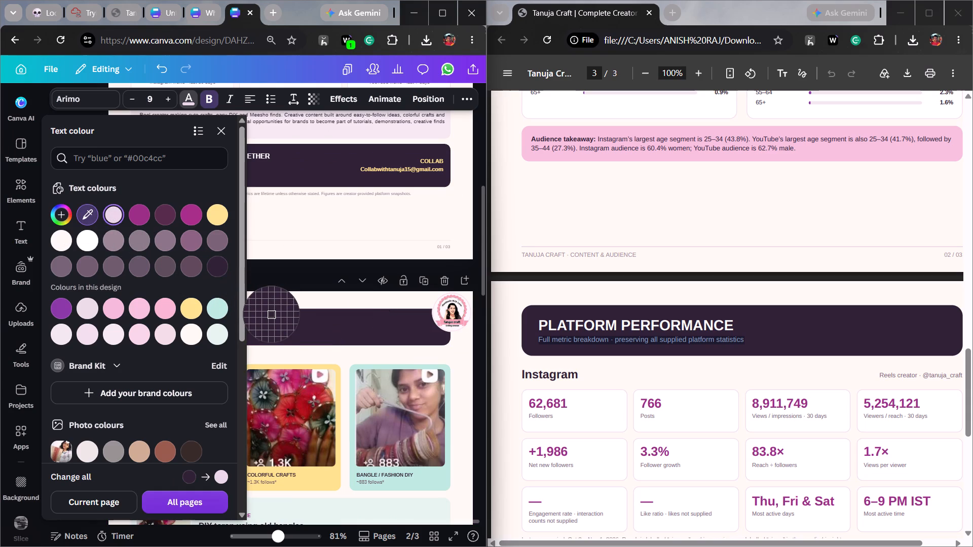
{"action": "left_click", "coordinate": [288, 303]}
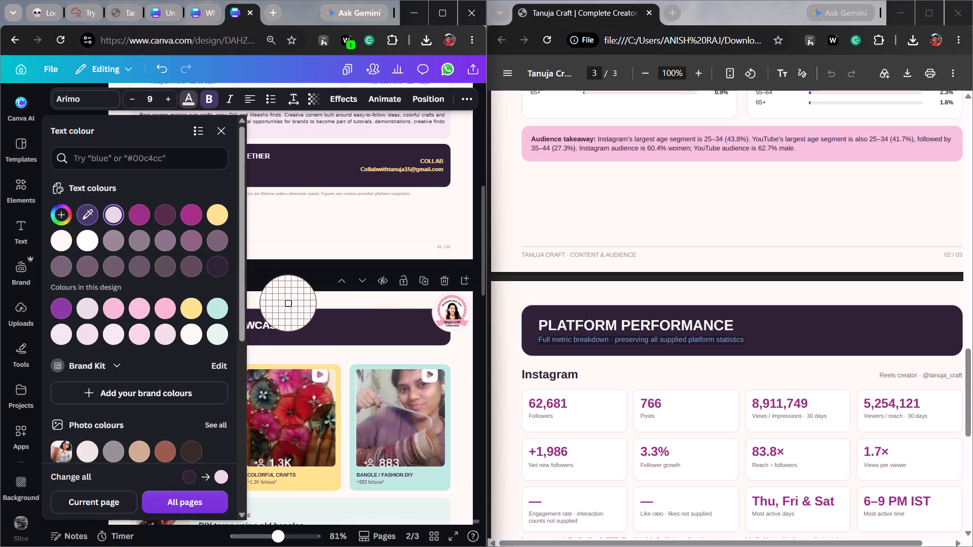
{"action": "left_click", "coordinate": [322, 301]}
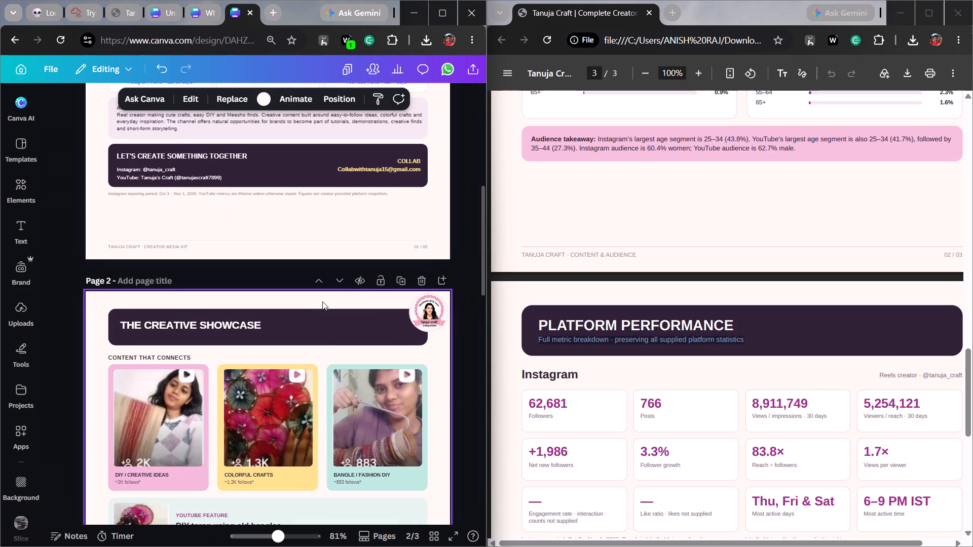
Set the text colour of the subtitle under THE CREATIVE SHOWCASE to light neon pink.
{"action": "left_click", "coordinate": [230, 339]}
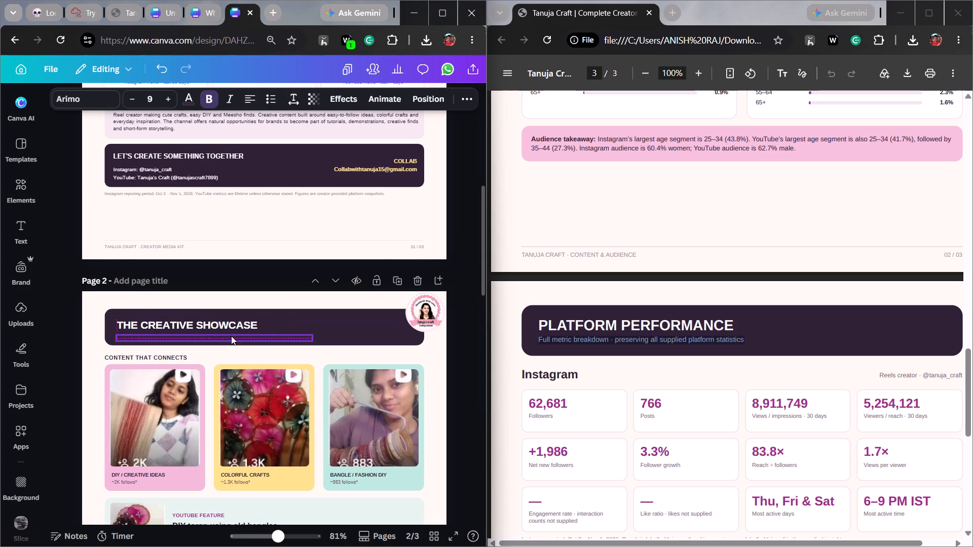
{"action": "left_click", "coordinate": [192, 95]}
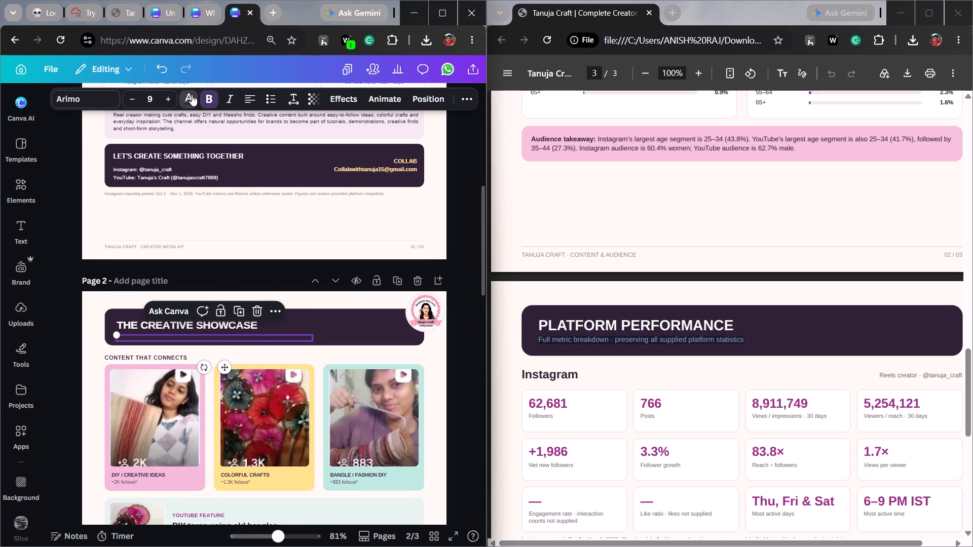
{"action": "left_click", "coordinate": [110, 217]}
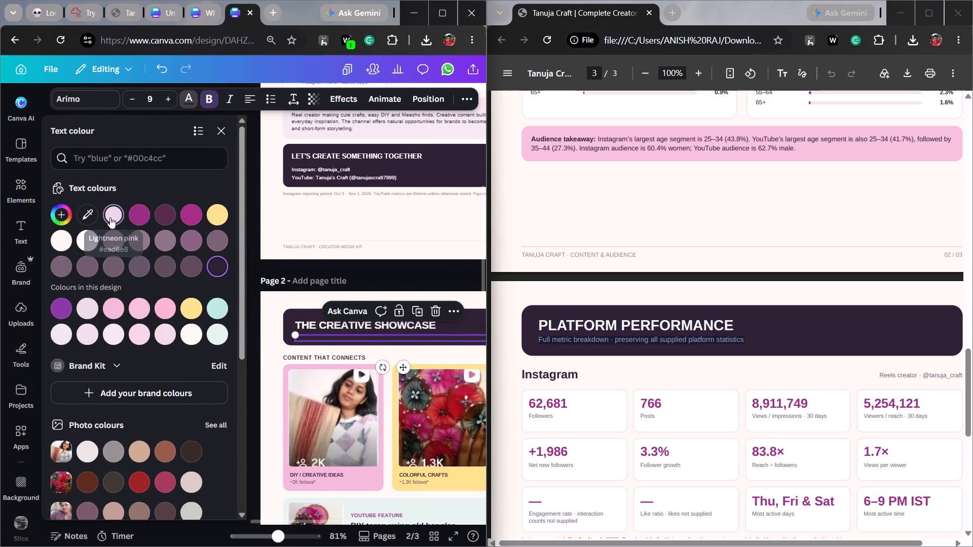
{"action": "left_click", "coordinate": [296, 295]}
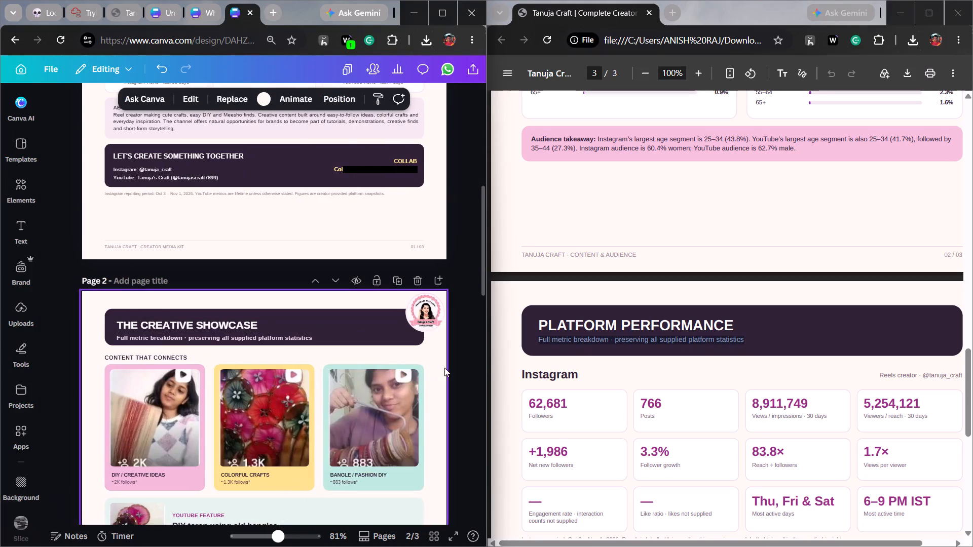
Remove the bold formatting from the subtitle under THE CREATIVE SHOWCASE.
{"action": "left_click", "coordinate": [512, 362]}
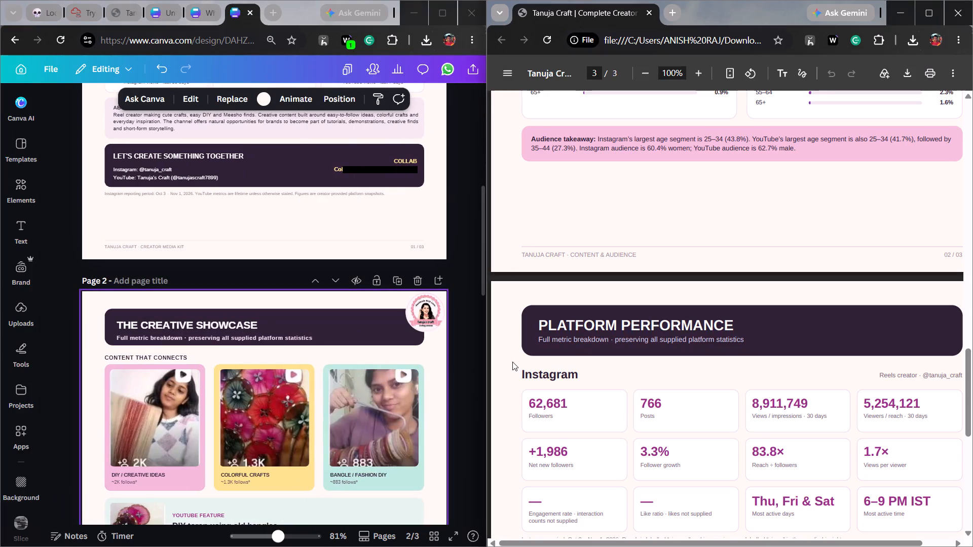
{"action": "left_click", "coordinate": [287, 338]}
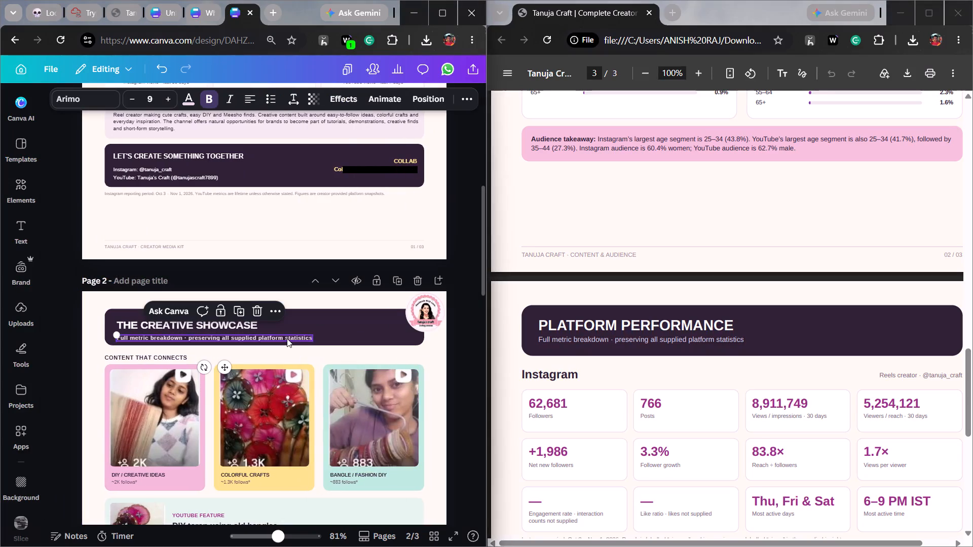
{"action": "left_click", "coordinate": [209, 99]}
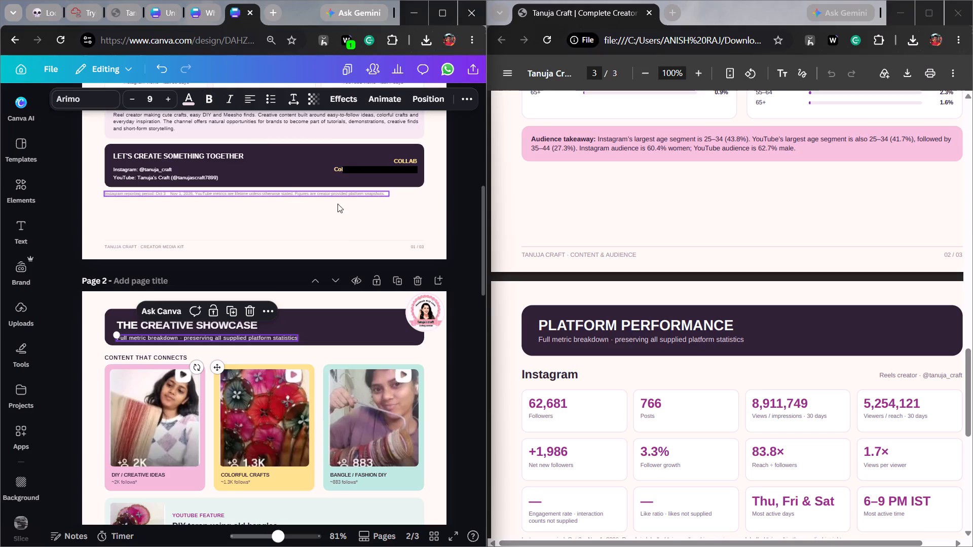
{"action": "left_click", "coordinate": [335, 298]}
Replace the tagline under "Creative ideas. Made to inspire." with "A vibrant creator community discovering easy DIY, craft, fashion and everyday creative finds." copied from the PDF.
{"action": "scroll", "coordinate": [335, 298], "scroll_direction": "up", "scroll_amount": 1}
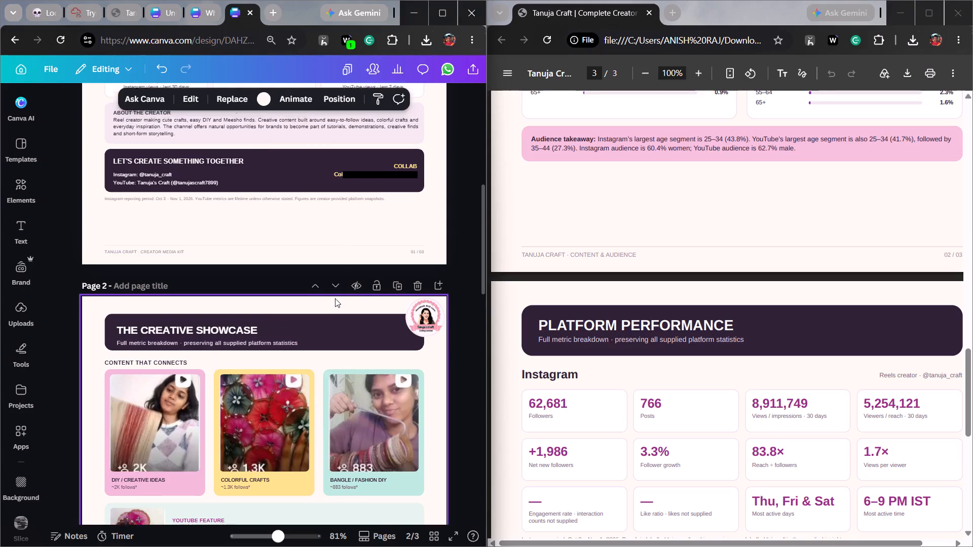
{"action": "scroll", "coordinate": [335, 298], "scroll_direction": "up", "scroll_amount": 3}
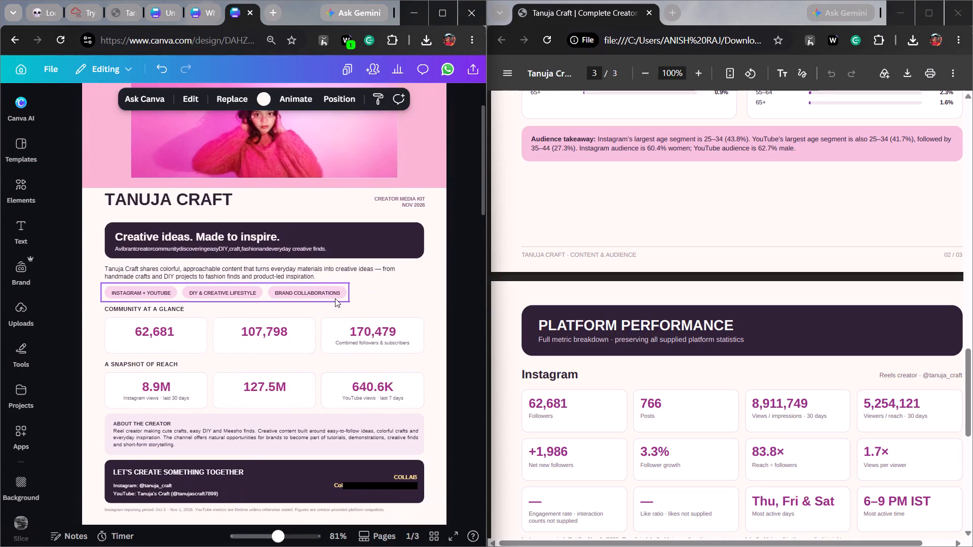
{"action": "scroll", "coordinate": [620, 364], "scroll_direction": "up", "scroll_amount": 4}
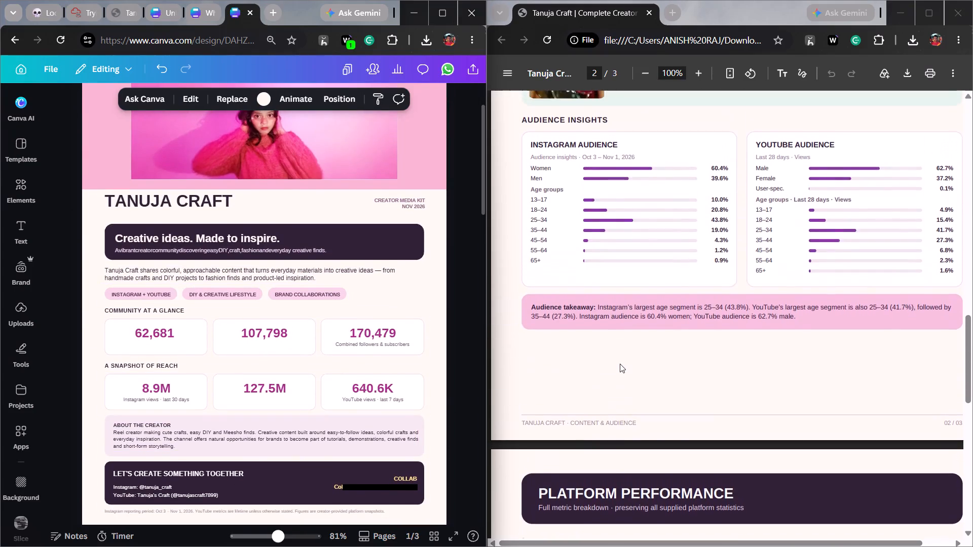
{"action": "scroll", "coordinate": [620, 364], "scroll_direction": "up", "scroll_amount": 2}
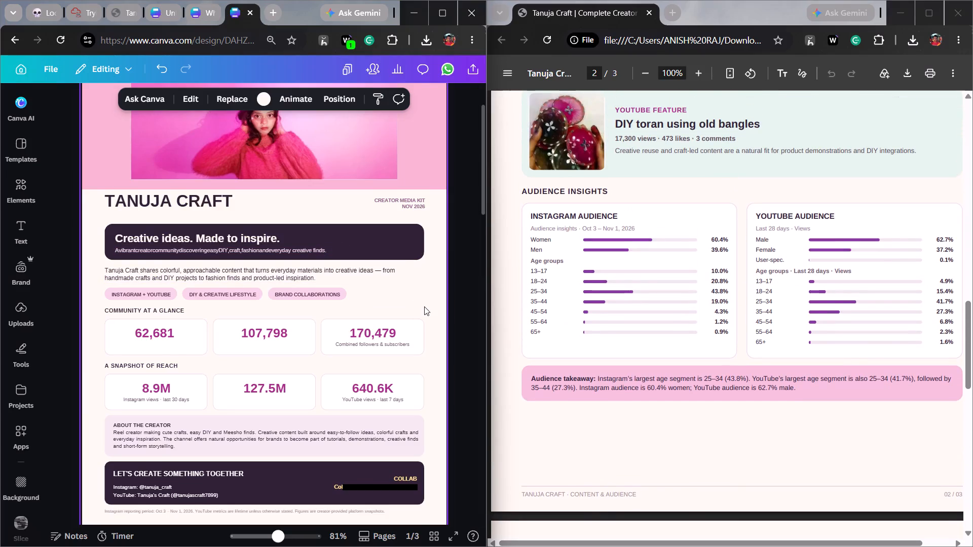
{"action": "scroll", "coordinate": [424, 306], "scroll_direction": "up", "scroll_amount": 1}
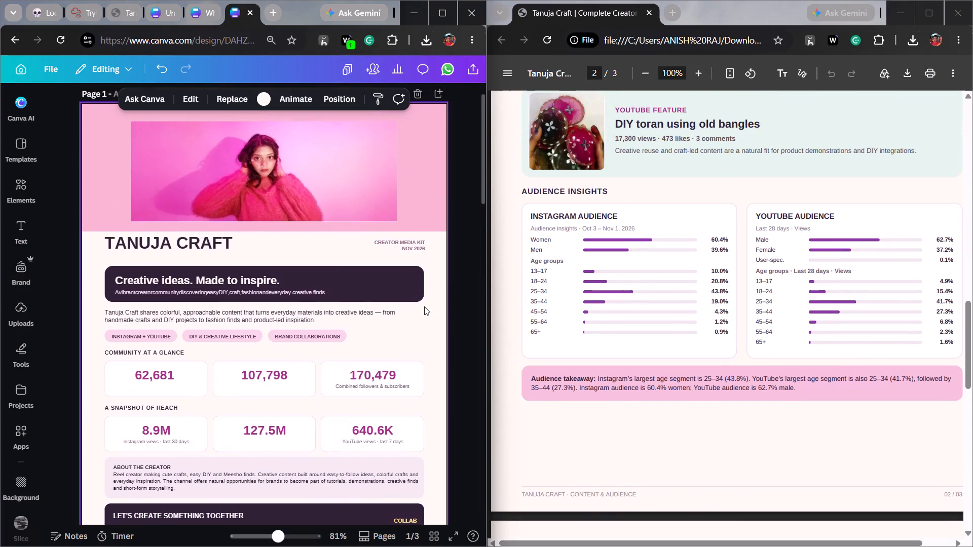
{"action": "scroll", "coordinate": [424, 306], "scroll_direction": "up", "scroll_amount": 1}
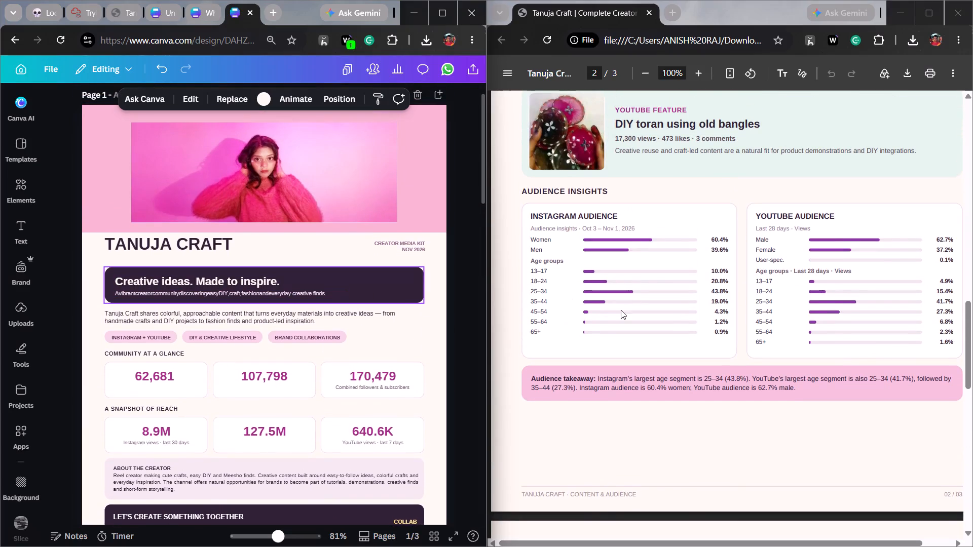
{"action": "scroll", "coordinate": [621, 310], "scroll_direction": "up", "scroll_amount": 6}
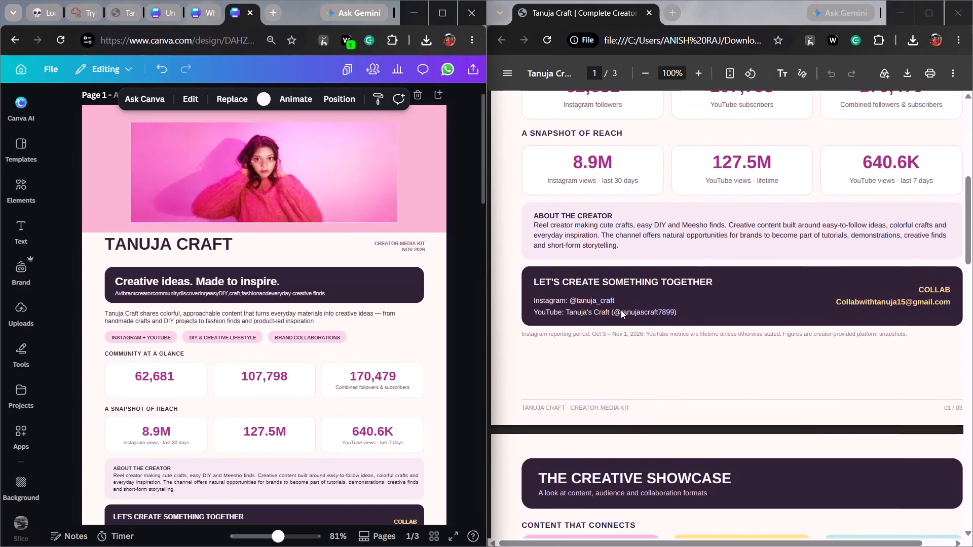
{"action": "scroll", "coordinate": [621, 310], "scroll_direction": "up", "scroll_amount": 5}
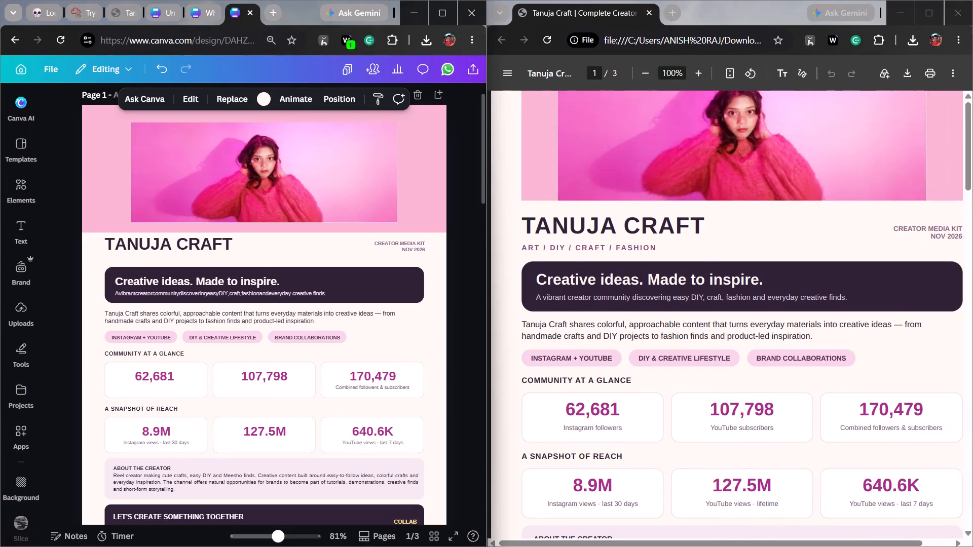
{"action": "left_click_drag", "start_coordinate": [532, 359], "coordinate": [858, 350]}
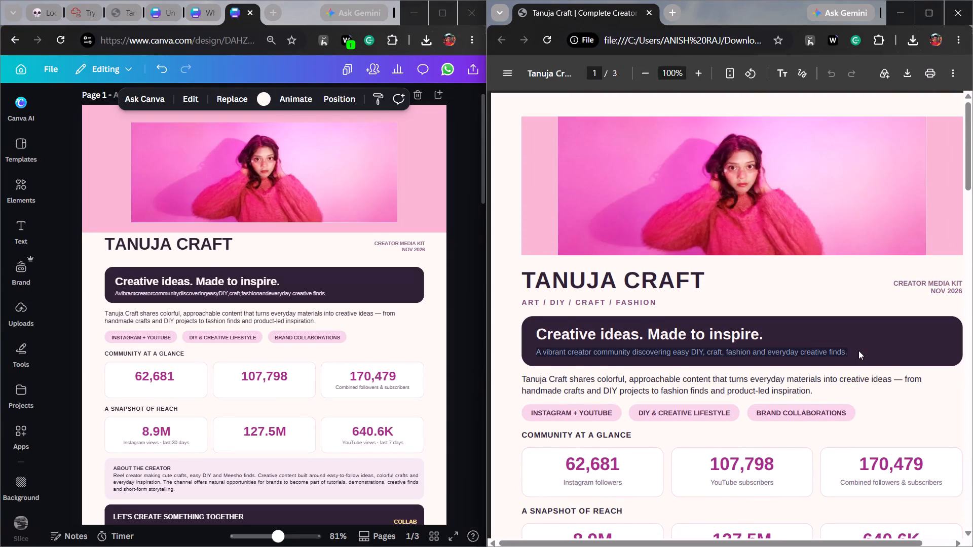
{"action": "key", "text": "ctrl+c"}
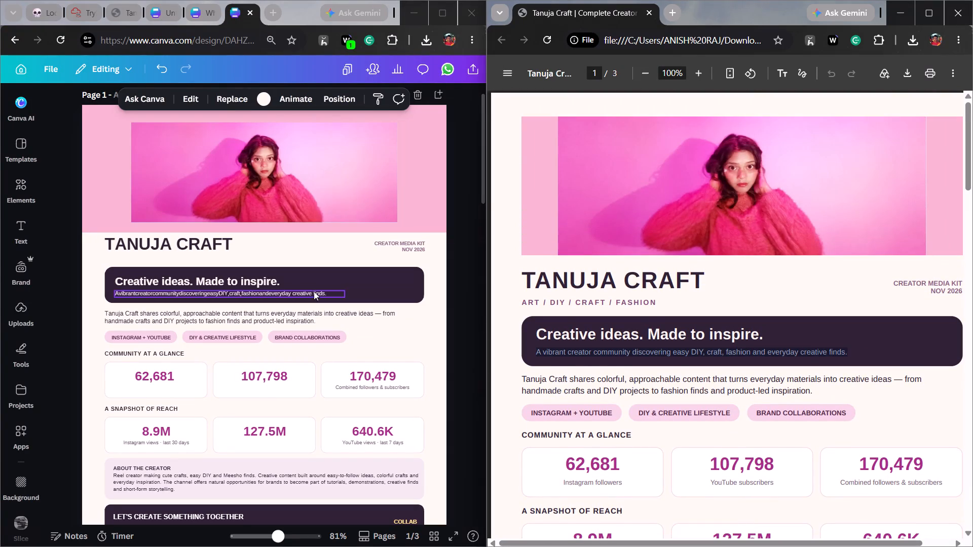
{"action": "double_click", "coordinate": [312, 293]}
{"action": "key", "text": "BackSpace"}
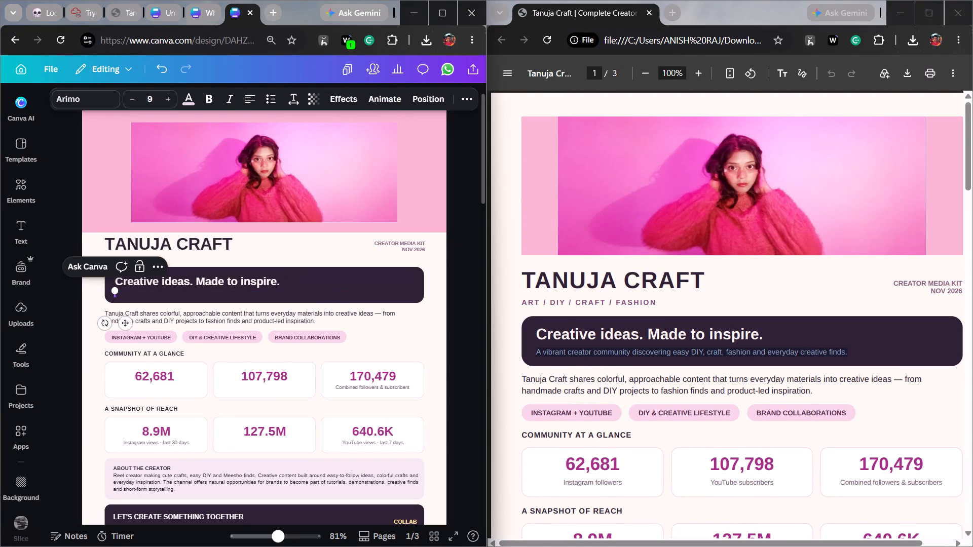
{"action": "key", "text": "ctrl+v"}
{"action": "left_click", "coordinate": [427, 323]}
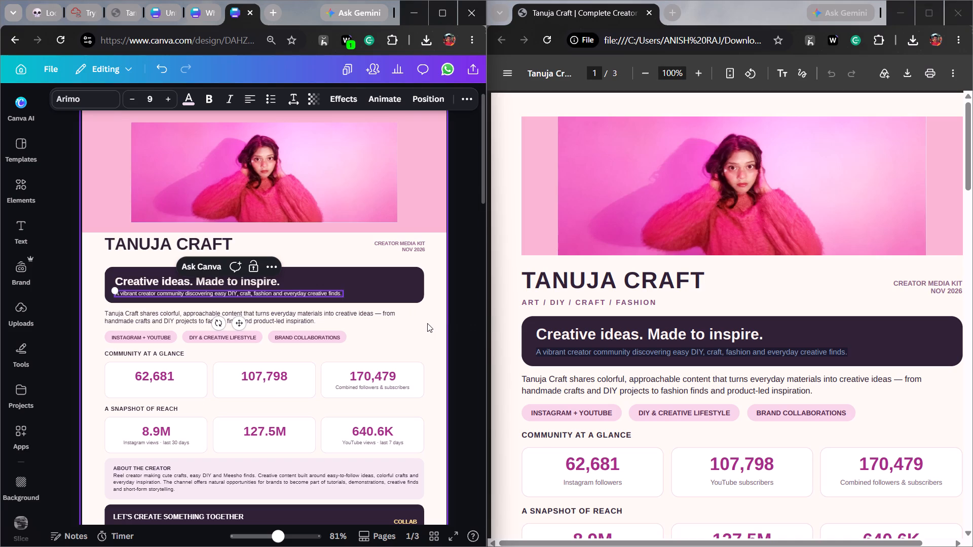
Copy the grouped Tanuja's Craft title and subtitle from the older media kit design and place it over page 1's cover photo.
{"action": "scroll", "coordinate": [427, 323], "scroll_direction": "up", "scroll_amount": 2}
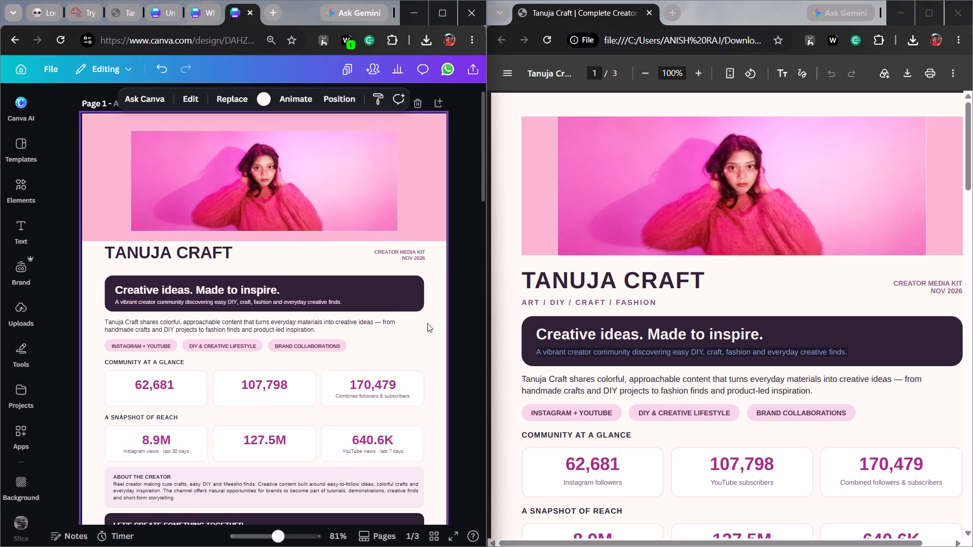
{"action": "scroll", "coordinate": [427, 323], "scroll_direction": "up", "scroll_amount": 1}
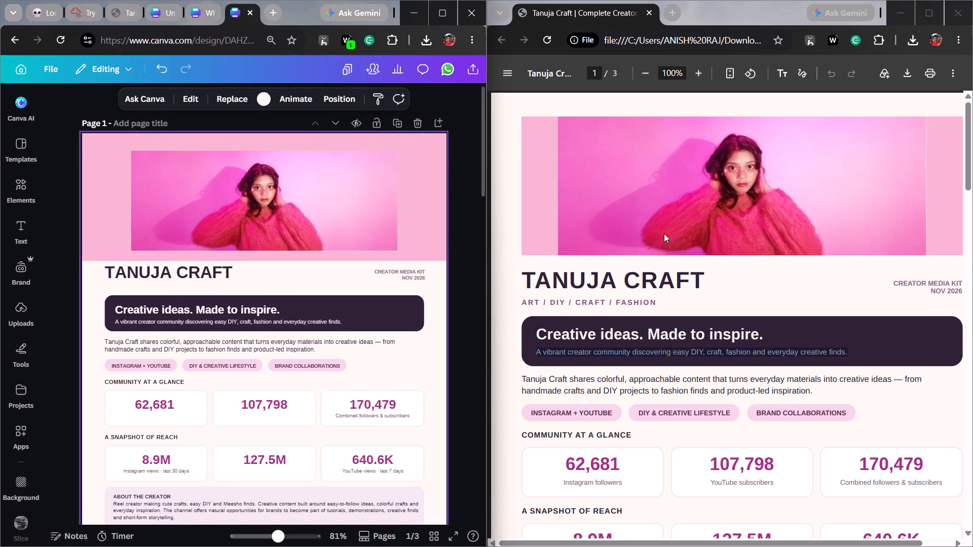
{"action": "left_click", "coordinate": [203, 15]}
{"action": "scroll", "coordinate": [324, 198], "scroll_direction": "up", "scroll_amount": 6}
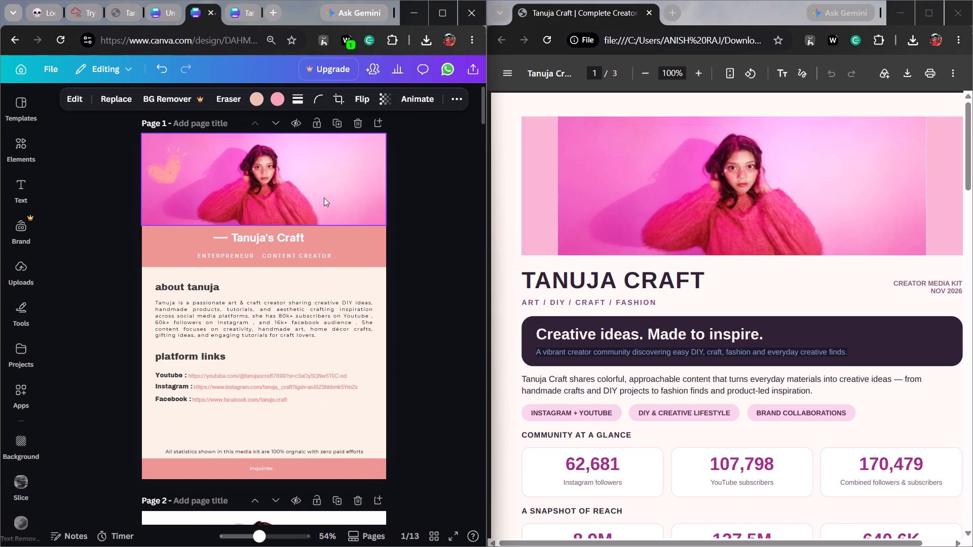
{"action": "left_click", "coordinate": [376, 245]}
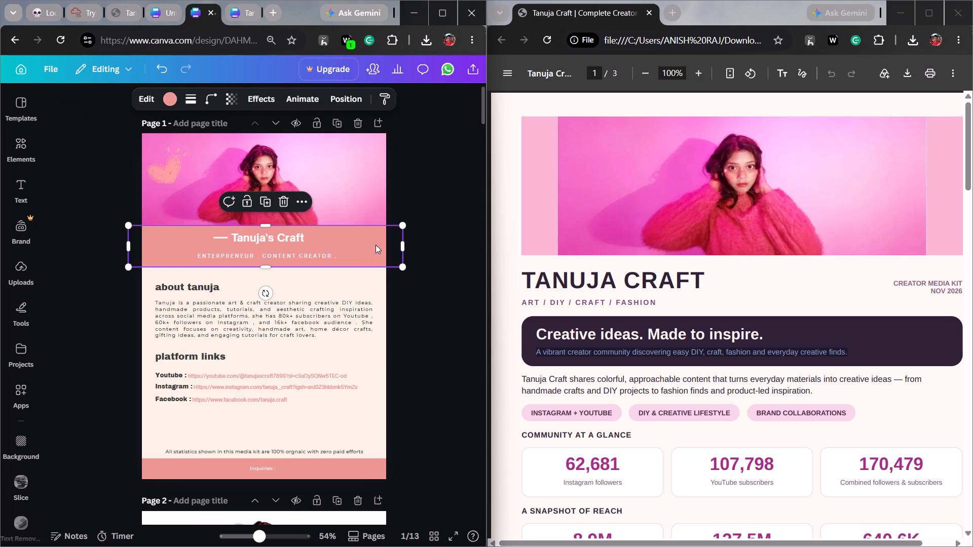
{"action": "left_click", "coordinate": [270, 236]}
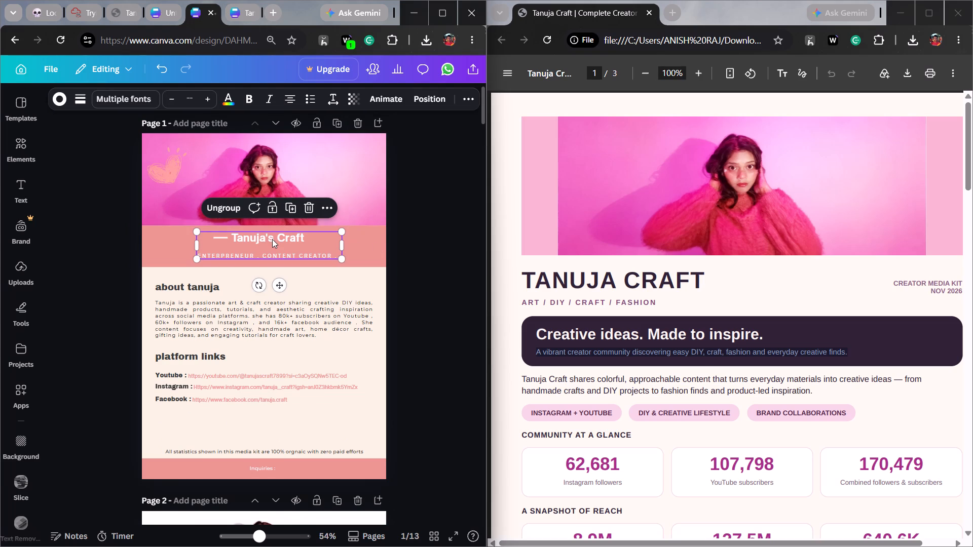
{"action": "key", "text": "ctrl+c"}
{"action": "left_click", "coordinate": [234, 13]}
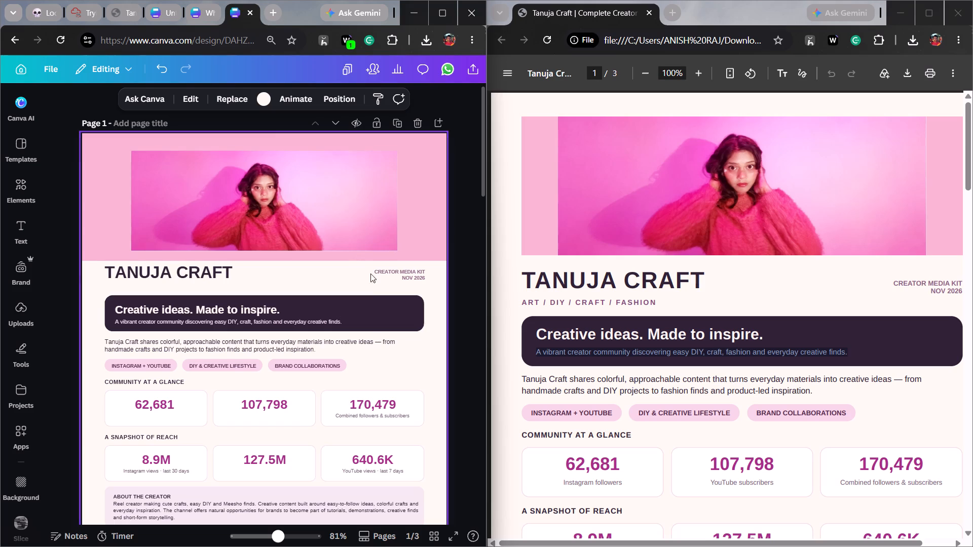
{"action": "left_click", "coordinate": [330, 280]}
{"action": "key", "text": "ctrl+v"}
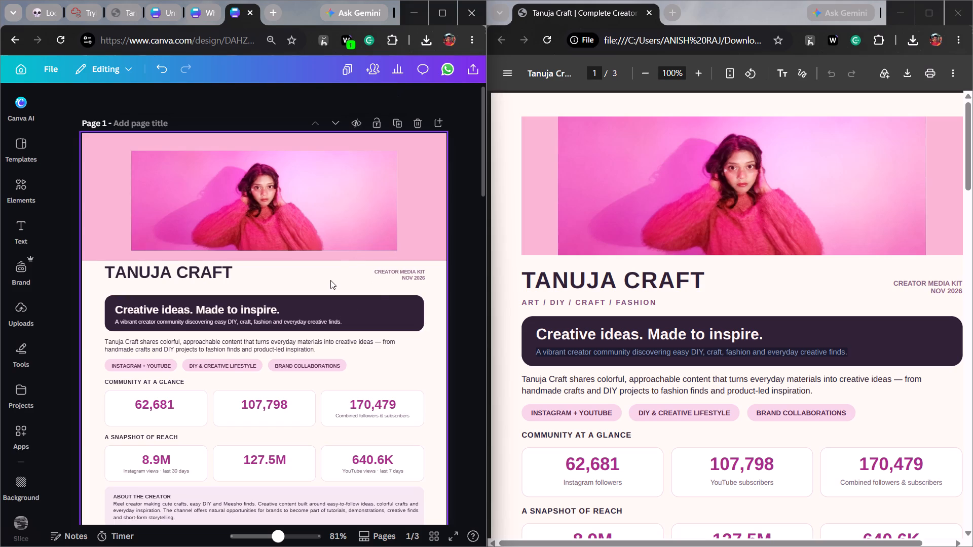
{"action": "left_click_drag", "start_coordinate": [313, 295], "coordinate": [313, 294]}
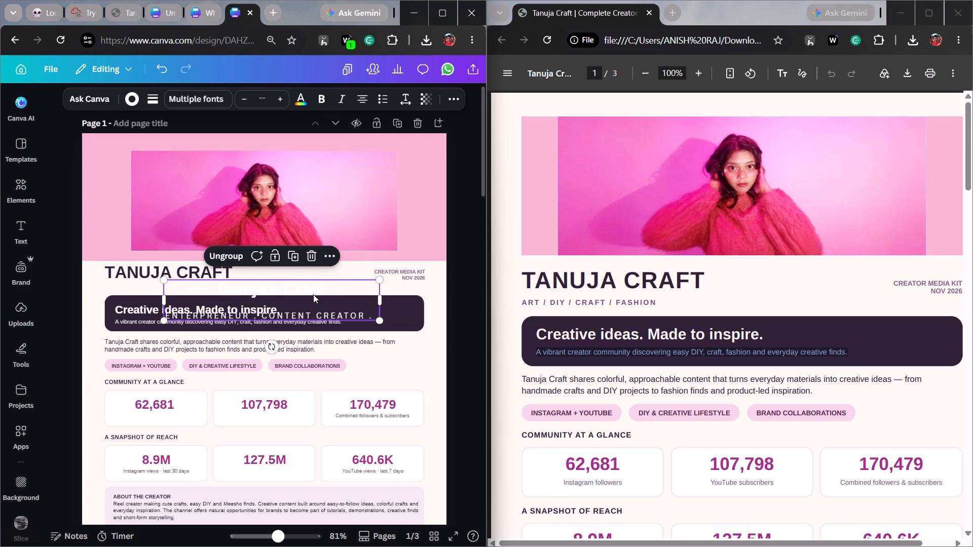
{"action": "left_click_drag", "start_coordinate": [313, 294], "coordinate": [325, 208]}
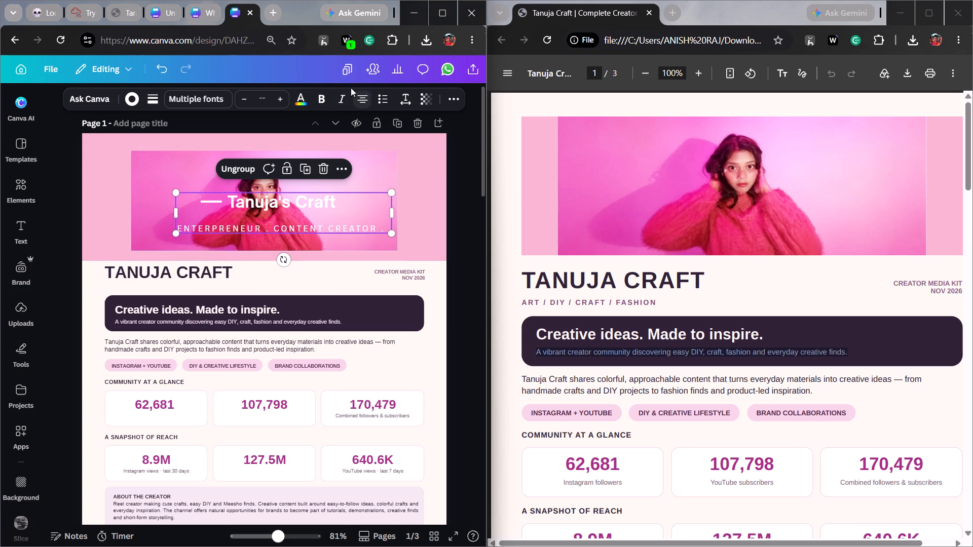
Copy the salmon band behind the title in the older media kit and paste it onto page 1 of this kit.
{"action": "left_click", "coordinate": [200, 10]}
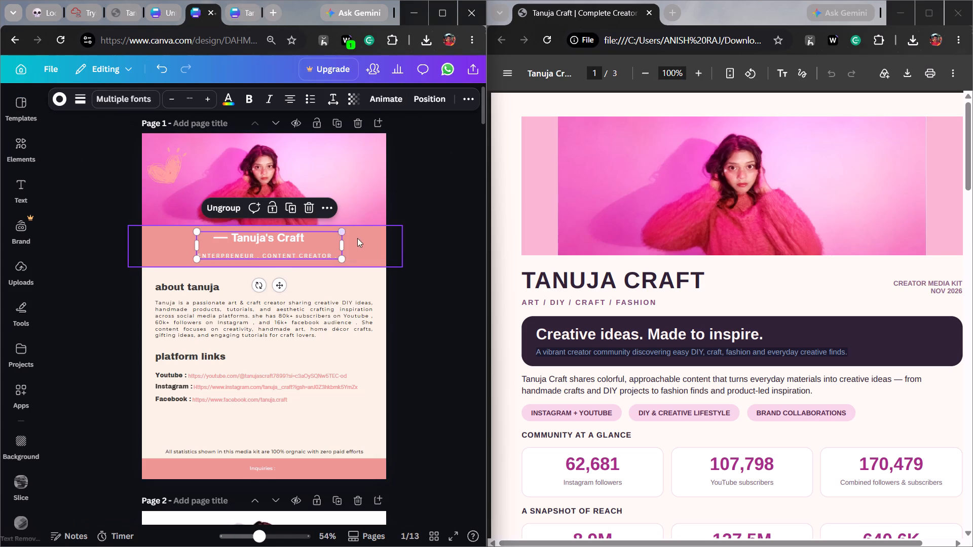
{"action": "left_click", "coordinate": [364, 245]}
{"action": "key", "text": "ctrl+c"}
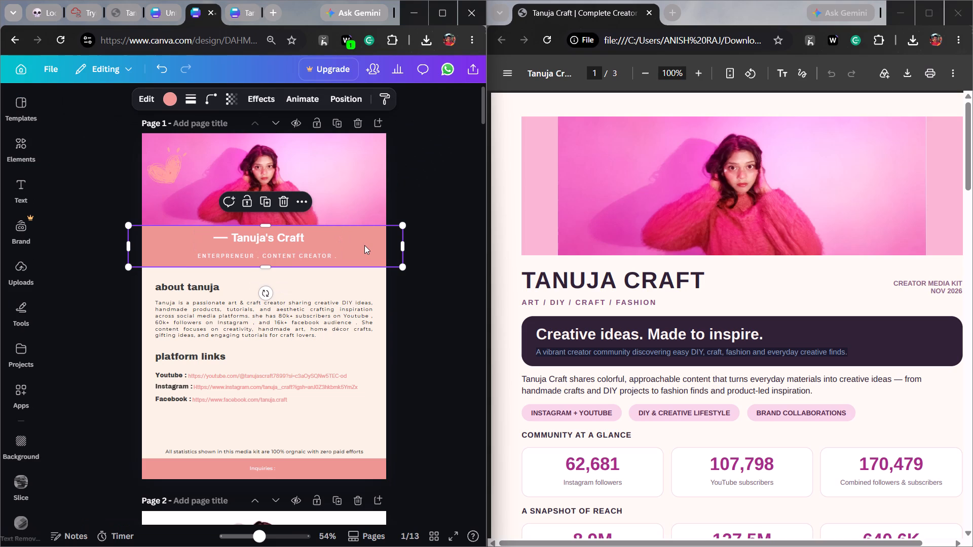
{"action": "left_click", "coordinate": [238, 12]}
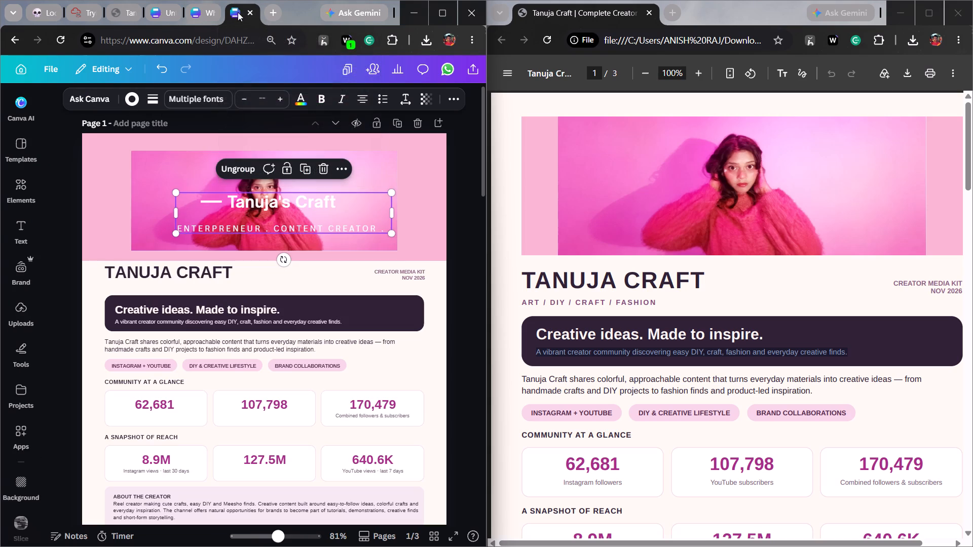
{"action": "left_click", "coordinate": [472, 327]}
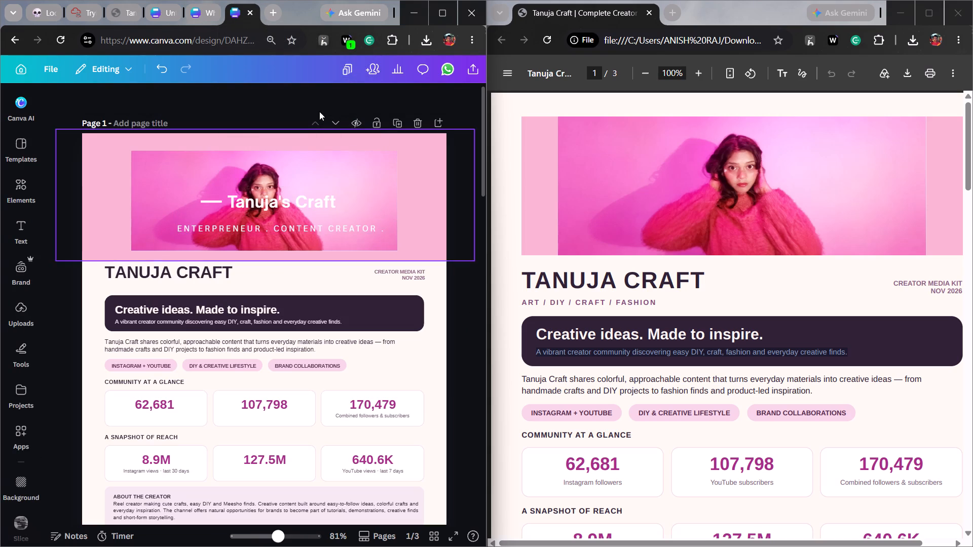
{"action": "left_click", "coordinate": [195, 12]}
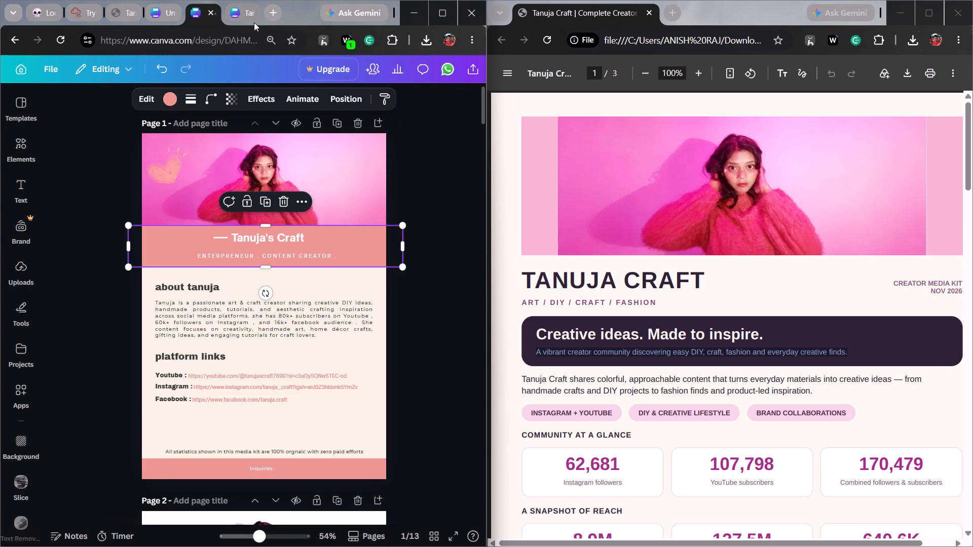
{"action": "left_click", "coordinate": [254, 22]}
{"action": "left_click", "coordinate": [337, 279]}
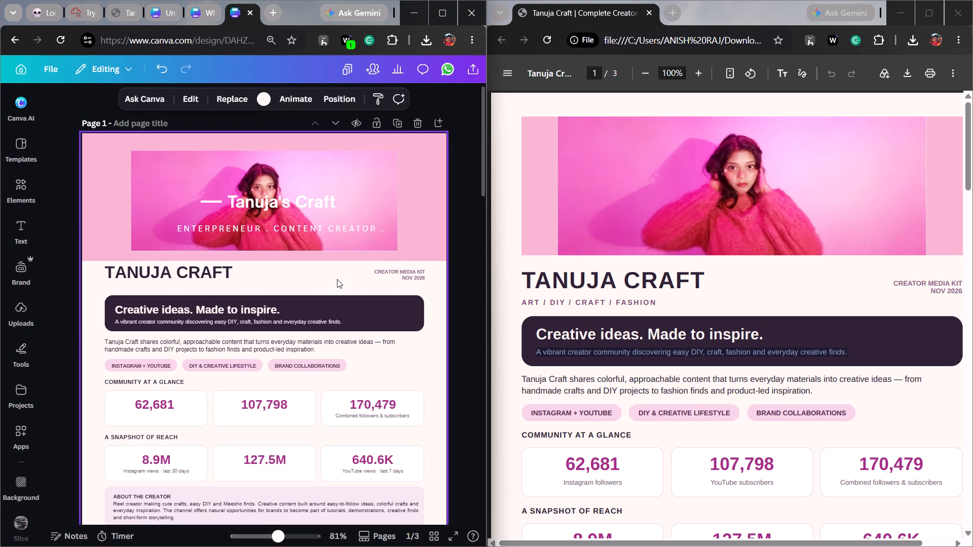
{"action": "key", "text": "ctrl+v"}
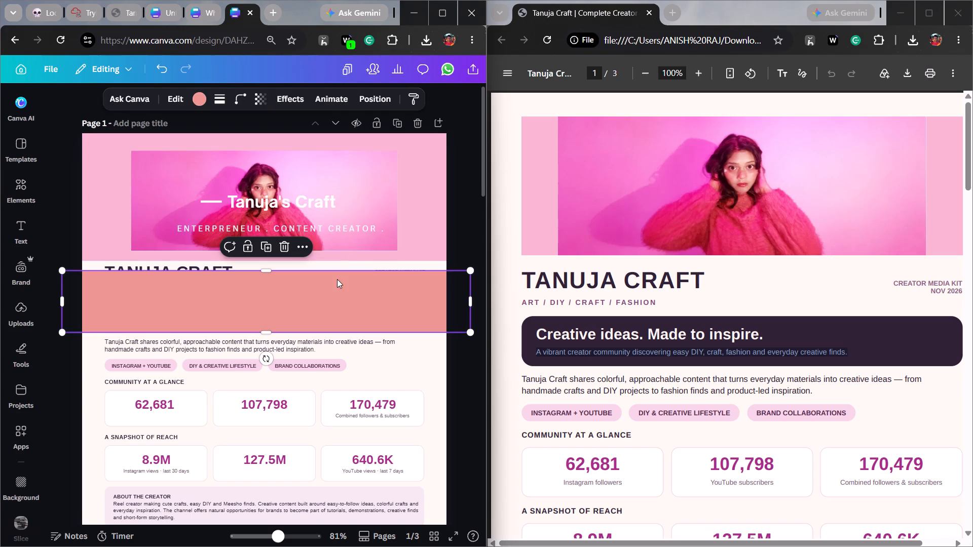
Move the pasted salmon band down the layer order, just above the page background and below the dark and lilac blocks.
{"action": "key", "text": "alt+1"}
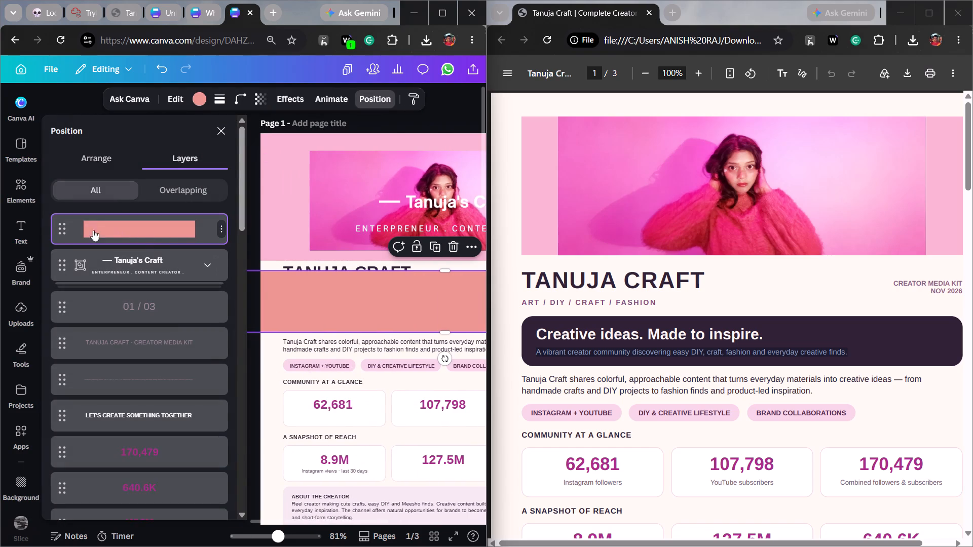
{"action": "left_click_drag", "start_coordinate": [61, 229], "coordinate": [56, 529]}
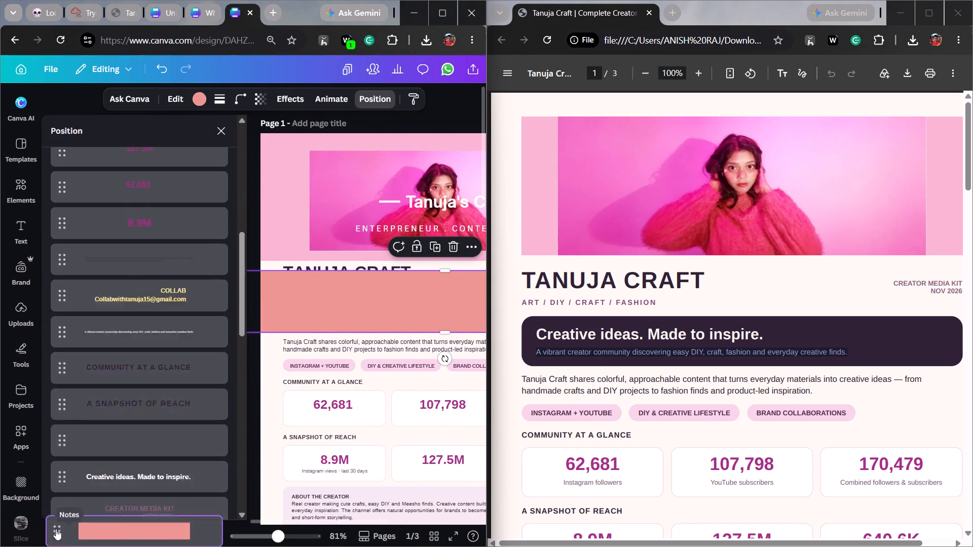
{"action": "left_click_drag", "start_coordinate": [56, 529], "coordinate": [74, 540]}
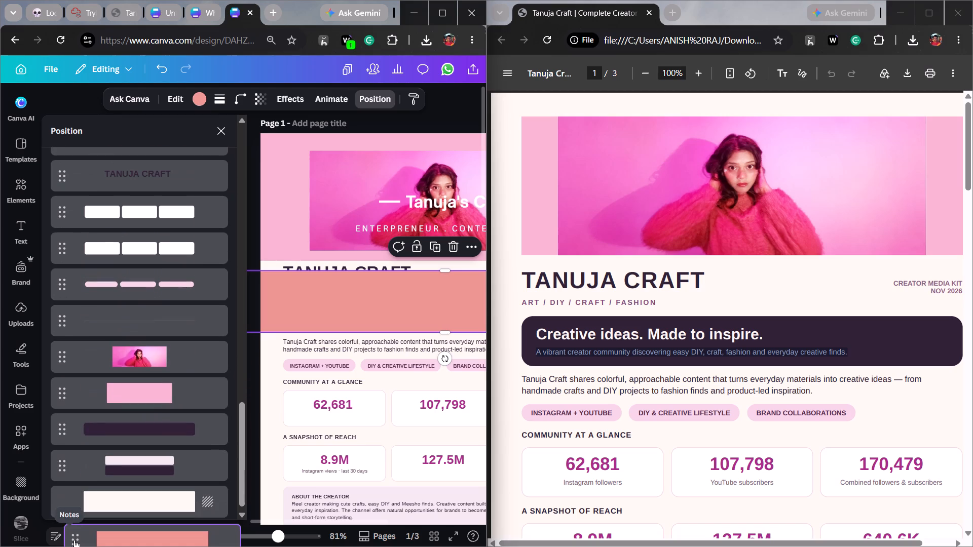
{"action": "left_click_drag", "start_coordinate": [74, 540], "coordinate": [57, 473]}
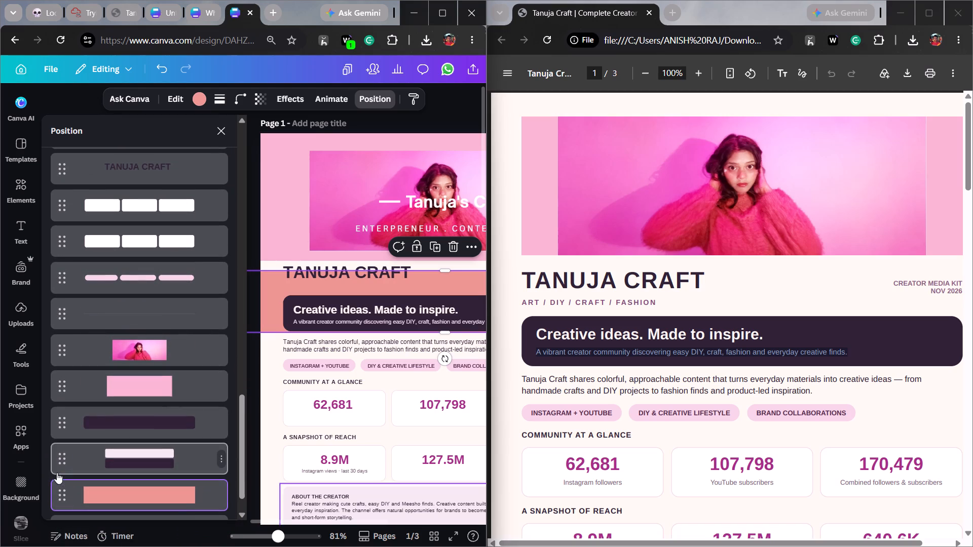
{"action": "left_click", "coordinate": [228, 126]}
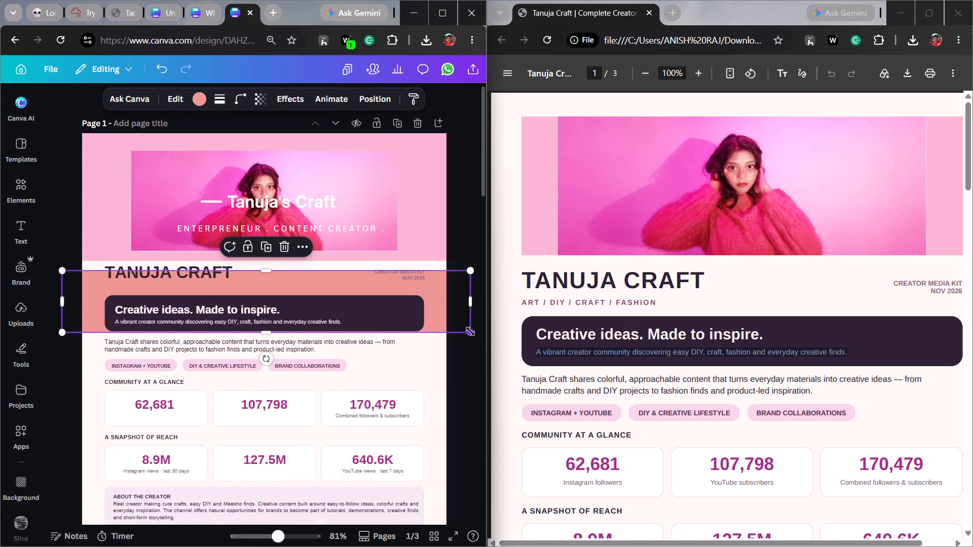
Resize the salmon band to fill only the TANUJA CRAFT header strip between the pink cover area and the dark tagline block.
{"action": "left_click_drag", "start_coordinate": [470, 331], "coordinate": [452, 295]}
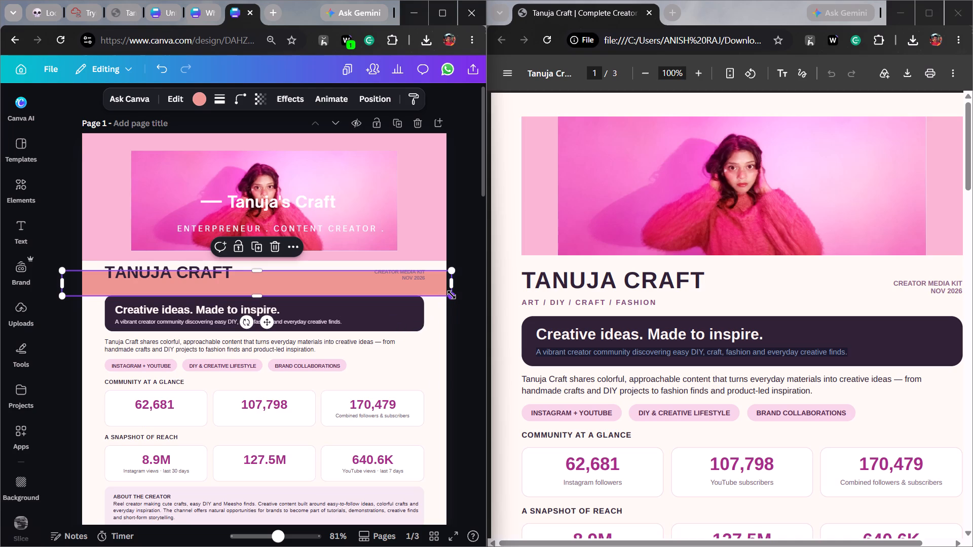
{"action": "left_click_drag", "start_coordinate": [449, 273], "coordinate": [454, 258]}
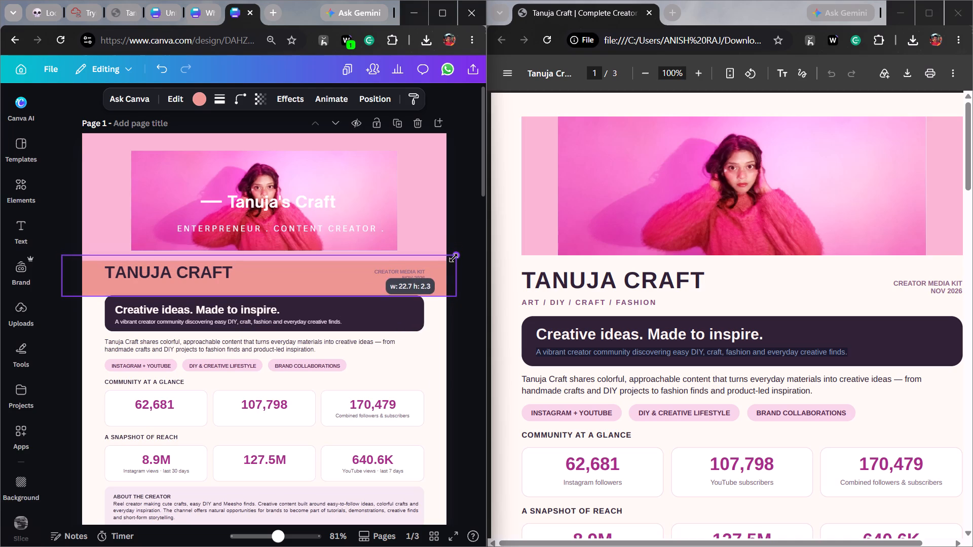
{"action": "left_click_drag", "start_coordinate": [454, 258], "coordinate": [454, 261]}
{"action": "left_click", "coordinate": [473, 326]}
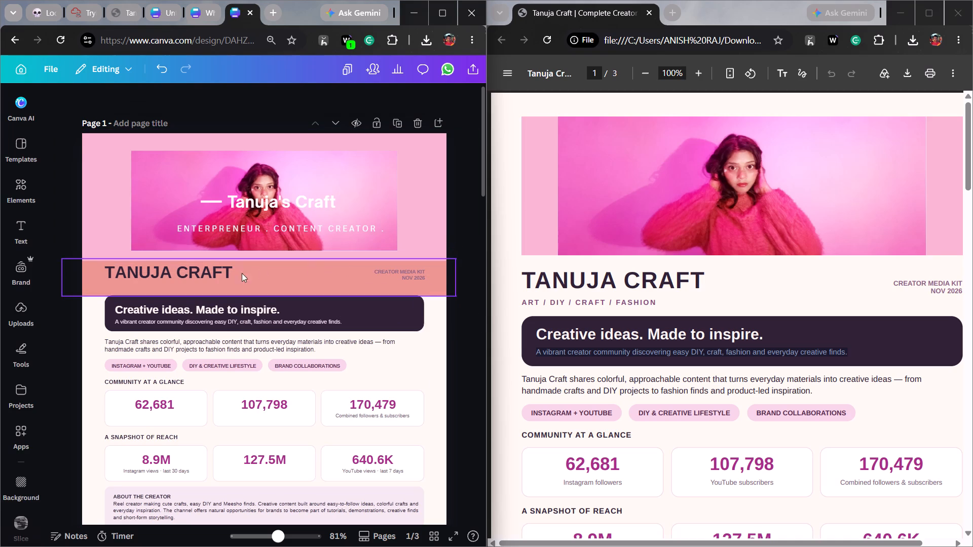
Recolour the grouped Tanuja's Craft title and subtitle text with the dark purple sampled from the TANUJA CRAFT heading.
{"action": "left_click", "coordinate": [208, 272]}
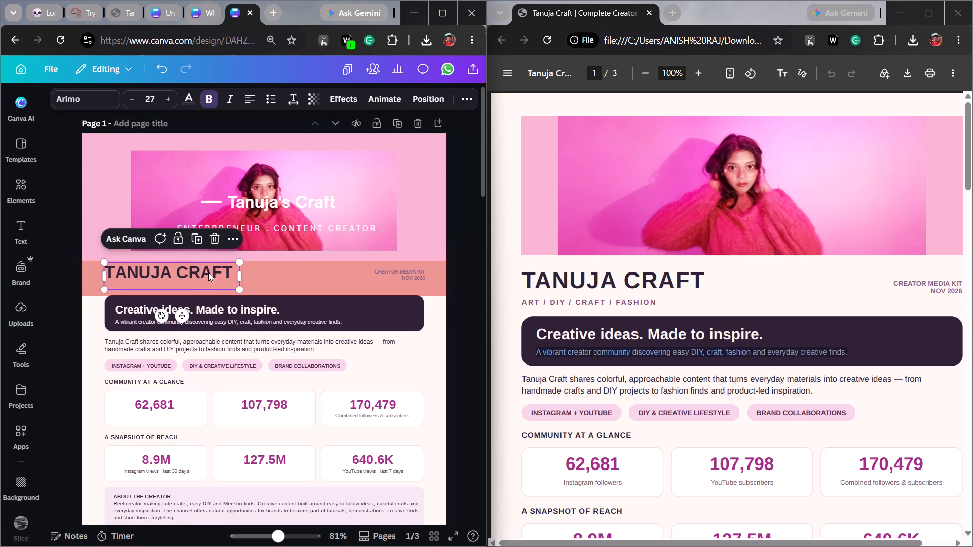
{"action": "left_click", "coordinate": [204, 17]}
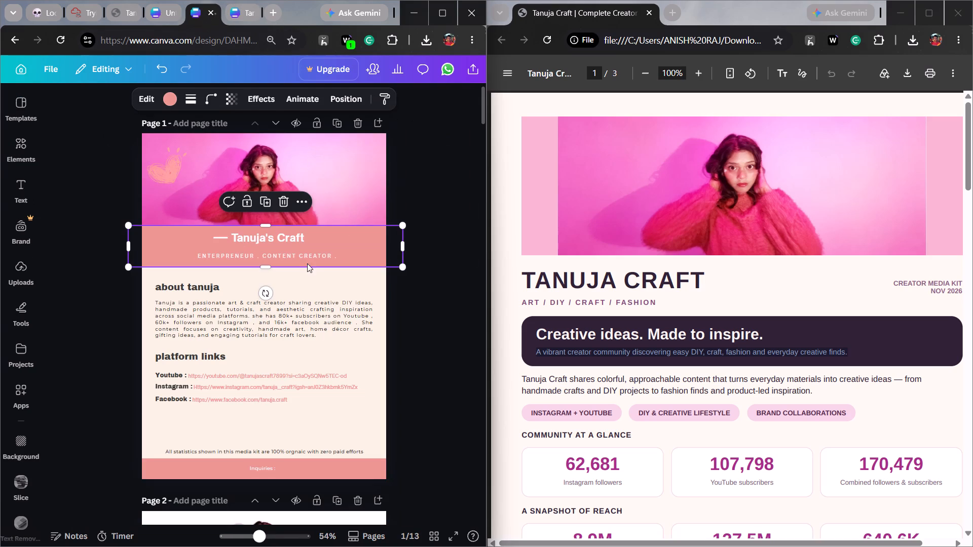
{"action": "left_click", "coordinate": [240, 14]}
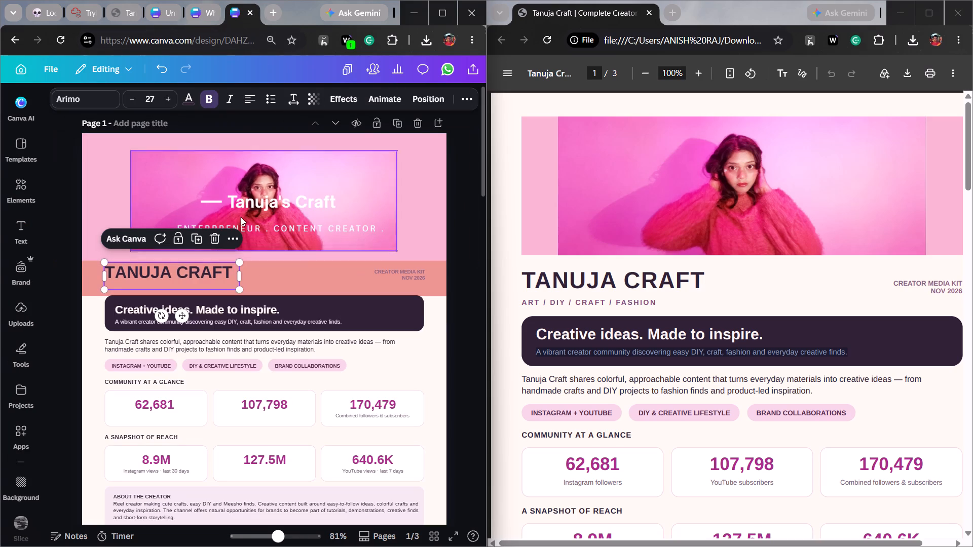
{"action": "left_click", "coordinate": [308, 203]}
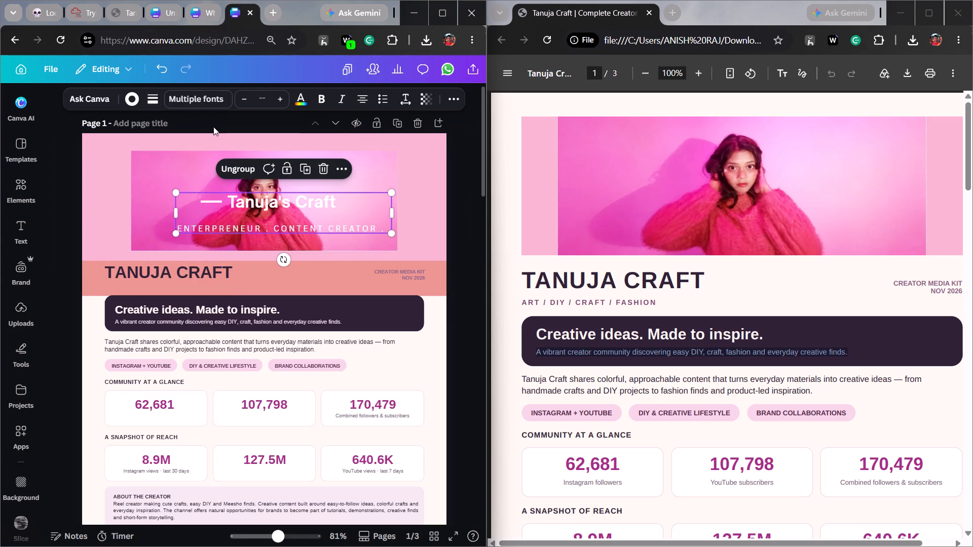
{"action": "left_click", "coordinate": [301, 102]}
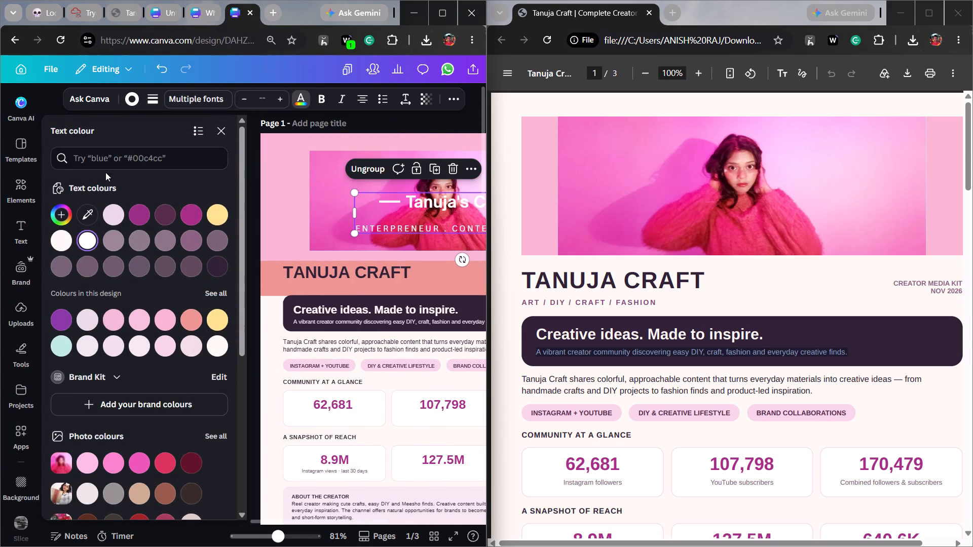
{"action": "left_click", "coordinate": [87, 209]}
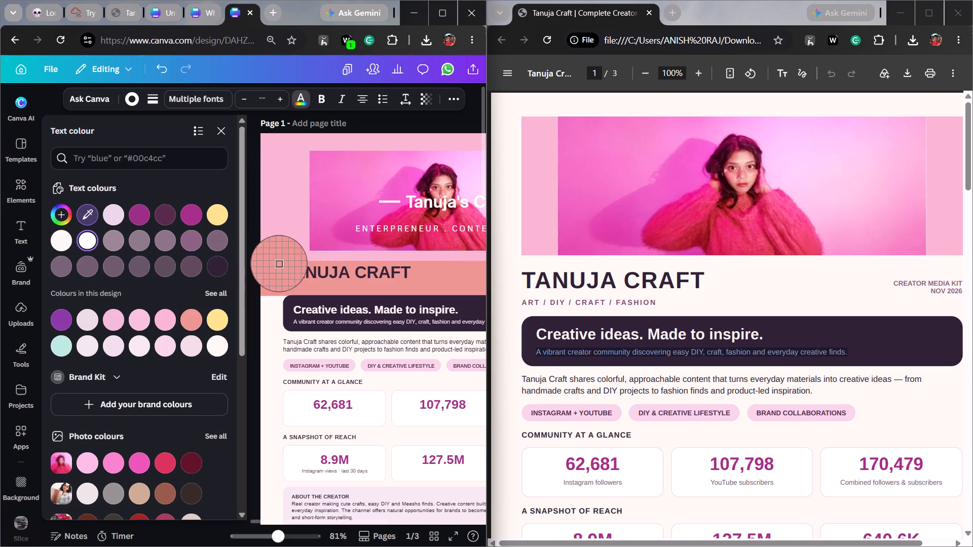
{"action": "left_click", "coordinate": [285, 267]}
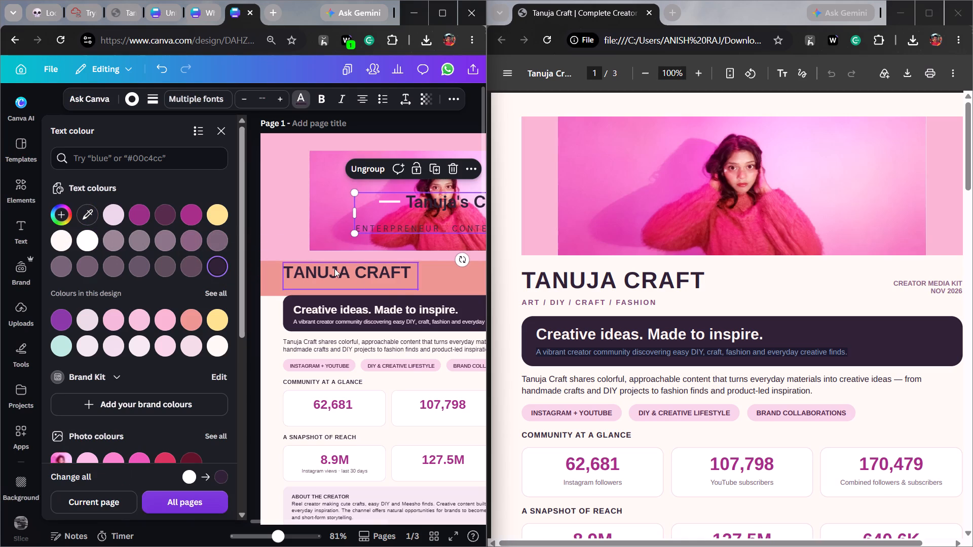
{"action": "scroll", "coordinate": [404, 289], "scroll_direction": "left", "scroll_amount": 1}
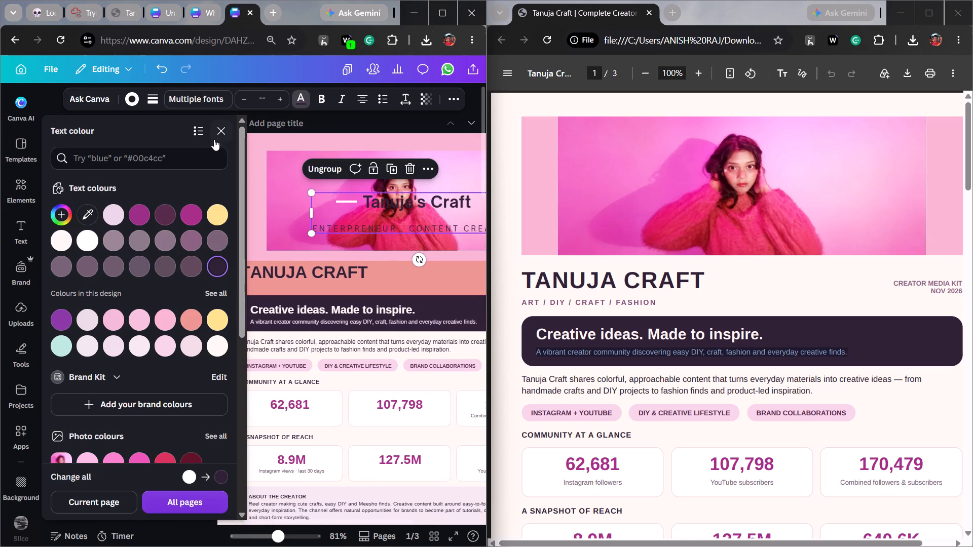
Recolour the dash beside the Tanuja's Craft title with the dark purple sampled from the TANUJA CRAFT heading.
{"action": "left_click", "coordinate": [351, 201]}
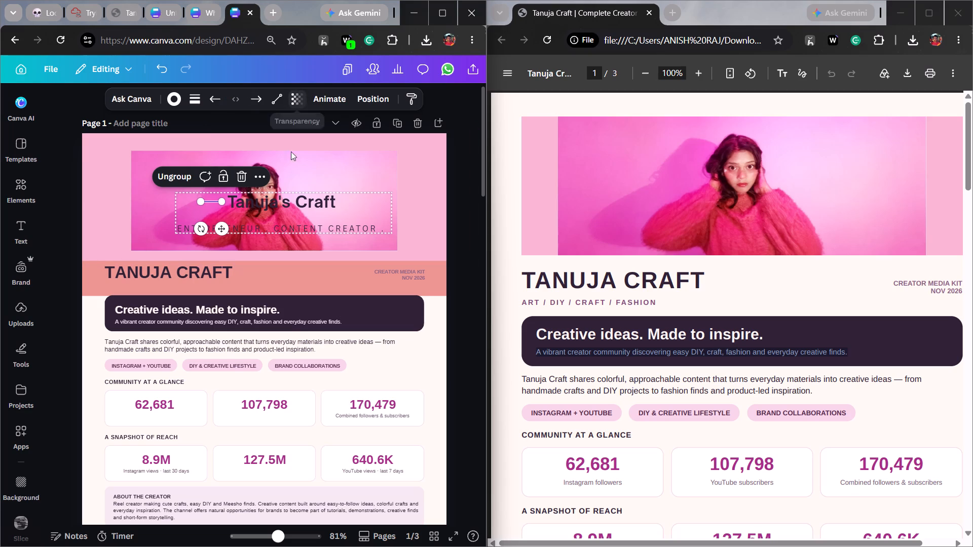
{"action": "left_click", "coordinate": [171, 101]}
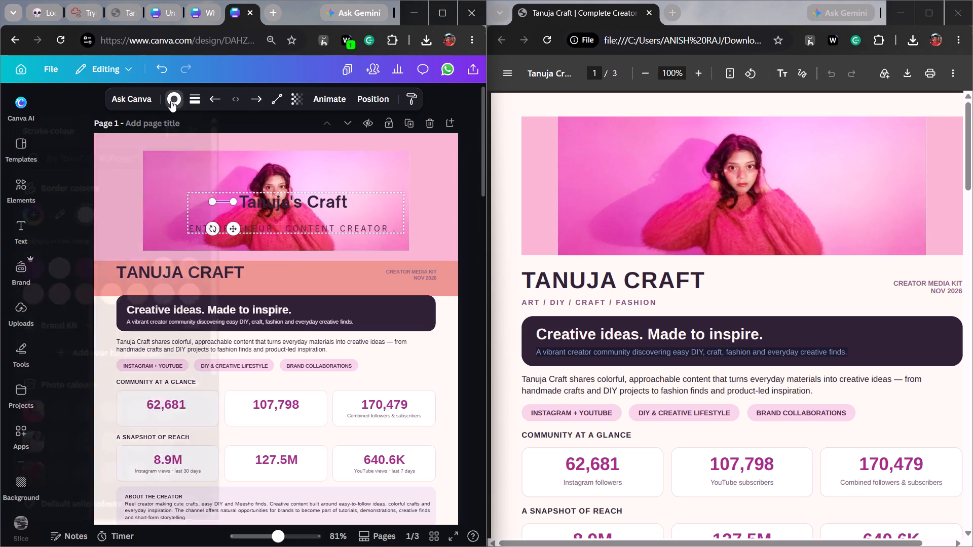
{"action": "left_click", "coordinate": [86, 210]}
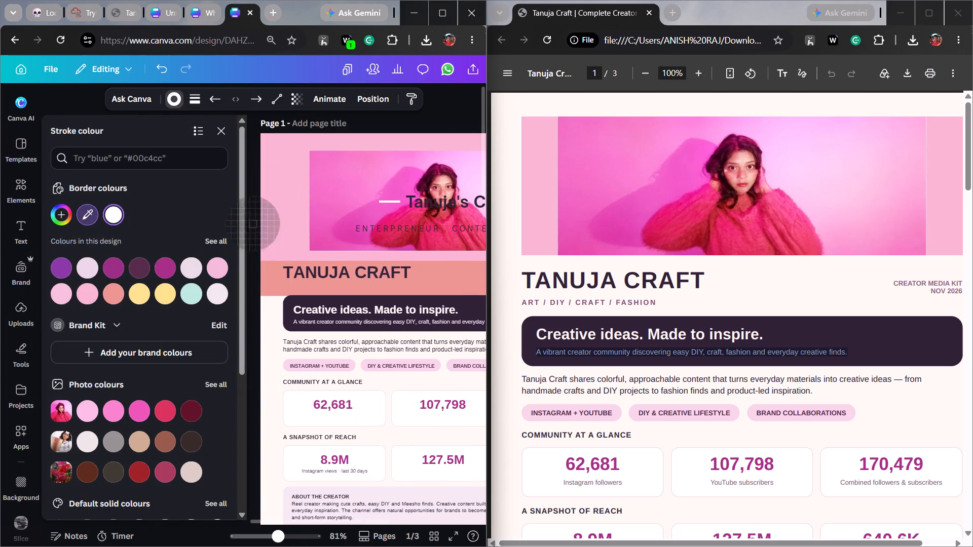
{"action": "left_click", "coordinate": [334, 268]}
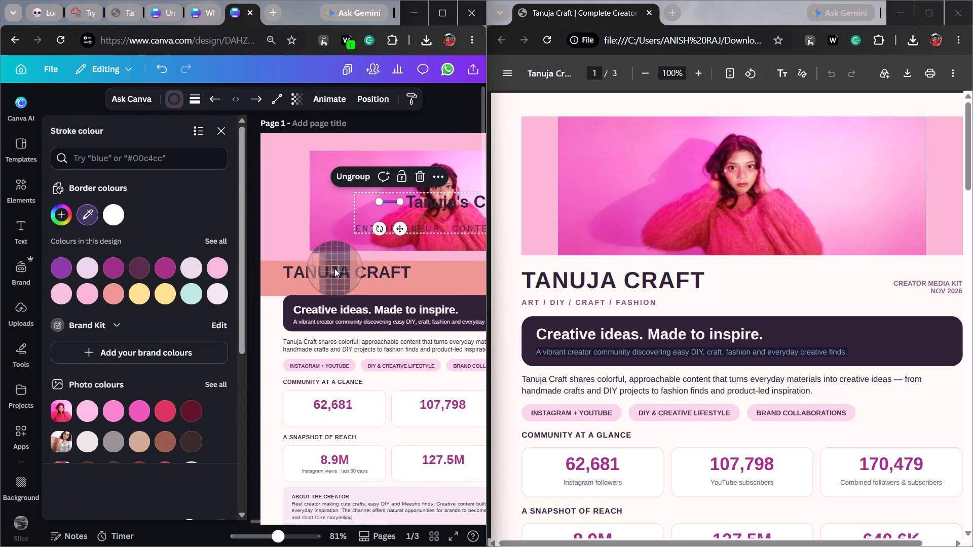
{"action": "left_click", "coordinate": [219, 126]}
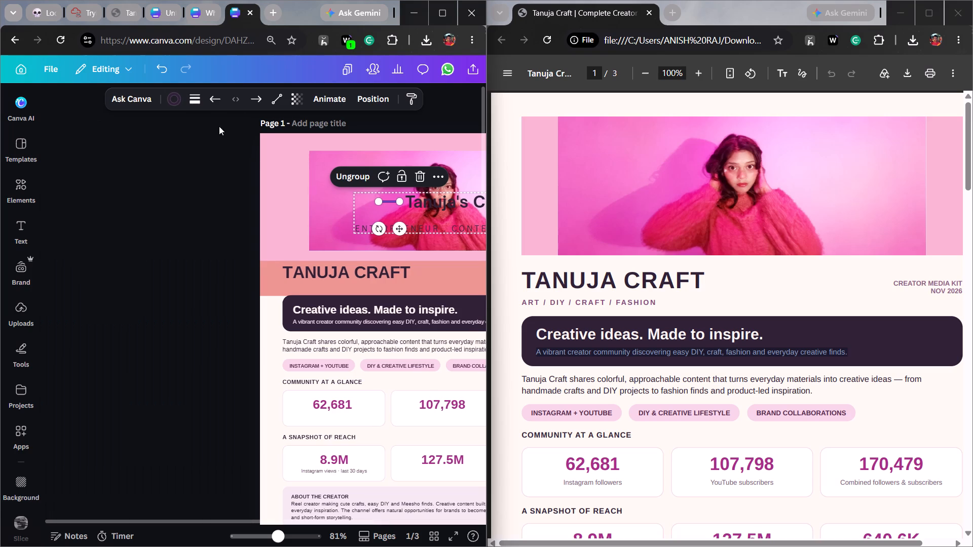
{"action": "left_click", "coordinate": [473, 303]}
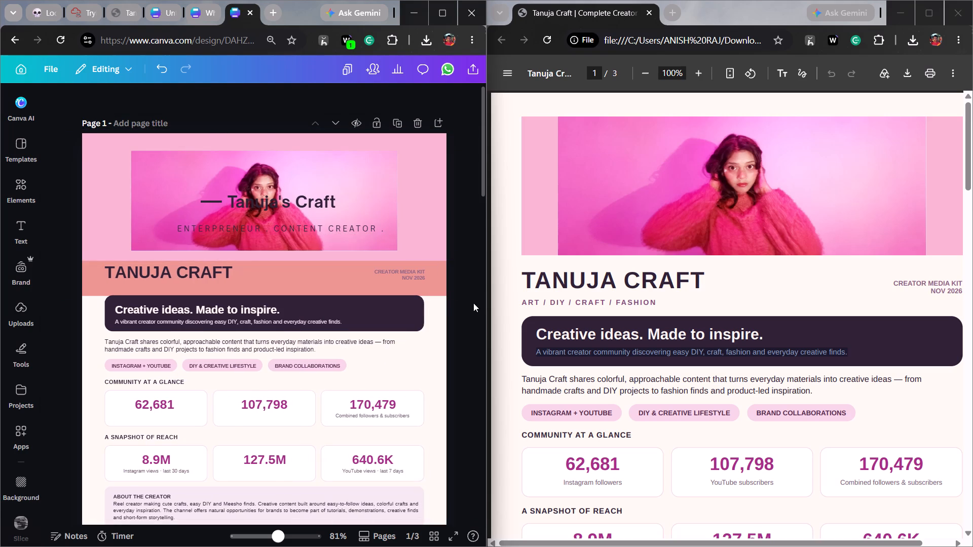
Examine page 1's recoloured cover title, subtitle and header band, comparing them with the older media kit's header.
{"action": "left_click", "coordinate": [211, 269]}
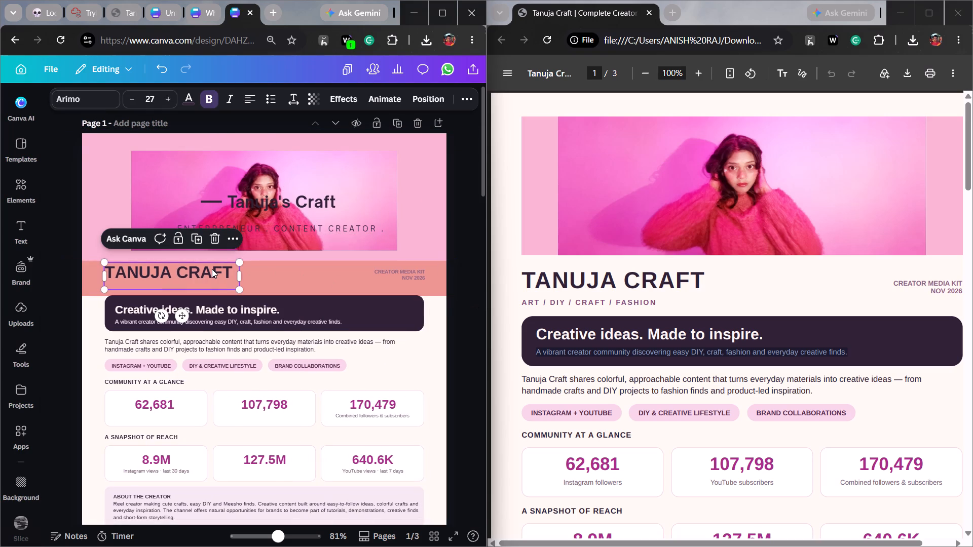
{"action": "double_click", "coordinate": [313, 201]}
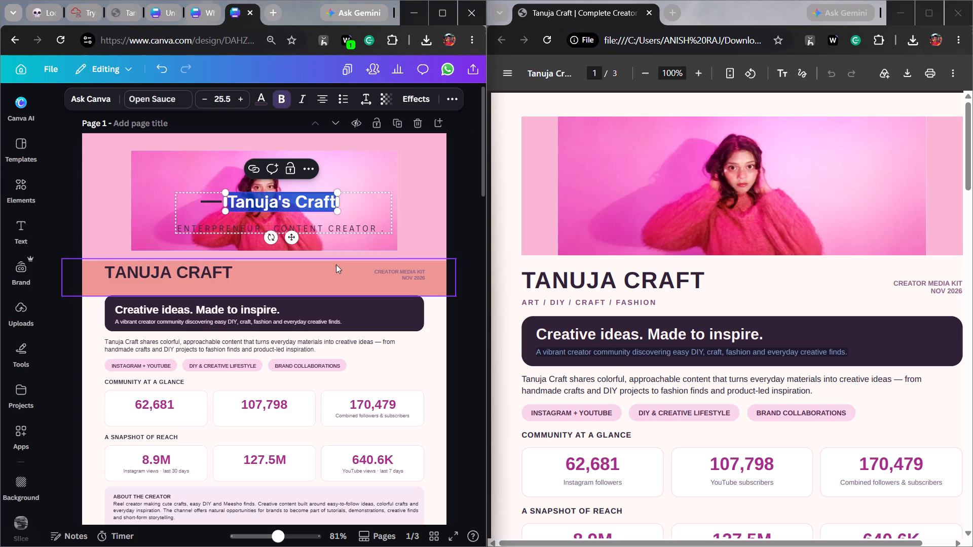
{"action": "double_click", "coordinate": [352, 227]}
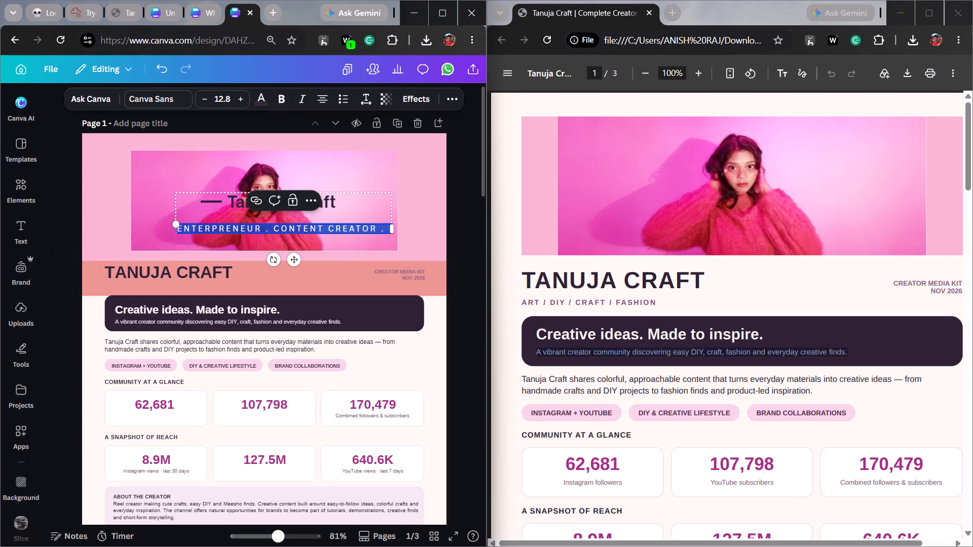
{"action": "left_click", "coordinate": [195, 264]}
{"action": "left_click", "coordinate": [456, 349]}
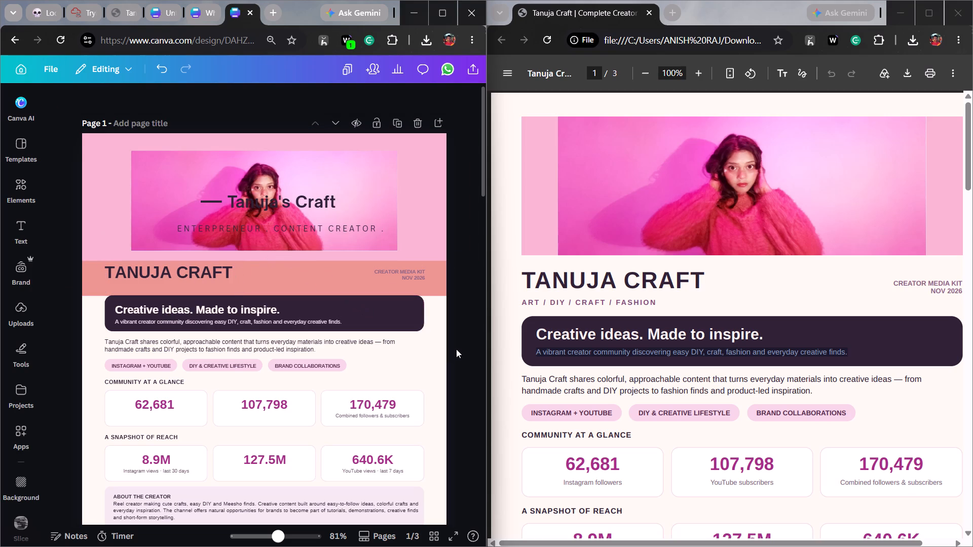
{"action": "left_click", "coordinate": [201, 5]}
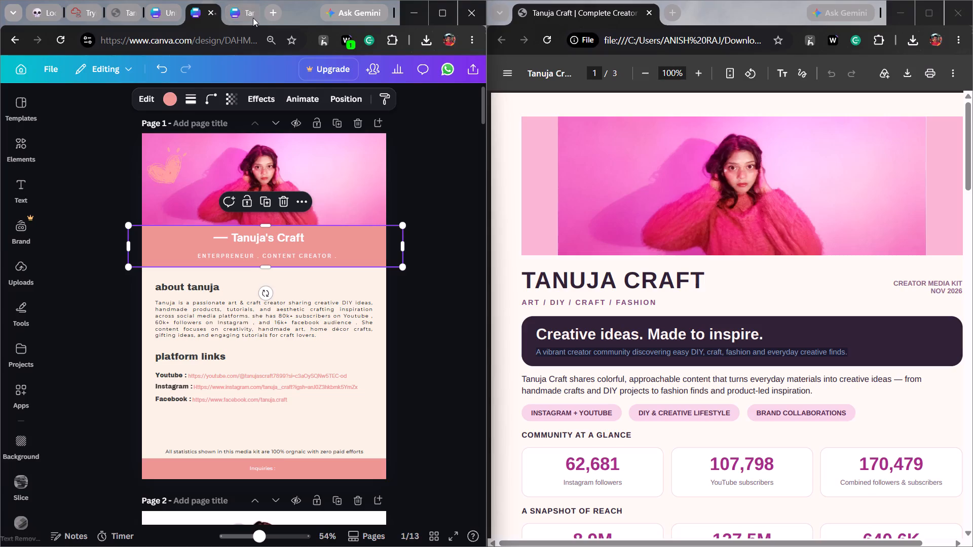
{"action": "left_click", "coordinate": [239, 8]}
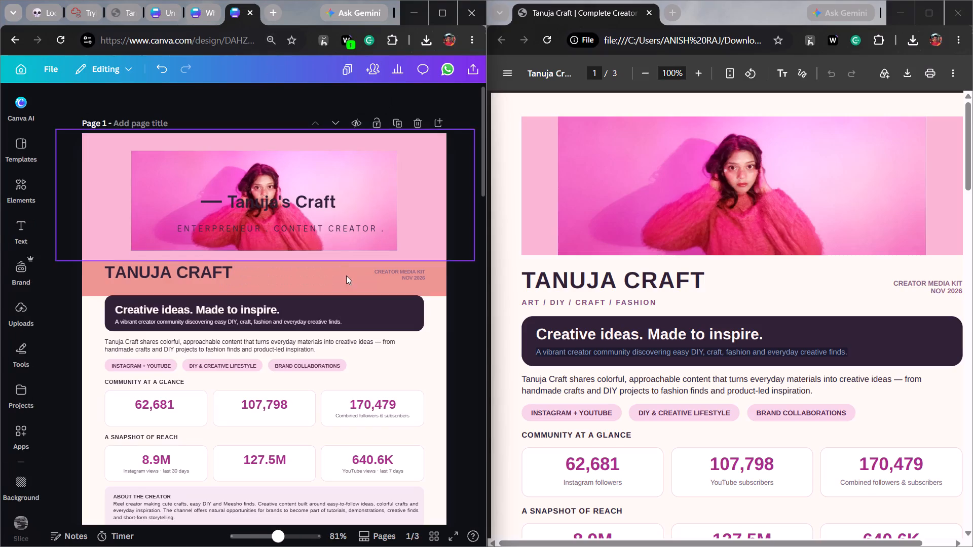
{"action": "scroll", "coordinate": [457, 341], "scroll_direction": "right", "scroll_amount": 1}
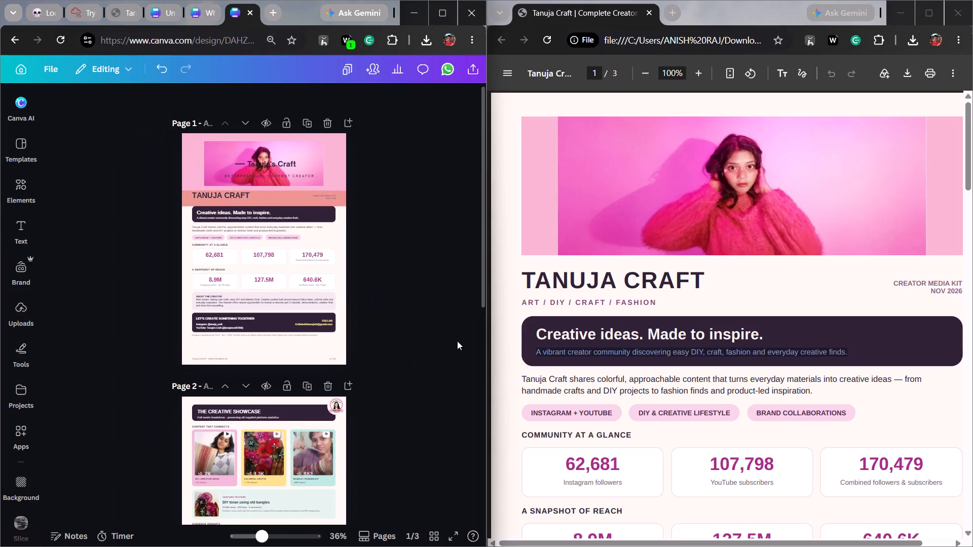
{"action": "scroll", "coordinate": [457, 341], "scroll_direction": "up", "scroll_amount": 1}
{"action": "scroll", "coordinate": [427, 259], "scroll_direction": "up", "scroll_amount": 1}
{"action": "scroll", "coordinate": [433, 200], "scroll_direction": "up", "scroll_amount": 2}
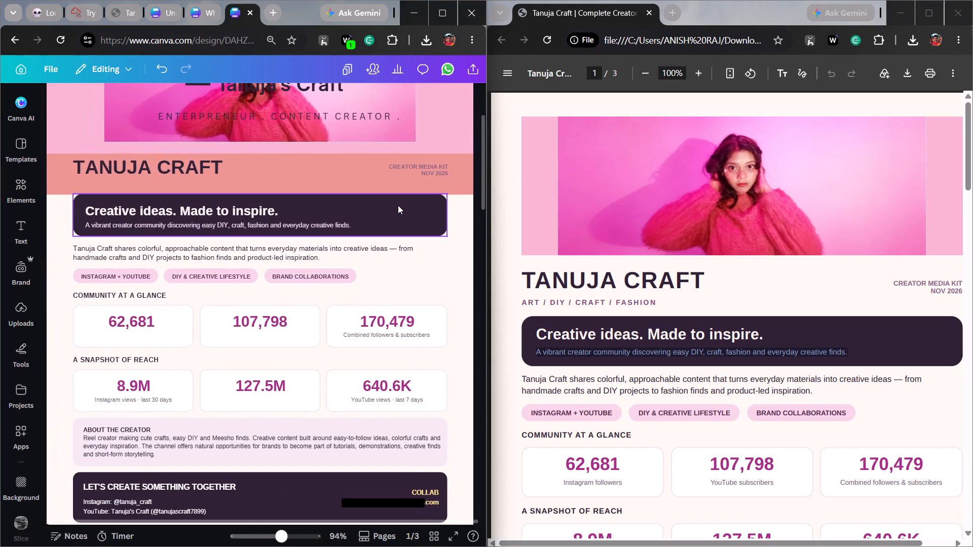
{"action": "scroll", "coordinate": [398, 205], "scroll_direction": "up", "scroll_amount": 2}
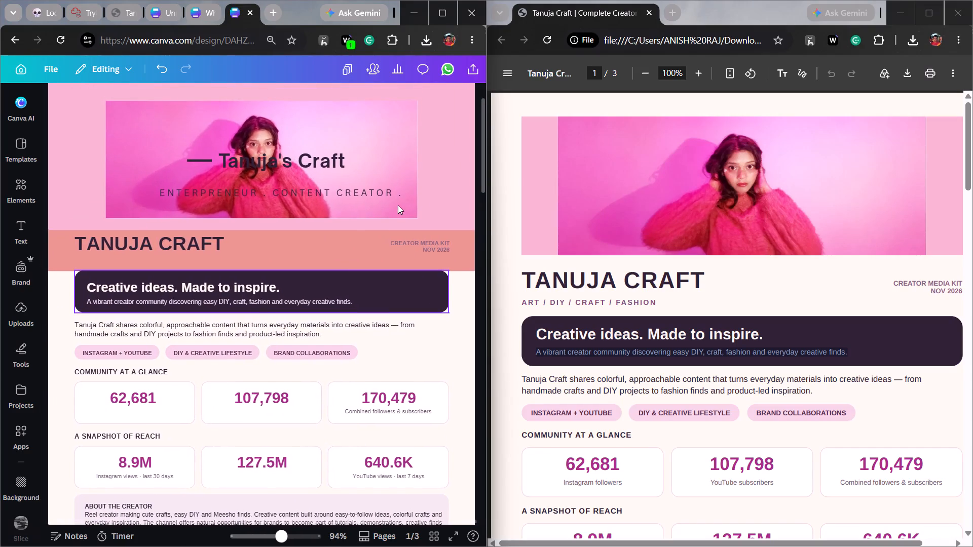
{"action": "left_click", "coordinate": [200, 8]}
{"action": "left_click", "coordinate": [236, 15]}
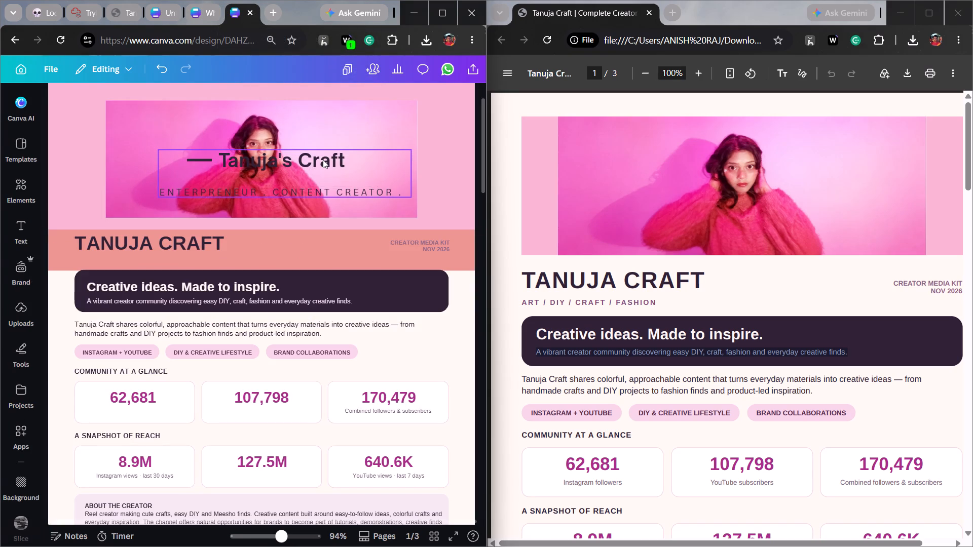
Ungroup the Tanuja's Craft title, dash and subtitle lying over page 1's cover photo.
{"action": "left_click", "coordinate": [323, 160]}
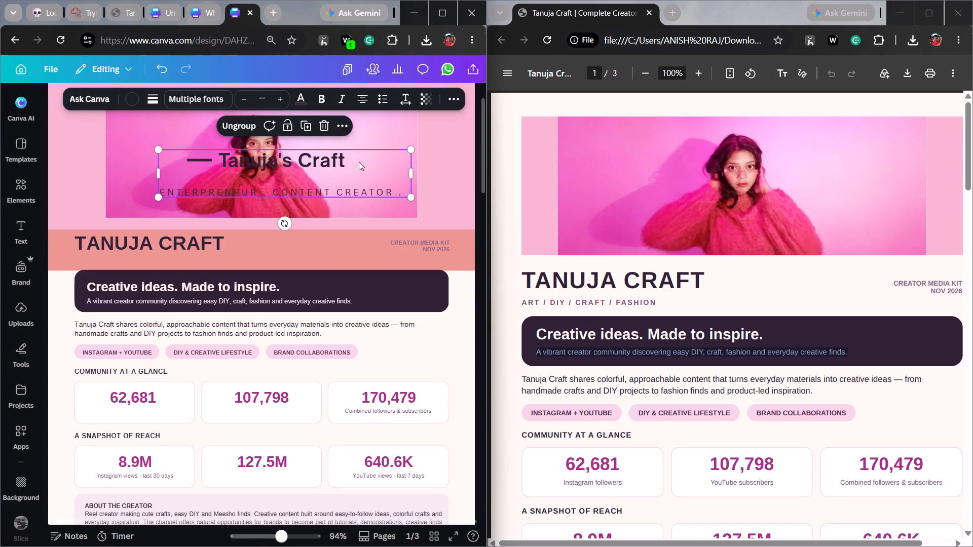
{"action": "double_click", "coordinate": [372, 191]}
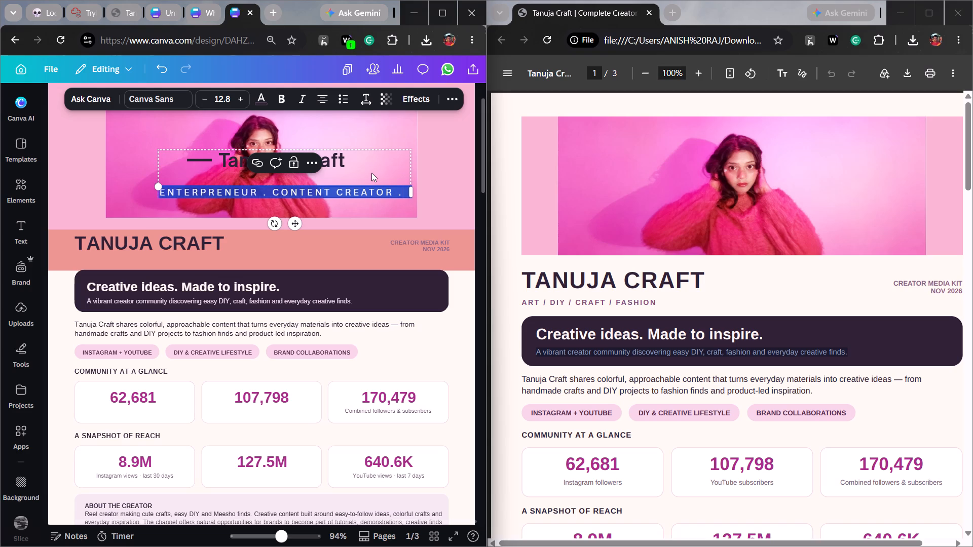
{"action": "left_click", "coordinate": [369, 172]}
{"action": "left_click", "coordinate": [369, 172]}
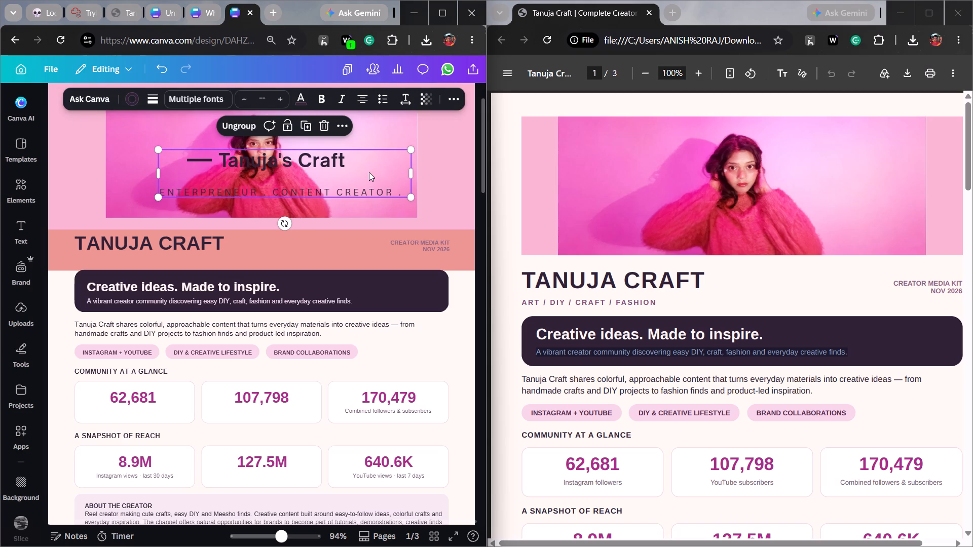
{"action": "left_click", "coordinate": [231, 131]}
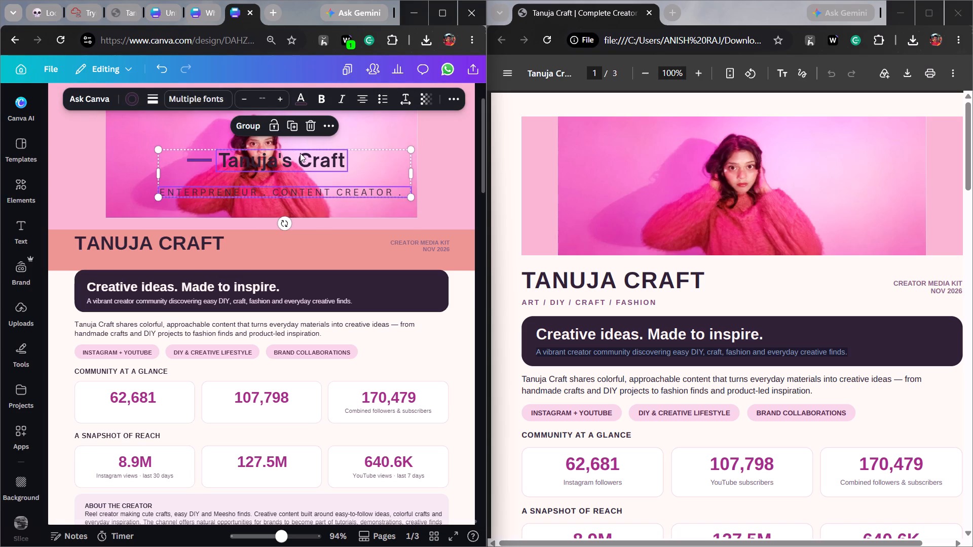
Delete the Tanuja's Craft title and its dash from the cover photo.
{"action": "left_click", "coordinate": [300, 153]}
{"action": "left_click", "coordinate": [372, 175]}
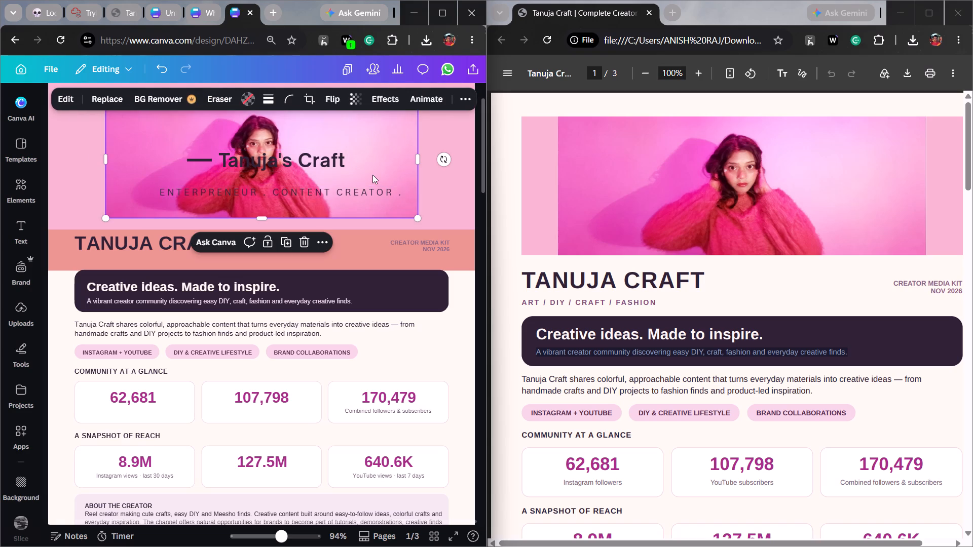
{"action": "left_click", "coordinate": [360, 190]}
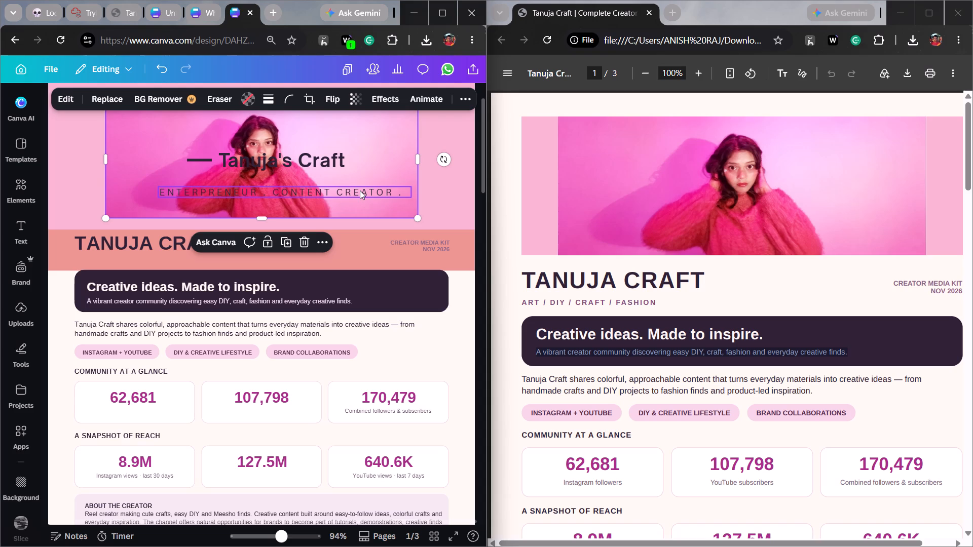
{"action": "left_click", "coordinate": [393, 164]}
{"action": "left_click", "coordinate": [313, 158]}
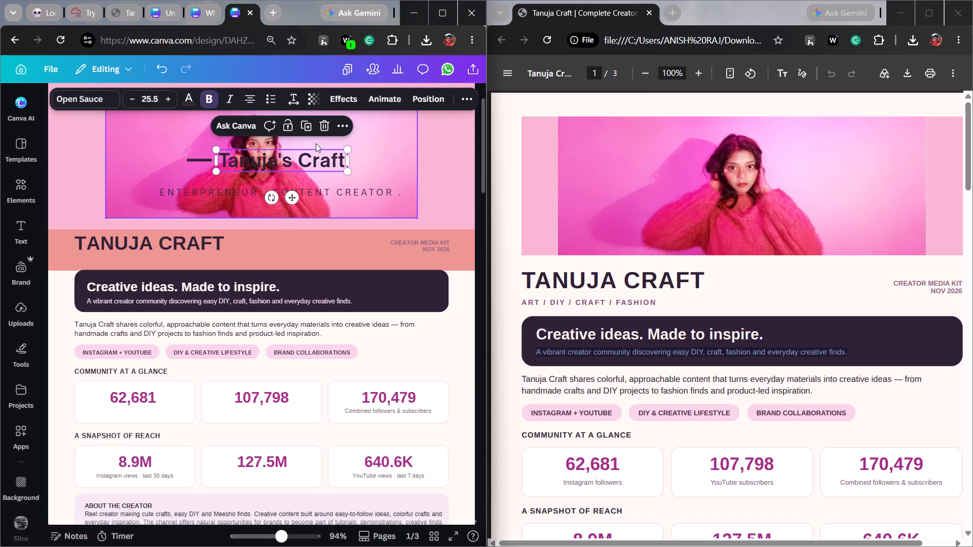
{"action": "left_click", "coordinate": [326, 124]}
{"action": "left_click", "coordinate": [193, 160]}
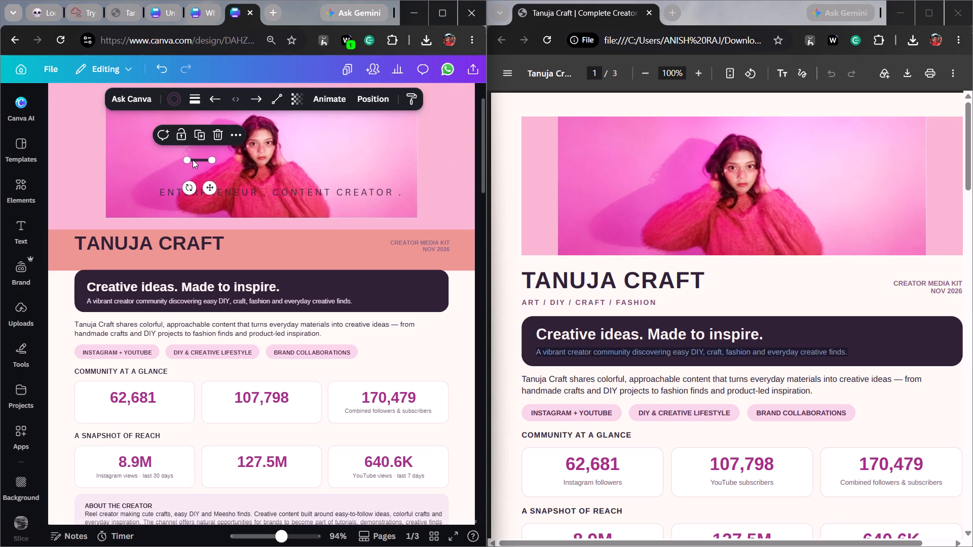
{"action": "left_click", "coordinate": [219, 135]}
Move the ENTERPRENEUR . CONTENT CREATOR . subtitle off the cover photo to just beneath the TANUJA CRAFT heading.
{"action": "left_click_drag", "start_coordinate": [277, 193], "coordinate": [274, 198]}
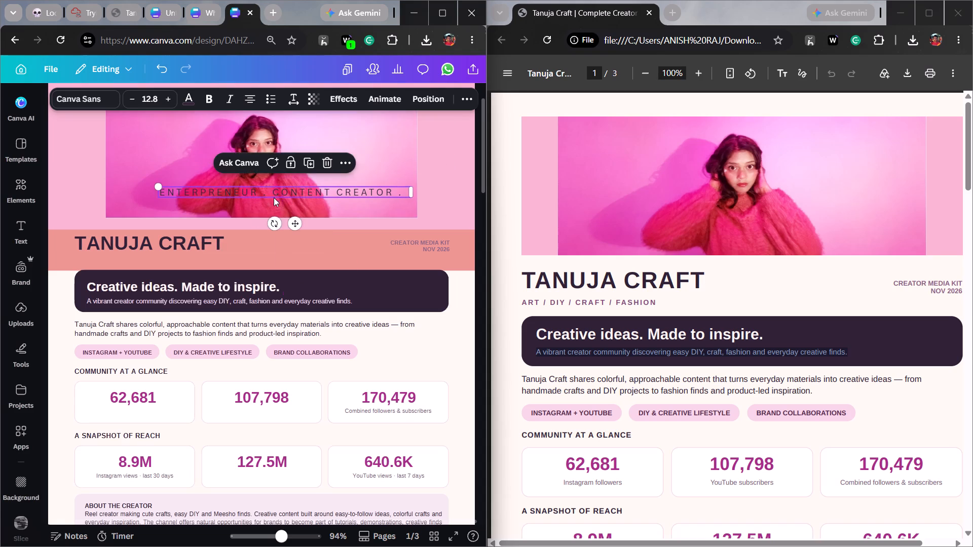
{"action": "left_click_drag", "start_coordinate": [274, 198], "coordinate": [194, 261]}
Delete the salmon band behind the TANUJA CRAFT heading.
{"action": "left_click", "coordinate": [356, 249]}
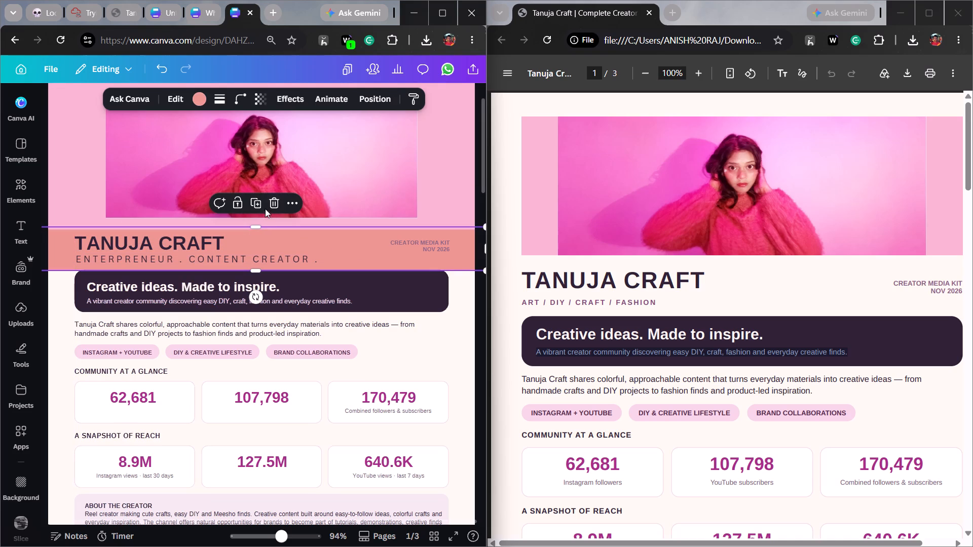
{"action": "left_click", "coordinate": [271, 204]}
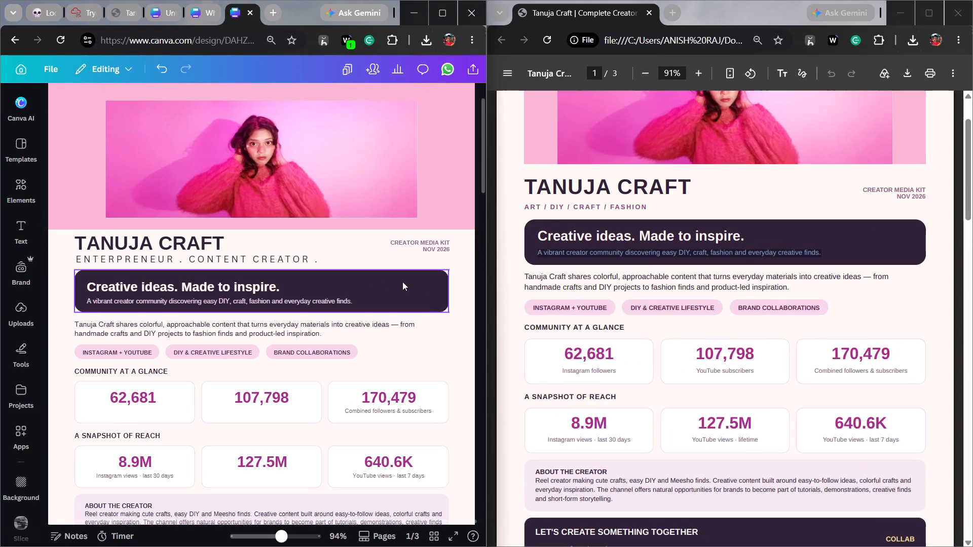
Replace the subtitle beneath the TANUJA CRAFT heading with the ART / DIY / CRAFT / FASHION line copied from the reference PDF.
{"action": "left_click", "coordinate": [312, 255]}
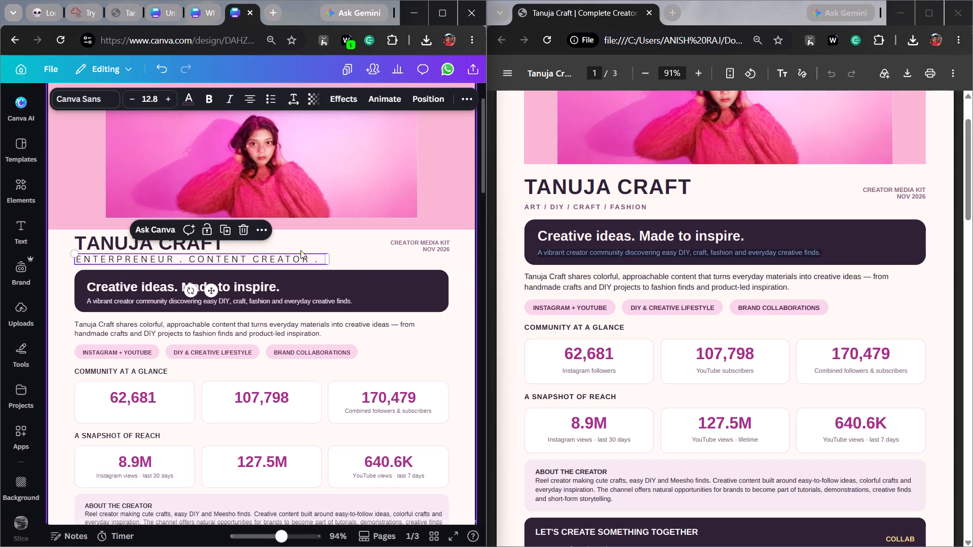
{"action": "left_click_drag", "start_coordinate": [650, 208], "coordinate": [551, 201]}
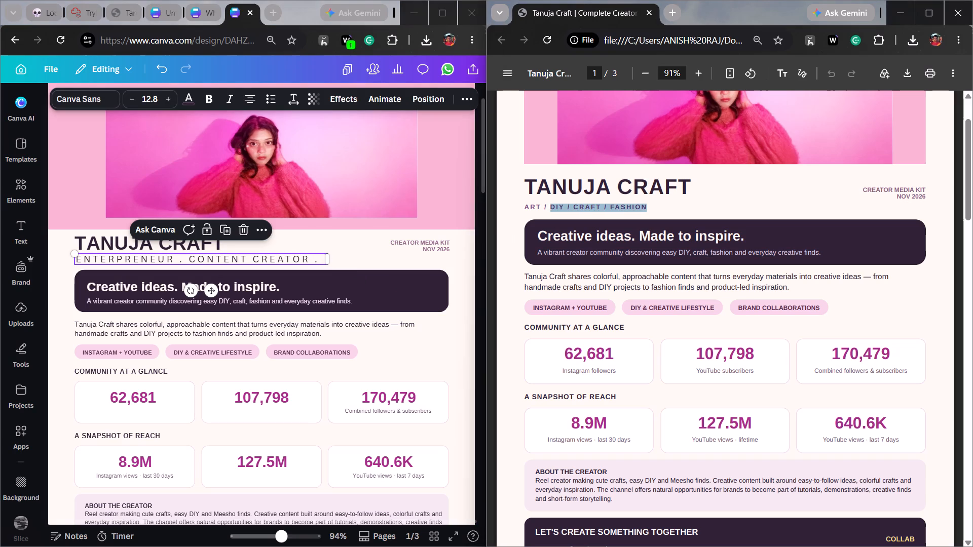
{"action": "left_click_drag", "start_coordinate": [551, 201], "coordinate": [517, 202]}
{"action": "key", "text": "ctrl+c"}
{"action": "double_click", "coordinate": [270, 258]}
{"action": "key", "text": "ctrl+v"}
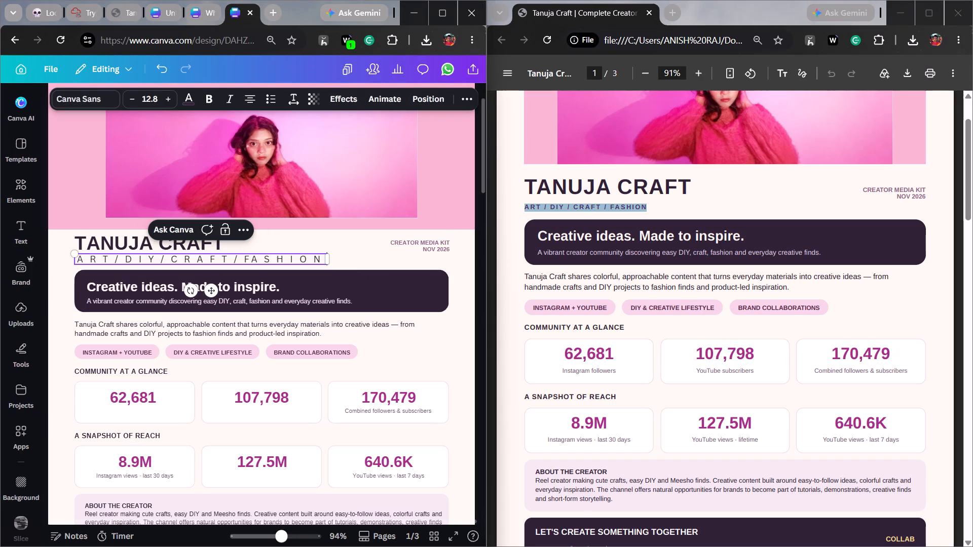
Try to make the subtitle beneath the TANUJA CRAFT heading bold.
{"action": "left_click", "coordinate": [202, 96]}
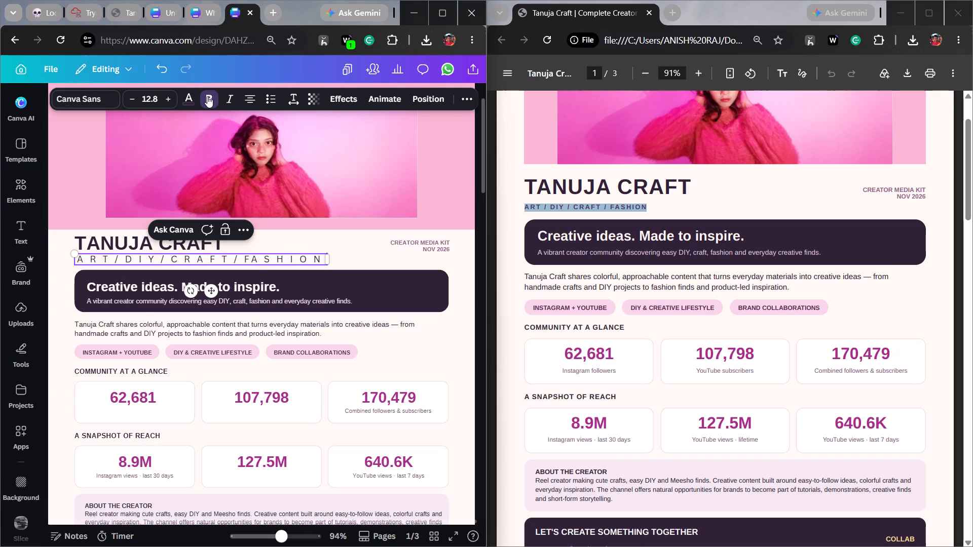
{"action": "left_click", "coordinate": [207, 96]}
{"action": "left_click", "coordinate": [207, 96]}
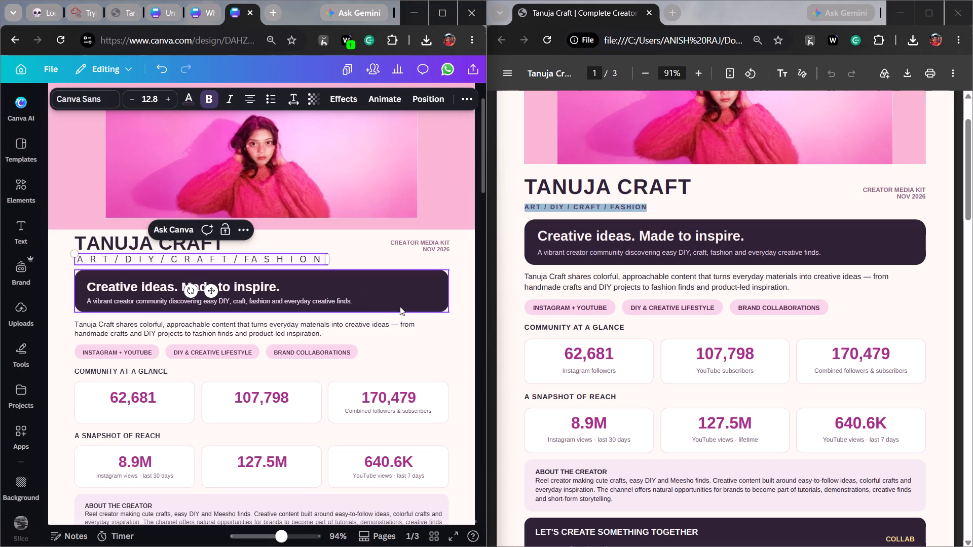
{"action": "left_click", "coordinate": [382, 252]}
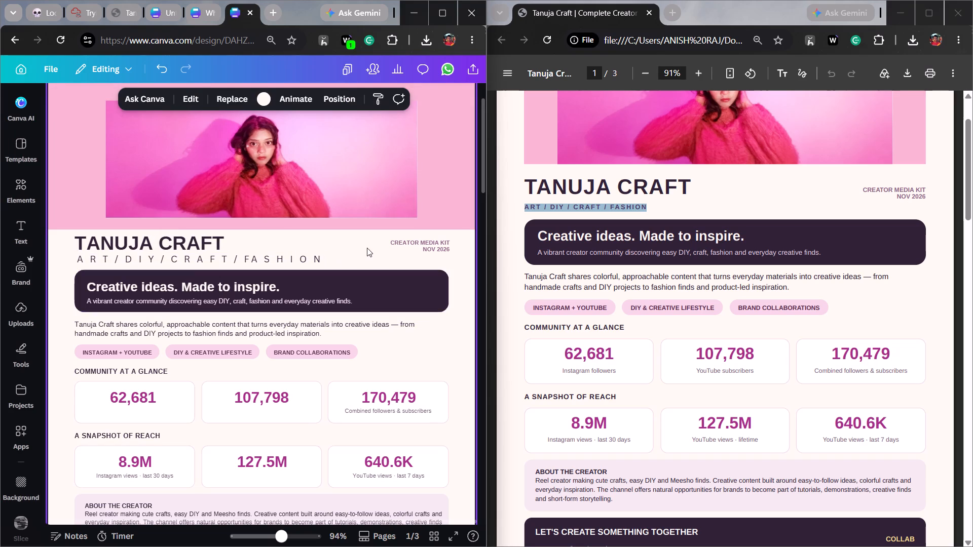
Delete the thin, widely spaced subtitle beneath the TANUJA CRAFT heading.
{"action": "left_click", "coordinate": [288, 261]}
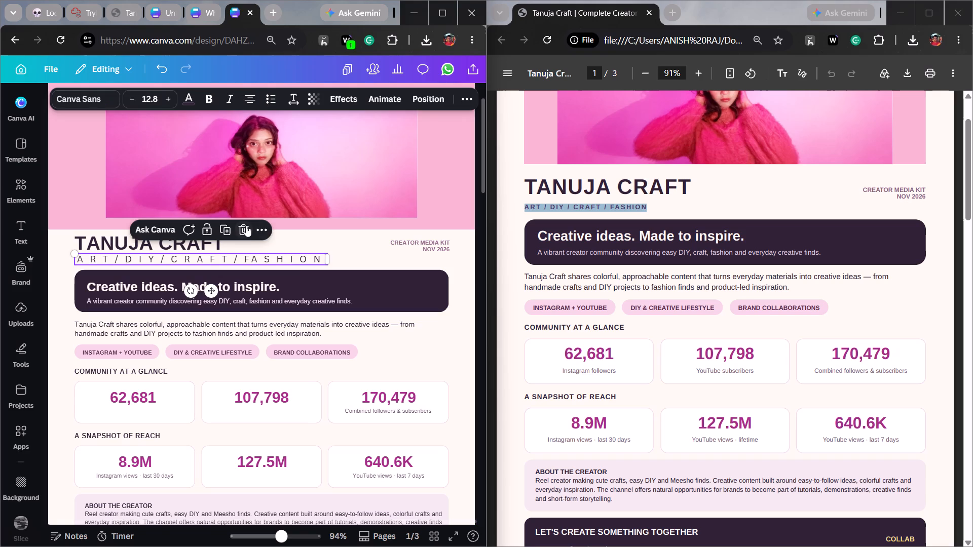
{"action": "left_click", "coordinate": [245, 228]}
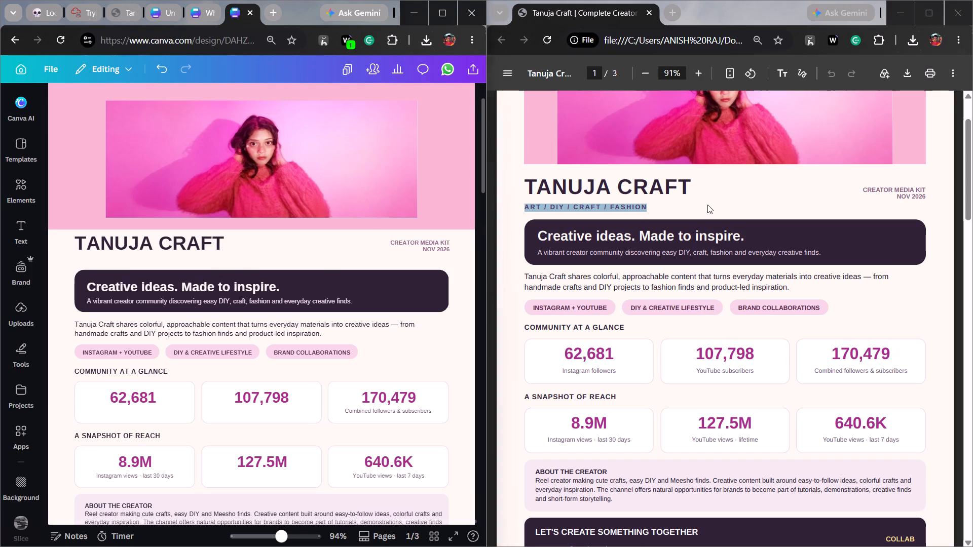
Copy the ART / DIY / CRAFT / FASHION line under the heading in the reference PDF.
{"action": "left_click", "coordinate": [707, 205]}
{"action": "left_click", "coordinate": [637, 208]}
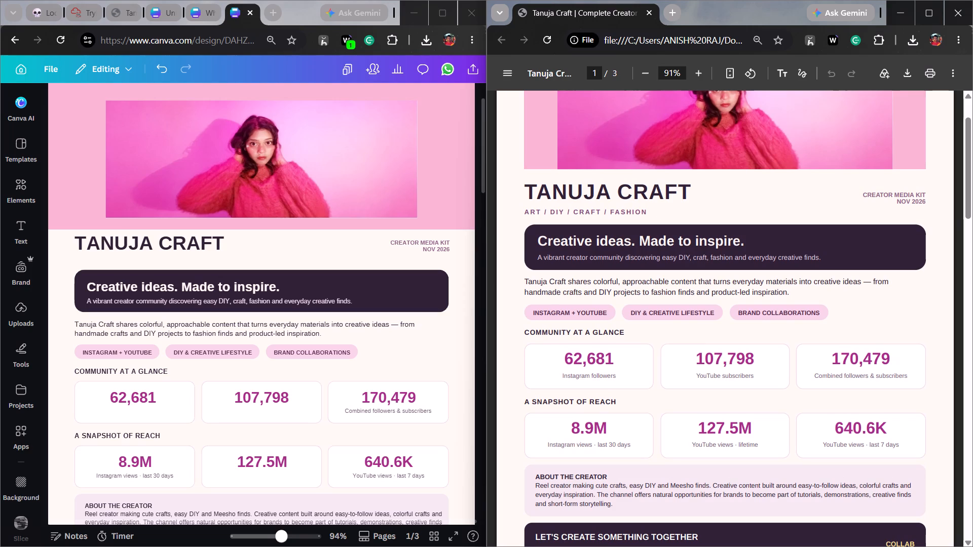
{"action": "left_click_drag", "start_coordinate": [647, 211], "coordinate": [504, 222]}
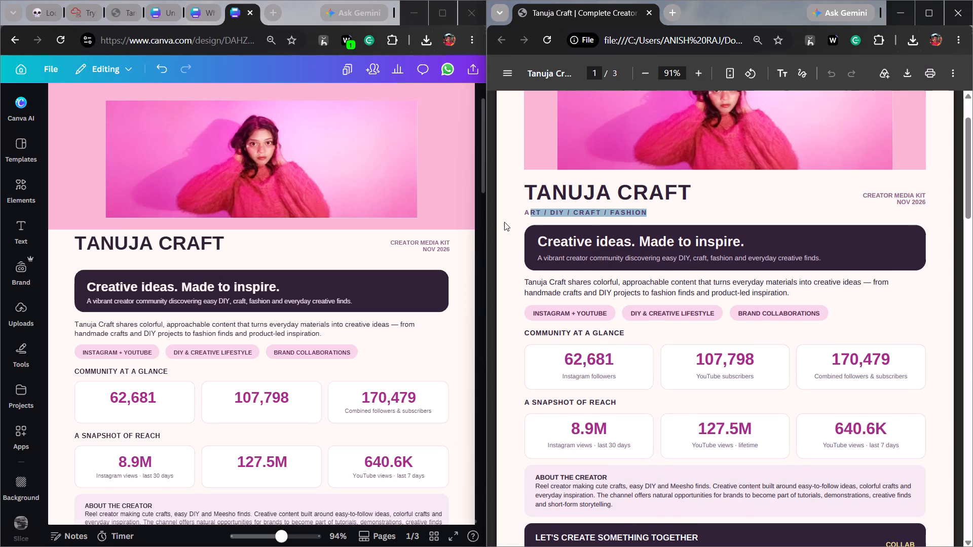
{"action": "left_click", "coordinate": [504, 222]}
{"action": "key", "text": "ctrl+c"}
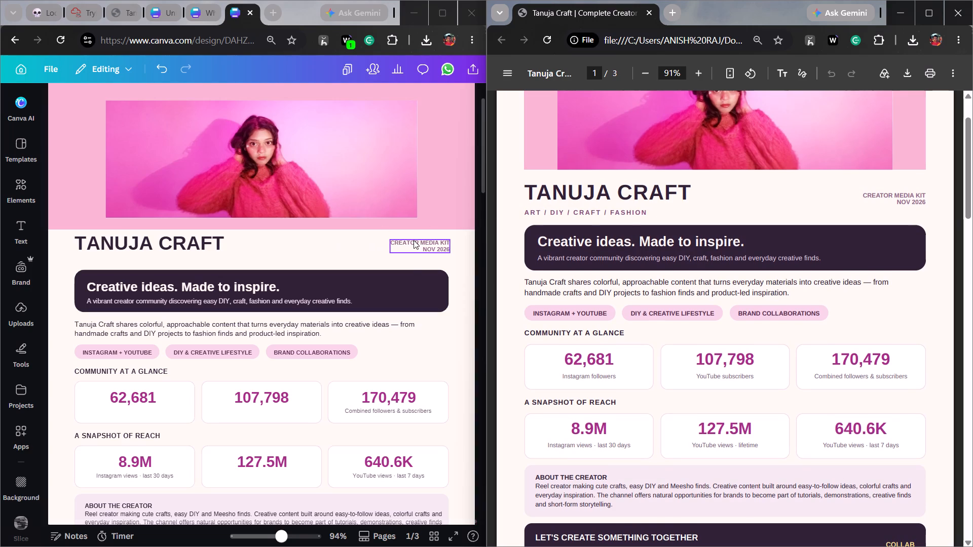
Duplicate the CREATOR MEDIA KIT NOV 2026 label and place the copy between the TANUJA CRAFT heading and the original label.
{"action": "left_click", "coordinate": [414, 240]}
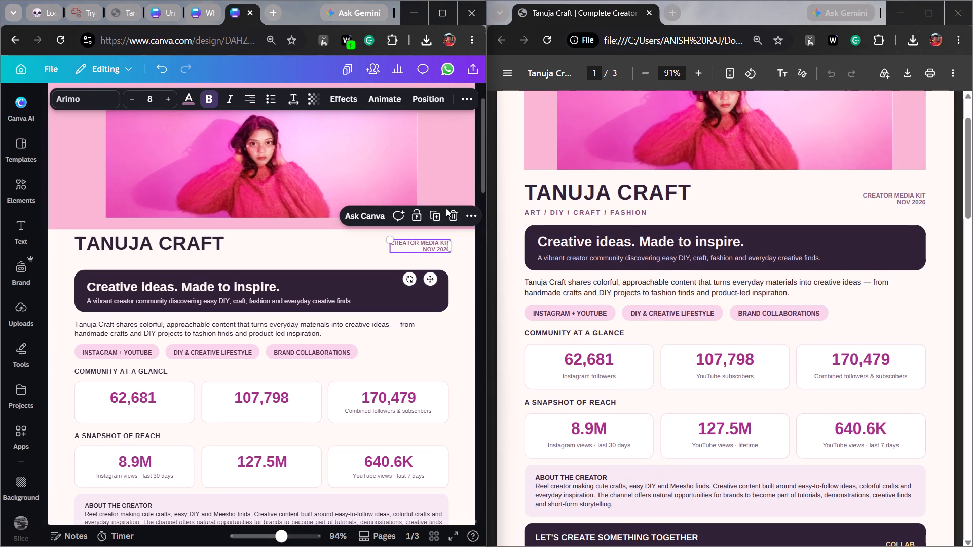
{"action": "left_click", "coordinate": [436, 214]}
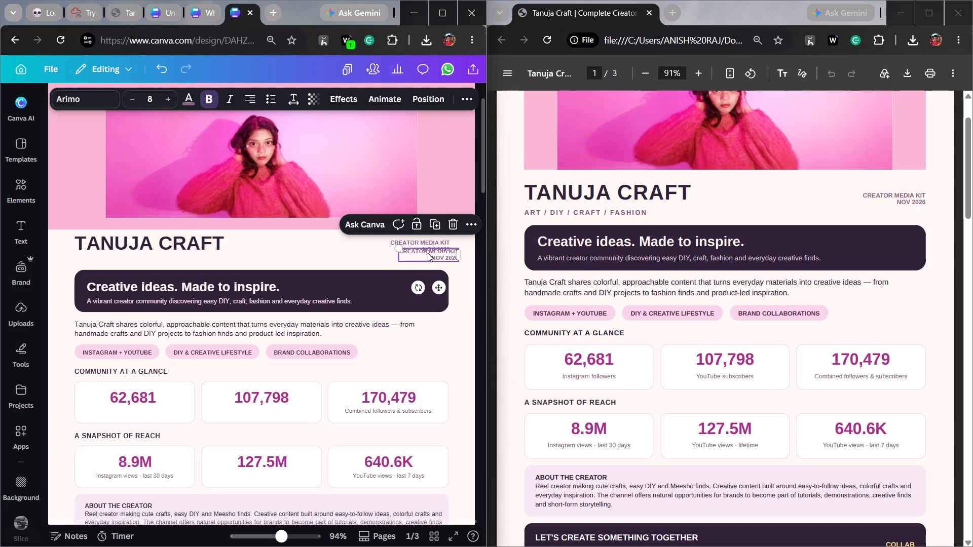
{"action": "left_click_drag", "start_coordinate": [428, 253], "coordinate": [319, 245]}
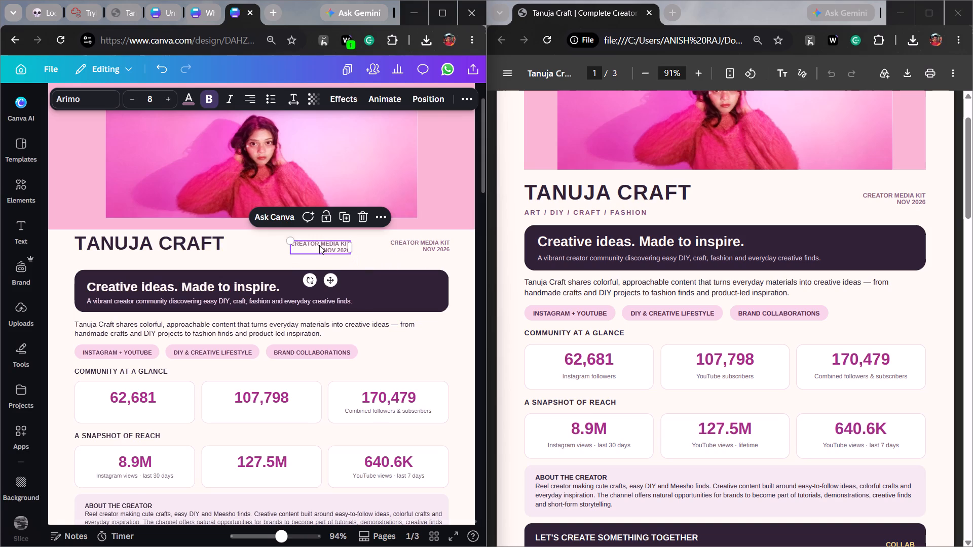
Replace the duplicated label's text with the copied ART / DIY / CRAFT / FASHION line and widen its box to fit one line.
{"action": "double_click", "coordinate": [319, 245]}
{"action": "key", "text": "ctrl+v"}
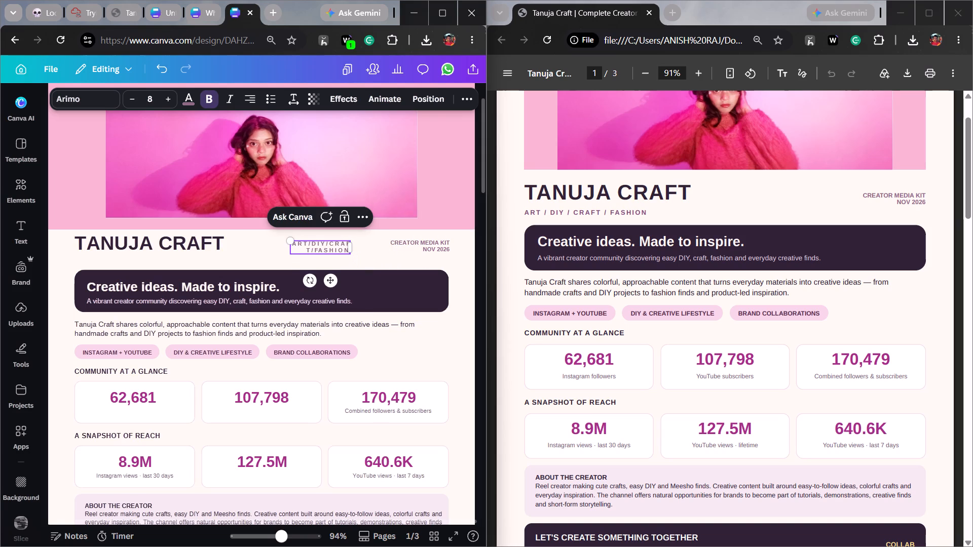
{"action": "left_click_drag", "start_coordinate": [352, 248], "coordinate": [386, 245]}
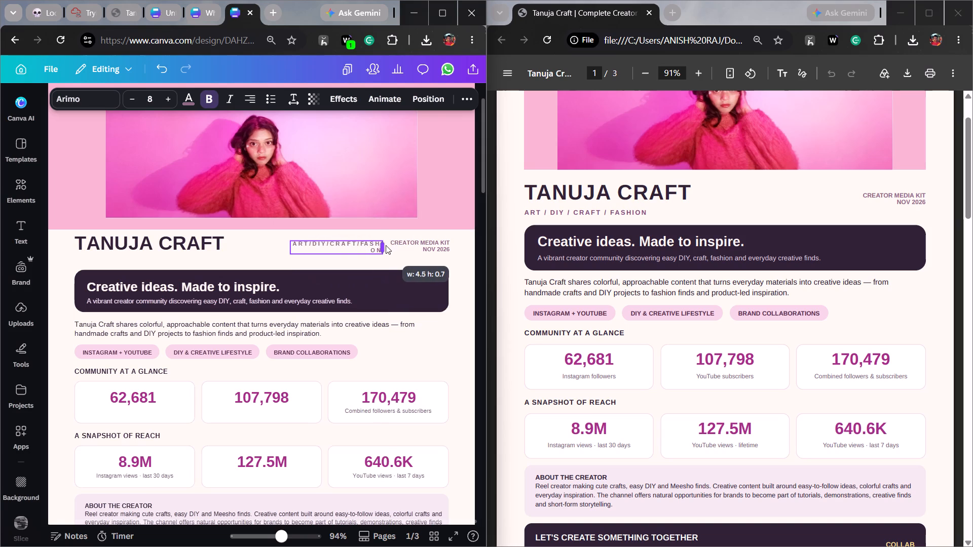
{"action": "left_click_drag", "start_coordinate": [386, 245], "coordinate": [402, 243]}
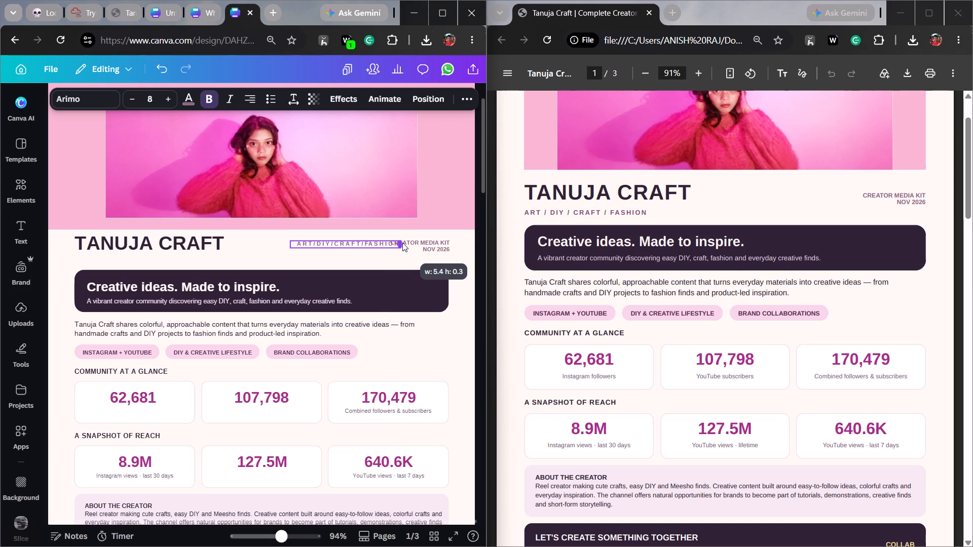
{"action": "left_click_drag", "start_coordinate": [402, 243], "coordinate": [437, 237]}
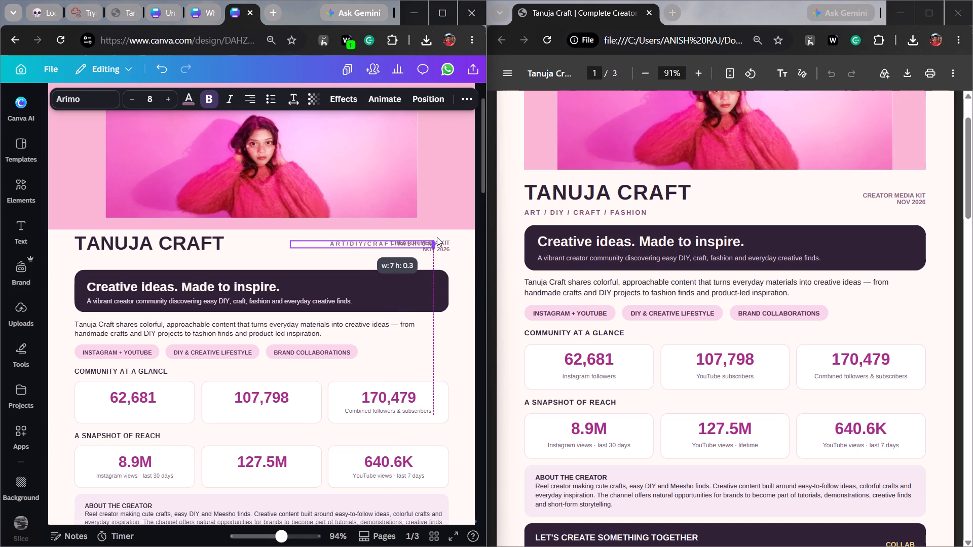
{"action": "left_click_drag", "start_coordinate": [437, 237], "coordinate": [431, 240]}
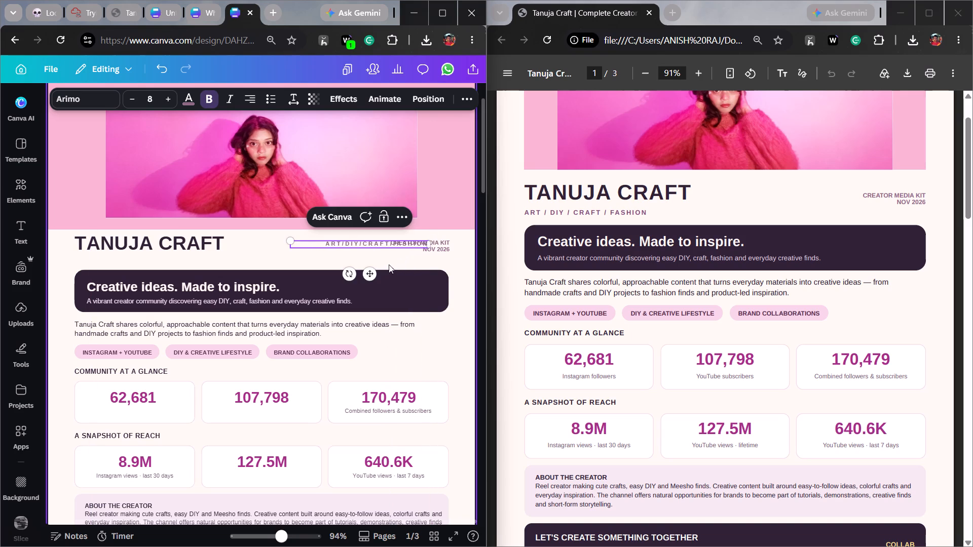
Move the ART/DIY/CRAFT/FASHION line directly beneath the TANUJA CRAFT heading, near the heading's starting edge.
{"action": "left_click_drag", "start_coordinate": [371, 272], "coordinate": [129, 287]}
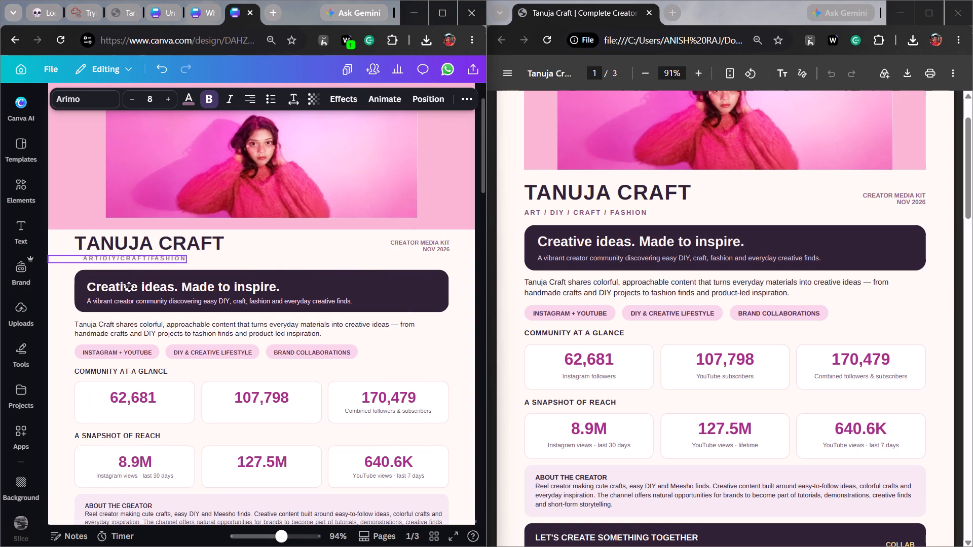
{"action": "left_click_drag", "start_coordinate": [129, 287], "coordinate": [122, 284]}
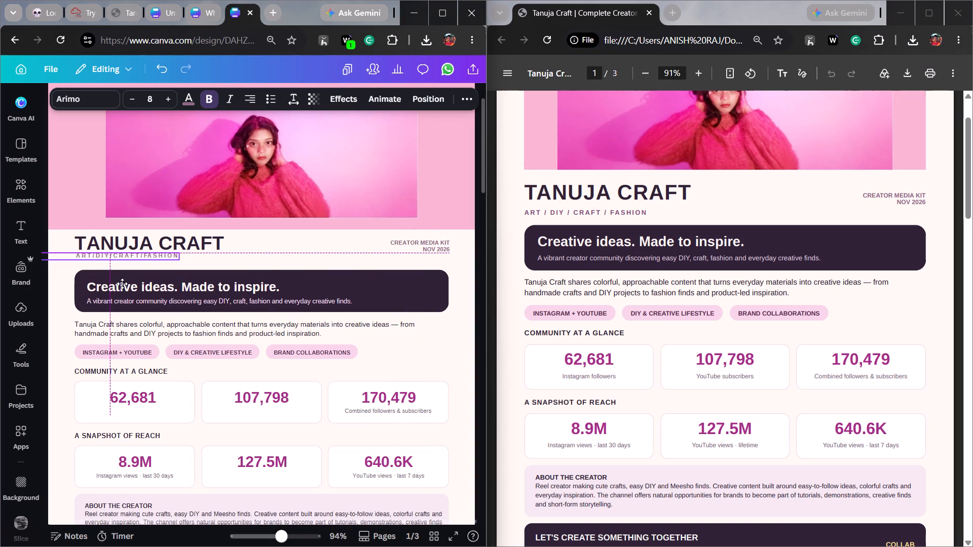
{"action": "left_click_drag", "start_coordinate": [122, 284], "coordinate": [125, 286]}
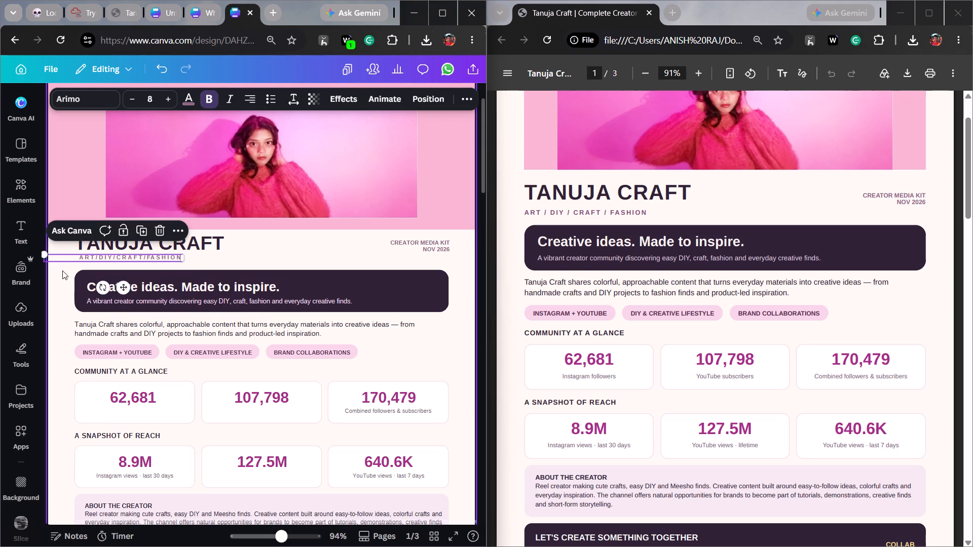
Scale the ART/DIY/CRAFT/FASHION line to font size 8.2 and place it just under the TANUJA CRAFT heading.
{"action": "left_click_drag", "start_coordinate": [43, 254], "coordinate": [44, 253]}
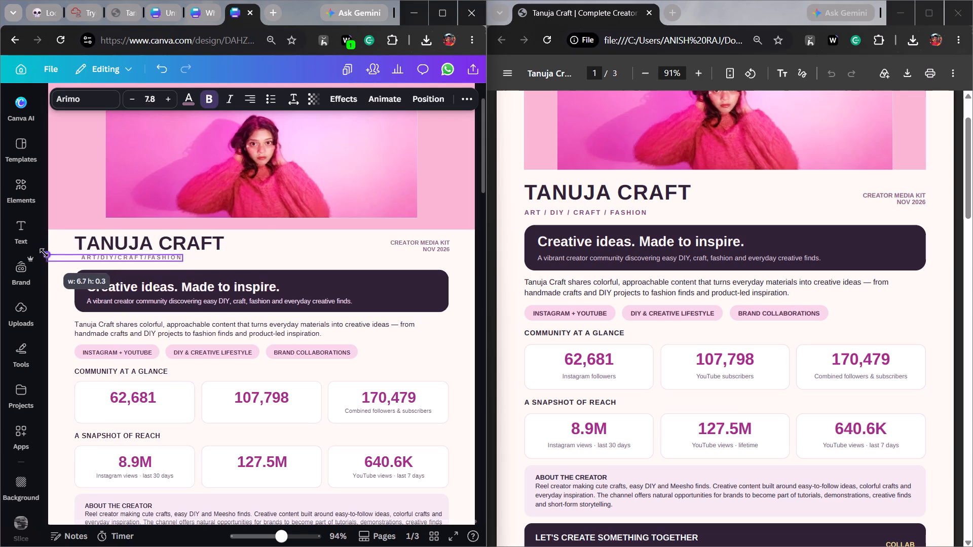
{"action": "left_click_drag", "start_coordinate": [44, 253], "coordinate": [39, 248]}
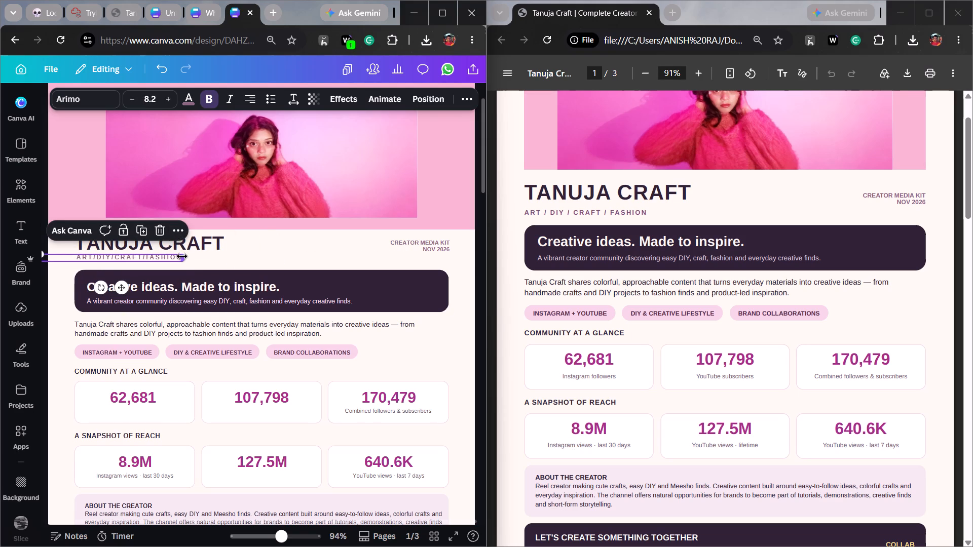
{"action": "left_click_drag", "start_coordinate": [182, 256], "coordinate": [160, 255]}
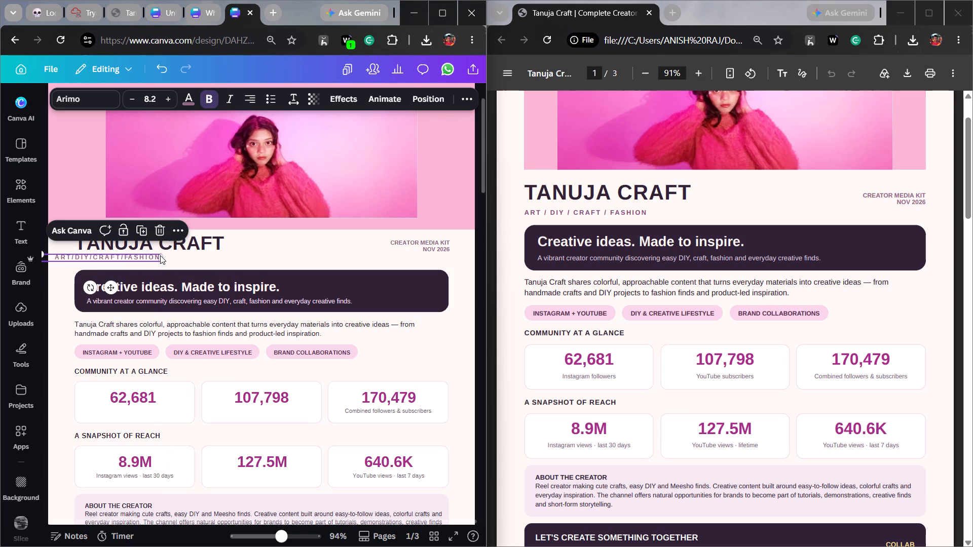
{"action": "left_click_drag", "start_coordinate": [110, 286], "coordinate": [137, 285]}
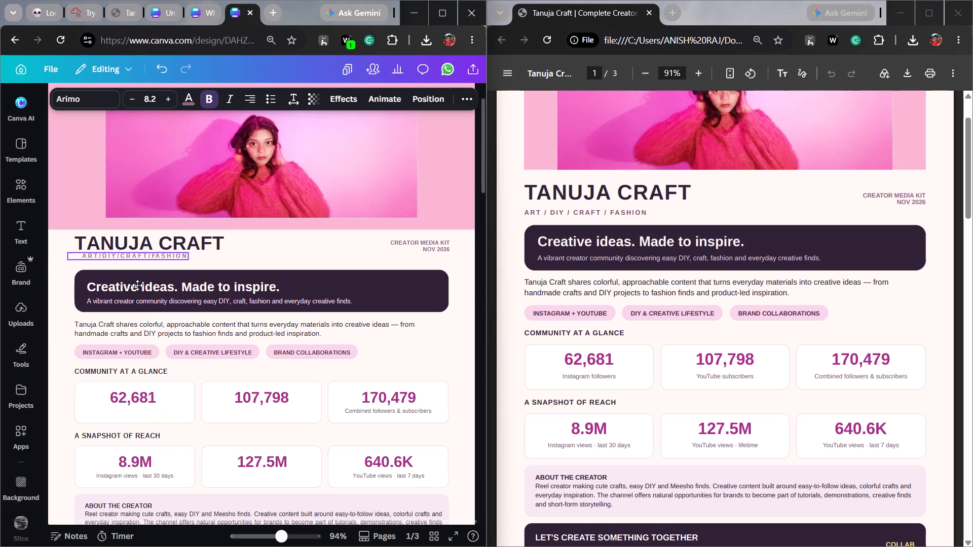
{"action": "left_click_drag", "start_coordinate": [137, 285], "coordinate": [133, 288]}
{"action": "left_click", "coordinate": [227, 256]}
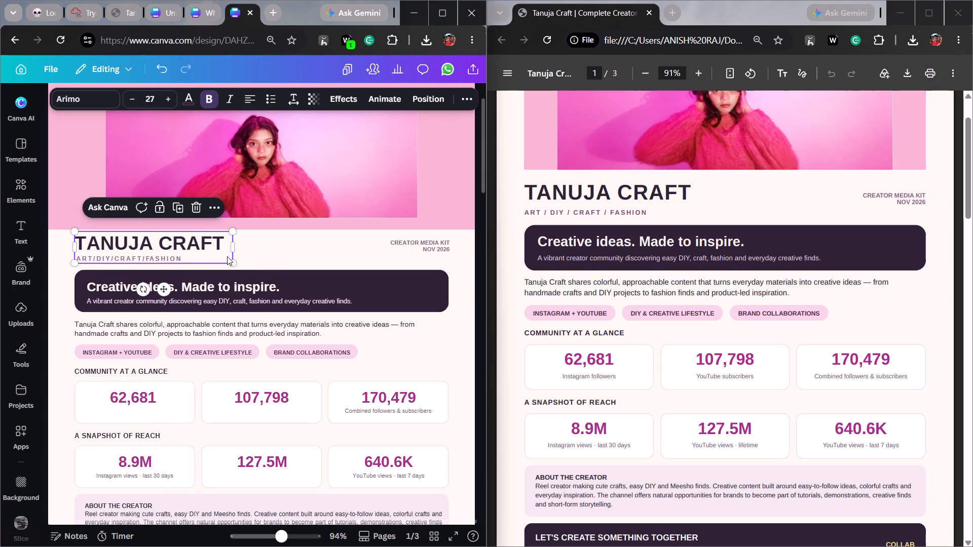
{"action": "left_click", "coordinate": [280, 253]}
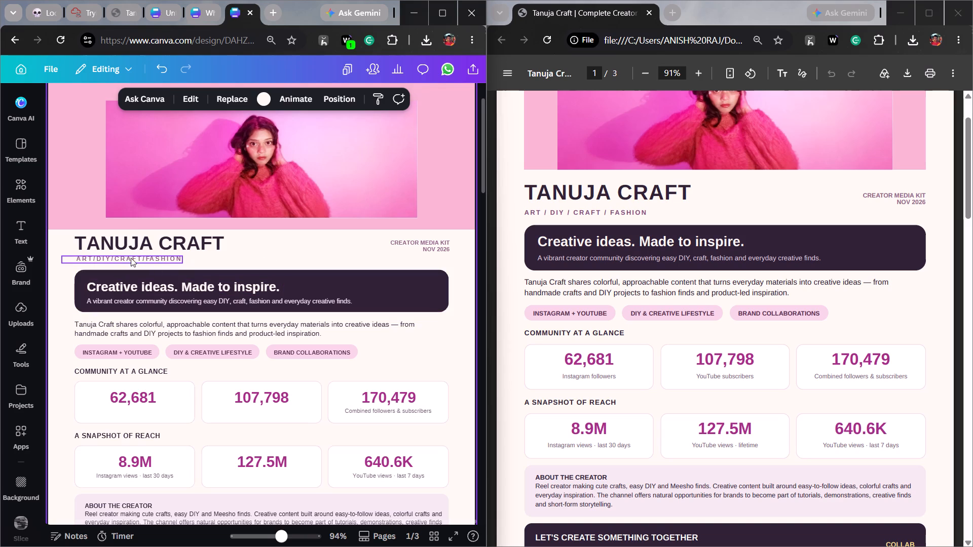
Insert spaces around each slash so the line under the heading reads ART / DIY / CRAFT / FASHION.
{"action": "left_click", "coordinate": [95, 256]}
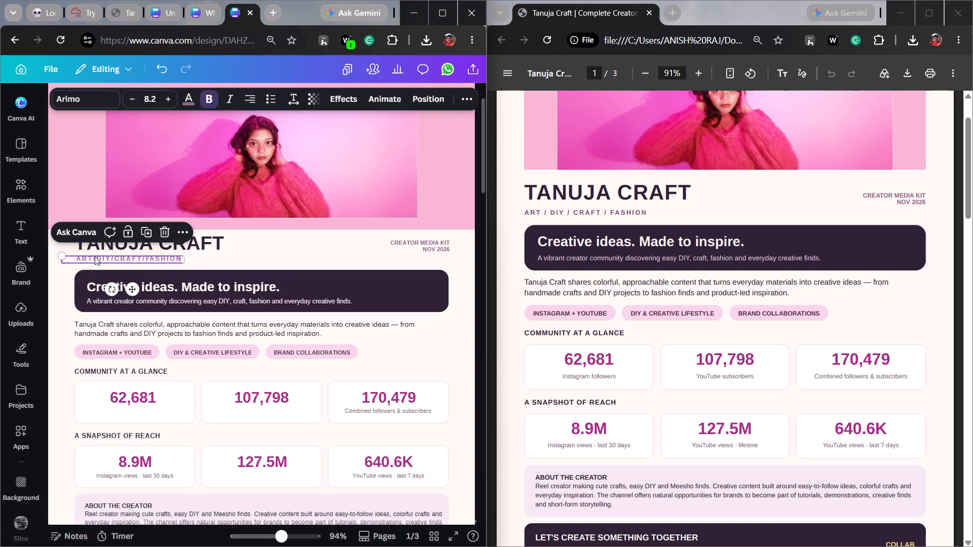
{"action": "left_click", "coordinate": [95, 256]}
{"action": "key", "text": "Left"}
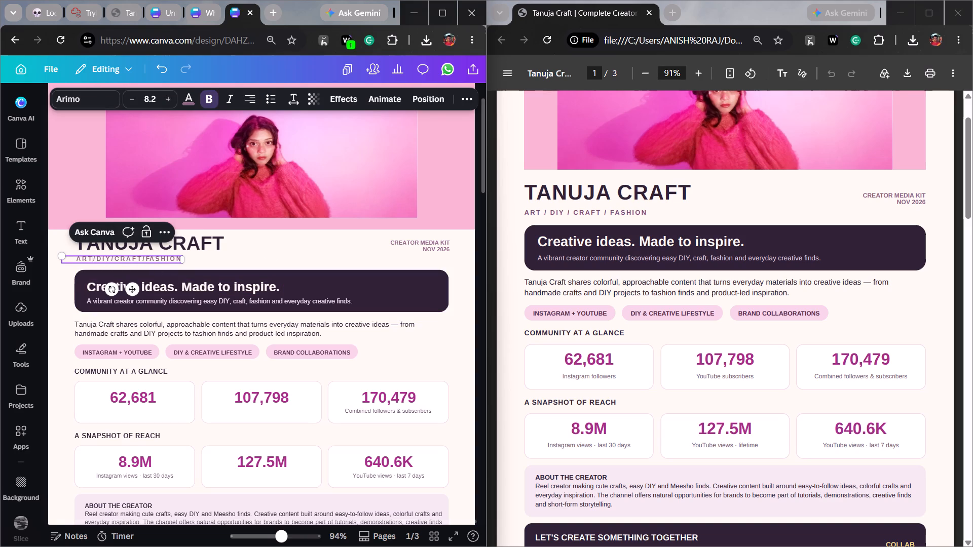
{"action": "key", "text": "space"}
{"action": "key", "text": "Right"}
{"action": "key", "text": "space"}
{"action": "key", "text": "Right"}
{"action": "key", "text": "Right"}
{"action": "key", "text": "Right"}
{"action": "key", "text": "Right"}
{"action": "key", "text": "Right"}
{"action": "key", "text": "Right"}
{"action": "key", "text": "space"}
{"action": "key", "text": "Right"}
{"action": "key", "text": "Right"}
{"action": "key", "text": "space"}
{"action": "key", "text": "Right"}
{"action": "key", "text": "Right"}
{"action": "key", "text": "Right"}
{"action": "key", "text": "Right"}
{"action": "key", "text": "Right"}
{"action": "key", "text": "Right"}
{"action": "key", "text": "Right"}
{"action": "key", "text": "Right"}
{"action": "key", "text": "Right"}
{"action": "key", "text": "Right"}
{"action": "key", "text": "space"}
{"action": "key", "text": "Right"}
{"action": "key", "text": "Right"}
{"action": "key", "text": "space"}
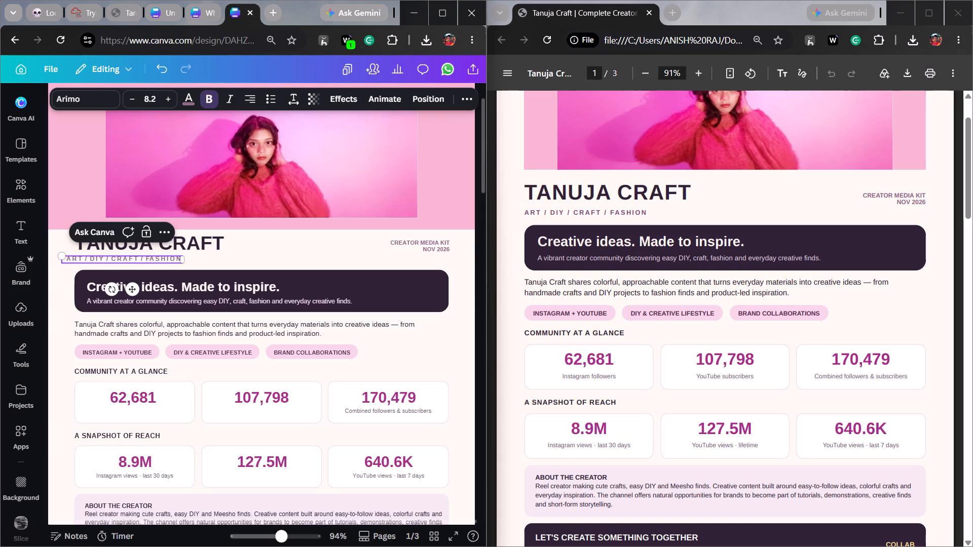
{"action": "left_click", "coordinate": [211, 260]}
{"action": "left_click", "coordinate": [267, 255]}
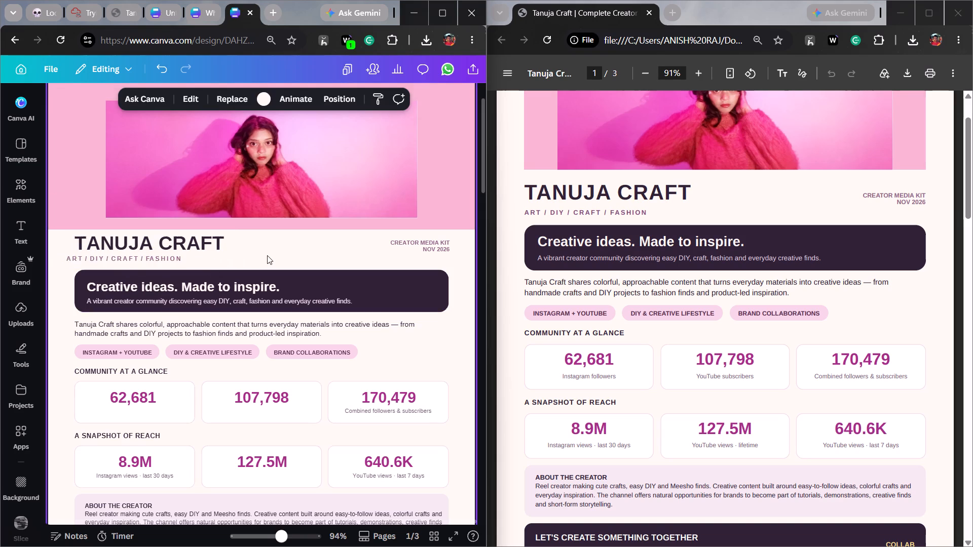
Nudge the ART / DIY / CRAFT / FASHION line sideways to align with the start of the TANUJA CRAFT heading, keeping it bold.
{"action": "left_click", "coordinate": [162, 260]}
{"action": "key", "text": "Right"}
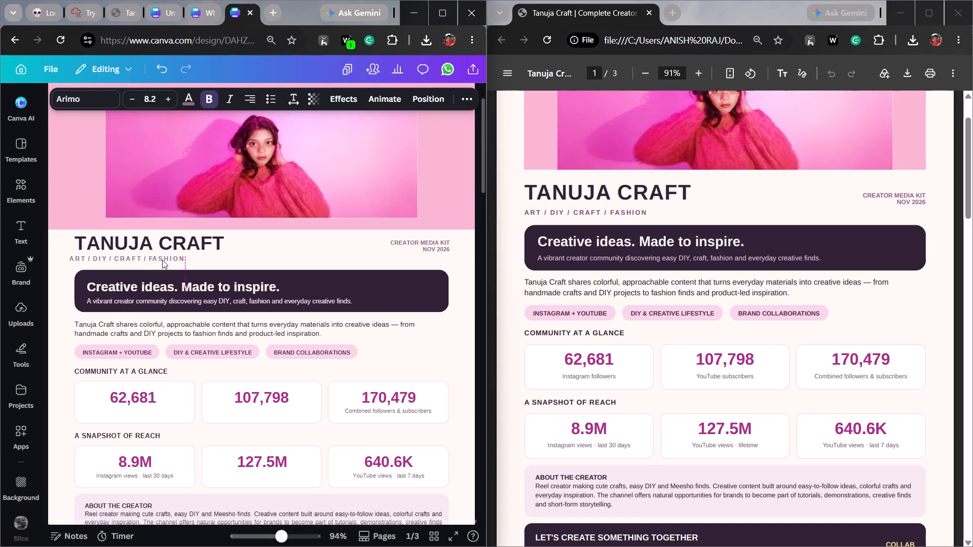
{"action": "key", "text": "Right"}
{"action": "key", "text": "Right"}
{"action": "key", "text": "Right"}
{"action": "key", "text": "Right"}
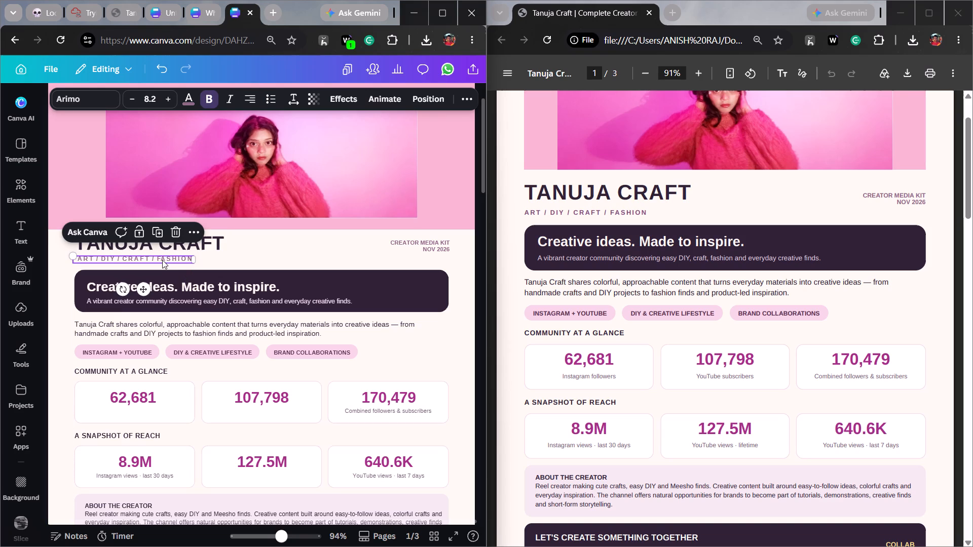
{"action": "left_click", "coordinate": [209, 99]}
{"action": "left_click", "coordinate": [209, 99]}
{"action": "left_click", "coordinate": [310, 264]}
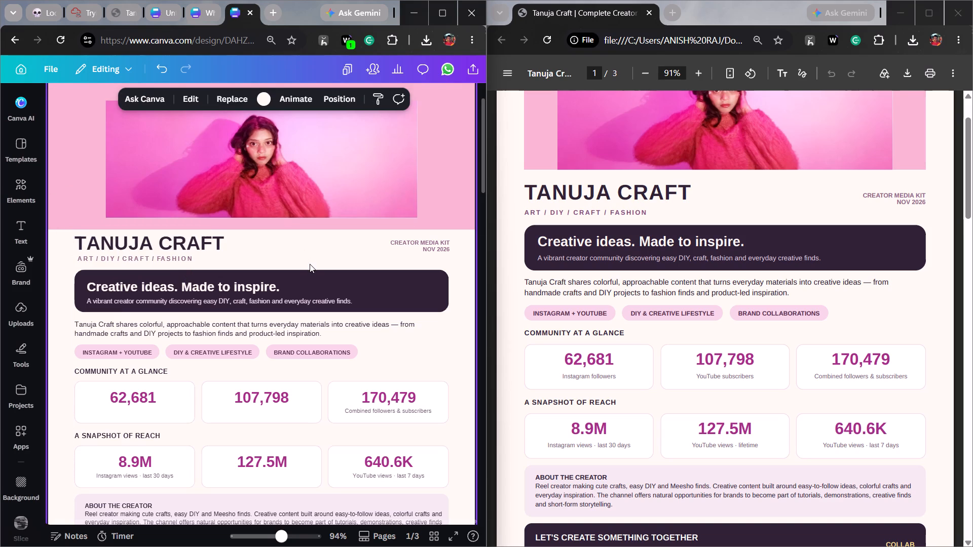
Copy the hand-drawn heart from the header photo on page 1 of the other Tanuja's Craft design.
{"action": "scroll", "coordinate": [310, 264], "scroll_direction": "up", "scroll_amount": 3}
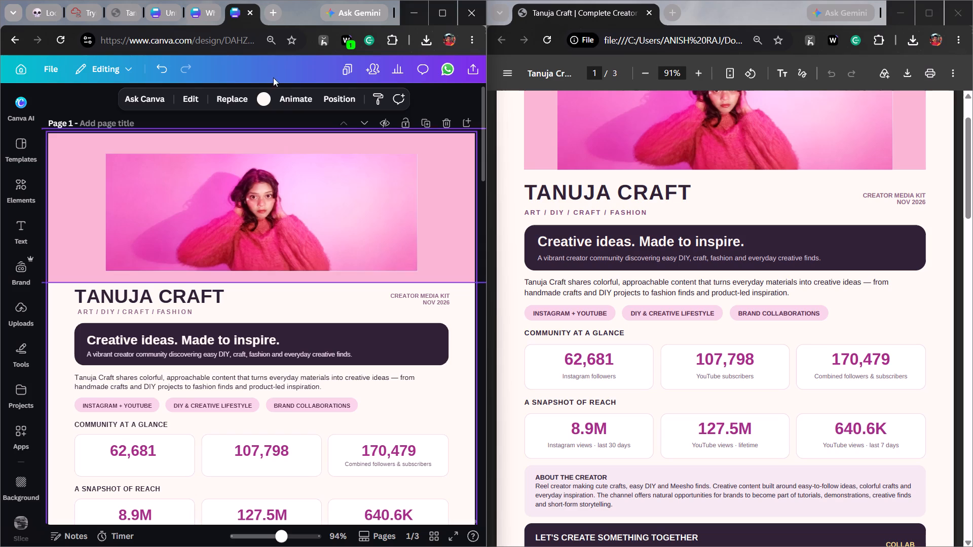
{"action": "left_click", "coordinate": [204, 11]}
{"action": "left_click", "coordinate": [160, 181]}
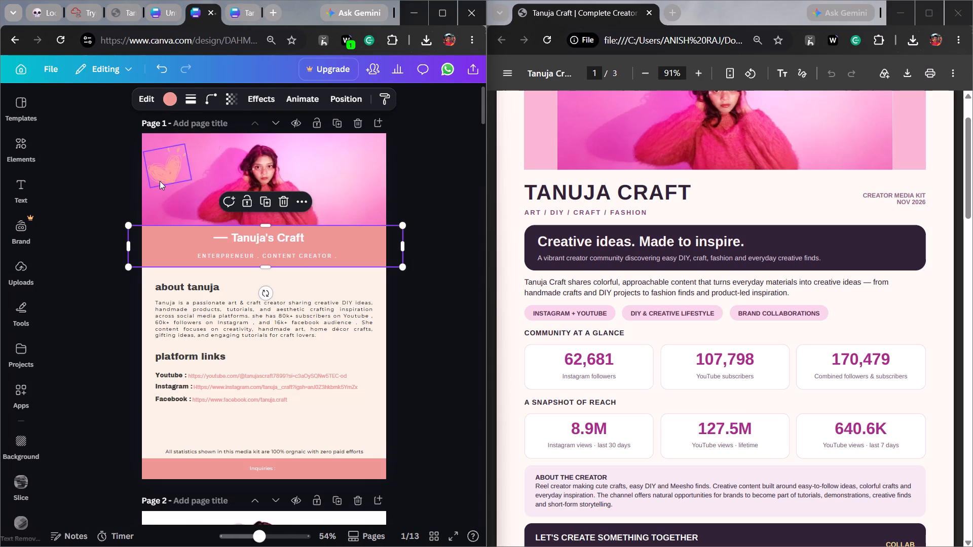
{"action": "key", "text": "ctrl+v"}
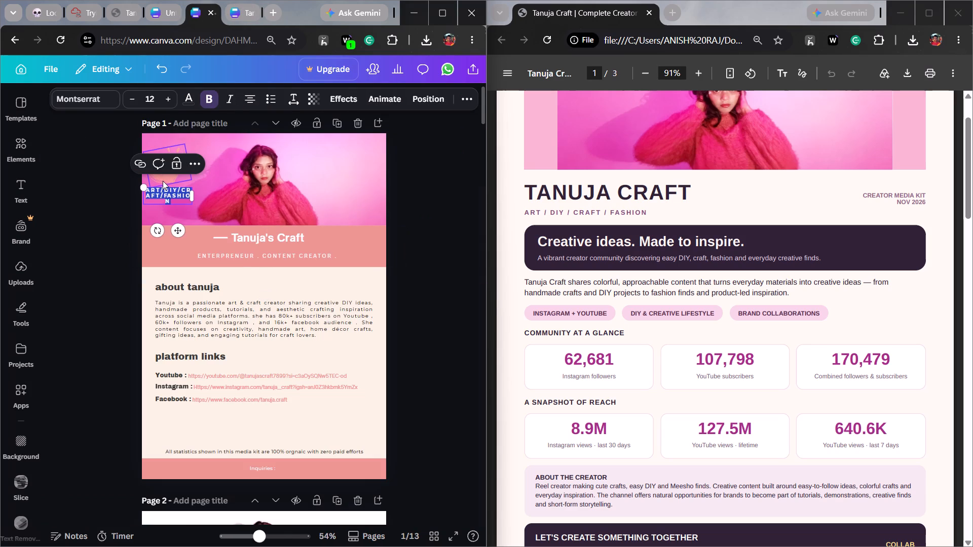
{"action": "key", "text": "ctrl+z"}
{"action": "key", "text": "ctrl+c"}
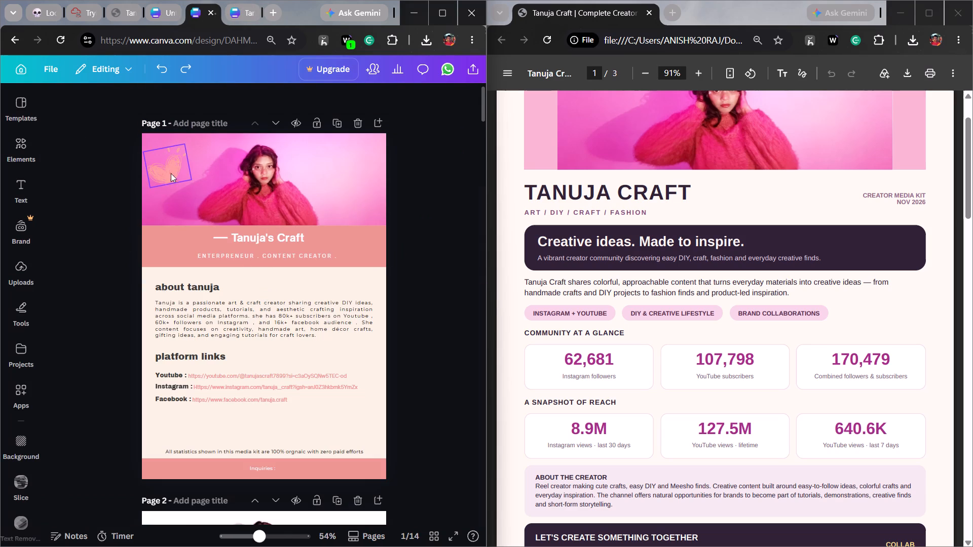
{"action": "left_click", "coordinate": [166, 166]}
{"action": "key", "text": "ctrl+c"}
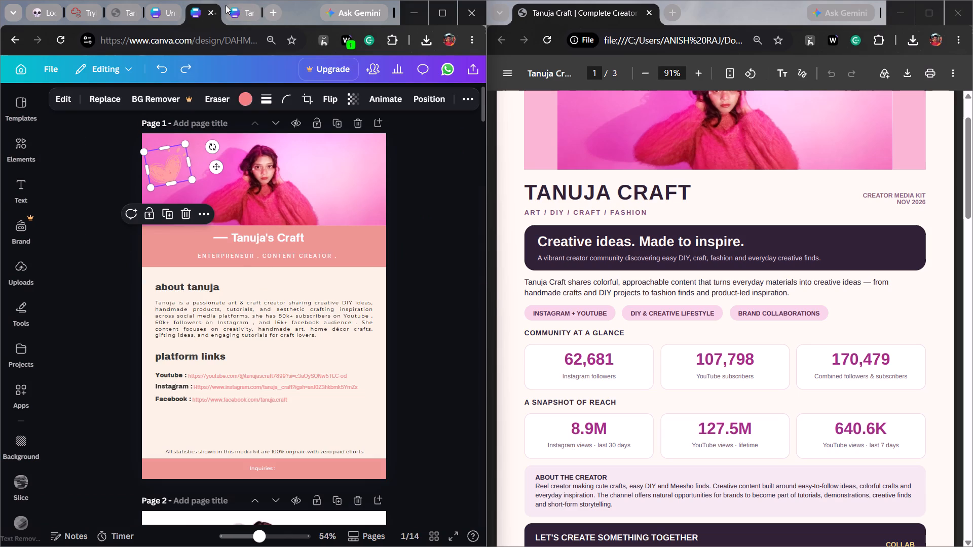
Paste the copied heart into the pink header on page 1 of the imported media kit as a free-standing element.
{"action": "left_click_drag", "start_coordinate": [231, 15], "coordinate": [267, 17]}
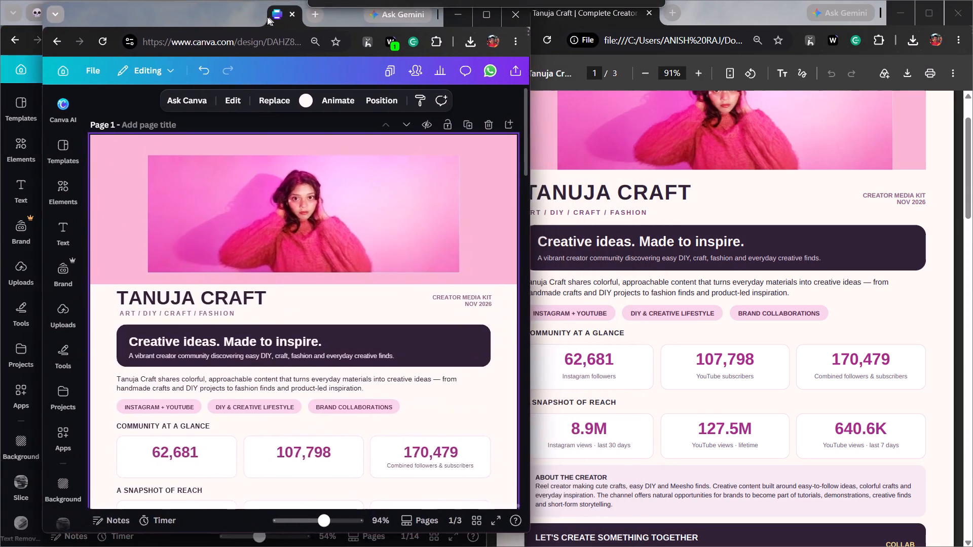
{"action": "left_click_drag", "start_coordinate": [267, 17], "coordinate": [260, 18]}
{"action": "left_click", "coordinate": [445, 242]}
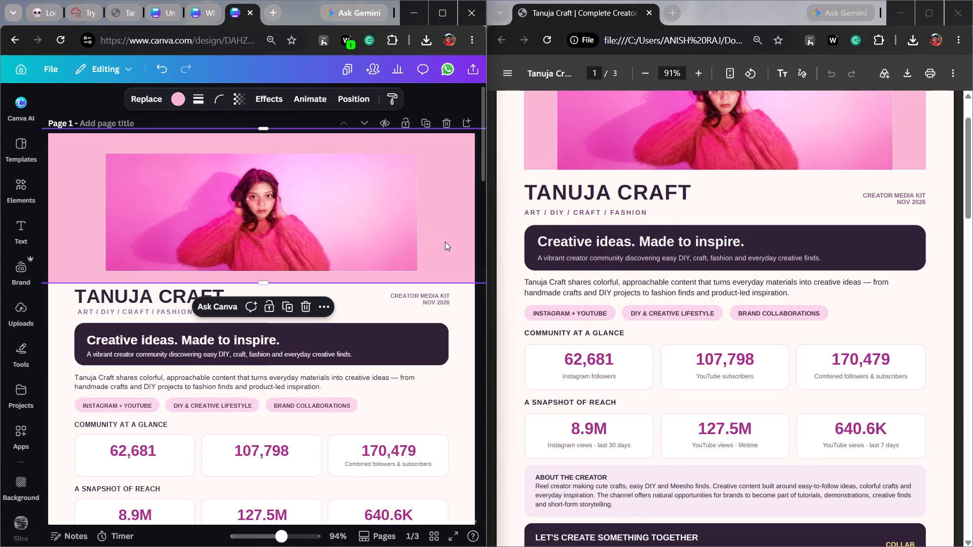
{"action": "key", "text": "ctrl+v"}
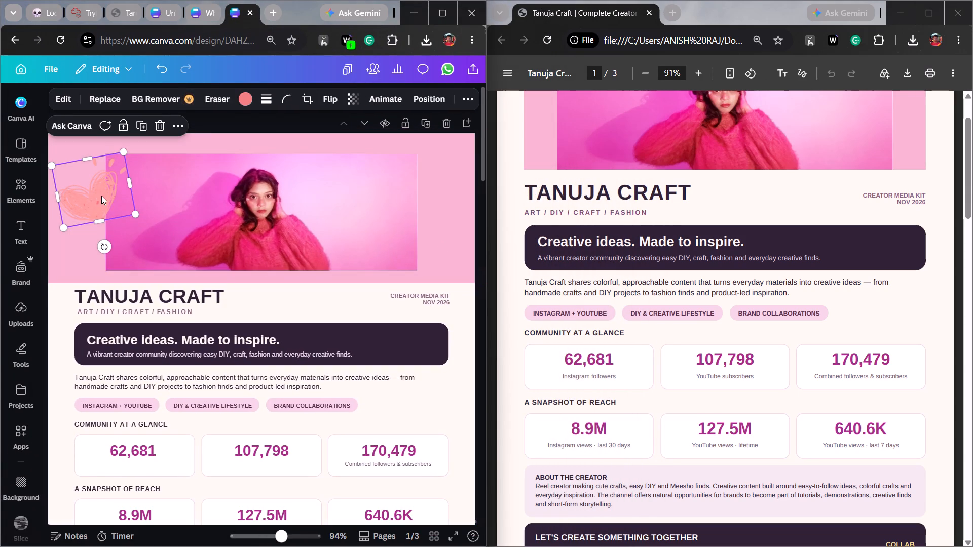
{"action": "left_click", "coordinate": [101, 196]}
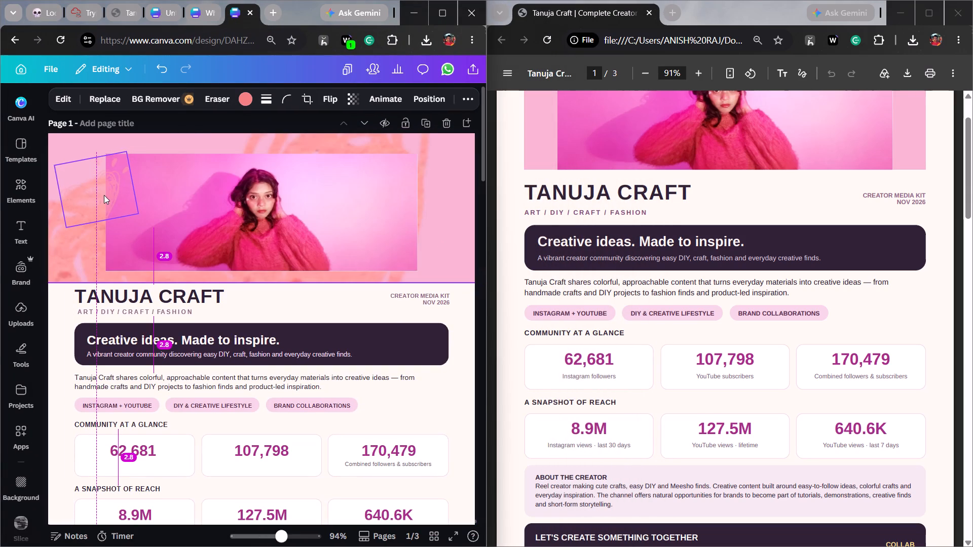
{"action": "key", "text": "ctrl+z"}
Move the heart sideways until it sits fully over the left part of the header photo.
{"action": "key", "text": "Right"}
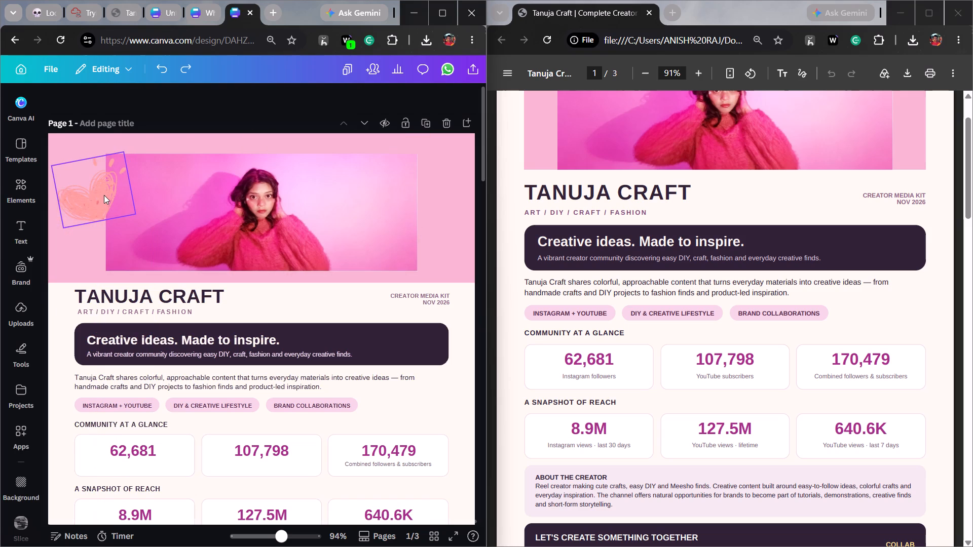
{"action": "left_click", "coordinate": [104, 195]}
{"action": "key", "text": "Right"}
{"action": "key", "text": "Right"}
{"action": "key", "text": "Right"}
{"action": "key", "text": "Right"}
{"action": "key", "text": "Right"}
{"action": "key", "text": "Right"}
{"action": "key", "text": "Right"}
{"action": "key", "text": "Right"}
{"action": "key", "text": "Right"}
{"action": "key", "text": "Right"}
{"action": "key", "text": "Right"}
{"action": "key", "text": "Right"}
{"action": "key", "text": "Right"}
{"action": "key", "text": "Right"}
{"action": "key", "text": "Right"}
{"action": "key", "text": "Right"}
{"action": "key", "text": "Right"}
{"action": "key", "text": "Right"}
{"action": "key", "text": "Right"}
{"action": "key", "text": "Right"}
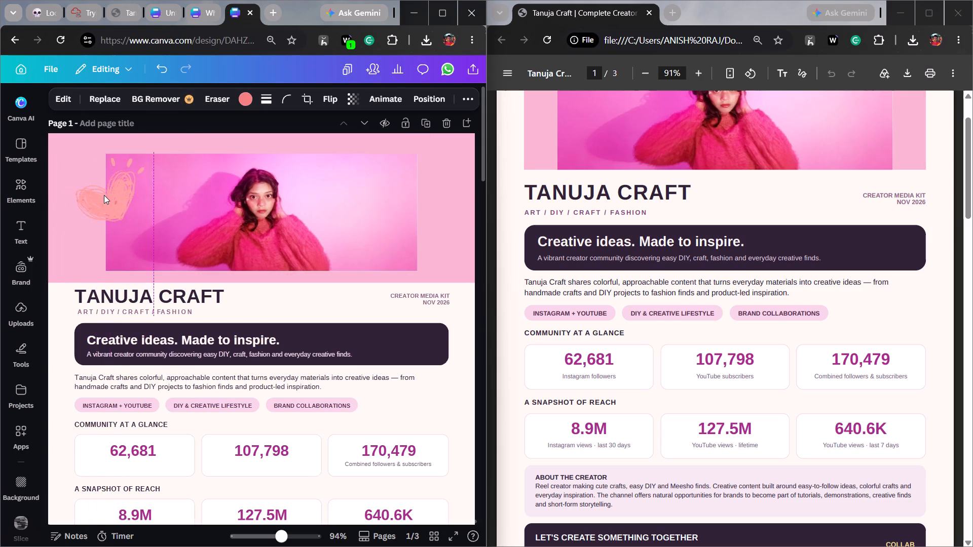
{"action": "key", "text": "Up"}
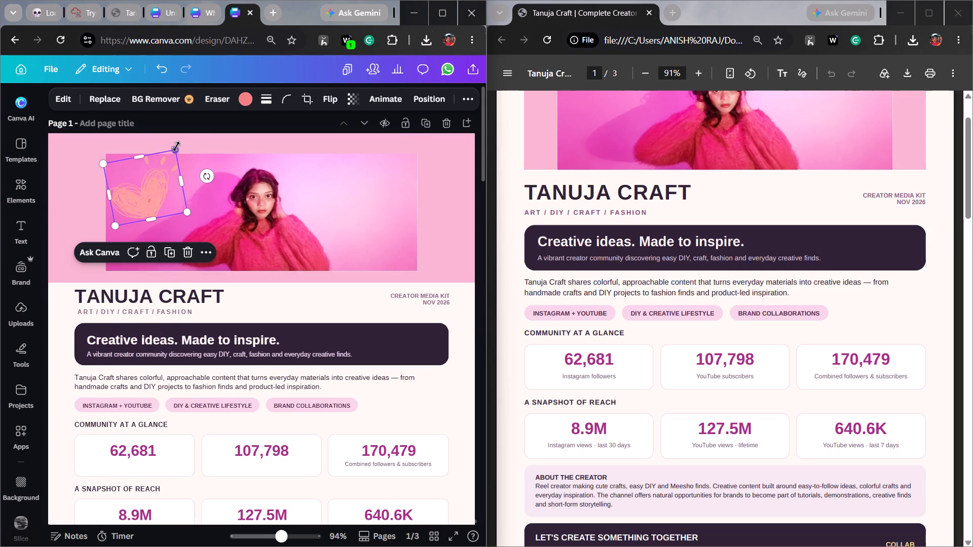
Shrink the heart slightly and raise it into the upper left corner of the header photo.
{"action": "left_click_drag", "start_coordinate": [176, 146], "coordinate": [167, 154]}
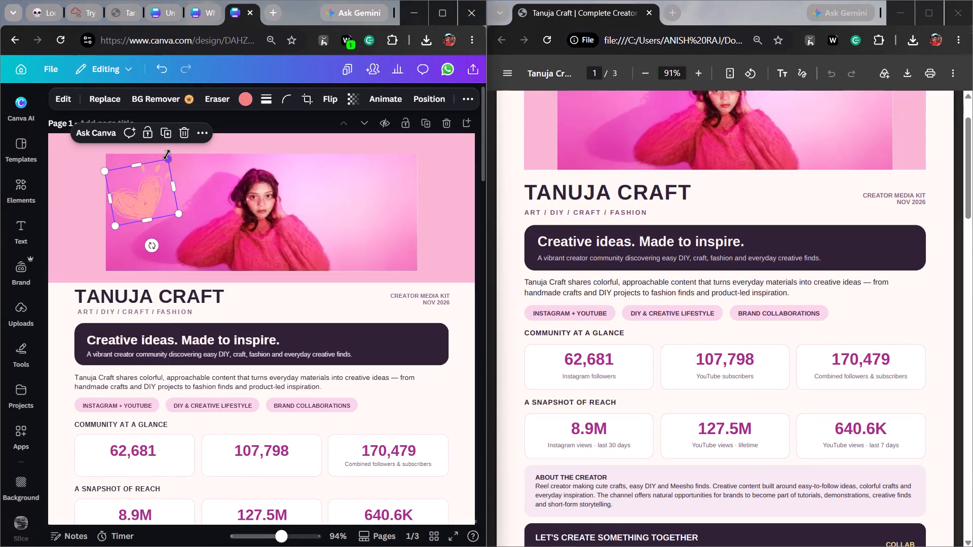
{"action": "key", "text": "Up"}
{"action": "key", "text": "Up"}
{"action": "key", "text": "Up"}
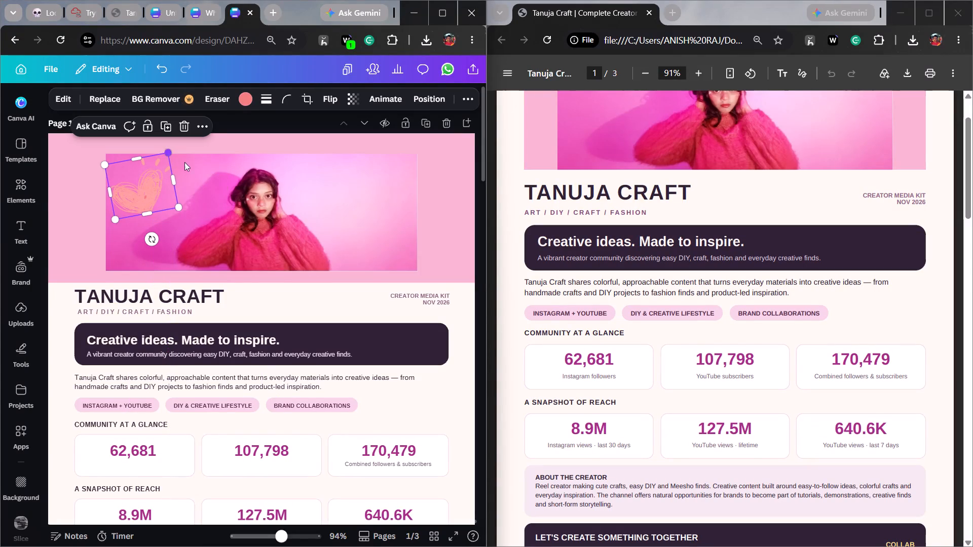
Enlarge the header photo proportionally from its corners within the pink band.
{"action": "left_click", "coordinate": [383, 225]}
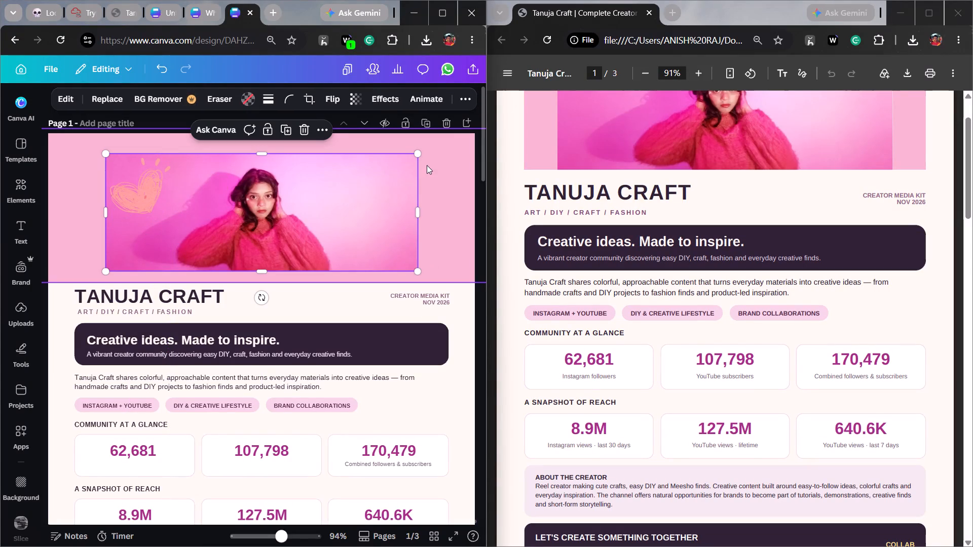
{"action": "left_click_drag", "start_coordinate": [418, 157], "coordinate": [434, 148]}
{"action": "left_click_drag", "start_coordinate": [107, 145], "coordinate": [103, 143]}
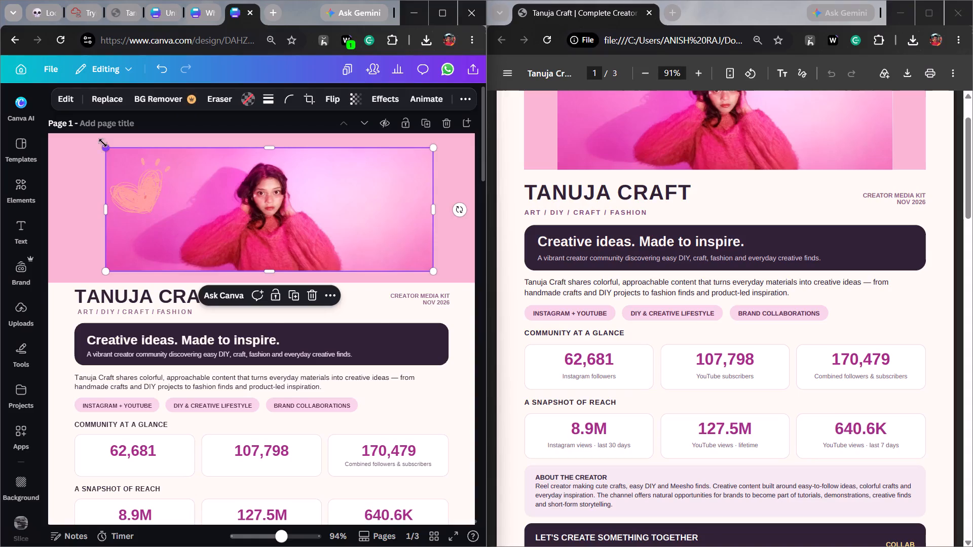
Enlarge the page 1 header photo outward and downward within the pink band to about 16.8 wide by 6.5 high.
{"action": "left_click_drag", "start_coordinate": [103, 143], "coordinate": [91, 142]}
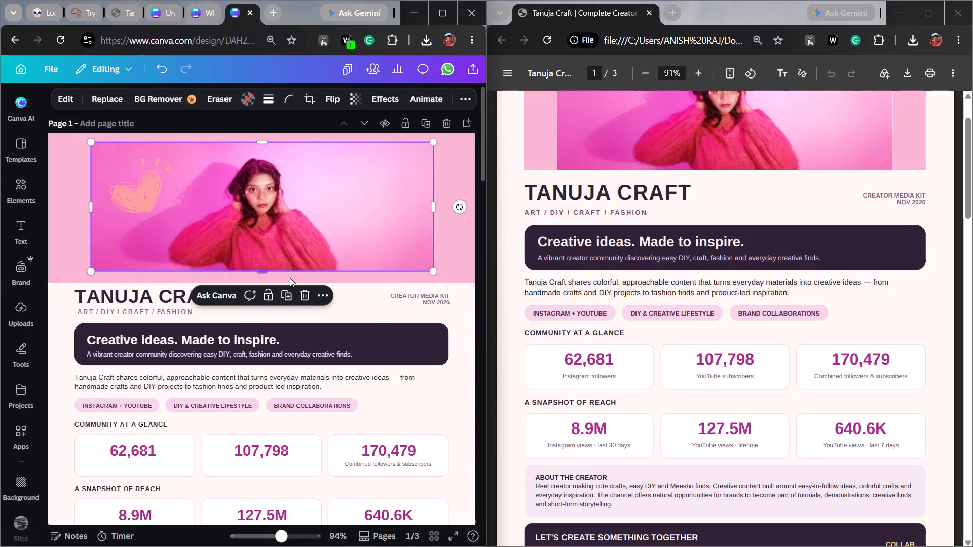
{"action": "left_click", "coordinate": [266, 272]}
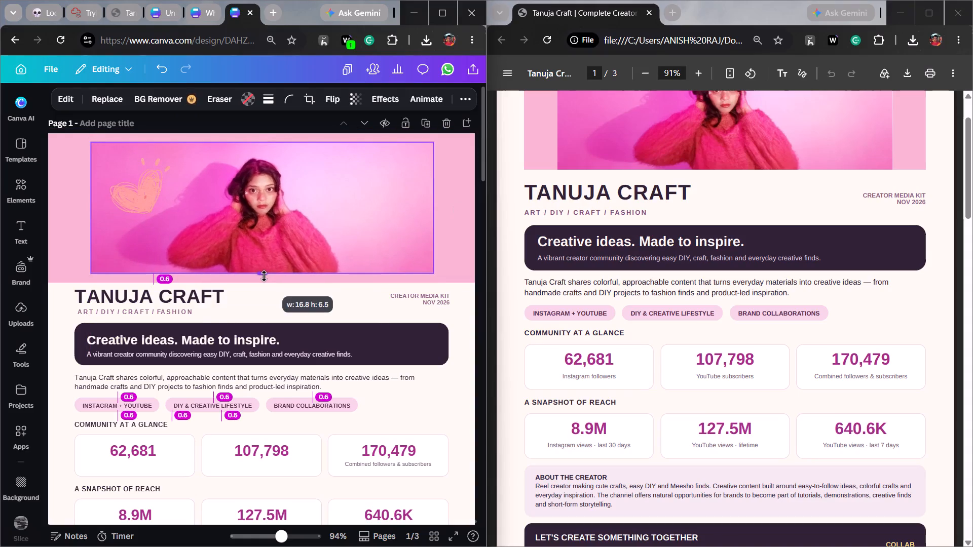
{"action": "left_click", "coordinate": [454, 398]}
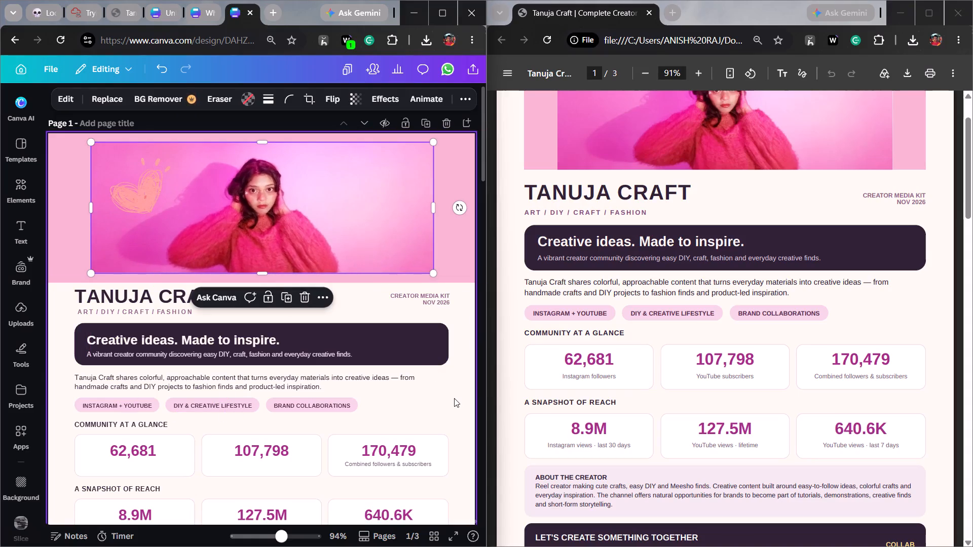
{"action": "left_click", "coordinate": [454, 398]}
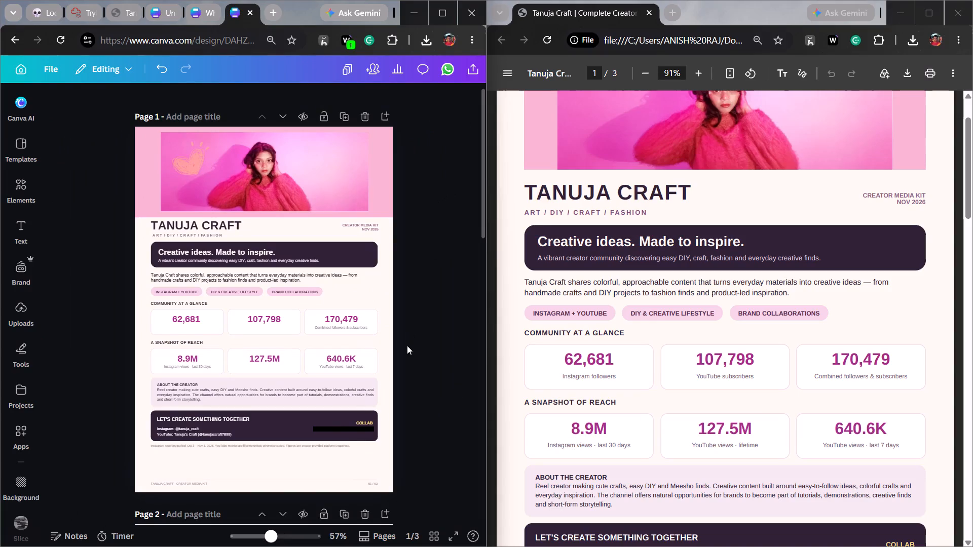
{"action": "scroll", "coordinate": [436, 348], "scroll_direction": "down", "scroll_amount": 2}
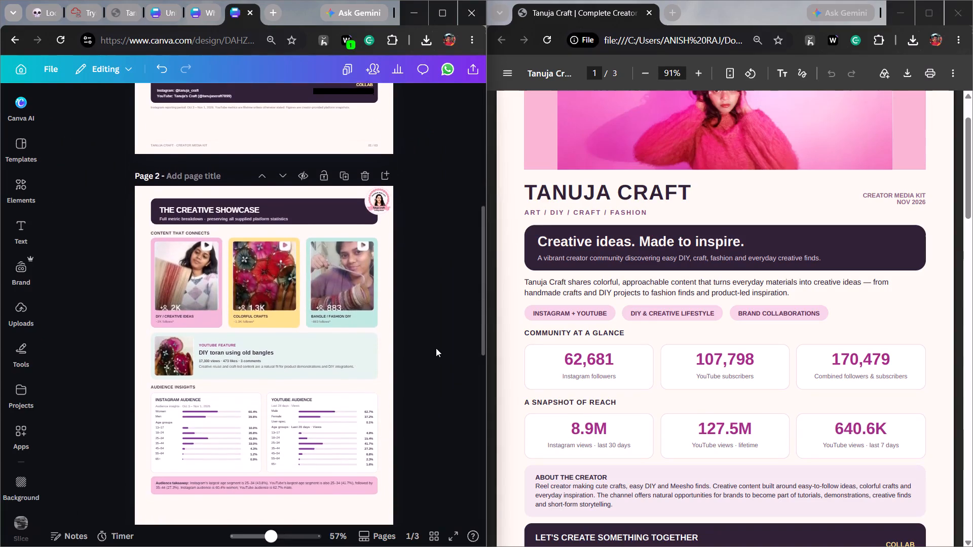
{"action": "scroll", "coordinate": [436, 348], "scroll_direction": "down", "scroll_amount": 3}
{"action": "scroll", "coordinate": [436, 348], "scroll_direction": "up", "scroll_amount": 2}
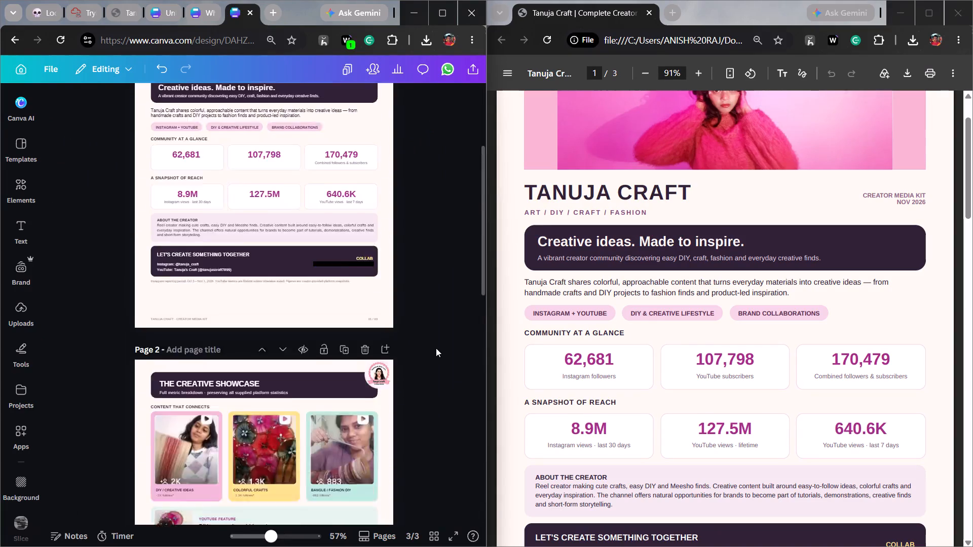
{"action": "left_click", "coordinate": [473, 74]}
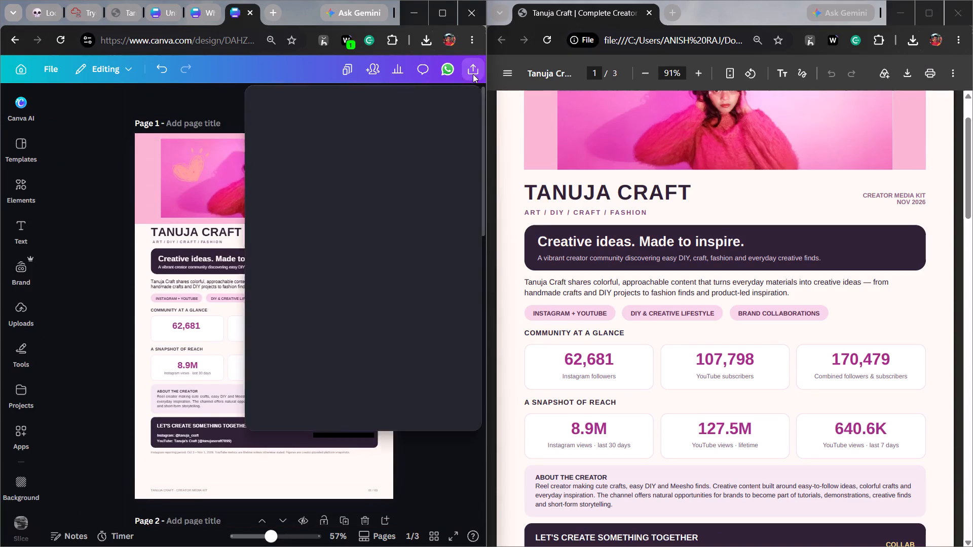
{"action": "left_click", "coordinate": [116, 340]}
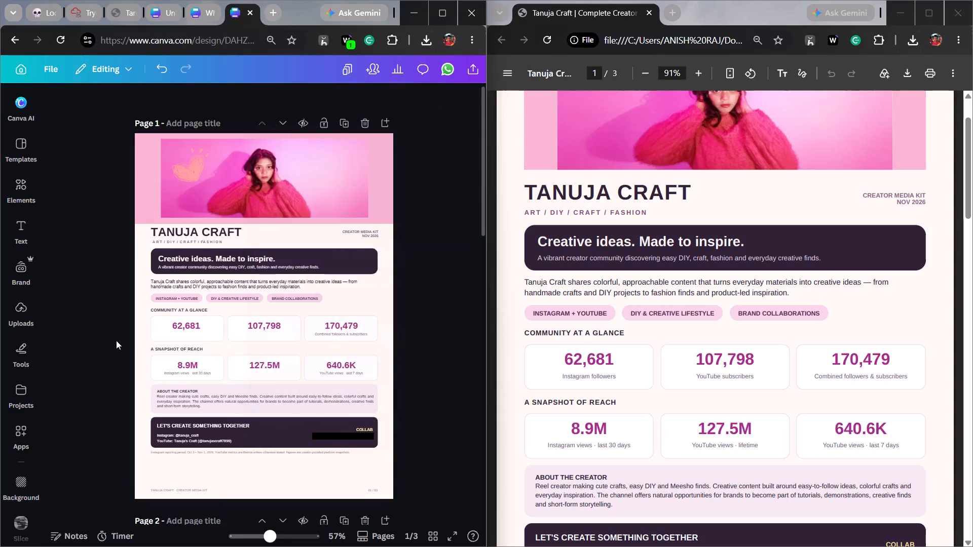
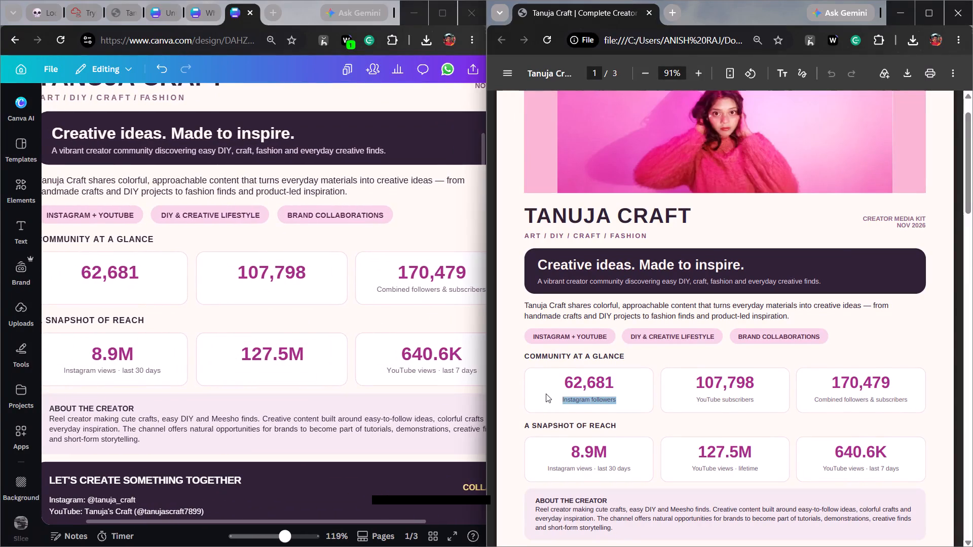
{"action": "key", "text": "ctrl+c"}
Duplicate the "Combined followers & subscribers" caption twice, placing copies beneath 107,798 and 62,681 in the Canva design.
{"action": "left_click_drag", "start_coordinate": [417, 290], "coordinate": [417, 290]}
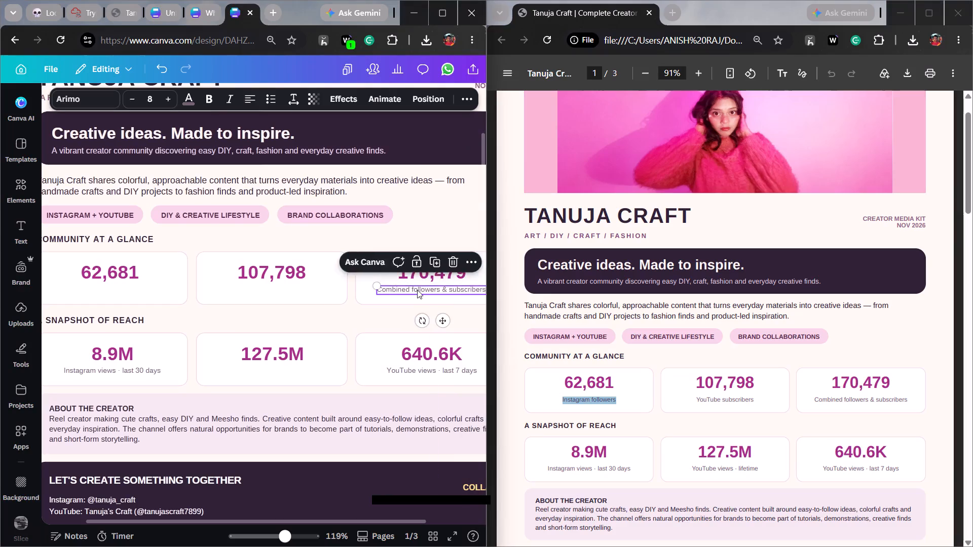
{"action": "left_click_drag", "start_coordinate": [417, 290], "coordinate": [428, 289]}
{"action": "key", "text": "ctrl+z"}
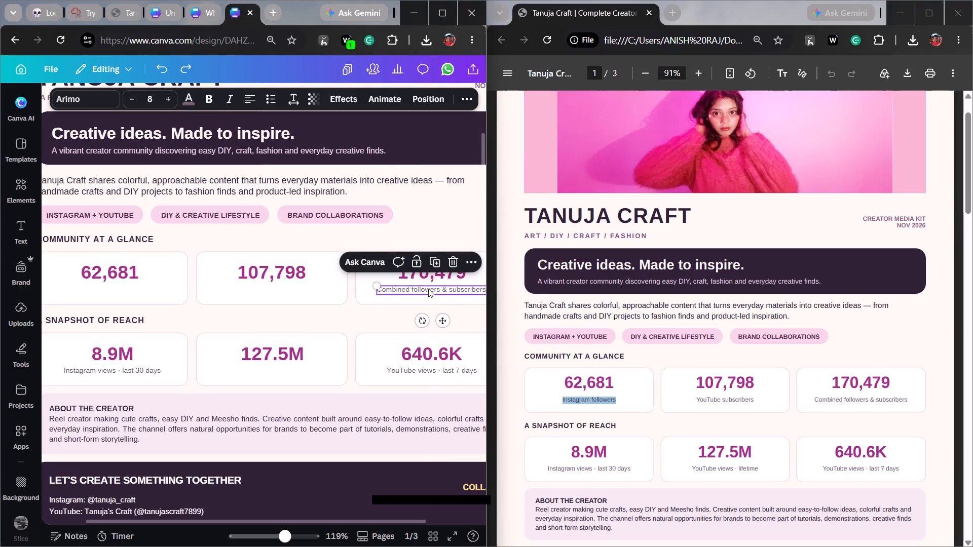
{"action": "left_click", "coordinate": [436, 260]}
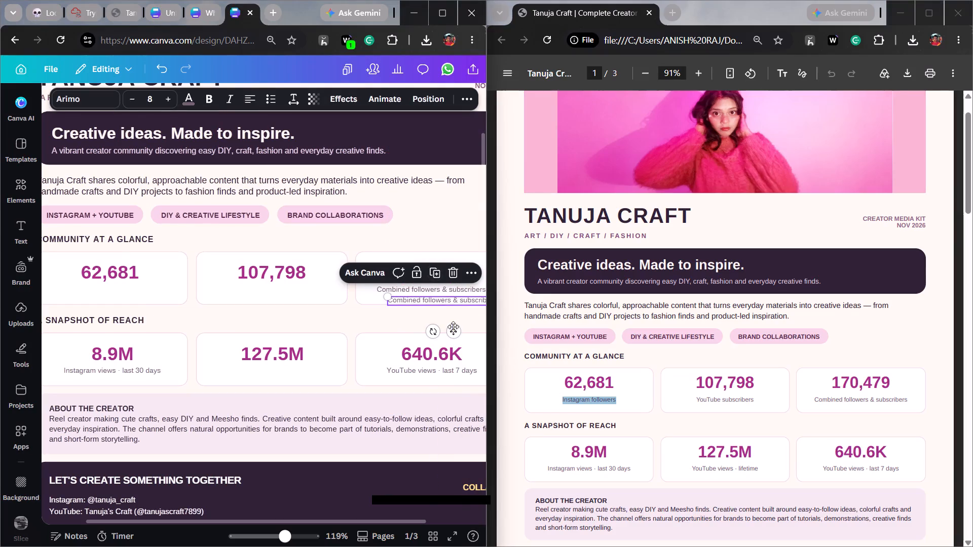
{"action": "left_click_drag", "start_coordinate": [453, 329], "coordinate": [282, 318]}
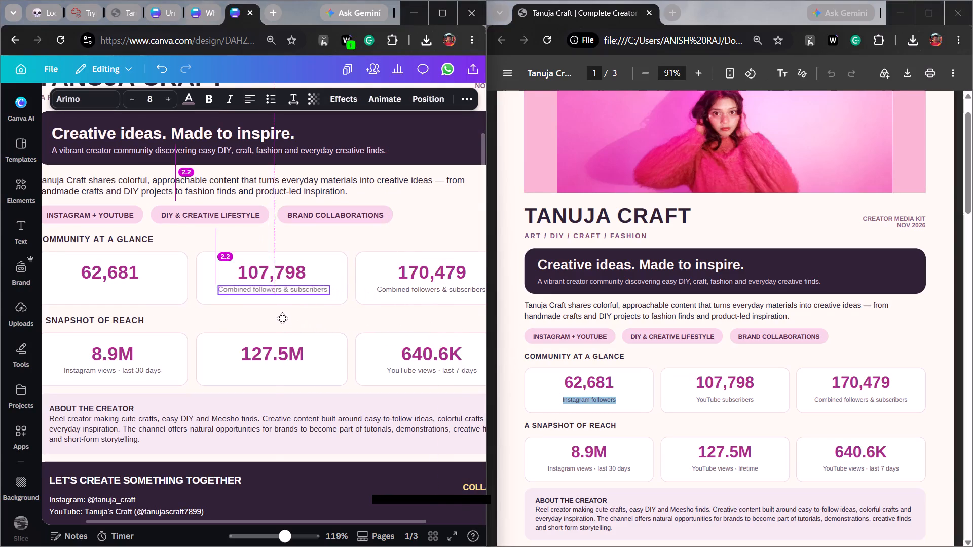
{"action": "left_click_drag", "start_coordinate": [282, 318], "coordinate": [281, 319]}
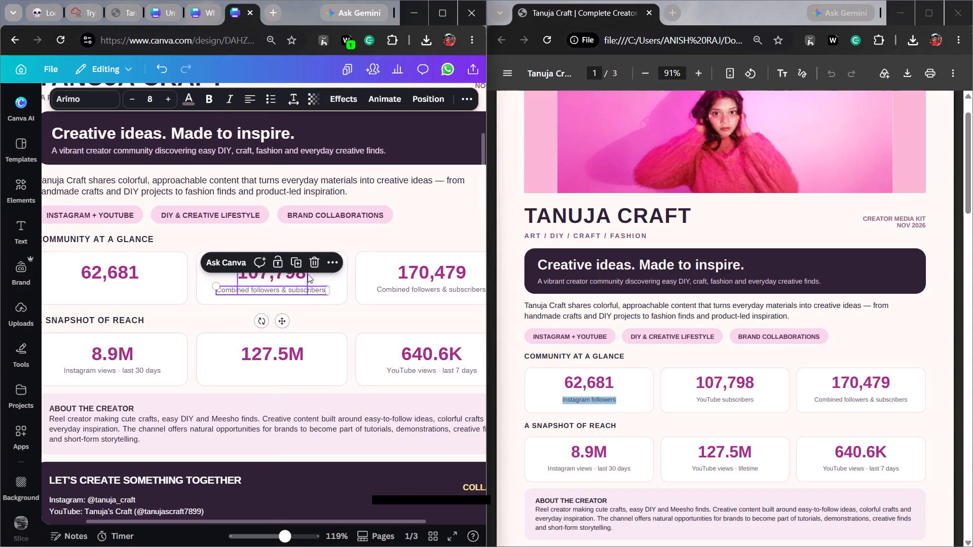
{"action": "left_click", "coordinate": [297, 265]}
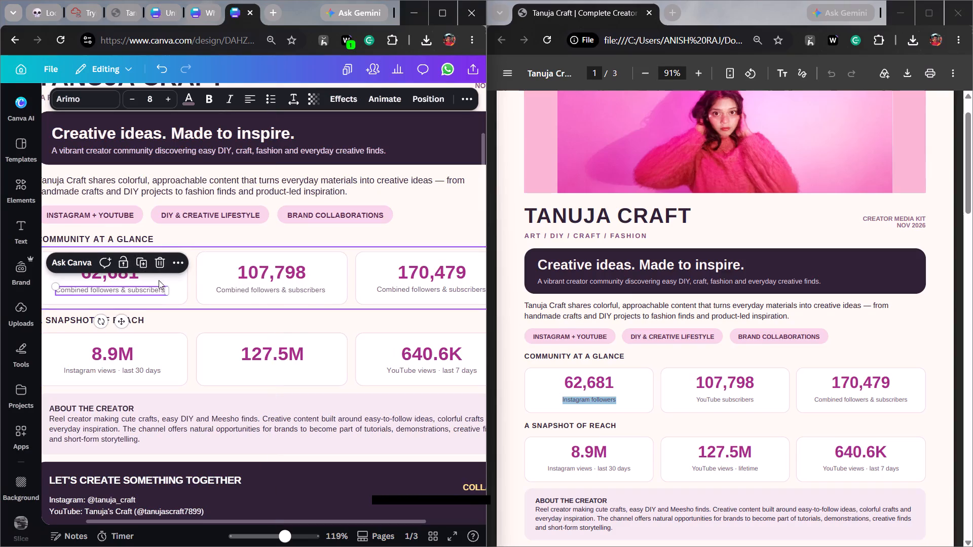
Replace the caption copy under 62,681 with the copied "Instagram followers" text and centre it beneath the number.
{"action": "double_click", "coordinate": [146, 291]}
{"action": "key", "text": "ctrl+v"}
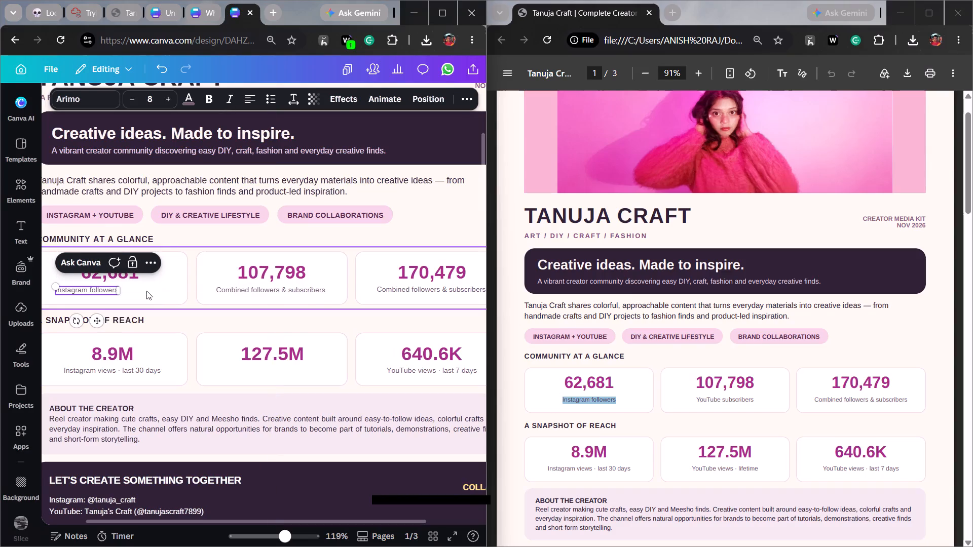
{"action": "left_click_drag", "start_coordinate": [97, 320], "coordinate": [107, 318]}
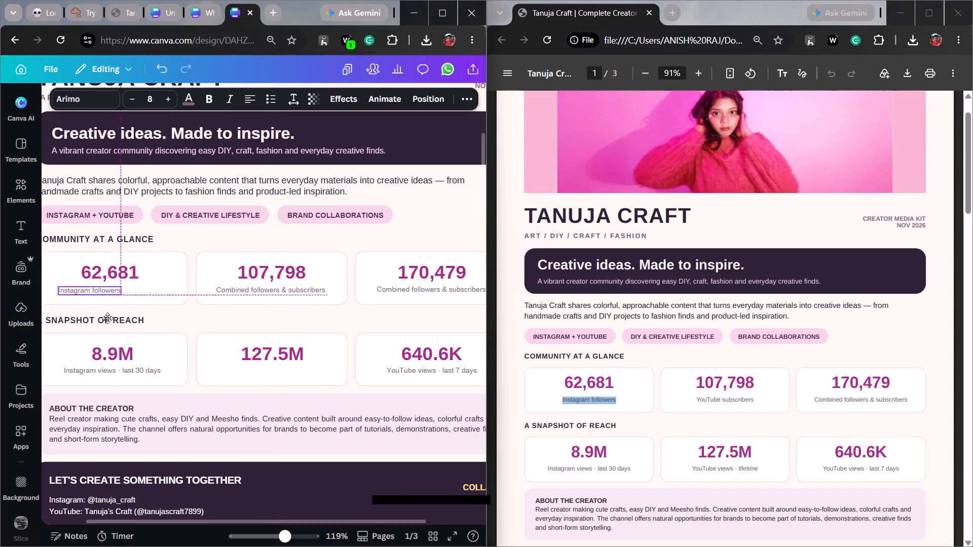
{"action": "left_click_drag", "start_coordinate": [107, 318], "coordinate": [120, 320]}
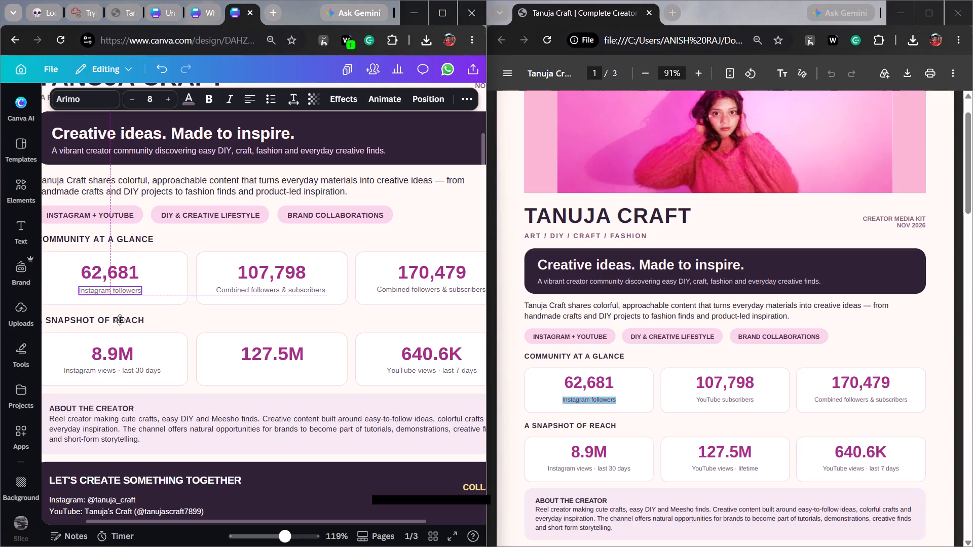
{"action": "left_click_drag", "start_coordinate": [120, 320], "coordinate": [119, 318]}
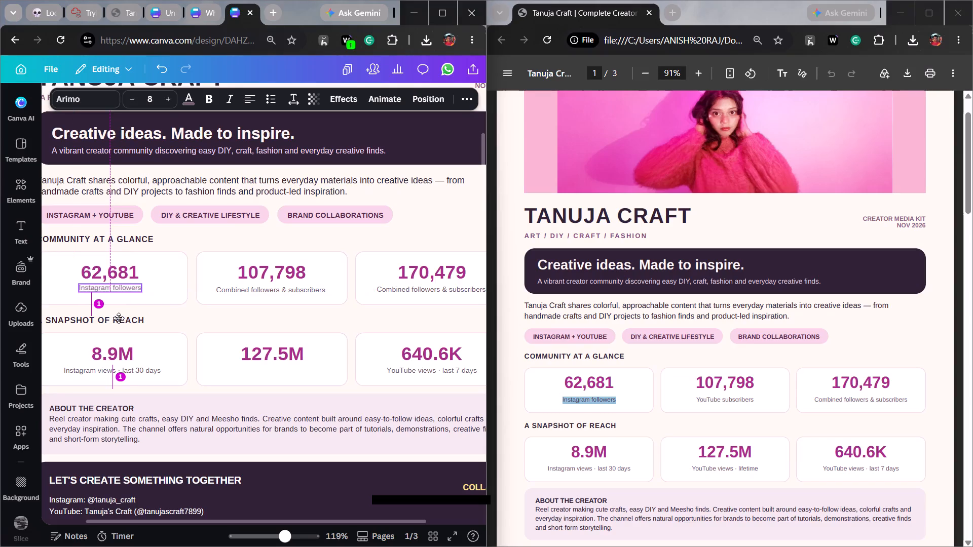
{"action": "left_click_drag", "start_coordinate": [119, 318], "coordinate": [119, 319]}
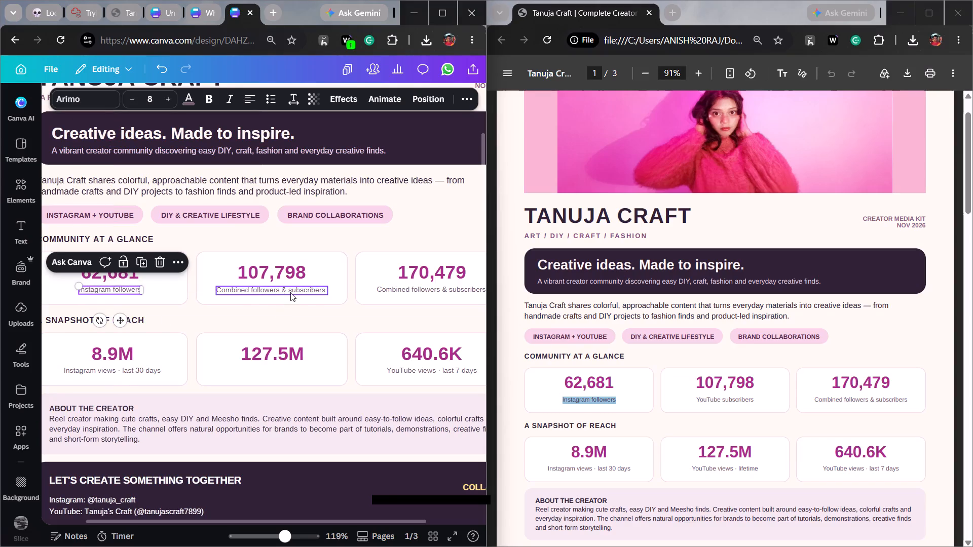
Replace the caption copy under 107,798 with "YouTube subscribers" copied from the reference PDF and position it beneath the number.
{"action": "left_click_drag", "start_coordinate": [756, 403], "coordinate": [675, 407]}
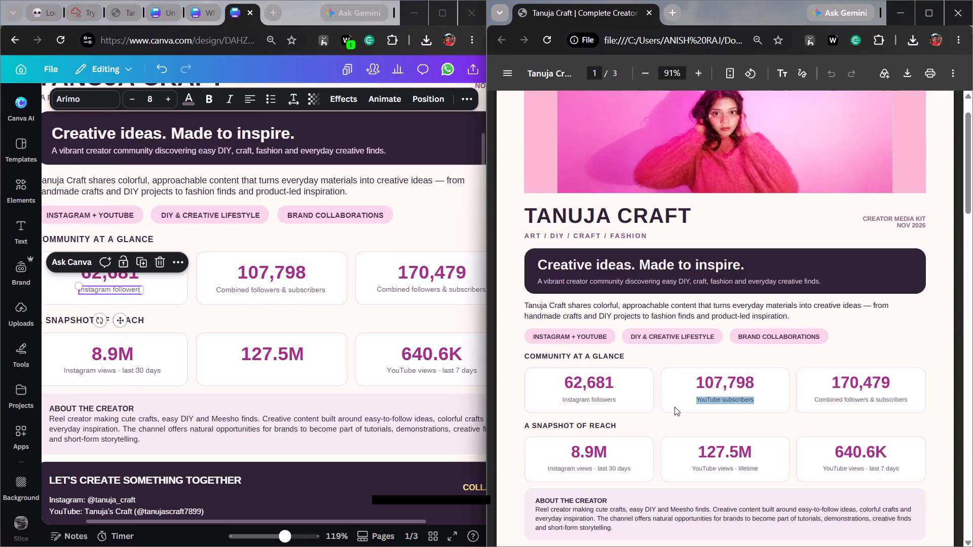
{"action": "key", "text": "ctrl+c"}
{"action": "double_click", "coordinate": [283, 293]}
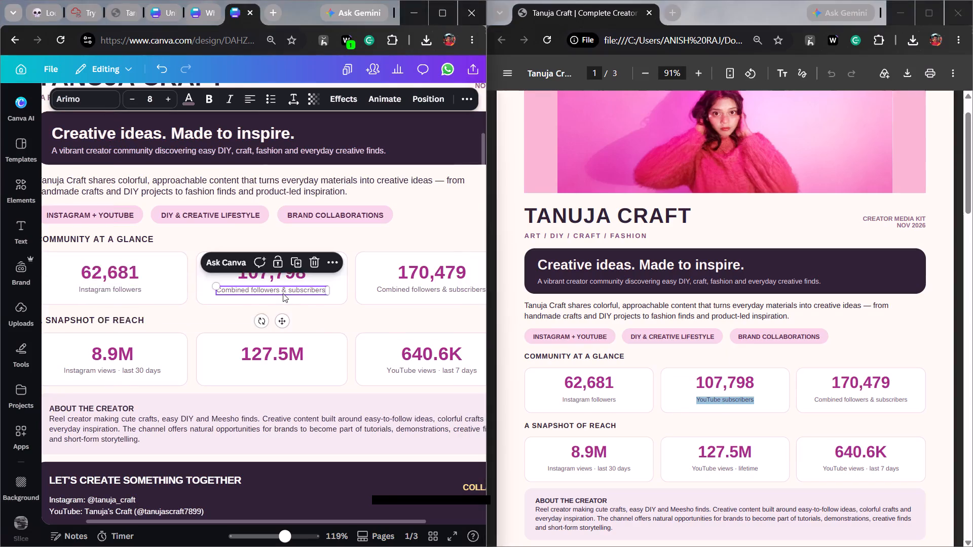
{"action": "key", "text": "ctrl+v"}
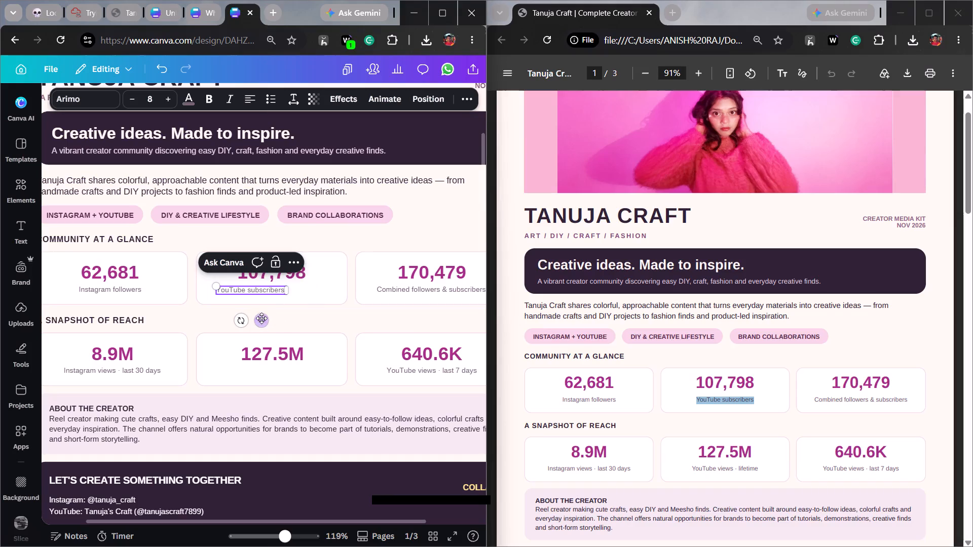
{"action": "left_click_drag", "start_coordinate": [260, 320], "coordinate": [280, 319]}
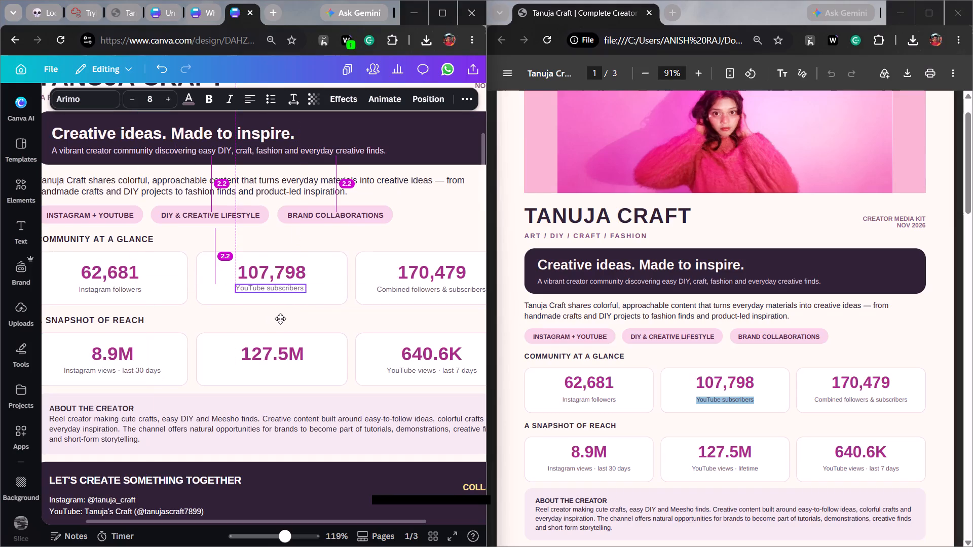
{"action": "left_click_drag", "start_coordinate": [280, 319], "coordinate": [281, 319]}
{"action": "left_click", "coordinate": [339, 319]}
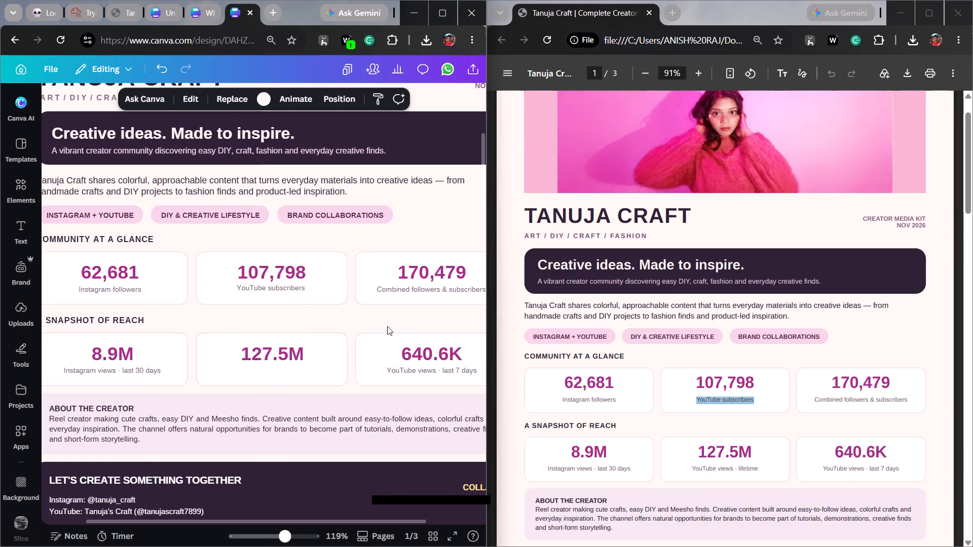
Duplicate the "YouTube views · last 7 days" caption on page 1 and place the copy under 127.5M.
{"action": "scroll", "coordinate": [394, 326], "scroll_direction": "down", "scroll_amount": 1}
{"action": "left_click", "coordinate": [409, 346]}
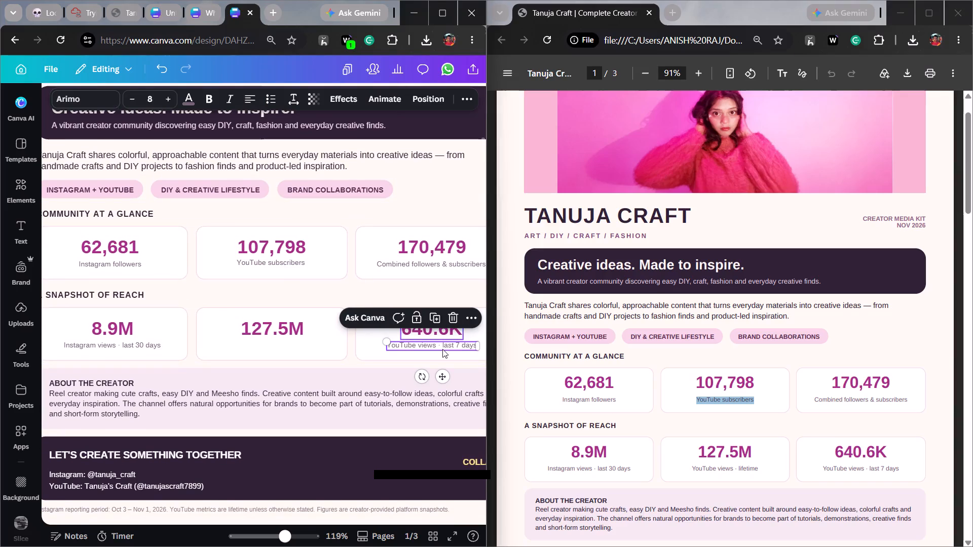
{"action": "left_click", "coordinate": [437, 321]}
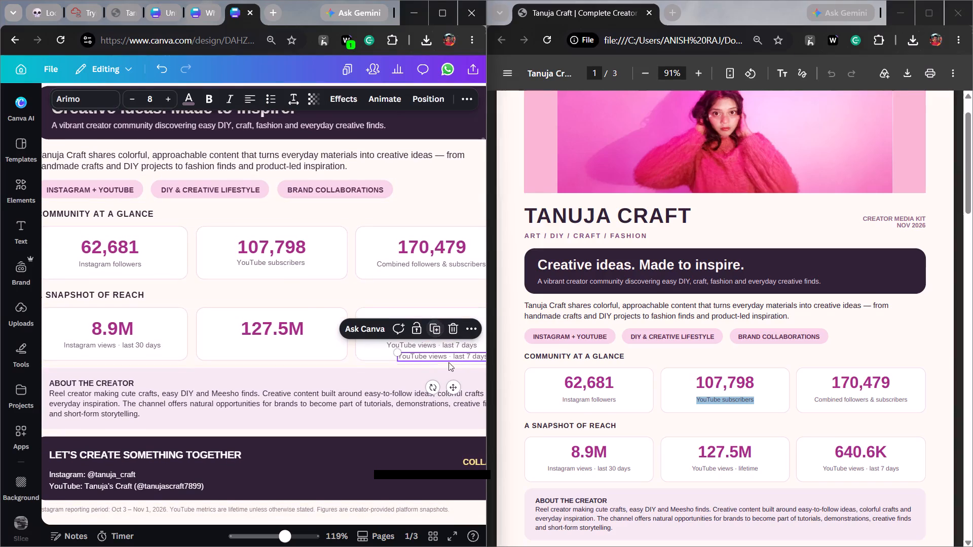
{"action": "left_click_drag", "start_coordinate": [455, 389], "coordinate": [288, 381]}
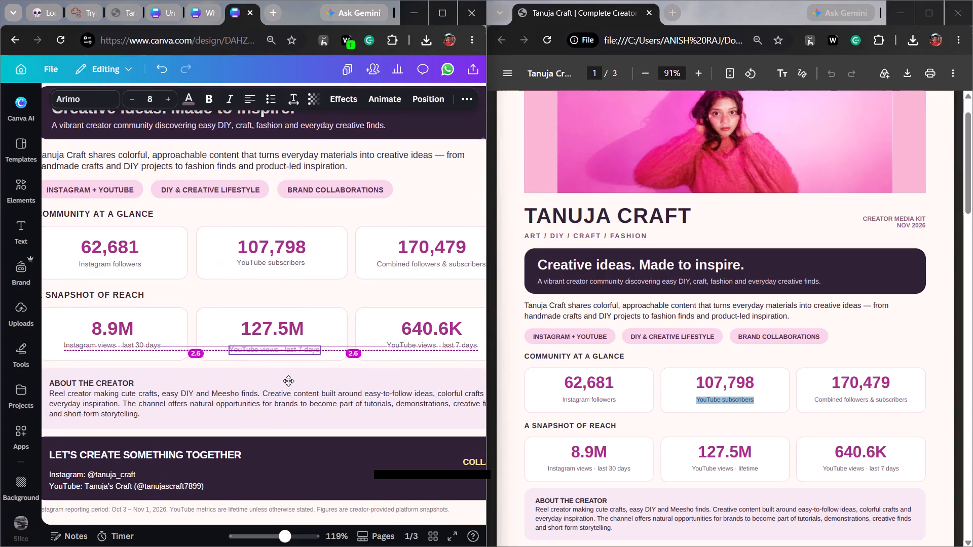
{"action": "left_click_drag", "start_coordinate": [288, 381], "coordinate": [286, 380]}
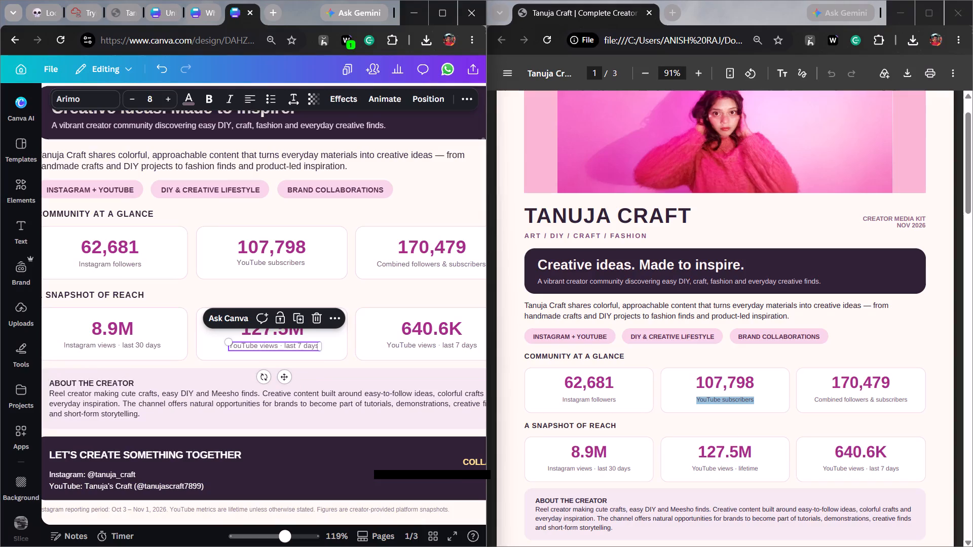
Replace the caption under 127.5M with "YouTube views · lifetime" copied from the reference PDF.
{"action": "left_click_drag", "start_coordinate": [763, 472], "coordinate": [676, 468]}
{"action": "key", "text": "ctrl+c"}
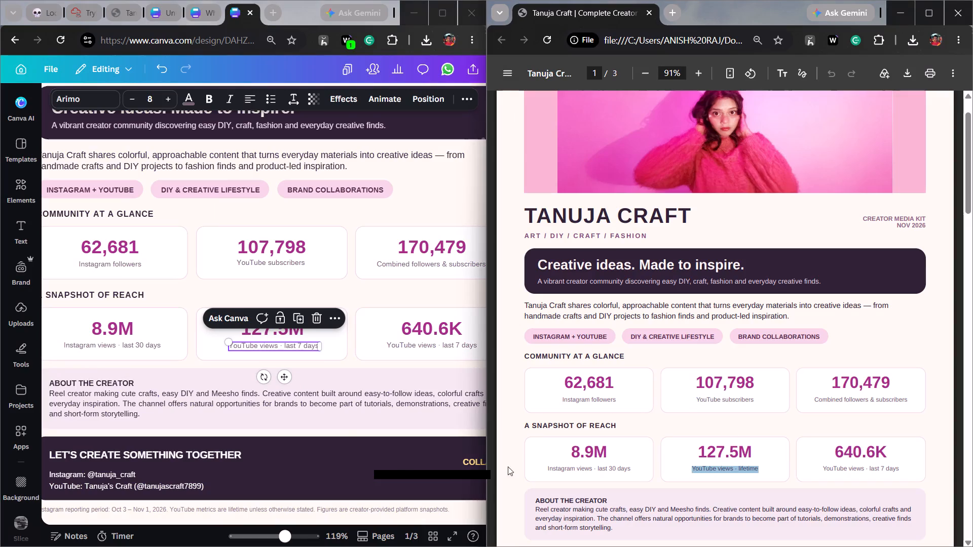
{"action": "double_click", "coordinate": [278, 342]}
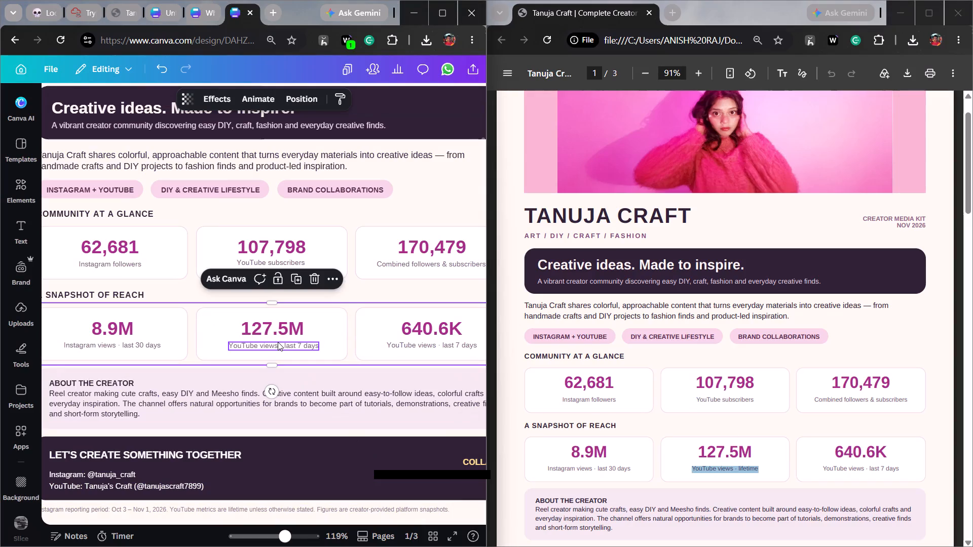
{"action": "double_click", "coordinate": [278, 343]}
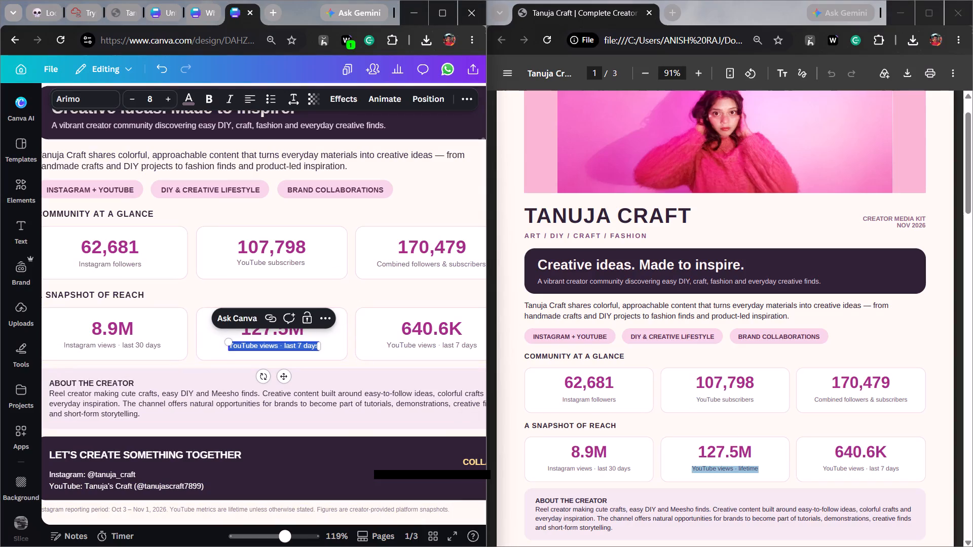
{"action": "key", "text": "ctrl+v"}
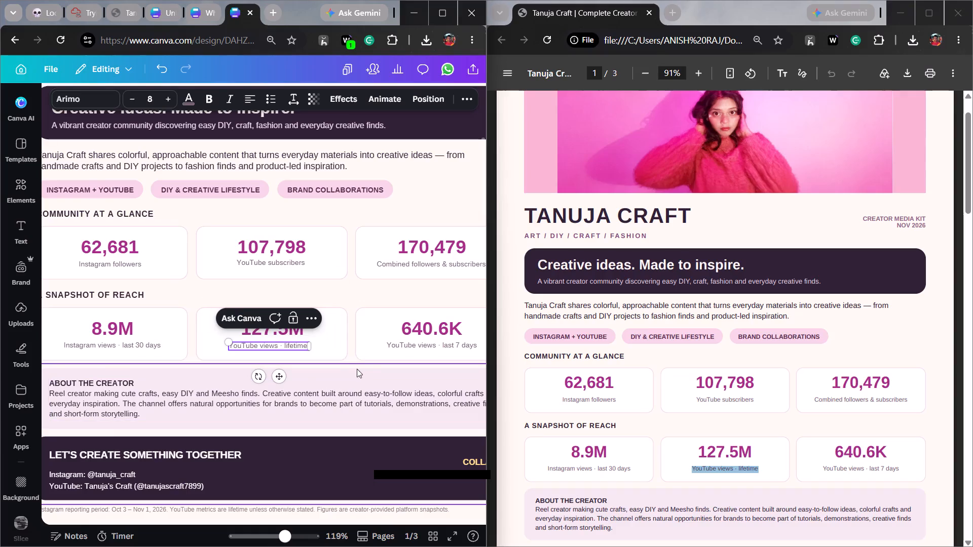
Centre the "YouTube views · lifetime" caption beneath 127.5M in its card.
{"action": "left_click_drag", "start_coordinate": [279, 373], "coordinate": [287, 373]}
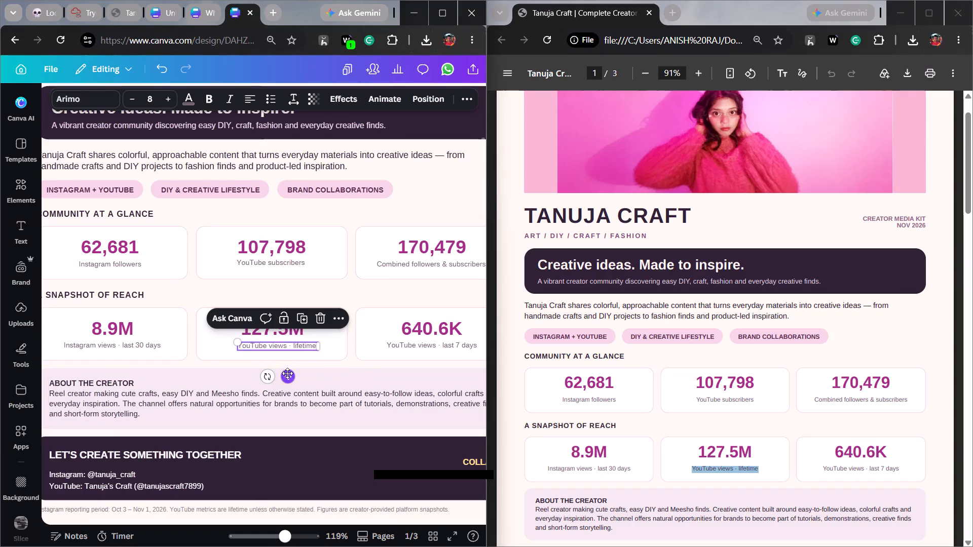
{"action": "left_click", "coordinate": [331, 373]}
{"action": "left_click", "coordinate": [349, 375]}
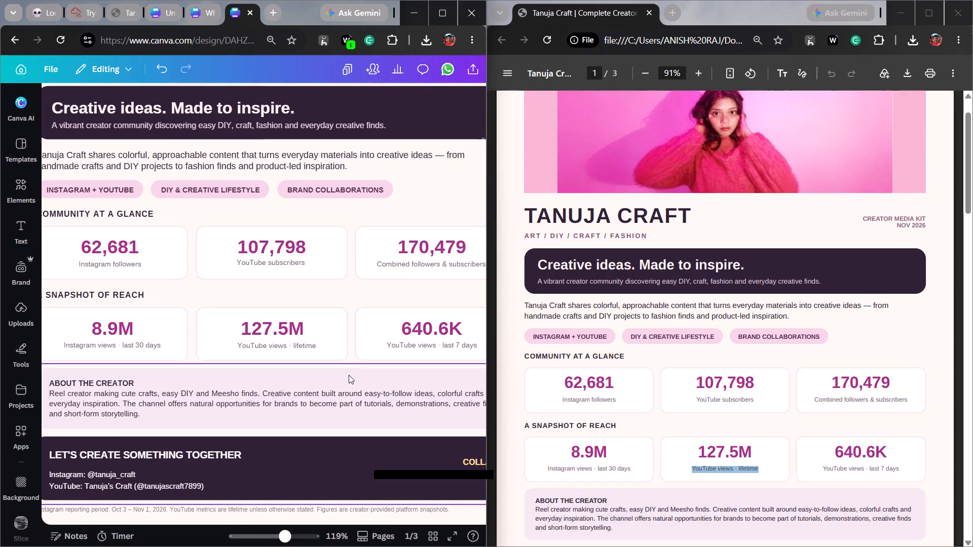
{"action": "left_click", "coordinate": [305, 346]}
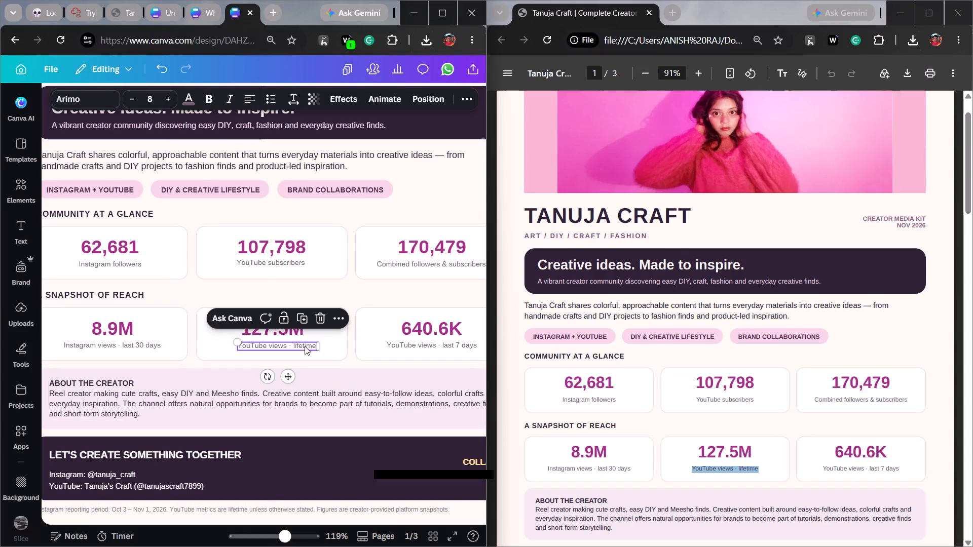
{"action": "key", "text": "Left"}
{"action": "key", "text": "Left"}
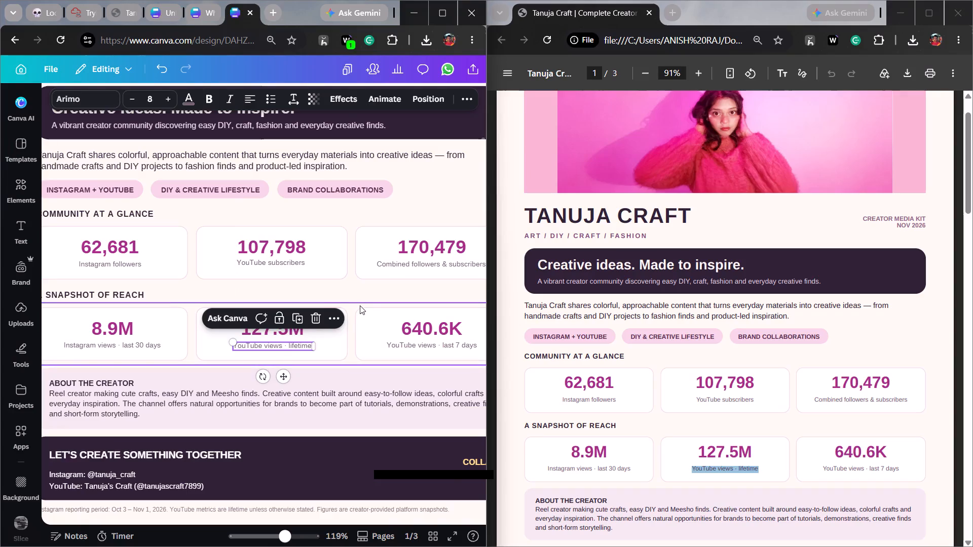
{"action": "left_click", "coordinate": [360, 305]}
{"action": "left_click", "coordinate": [366, 292]}
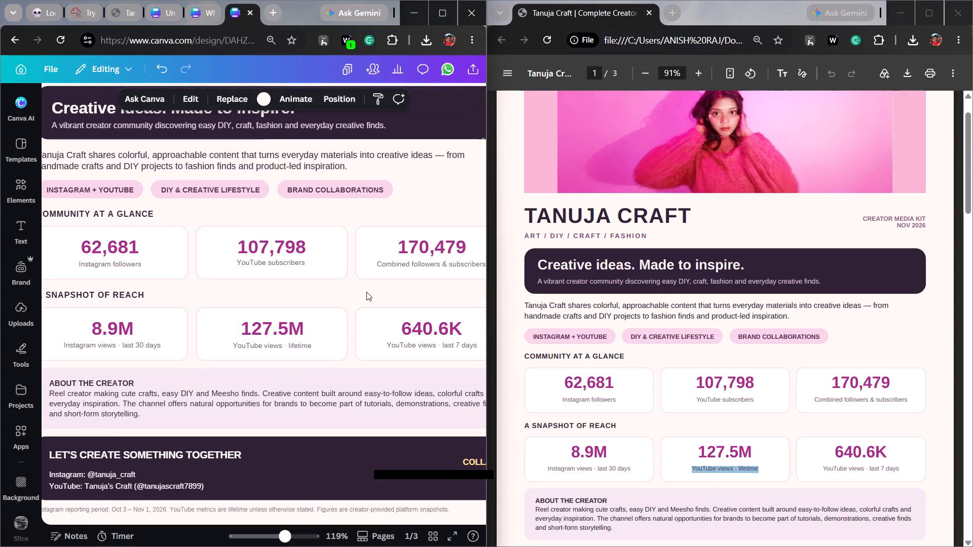
Compare the rest of page 1, page 2 and the top of page 3 against the reference PDF for missing text.
{"action": "scroll", "coordinate": [366, 292], "scroll_direction": "down", "scroll_amount": 3}
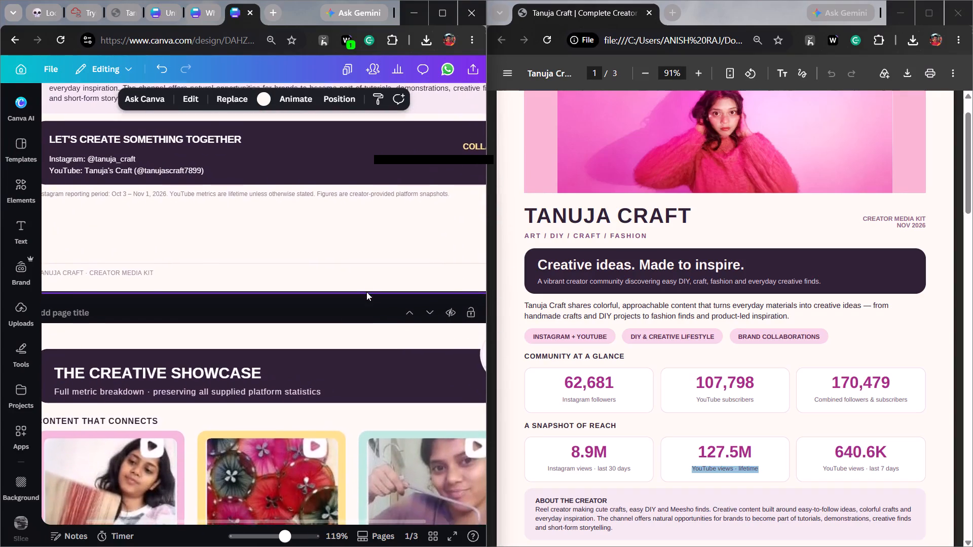
{"action": "scroll", "coordinate": [366, 292], "scroll_direction": "down", "scroll_amount": 1}
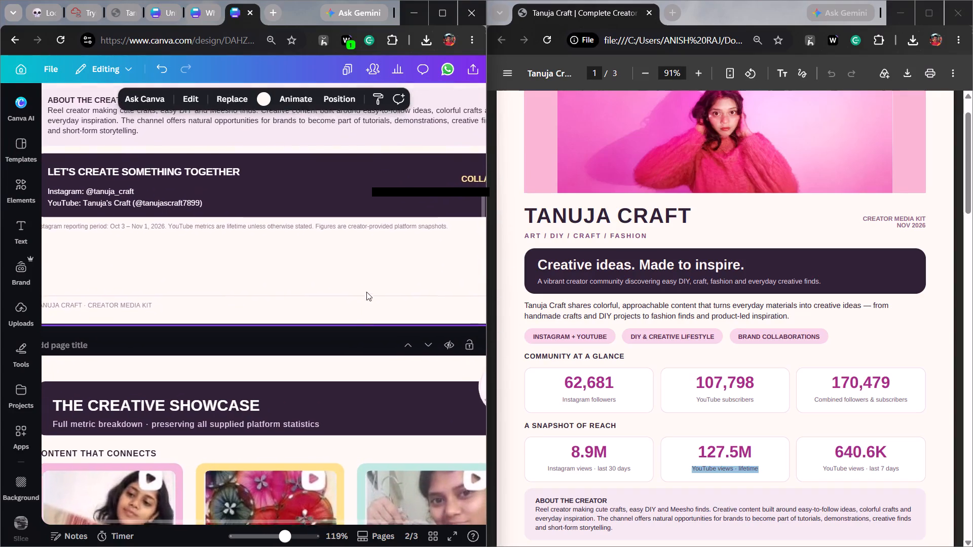
{"action": "scroll", "coordinate": [366, 292], "scroll_direction": "down", "scroll_amount": 3}
{"action": "scroll", "coordinate": [366, 292], "scroll_direction": "up", "scroll_amount": 2}
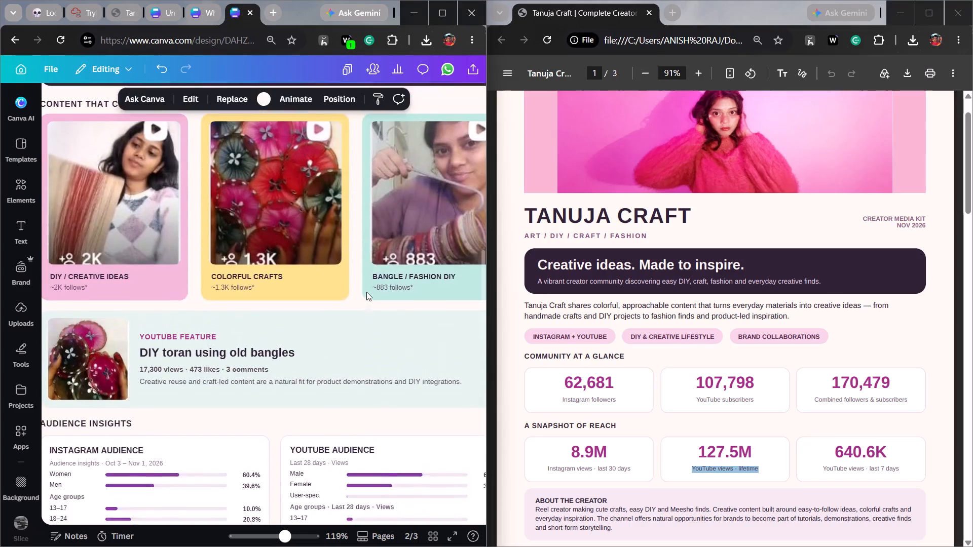
{"action": "scroll", "coordinate": [366, 292], "scroll_direction": "up", "scroll_amount": 2}
{"action": "scroll", "coordinate": [703, 360], "scroll_direction": "down", "scroll_amount": 4}
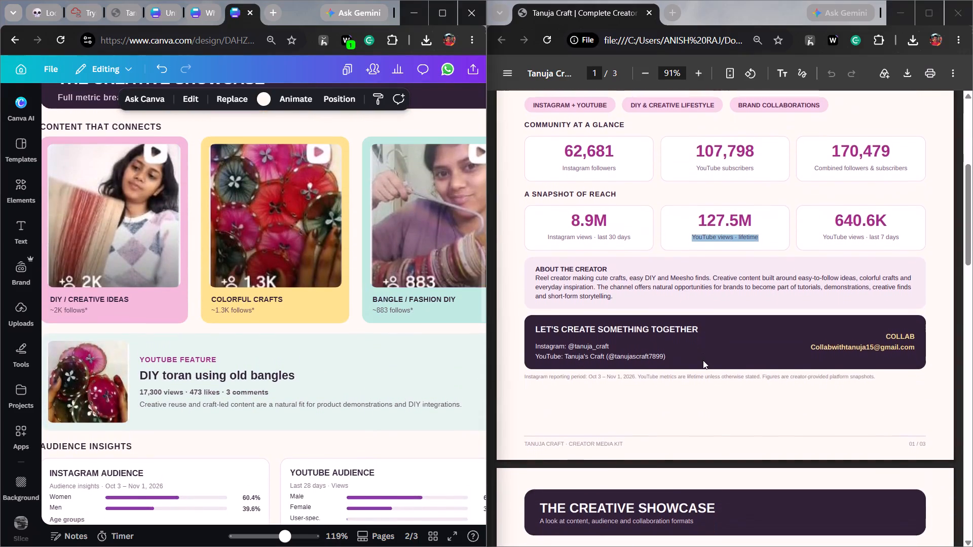
{"action": "scroll", "coordinate": [703, 360], "scroll_direction": "down", "scroll_amount": 2}
{"action": "scroll", "coordinate": [362, 337], "scroll_direction": "up", "scroll_amount": 4}
{"action": "scroll", "coordinate": [362, 337], "scroll_direction": "down", "scroll_amount": 3}
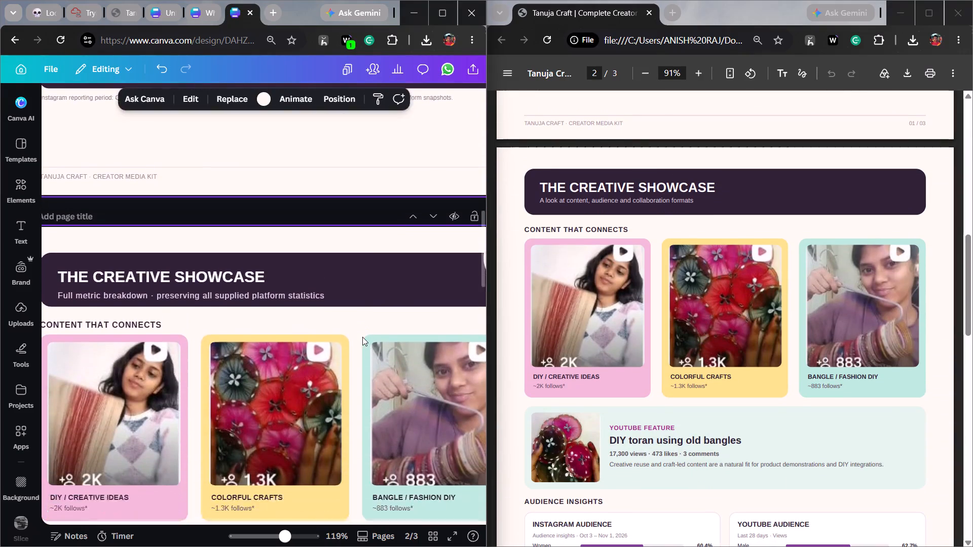
{"action": "scroll", "coordinate": [362, 337], "scroll_direction": "down", "scroll_amount": 6}
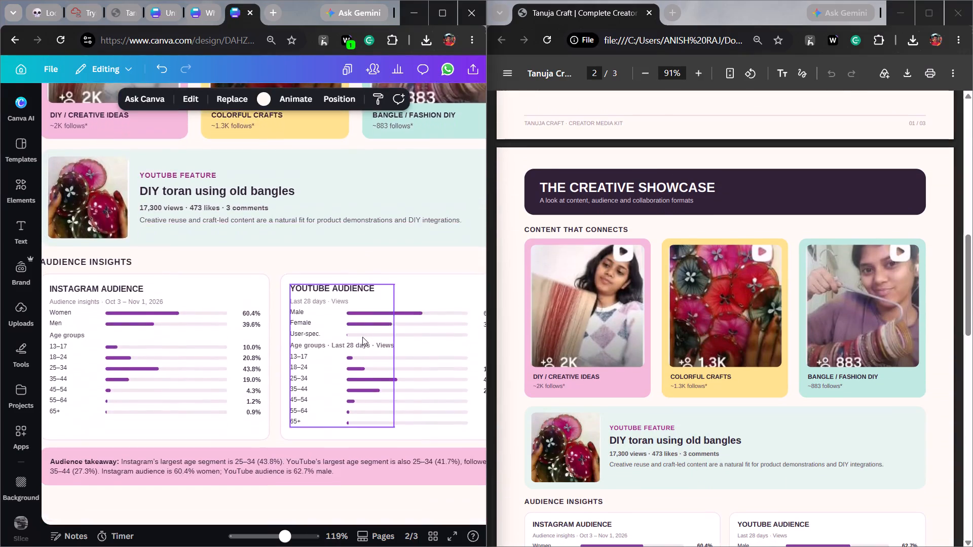
{"action": "scroll", "coordinate": [362, 337], "scroll_direction": "down", "scroll_amount": 1}
{"action": "scroll", "coordinate": [707, 368], "scroll_direction": "down", "scroll_amount": 3}
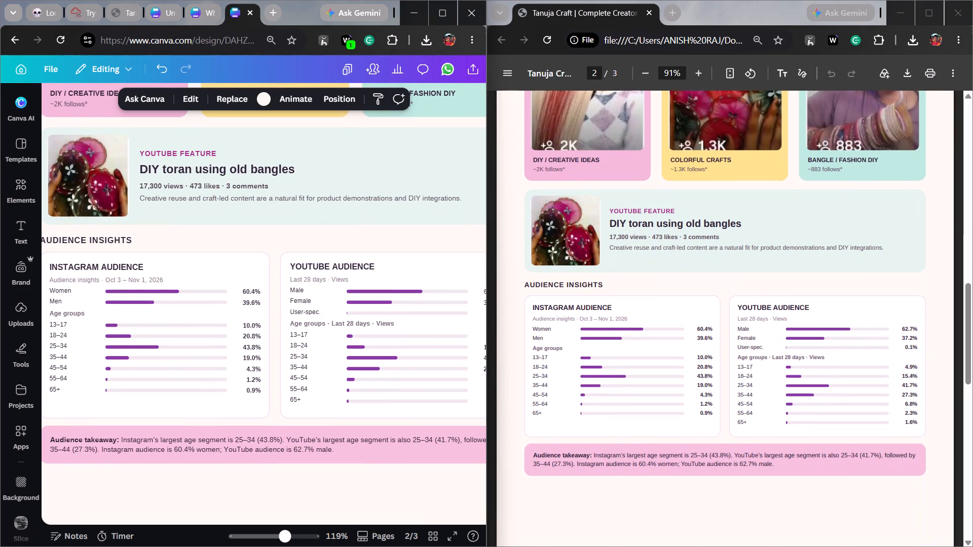
{"action": "scroll", "coordinate": [707, 368], "scroll_direction": "down", "scroll_amount": 1}
{"action": "scroll", "coordinate": [328, 351], "scroll_direction": "down", "scroll_amount": 3}
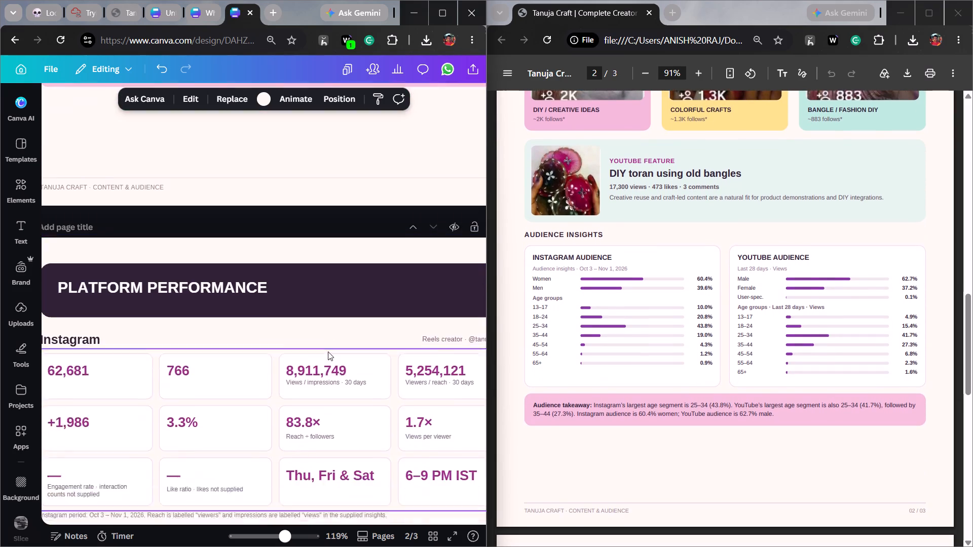
{"action": "scroll", "coordinate": [328, 351], "scroll_direction": "up", "scroll_amount": 5}
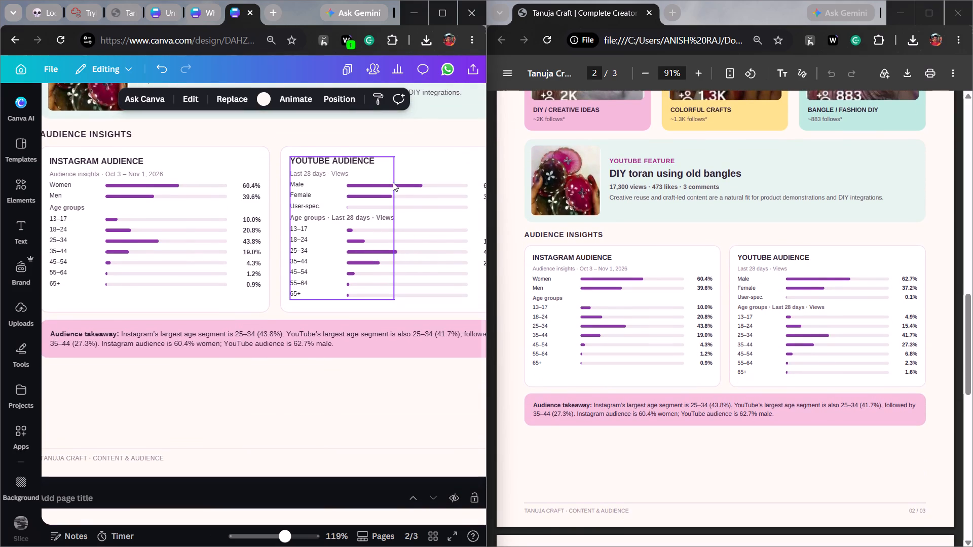
{"action": "scroll", "coordinate": [385, 398], "scroll_direction": "down", "scroll_amount": 2}
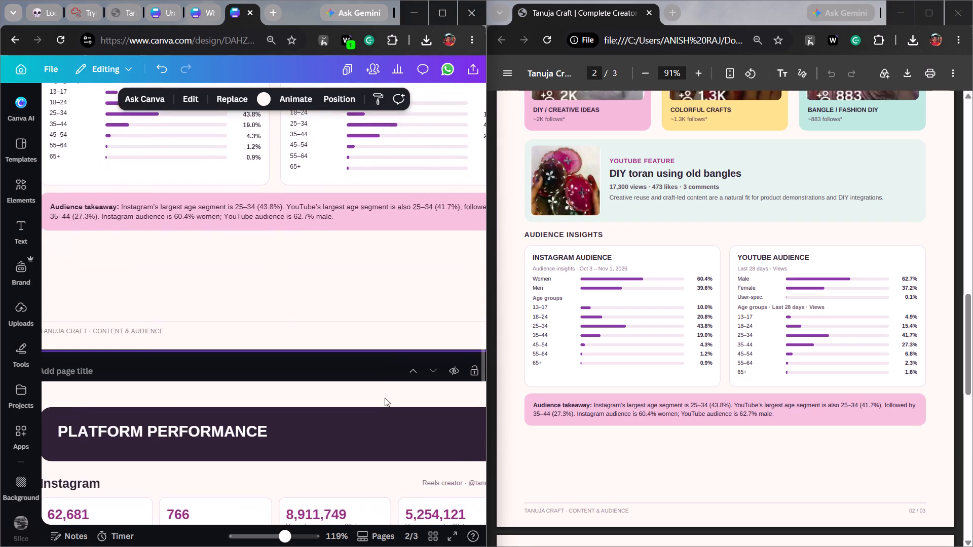
{"action": "scroll", "coordinate": [385, 398], "scroll_direction": "down", "scroll_amount": 1}
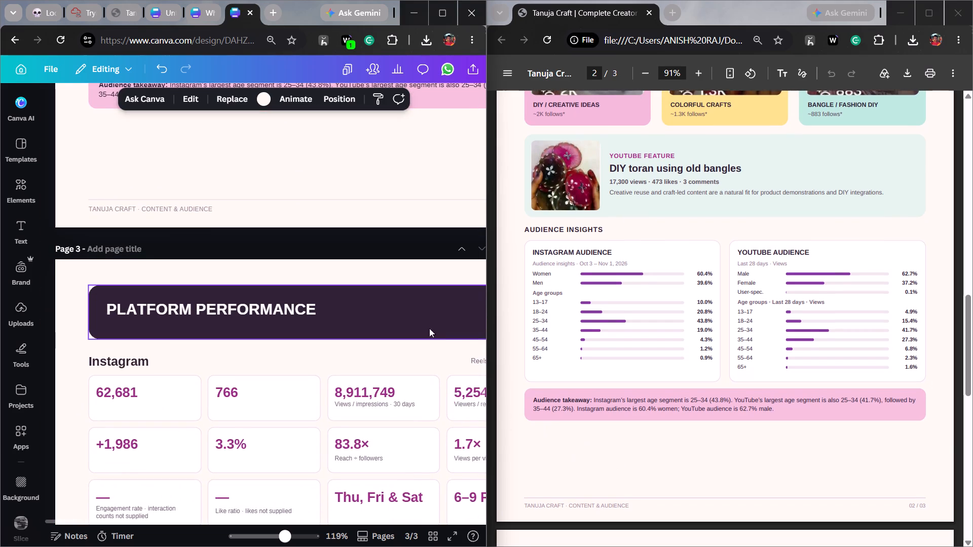
{"action": "scroll", "coordinate": [357, 232], "scroll_direction": "left", "scroll_amount": 1}
{"action": "scroll", "coordinate": [357, 232], "scroll_direction": "down", "scroll_amount": 1}
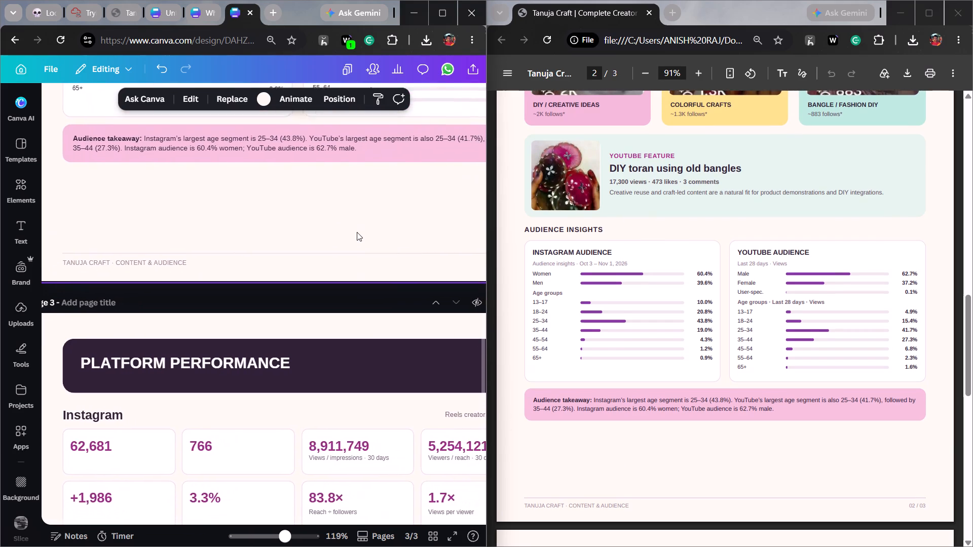
{"action": "scroll", "coordinate": [357, 232], "scroll_direction": "down", "scroll_amount": 2}
{"action": "scroll", "coordinate": [656, 286], "scroll_direction": "down", "scroll_amount": 4}
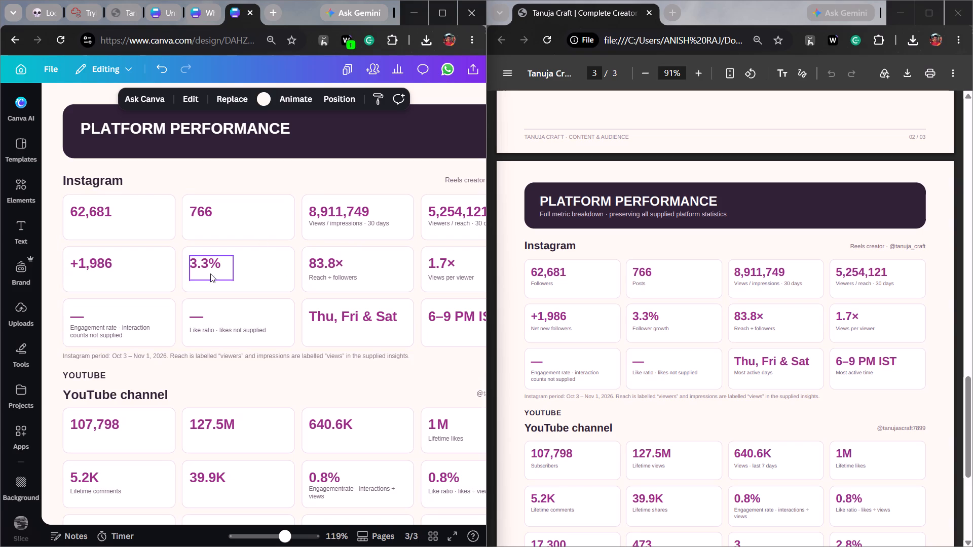
Duplicate the "Views / impressions · 30 days" caption on page 3 twice, placing copies under 766 and 62,681 in the Instagram cards.
{"action": "left_click", "coordinate": [344, 224]}
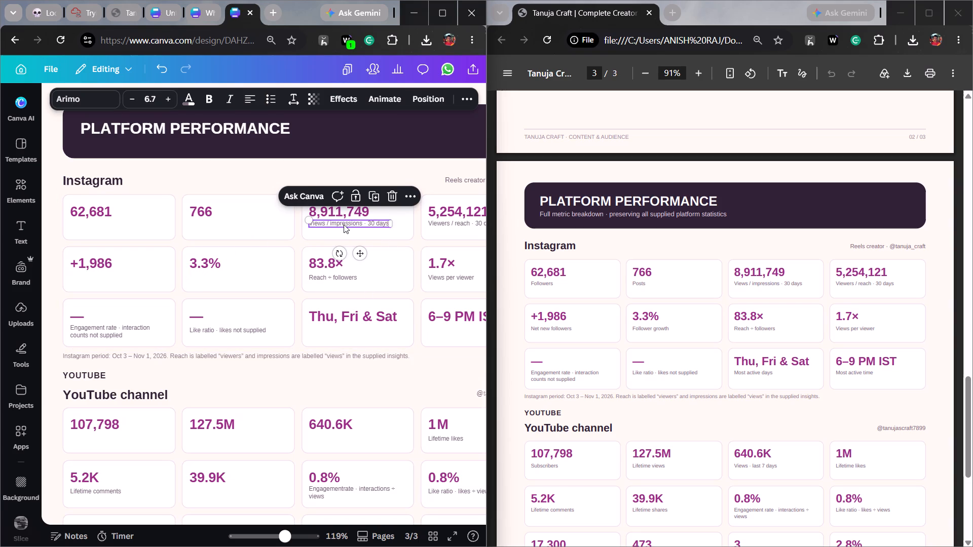
{"action": "left_click", "coordinate": [373, 198]}
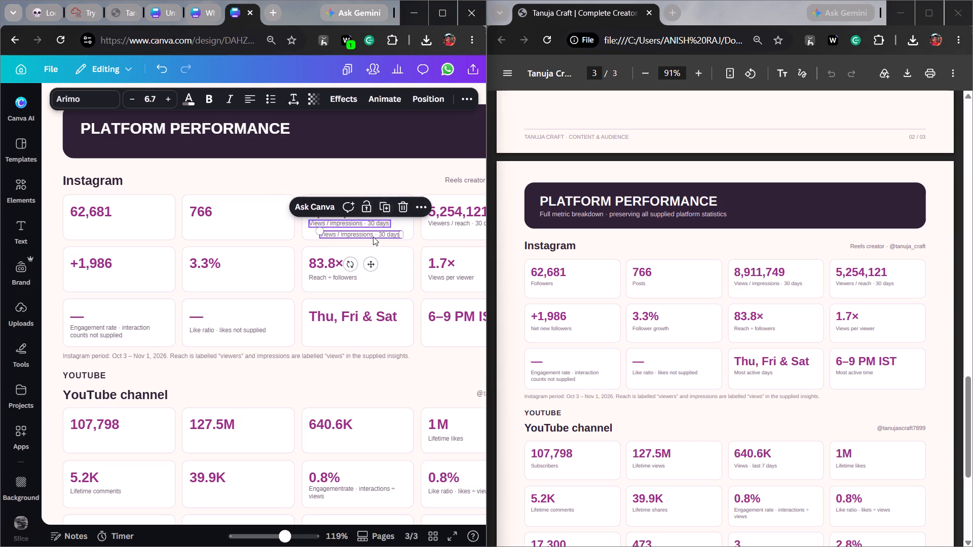
{"action": "left_click_drag", "start_coordinate": [370, 262], "coordinate": [238, 255]}
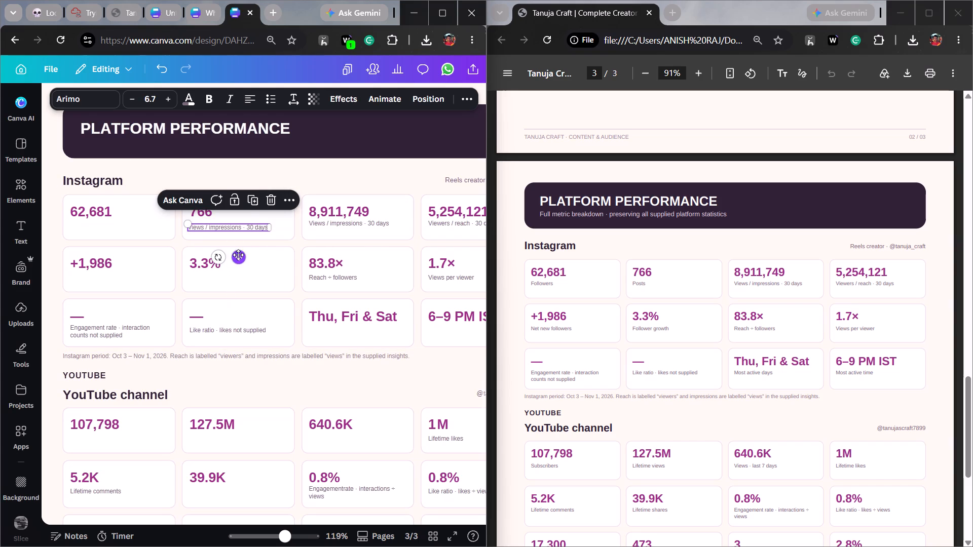
{"action": "left_click", "coordinate": [255, 198]}
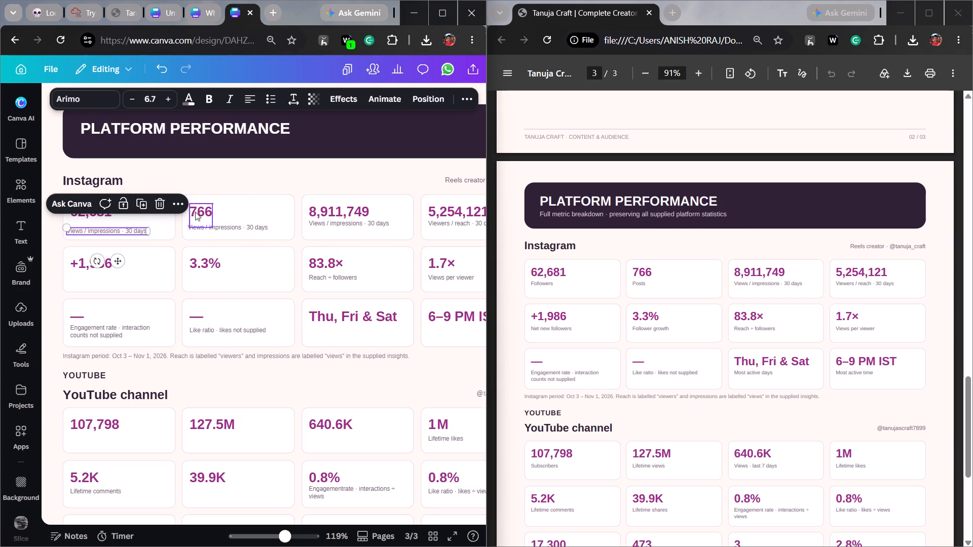
Replace the copied caption under 62,681 with "Followers" from the reference PDF.
{"action": "left_click_drag", "start_coordinate": [551, 287], "coordinate": [528, 278]}
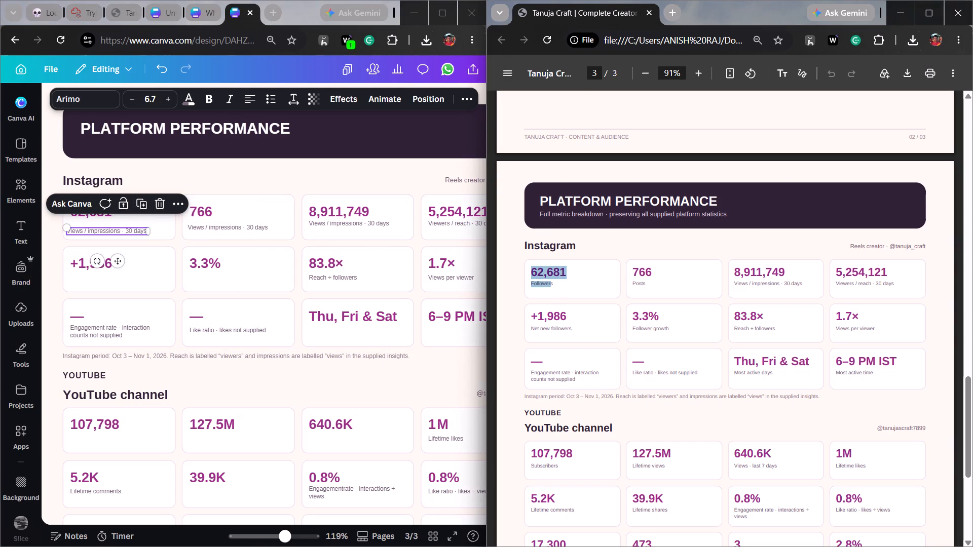
{"action": "left_click_drag", "start_coordinate": [528, 278], "coordinate": [523, 279]}
{"action": "left_click", "coordinate": [553, 285]}
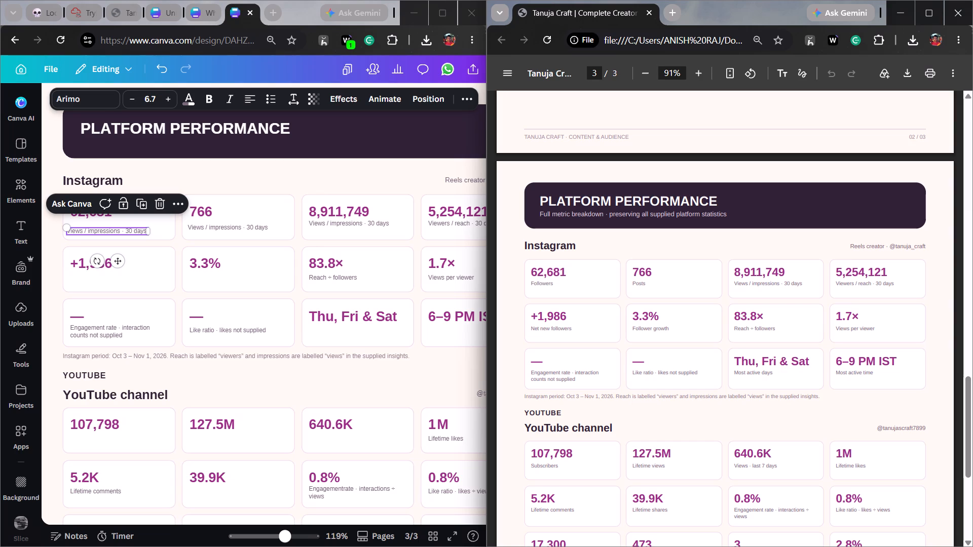
{"action": "left_click_drag", "start_coordinate": [553, 285], "coordinate": [531, 283]}
{"action": "key", "text": "ctrl+c"}
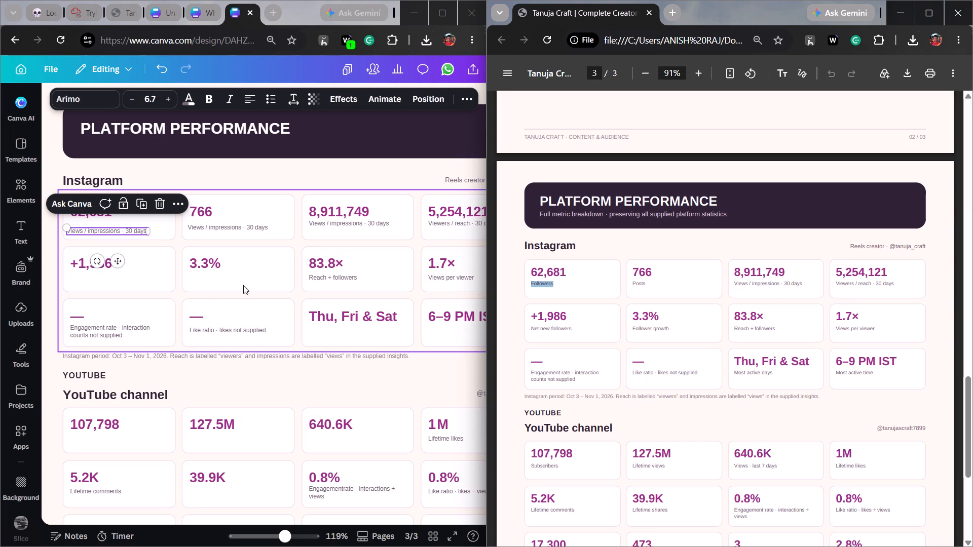
{"action": "double_click", "coordinate": [107, 230]}
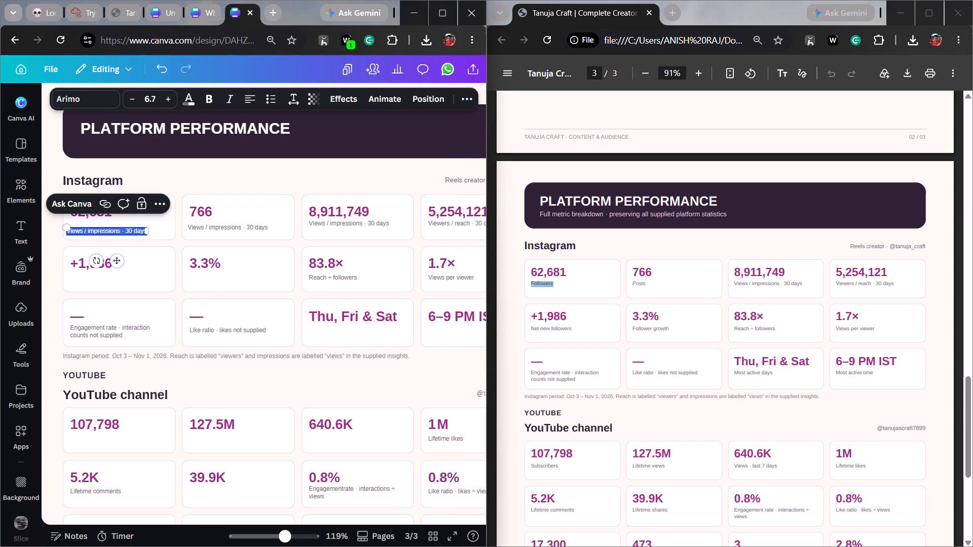
{"action": "key", "text": "ctrl+v"}
Replace the copied caption under 766 with "Posts" from the reference PDF.
{"action": "double_click", "coordinate": [216, 226]}
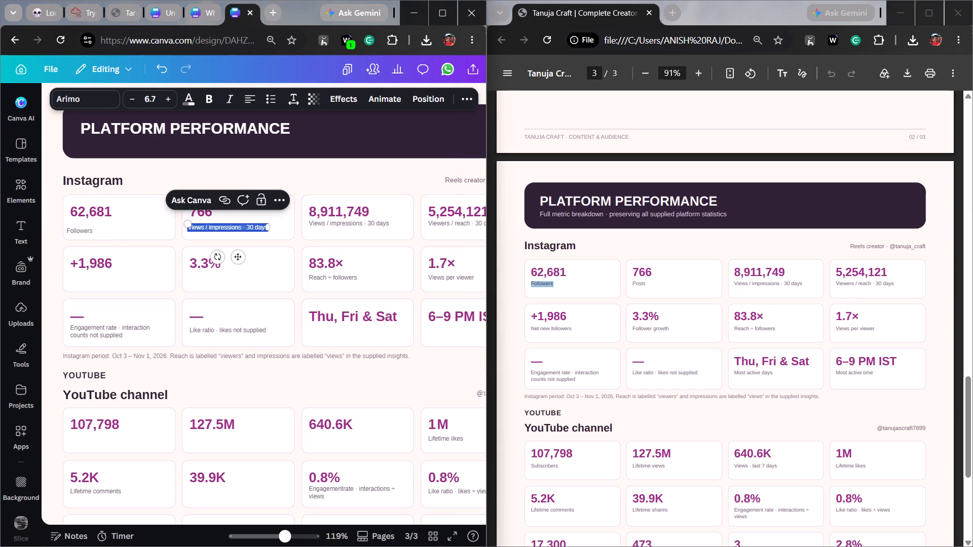
{"action": "left_click_drag", "start_coordinate": [646, 283], "coordinate": [630, 280]}
{"action": "key", "text": "ctrl+c"}
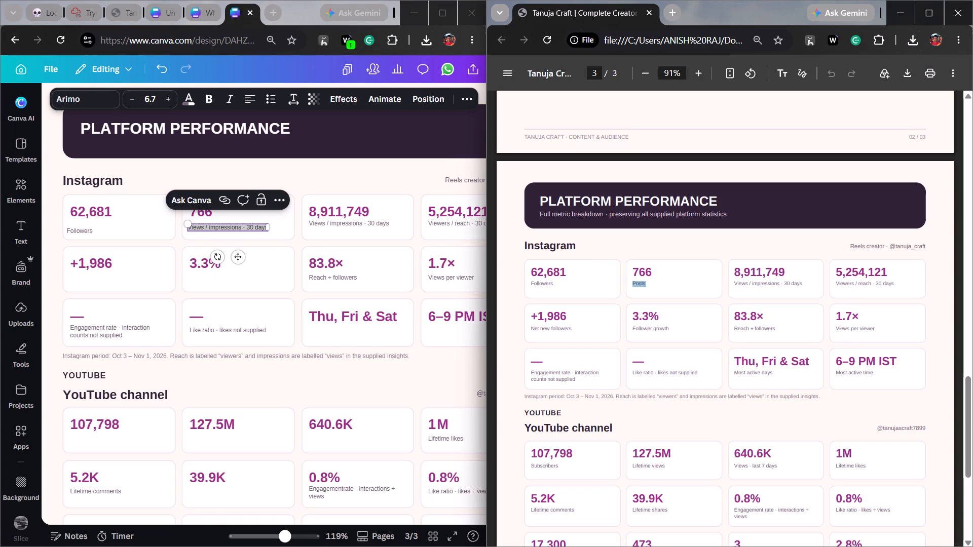
{"action": "left_click", "coordinate": [242, 228]}
{"action": "double_click", "coordinate": [242, 228]}
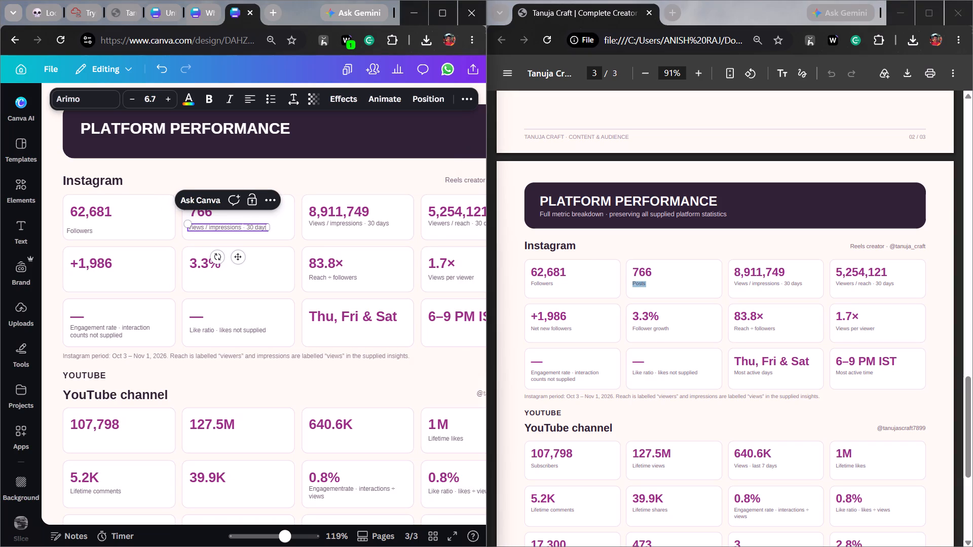
{"action": "double_click", "coordinate": [242, 228]}
{"action": "double_click", "coordinate": [242, 228]}
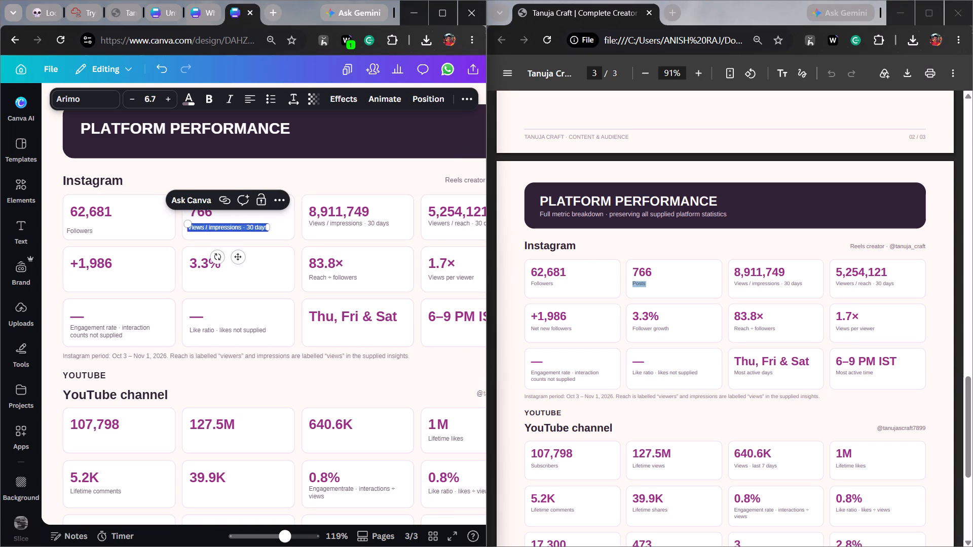
{"action": "key", "text": "ctrl+v"}
{"action": "left_click", "coordinate": [250, 229]}
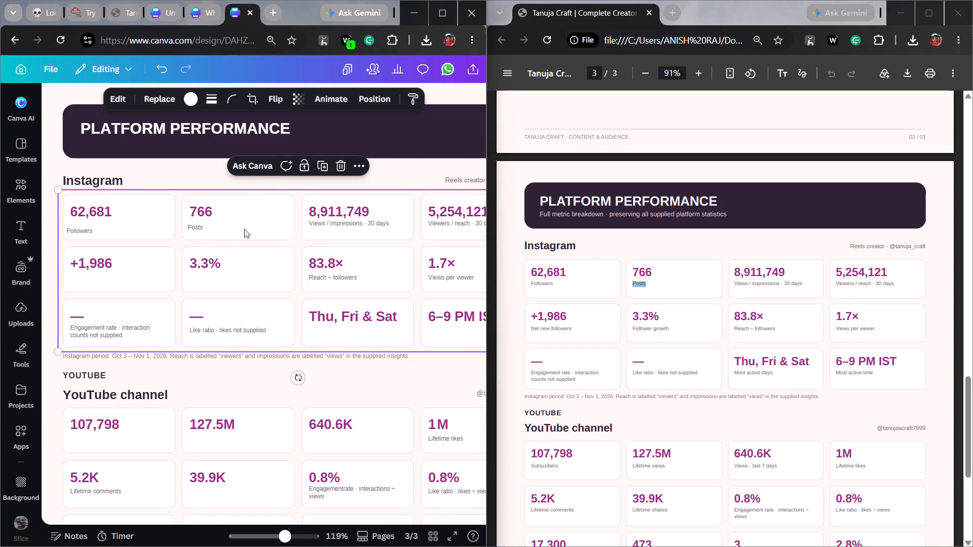
Nudge the "Posts" and "Followers" captions into place just beneath 766 and 62,681, level with the neighbouring captions.
{"action": "left_click", "coordinate": [201, 230]}
{"action": "key", "text": "Right"}
{"action": "key", "text": "Right"}
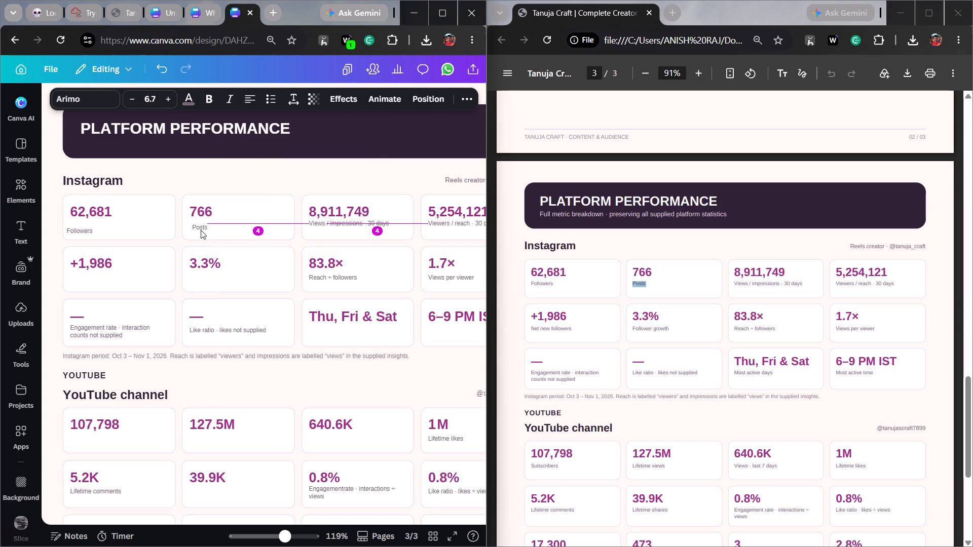
{"action": "key", "text": "Right"}
{"action": "key", "text": "Left"}
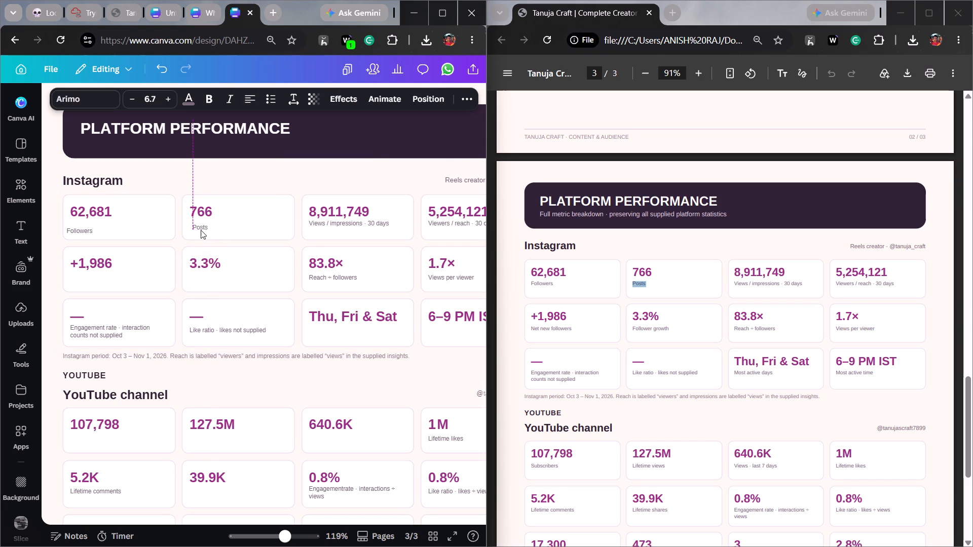
{"action": "left_click", "coordinate": [76, 230]}
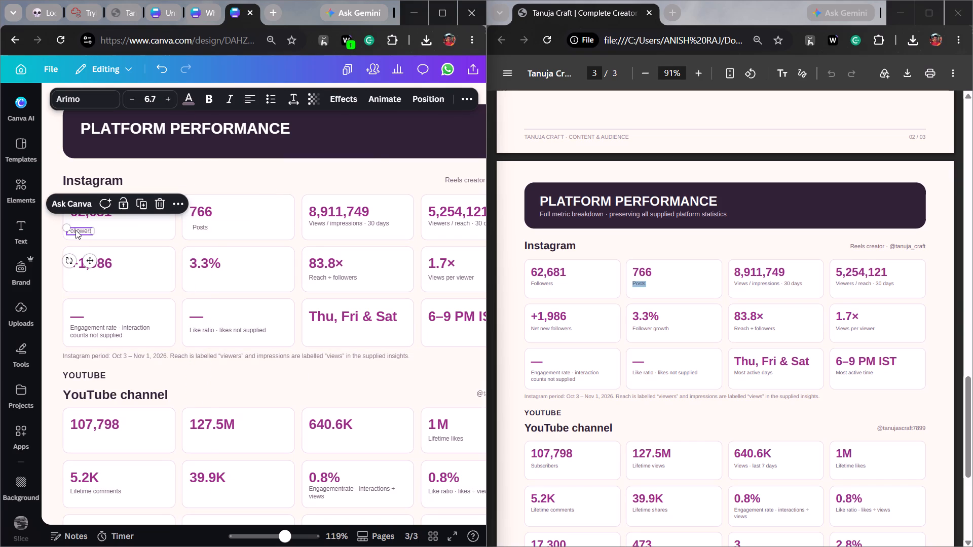
{"action": "key", "text": "Up"}
{"action": "key", "text": "Right"}
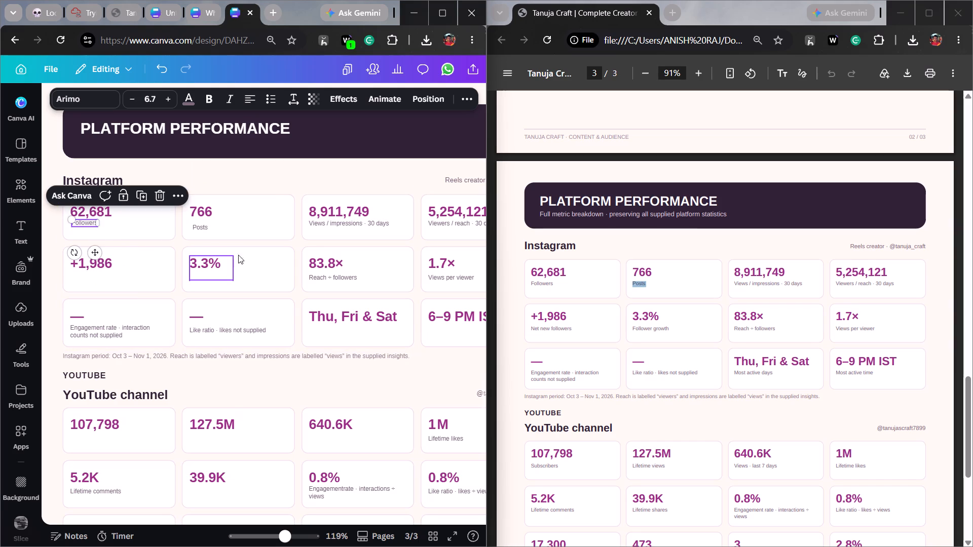
{"action": "left_click", "coordinate": [205, 229]}
{"action": "key", "text": "Up"}
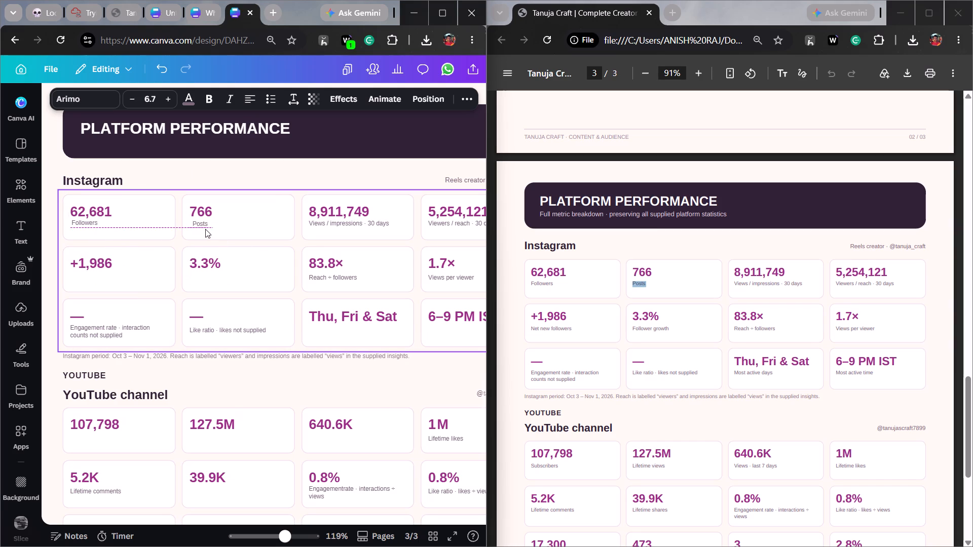
{"action": "key", "text": "Left"}
{"action": "key", "text": "Up"}
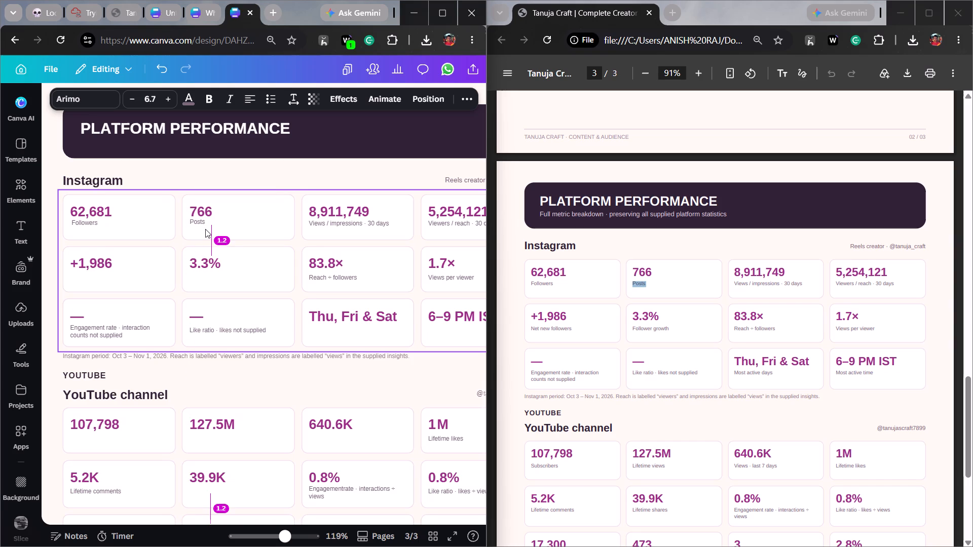
{"action": "key", "text": "Right"}
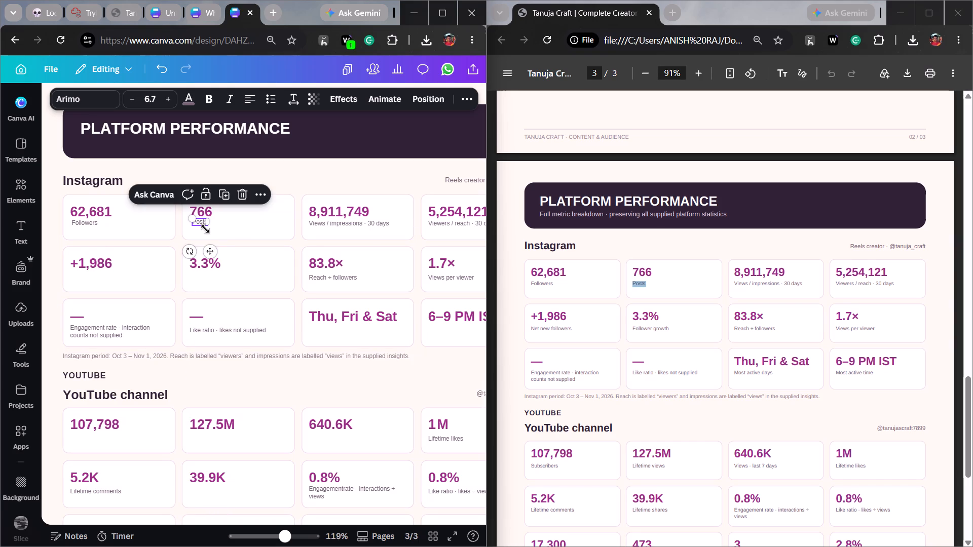
{"action": "key", "text": "Down"}
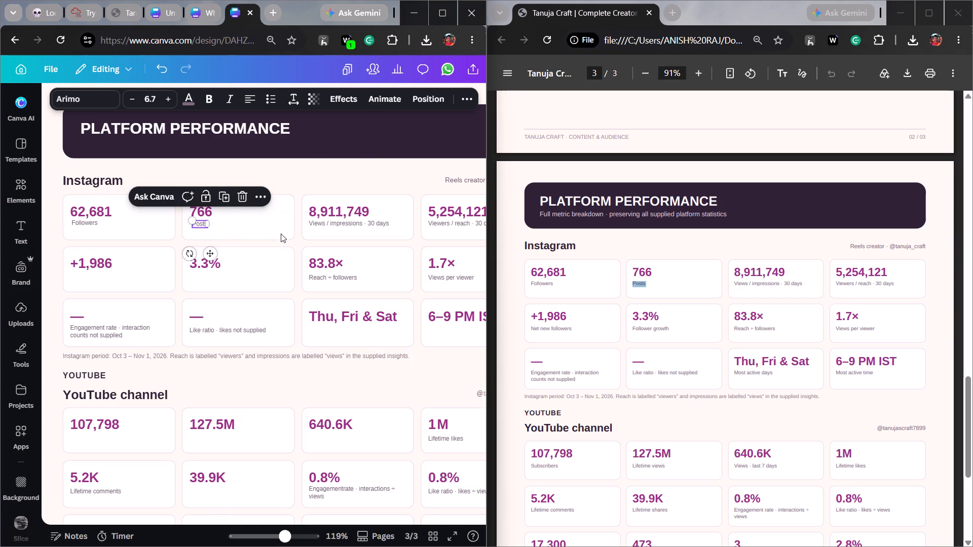
{"action": "left_click", "coordinate": [306, 244]}
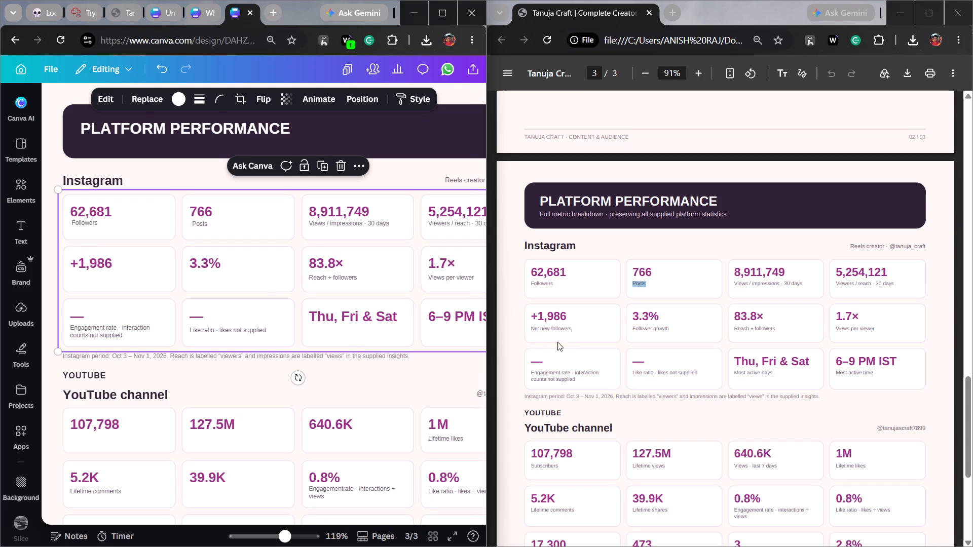
Copy the "Net new followers" caption text under +1,986 in the reference PDF.
{"action": "left_click_drag", "start_coordinate": [576, 330], "coordinate": [515, 330]}
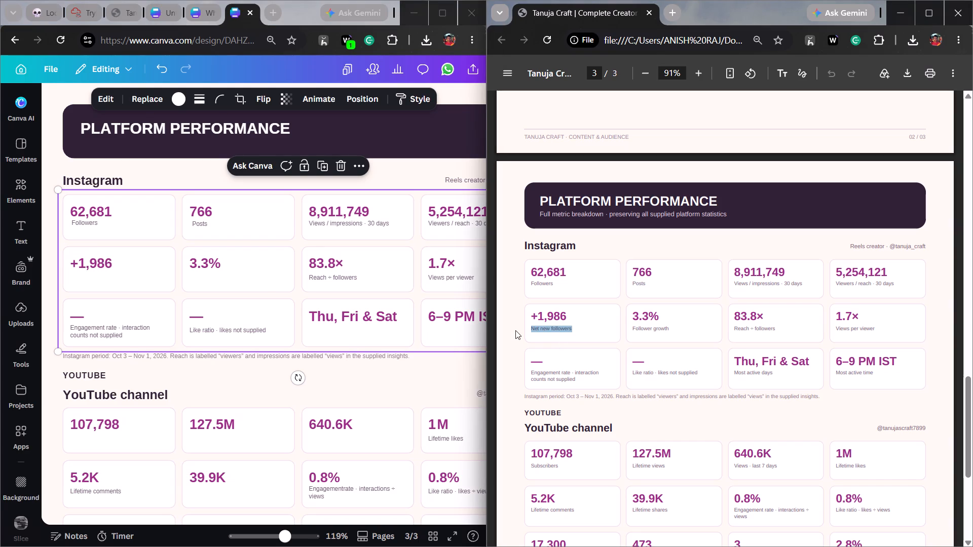
{"action": "key", "text": "ctrl+c"}
{"action": "double_click", "coordinate": [327, 280]}
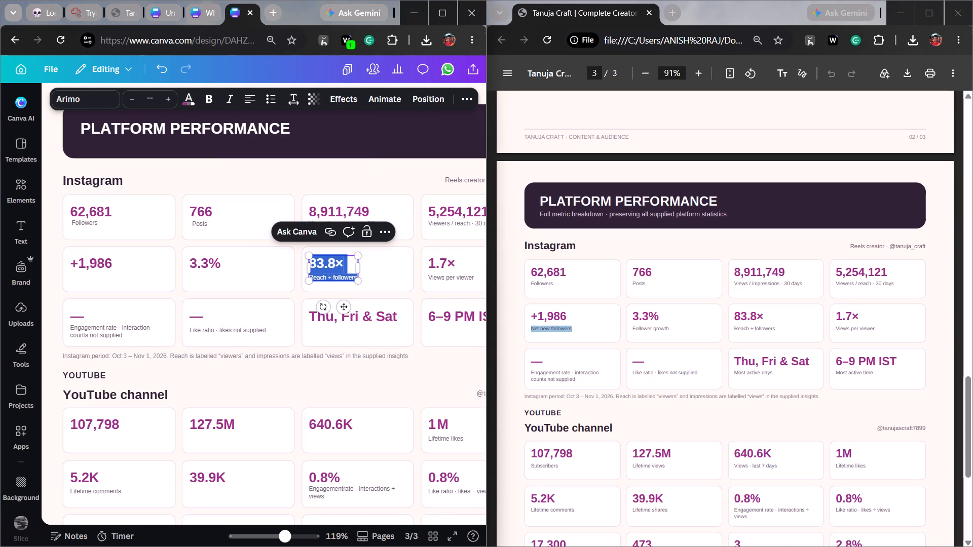
{"action": "left_click", "coordinate": [338, 280]}
{"action": "left_click", "coordinate": [338, 280]}
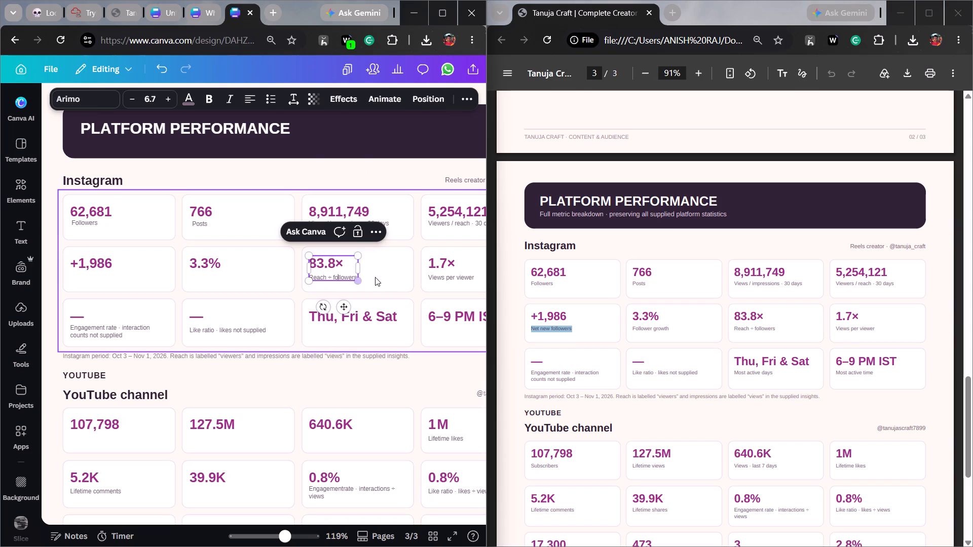
{"action": "left_click", "coordinate": [396, 276]}
{"action": "left_click", "coordinate": [364, 222]}
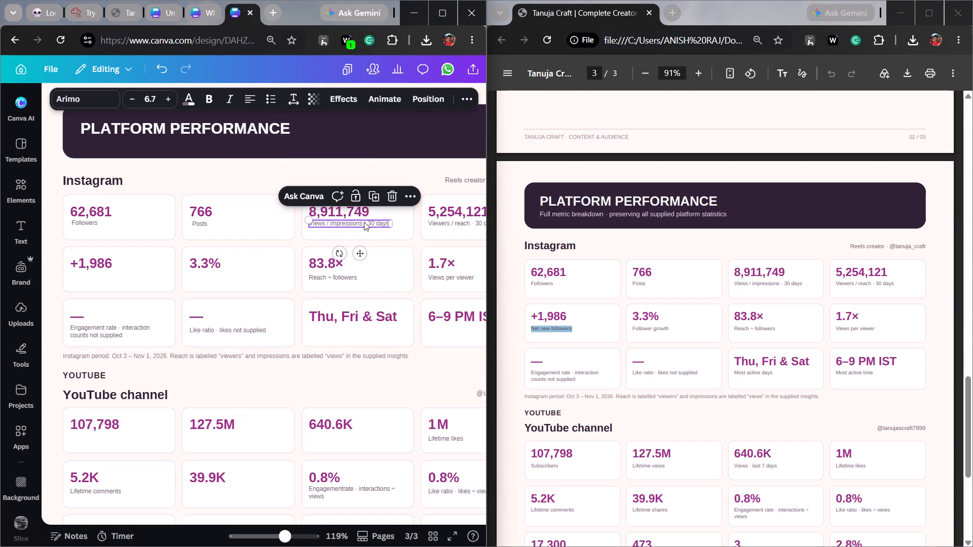
Nudge the "Posts" caption left so it lines up with the start of 766 in its Instagram card.
{"action": "left_click", "coordinate": [204, 223]}
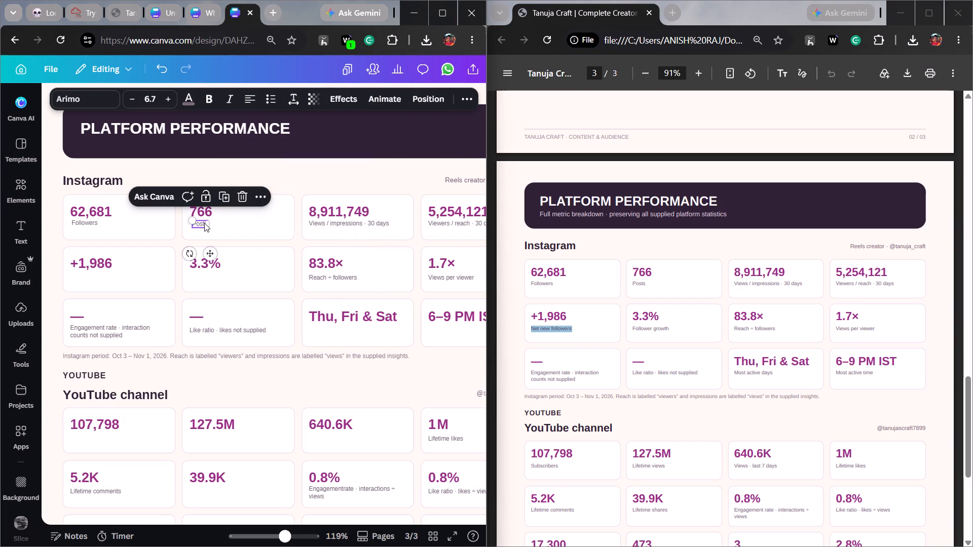
{"action": "key", "text": "Left"}
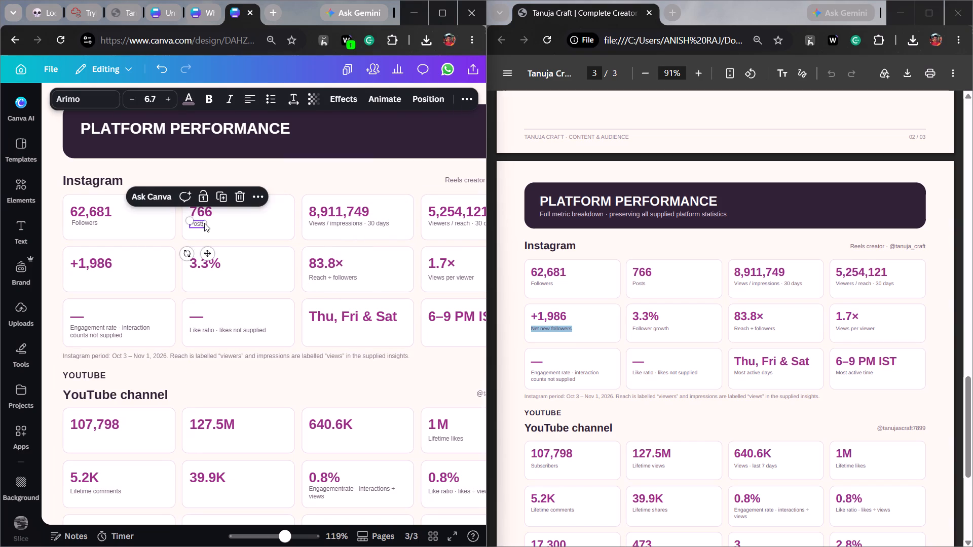
{"action": "left_click", "coordinate": [200, 225]}
{"action": "left_click", "coordinate": [216, 227]}
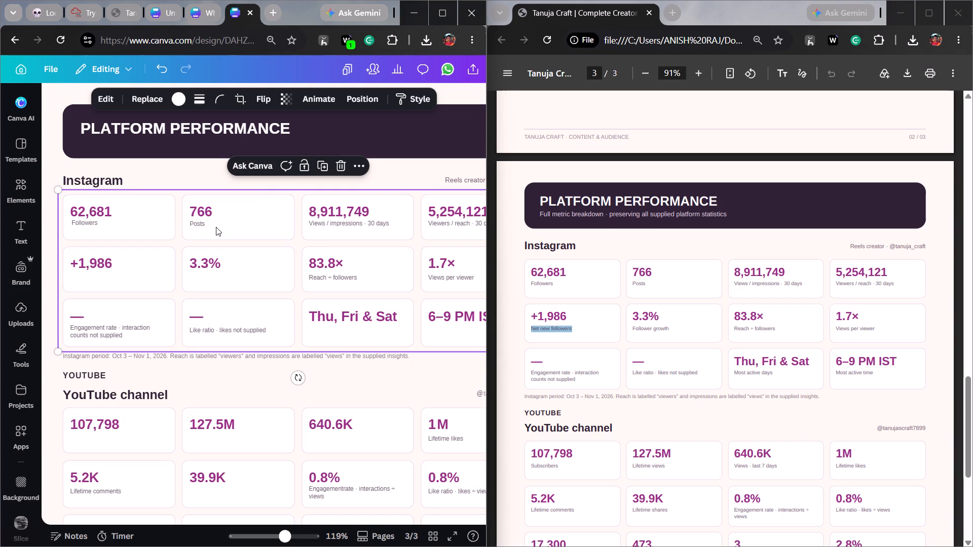
Duplicate the "Posts" caption twice, placing the copies beneath +1,986 and 3.3% in the Instagram cards.
{"action": "left_click_drag", "start_coordinate": [198, 223], "coordinate": [205, 211]}
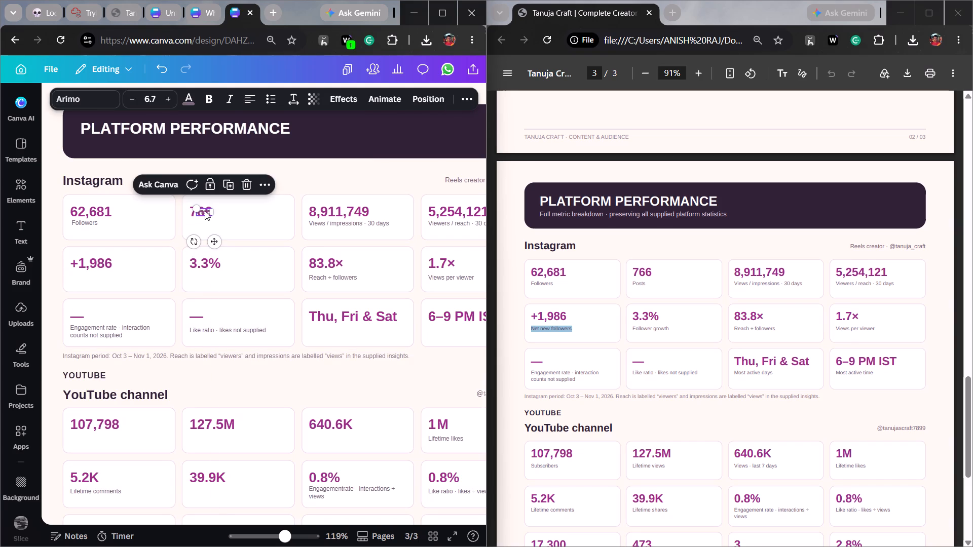
{"action": "key", "text": "ctrl+z"}
{"action": "left_click", "coordinate": [220, 203]}
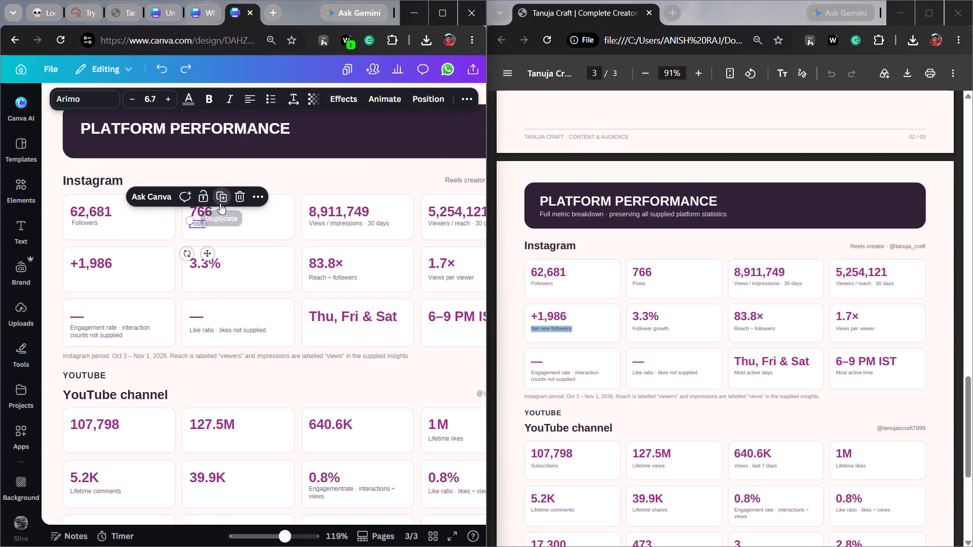
{"action": "left_click_drag", "start_coordinate": [222, 263], "coordinate": [96, 302]}
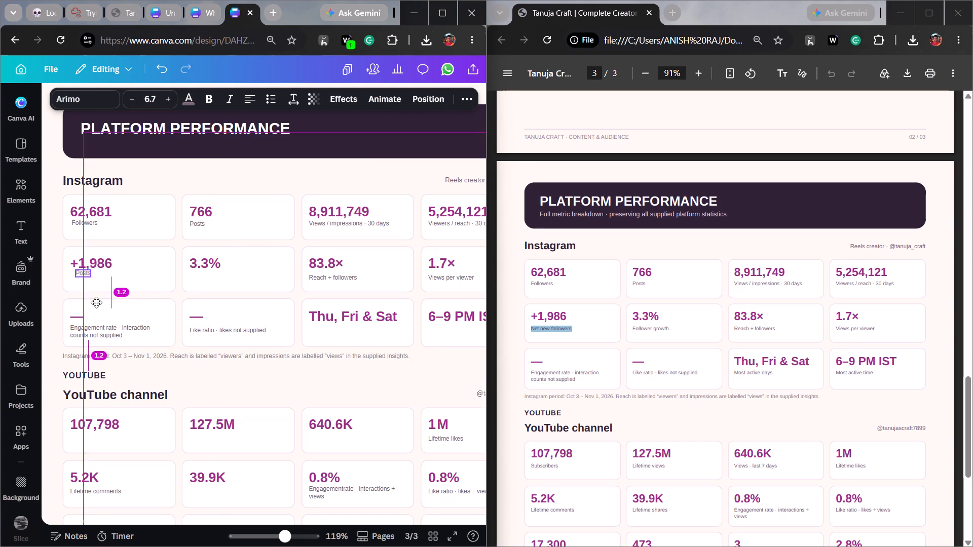
{"action": "left_click_drag", "start_coordinate": [96, 302], "coordinate": [94, 305]}
{"action": "left_click_drag", "start_coordinate": [140, 248], "coordinate": [146, 248]}
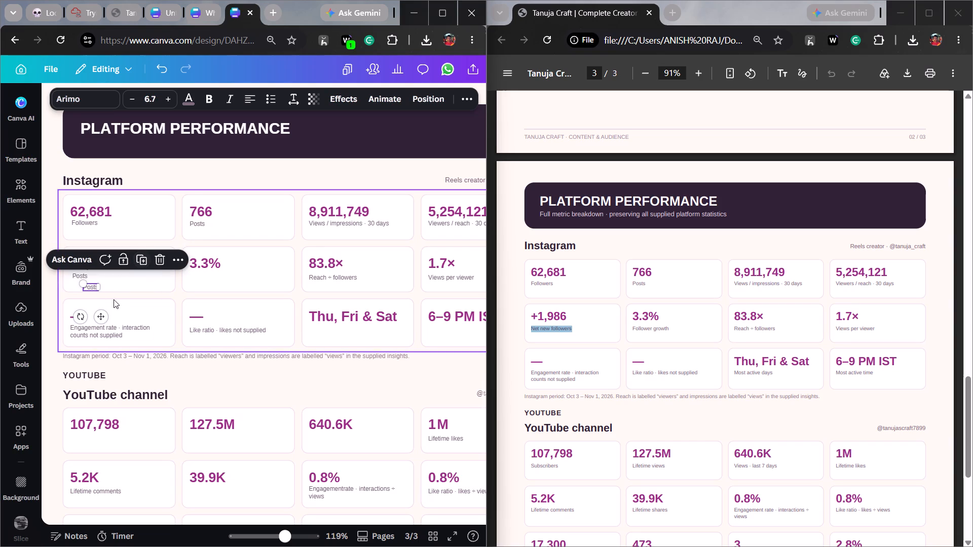
{"action": "left_click_drag", "start_coordinate": [105, 315], "coordinate": [210, 306]}
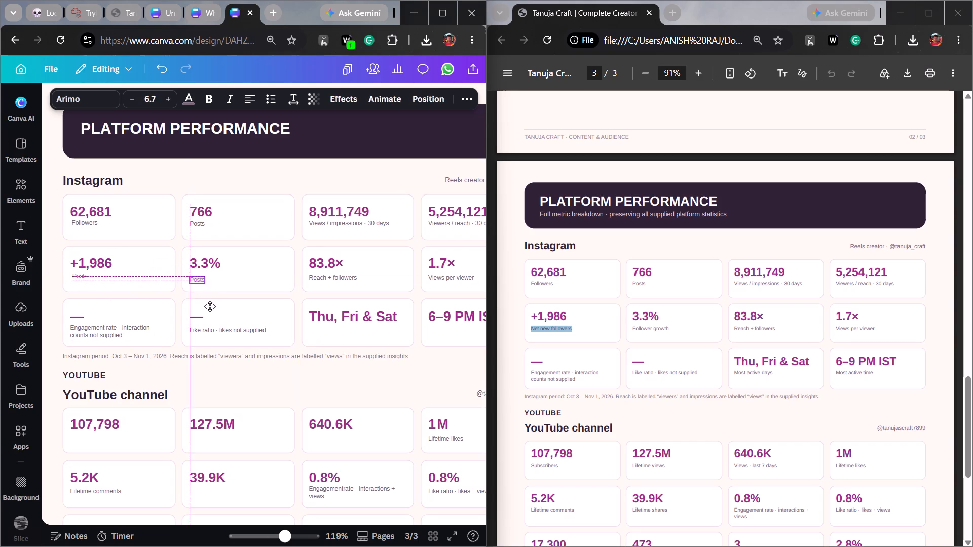
{"action": "left_click_drag", "start_coordinate": [210, 306], "coordinate": [211, 304]}
{"action": "left_click_drag", "start_coordinate": [211, 304], "coordinate": [211, 311]}
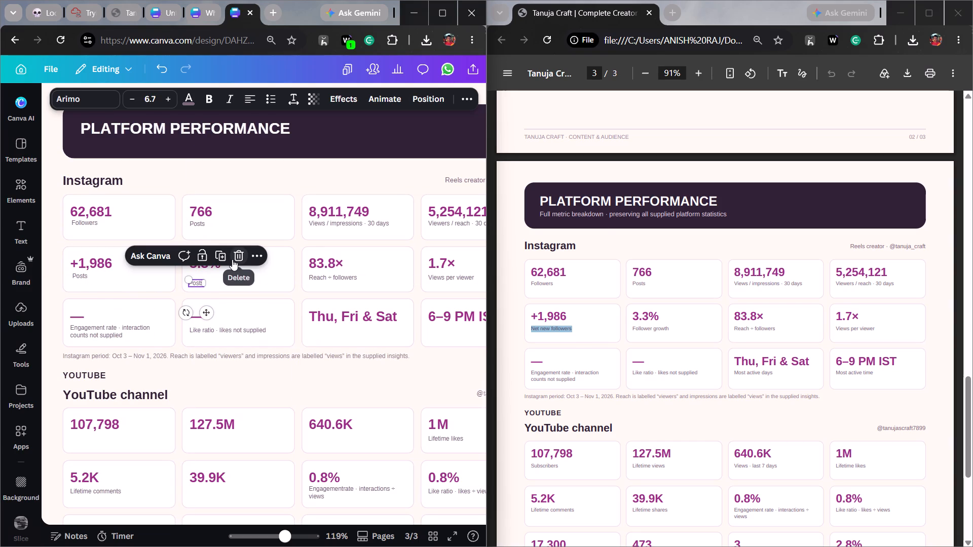
Duplicate the "Posts" caption twice more, placing the copies beneath "Thu, Fri & Sat" and "6–9 PM IST".
{"action": "left_click", "coordinate": [228, 260]}
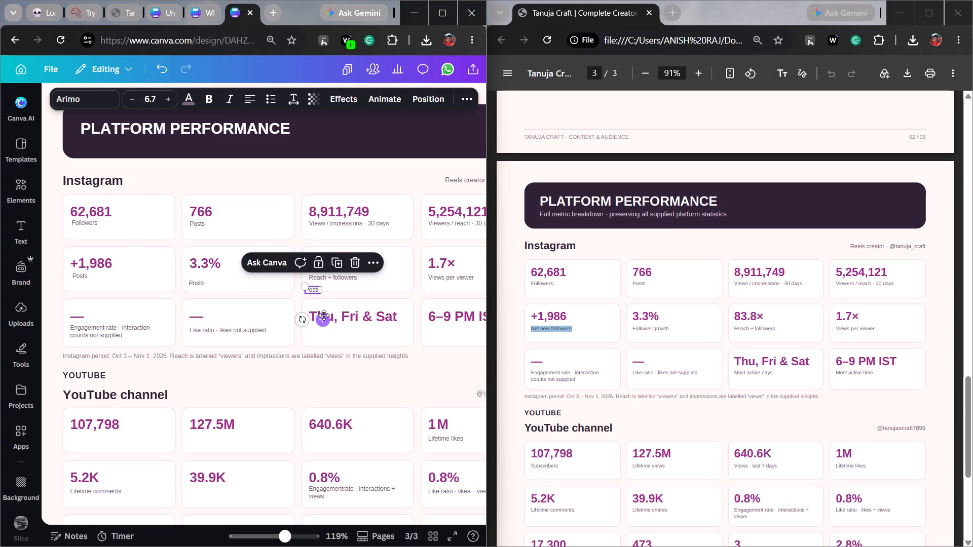
{"action": "left_click_drag", "start_coordinate": [324, 315], "coordinate": [332, 351]}
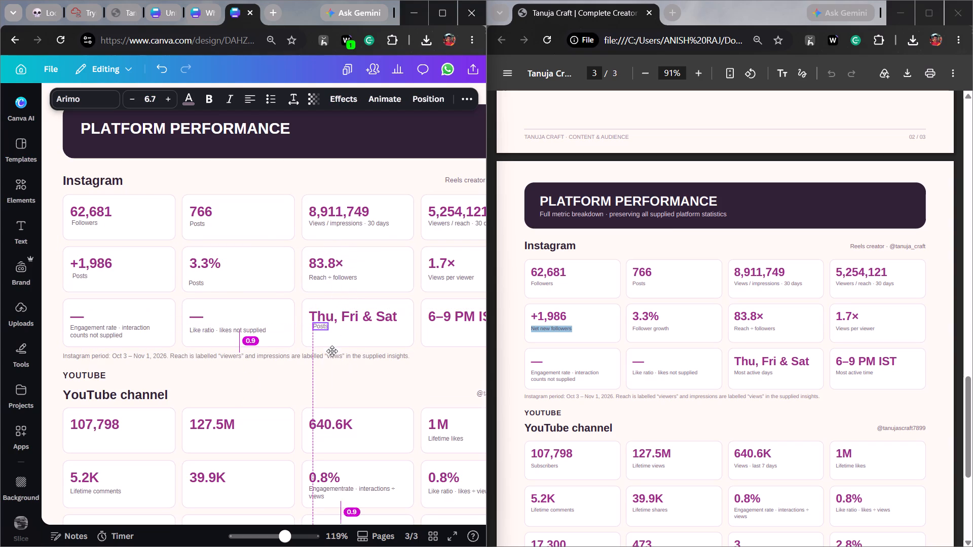
{"action": "left_click_drag", "start_coordinate": [332, 351], "coordinate": [332, 355]}
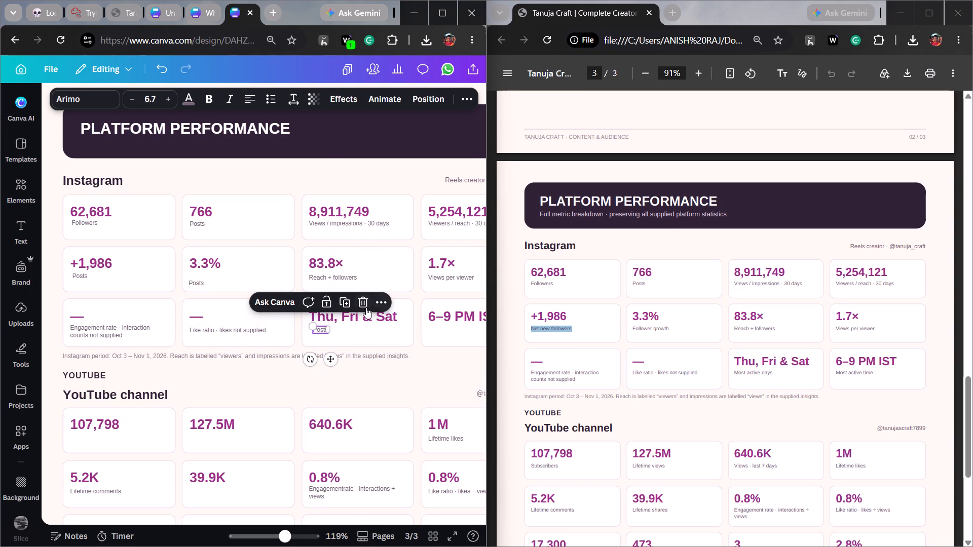
{"action": "left_click", "coordinate": [346, 306]}
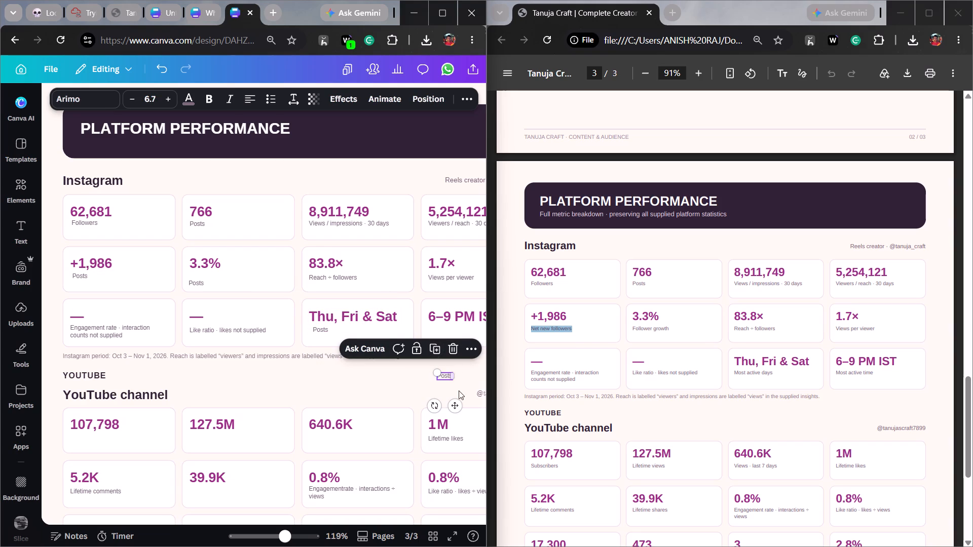
{"action": "left_click_drag", "start_coordinate": [455, 403], "coordinate": [449, 355]}
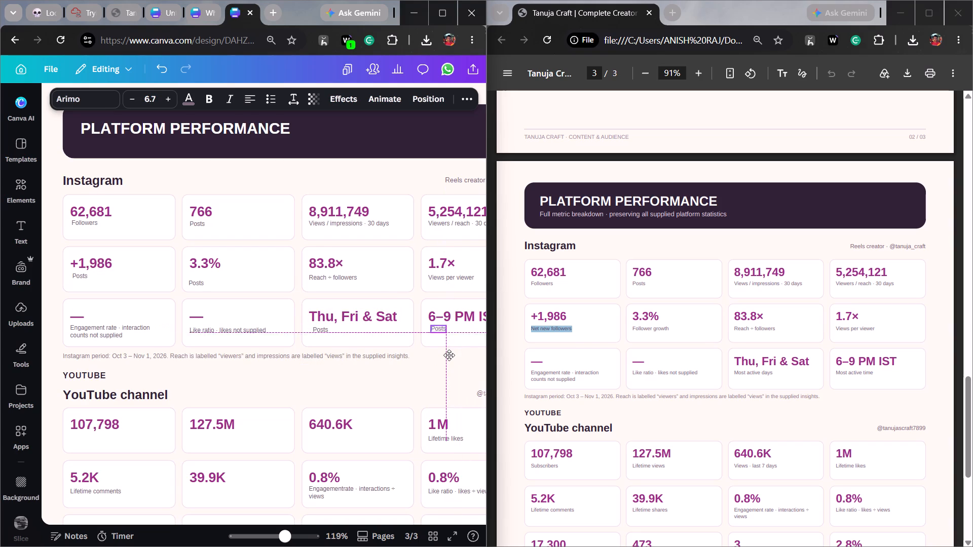
{"action": "left_click_drag", "start_coordinate": [449, 355], "coordinate": [448, 358]}
{"action": "left_click", "coordinate": [340, 371]}
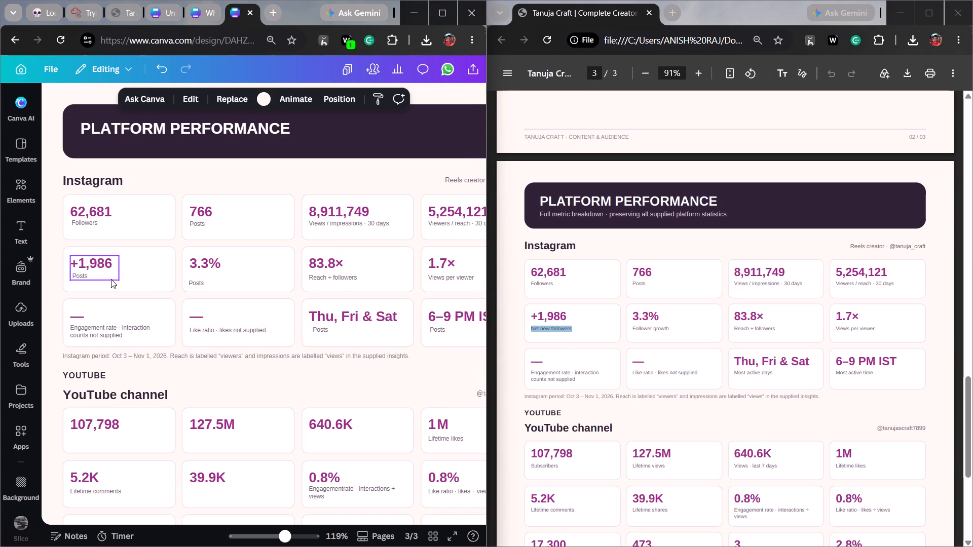
Replace the copied caption under +1,986 with "Net new followers".
{"action": "double_click", "coordinate": [81, 275]}
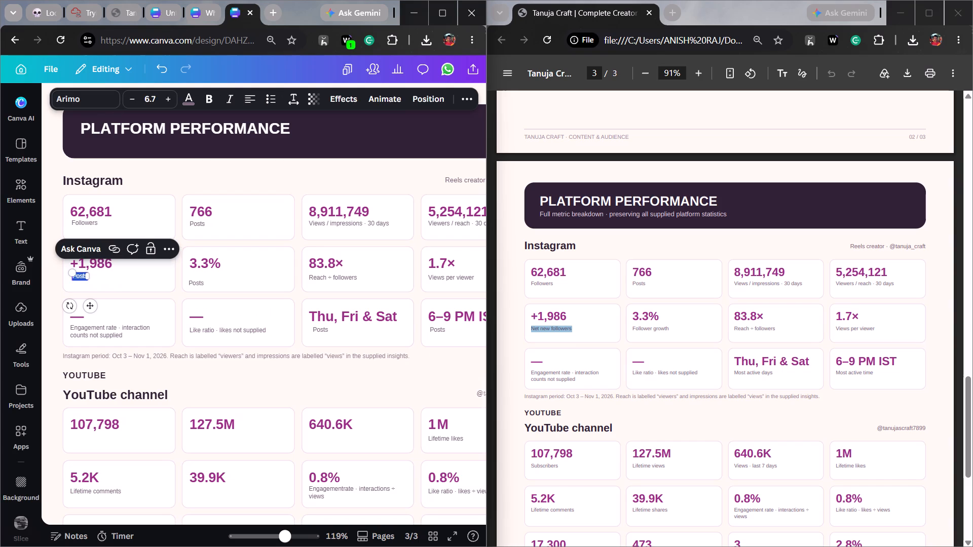
{"action": "key", "text": "ctrl+v"}
{"action": "left_click", "coordinate": [163, 289]}
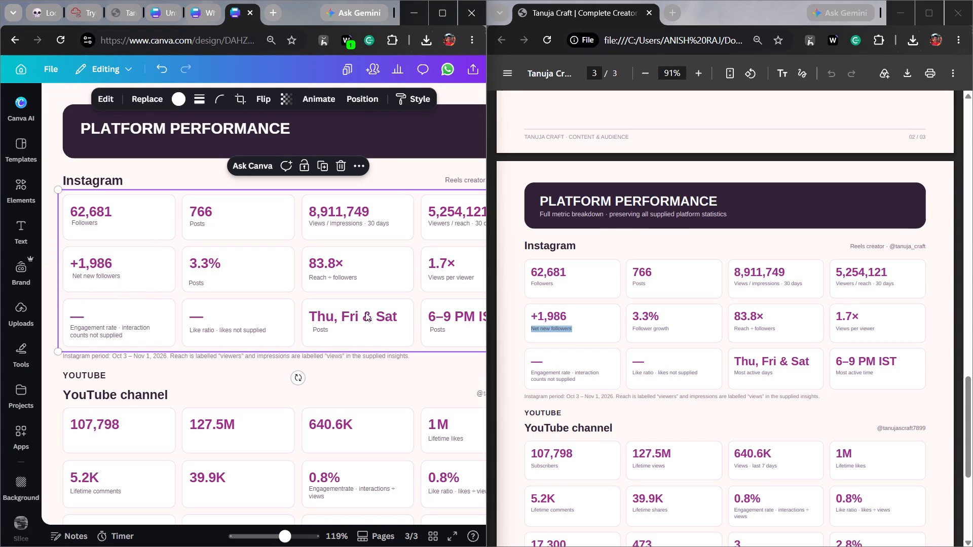
Replace the copied caption under 3.3% with "Follower growth" from the reference PDF.
{"action": "left_click_drag", "start_coordinate": [675, 331], "coordinate": [612, 330]}
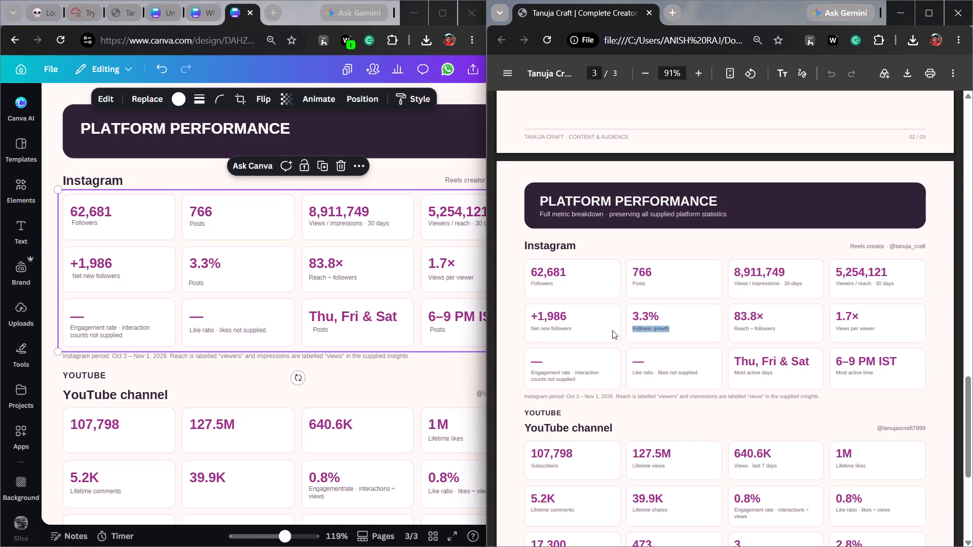
{"action": "key", "text": "ctrl+c"}
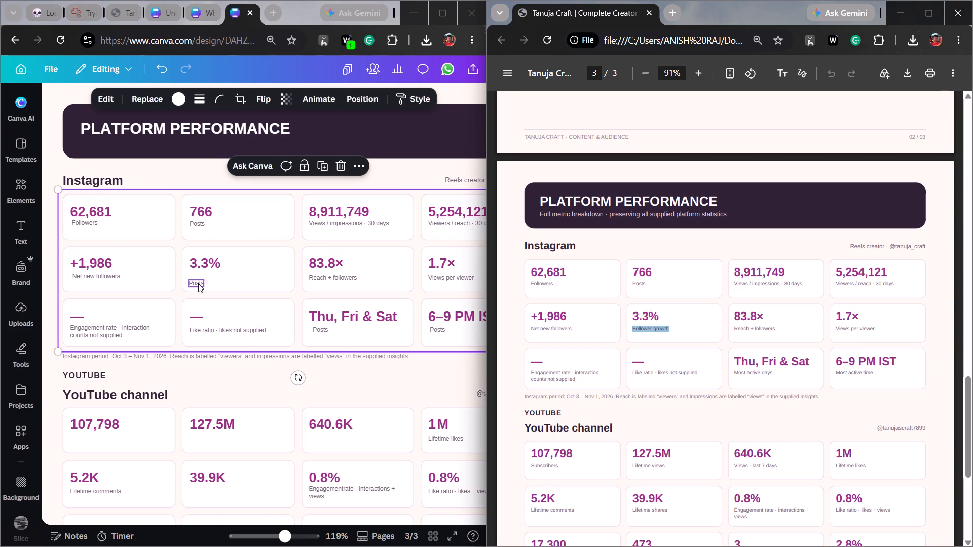
{"action": "double_click", "coordinate": [198, 283]}
{"action": "key", "text": "ctrl+v"}
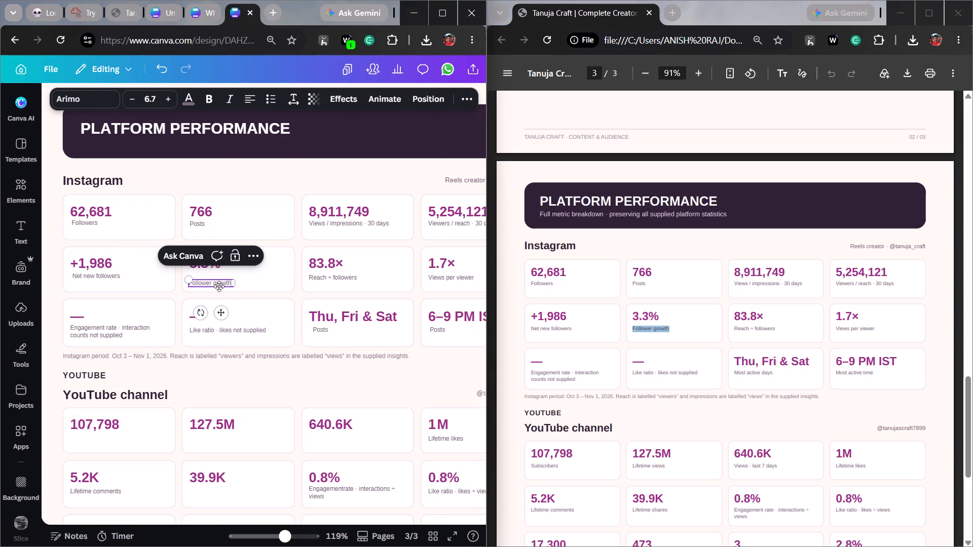
Move the "Follower growth" caption up to sit just beneath 3.3%, roughly level with the neighbouring captions.
{"action": "left_click_drag", "start_coordinate": [222, 312], "coordinate": [221, 305]}
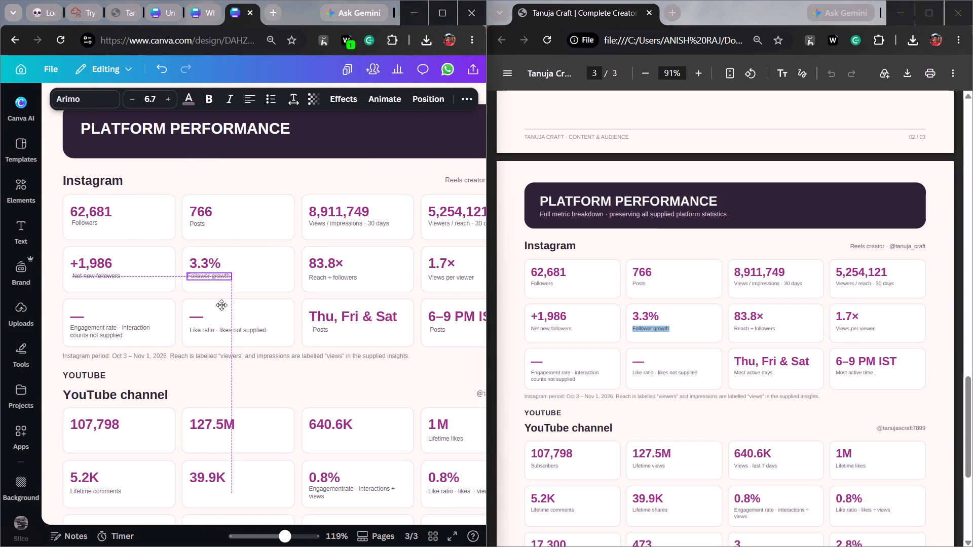
{"action": "left_click_drag", "start_coordinate": [221, 305], "coordinate": [222, 307]}
{"action": "key", "text": "Up"}
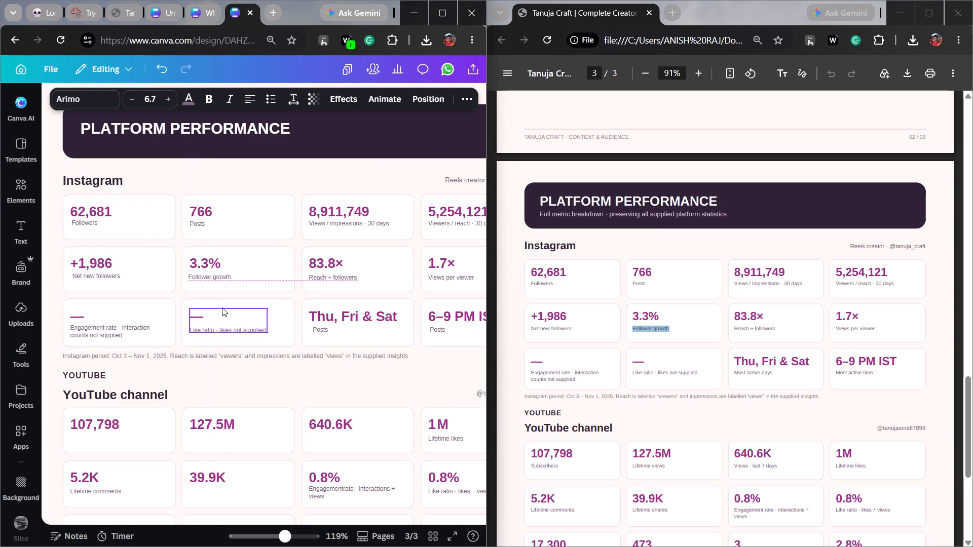
{"action": "key", "text": "Up"}
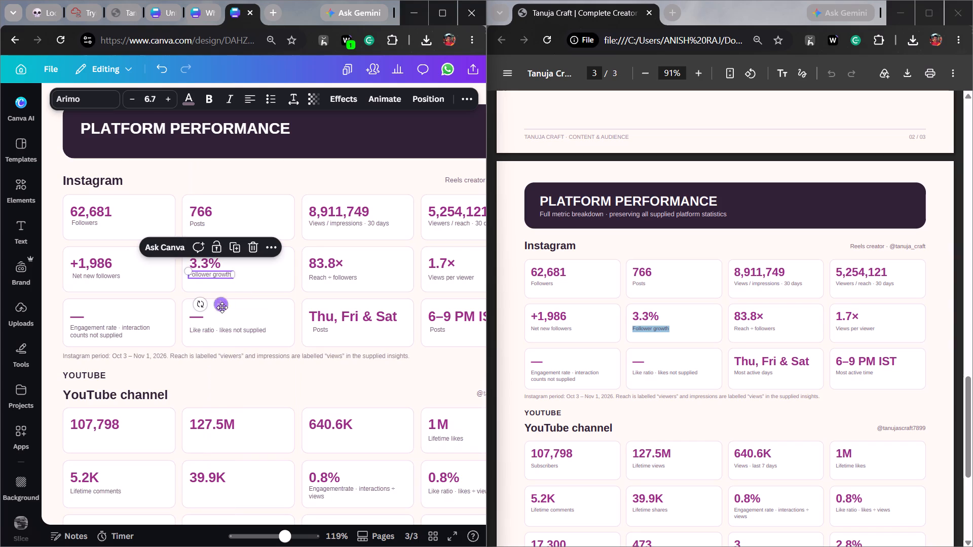
{"action": "left_click", "coordinate": [315, 378]}
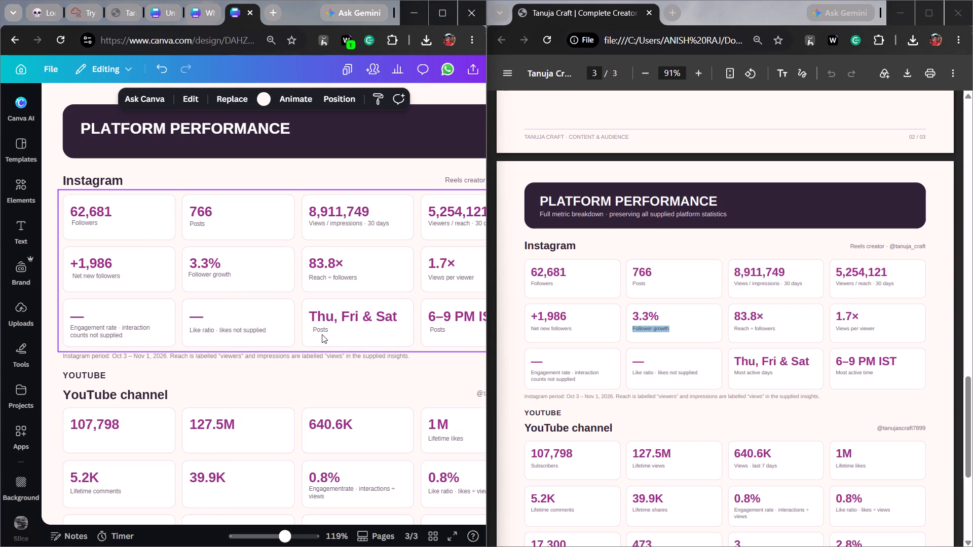
Replace the copied caption under "Thu, Fri & Sat" with "Most active days" from the reference PDF.
{"action": "left_click_drag", "start_coordinate": [773, 370], "coordinate": [702, 371]}
{"action": "left_click", "coordinate": [778, 380]}
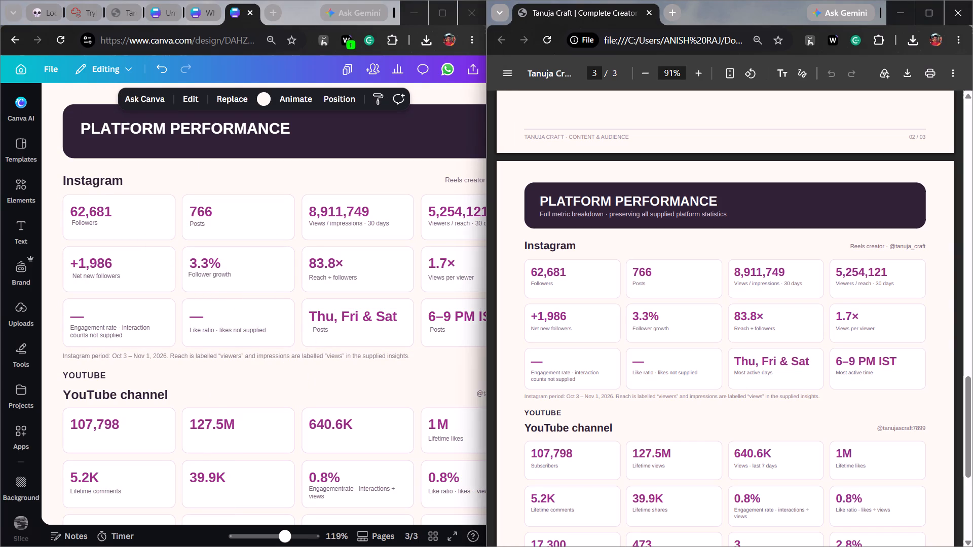
{"action": "left_click_drag", "start_coordinate": [777, 374], "coordinate": [733, 374]}
{"action": "left_click_drag", "start_coordinate": [733, 374], "coordinate": [730, 374]}
{"action": "key", "text": "ctrl+c"}
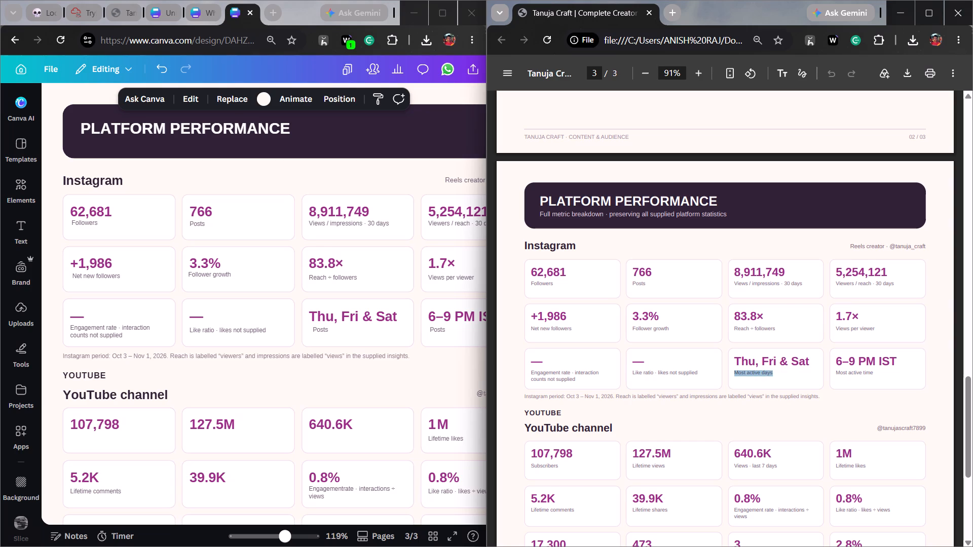
{"action": "double_click", "coordinate": [323, 327]}
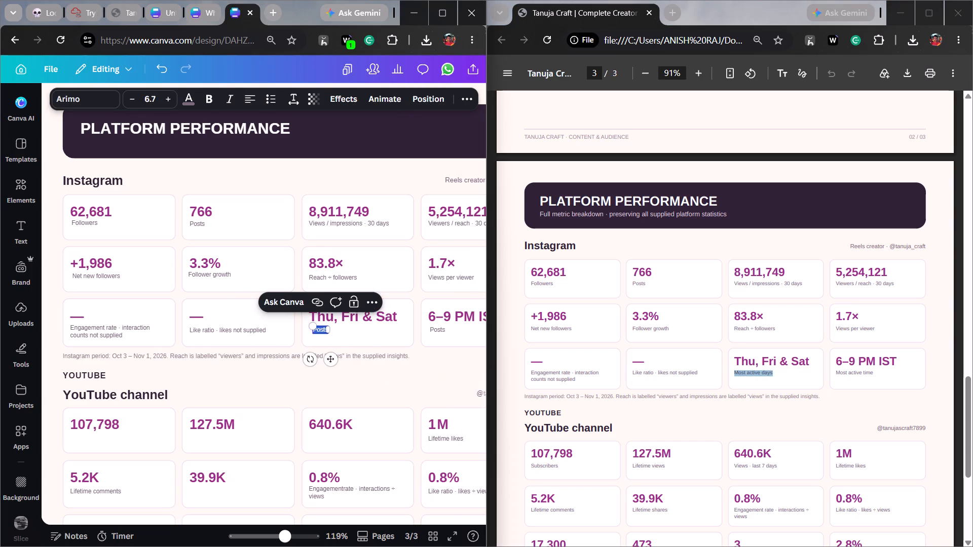
{"action": "key", "text": "ctrl+v"}
{"action": "left_click", "coordinate": [347, 361]}
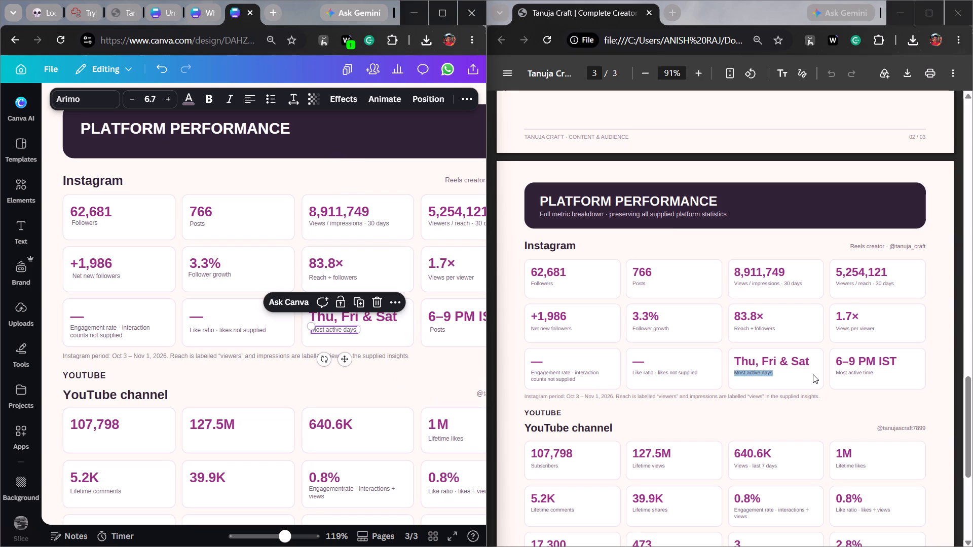
Replace the copied caption under "6–9 PM IST" with "Most active time" from the reference PDF.
{"action": "left_click_drag", "start_coordinate": [876, 376], "coordinate": [835, 374]}
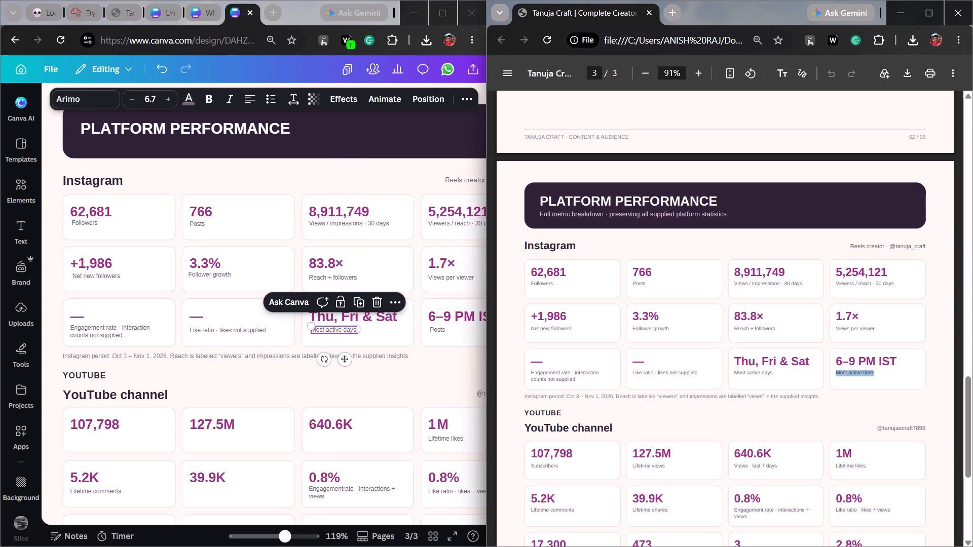
{"action": "key", "text": "ctrl+c"}
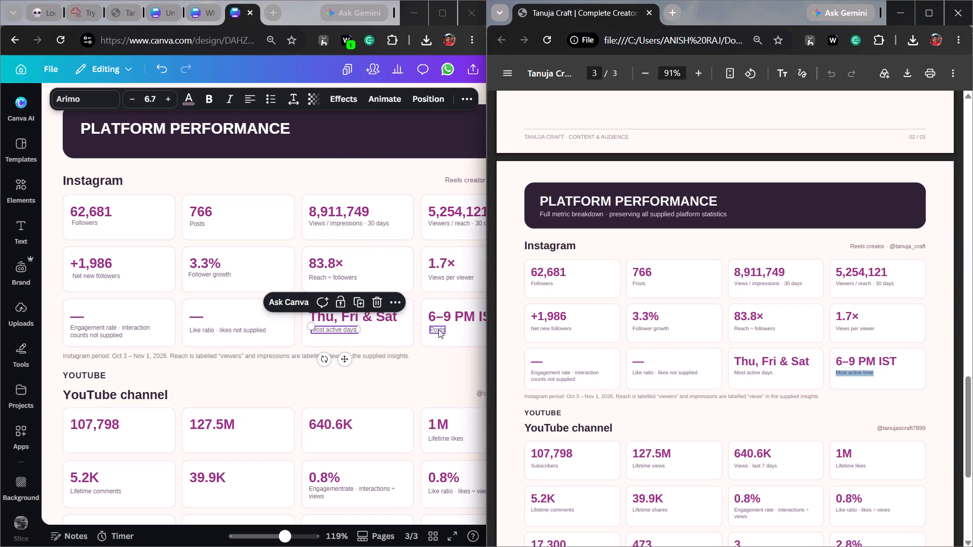
{"action": "double_click", "coordinate": [438, 329]}
{"action": "key", "text": "ctrl+v"}
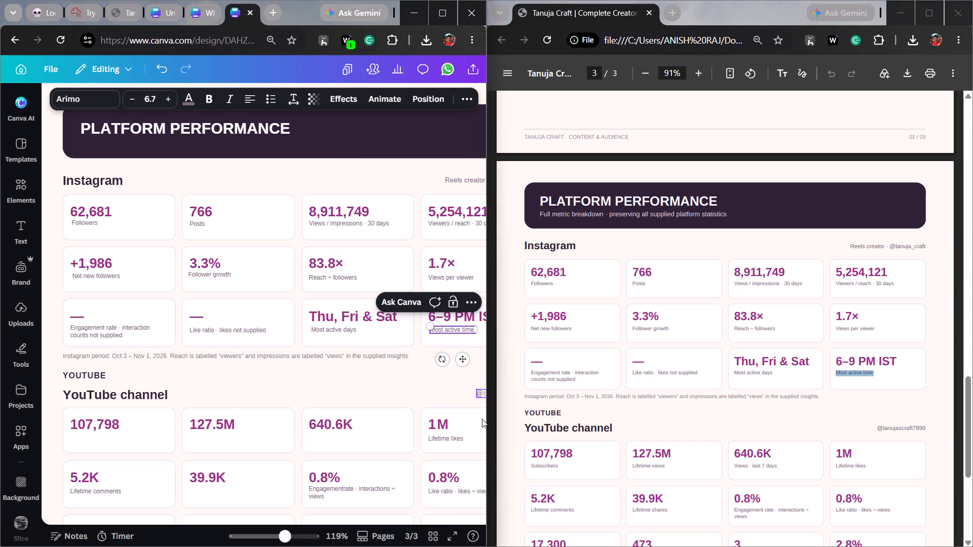
Nudge the "Most active time" and "Most active days" captions up slightly, closer beneath their Instagram figures.
{"action": "left_click", "coordinate": [456, 406]}
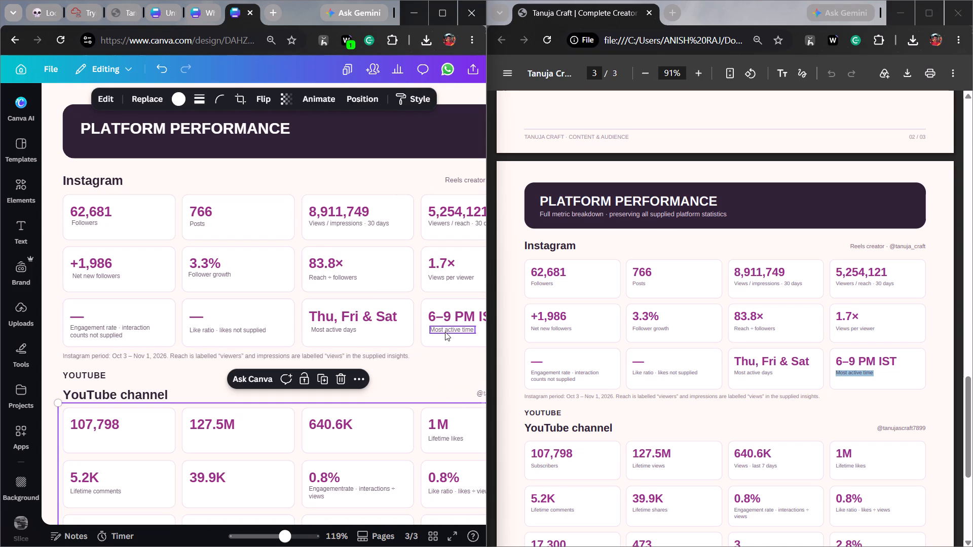
{"action": "left_click", "coordinate": [445, 332]}
{"action": "key", "text": "Up"}
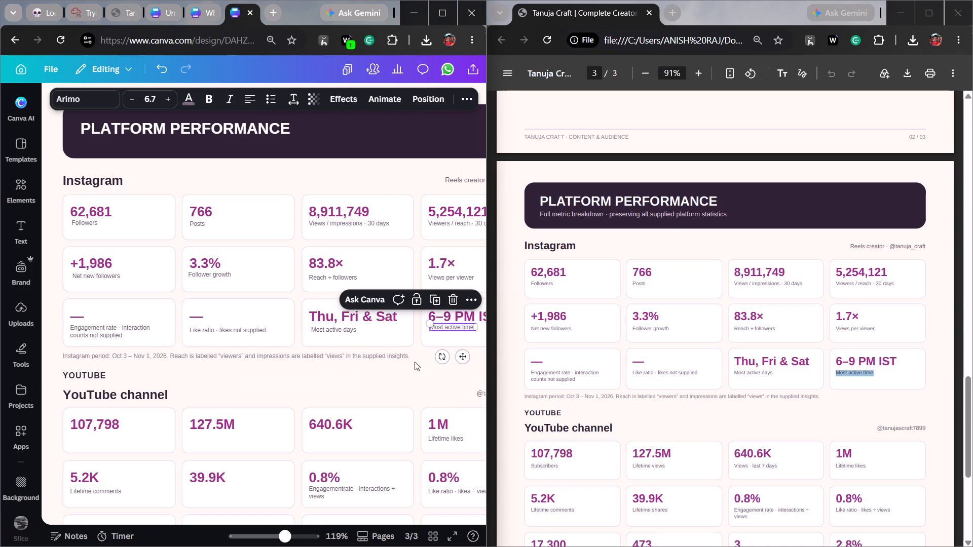
{"action": "left_click", "coordinate": [423, 376]}
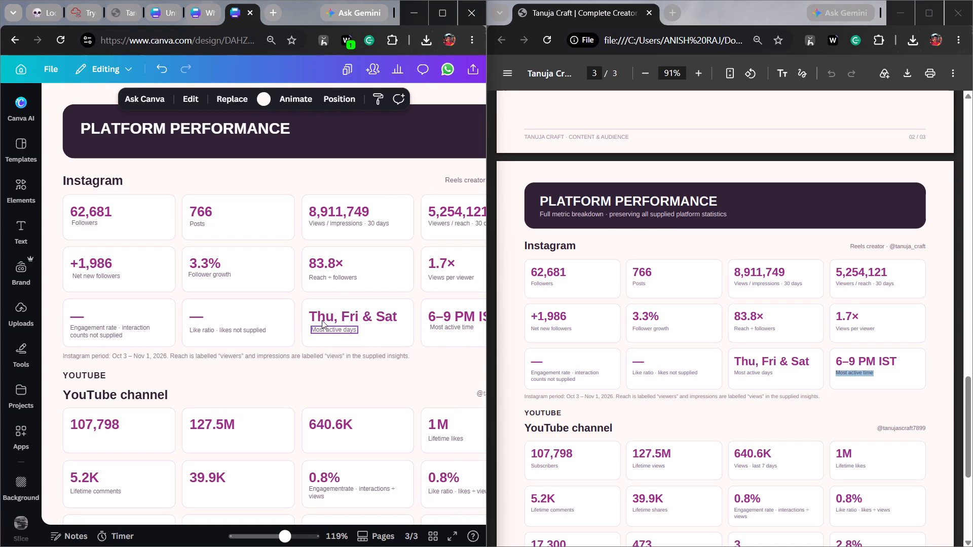
{"action": "left_click", "coordinate": [329, 327]}
{"action": "key", "text": "Up"}
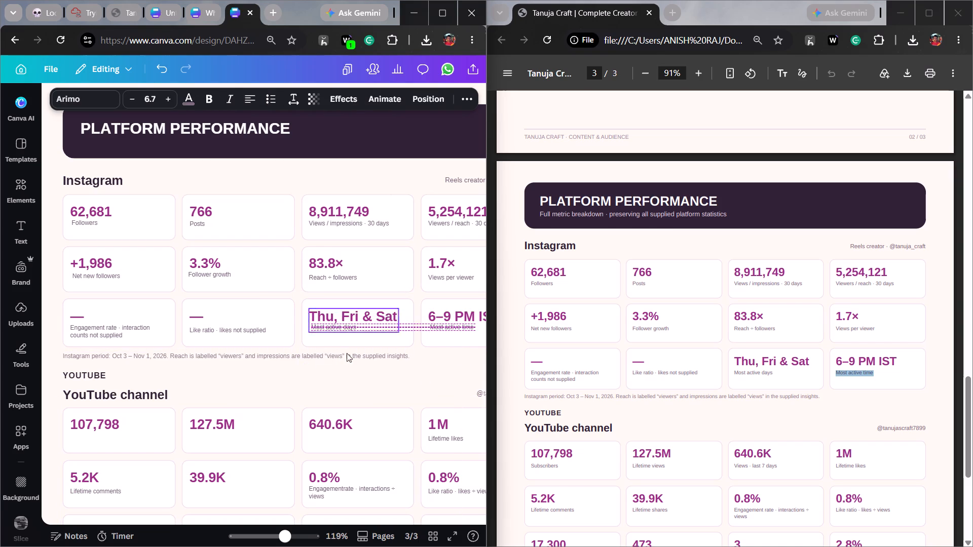
{"action": "left_click", "coordinate": [379, 388]}
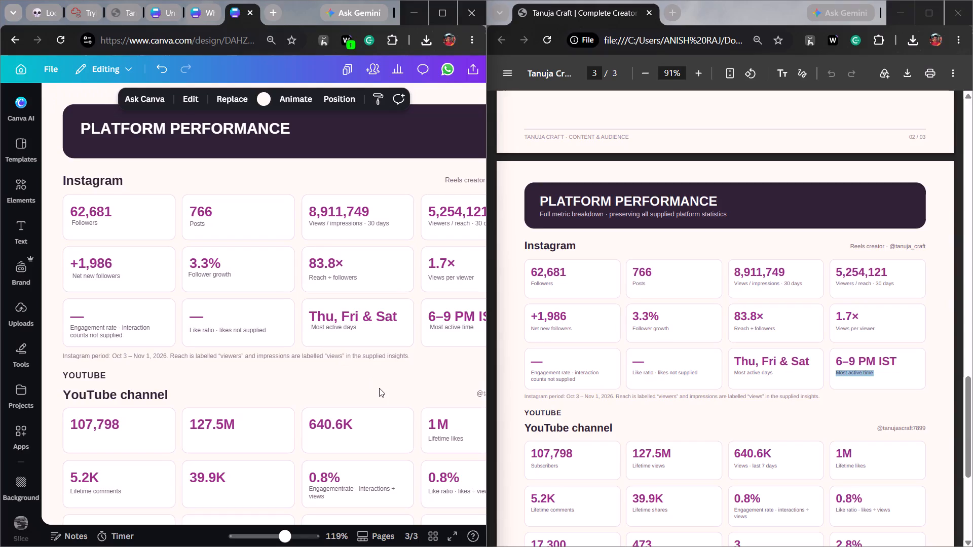
Copy the "Subscribers" caption from under 107,798 in the YouTube channel section of the reference PDF.
{"action": "scroll", "coordinate": [412, 393], "scroll_direction": "down", "scroll_amount": 1}
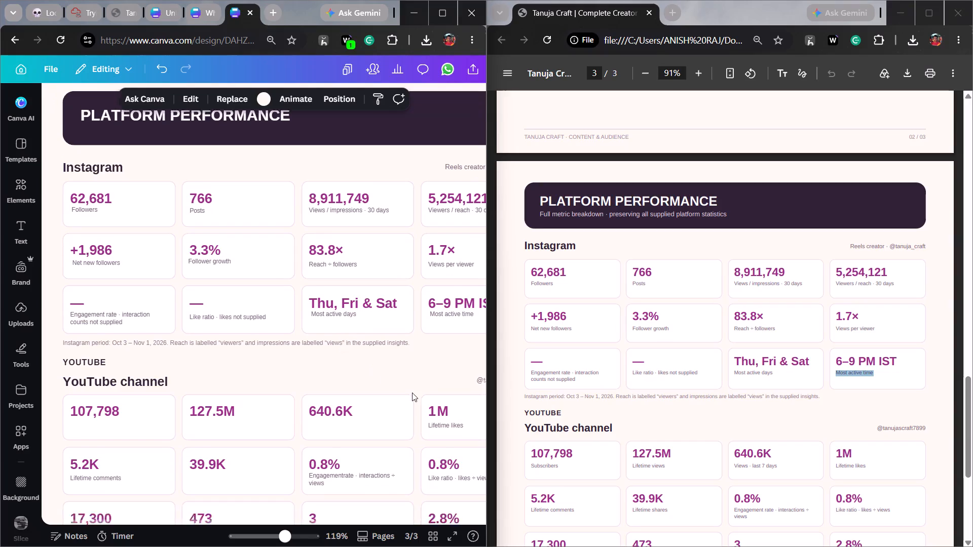
{"action": "scroll", "coordinate": [412, 393], "scroll_direction": "down", "scroll_amount": 3}
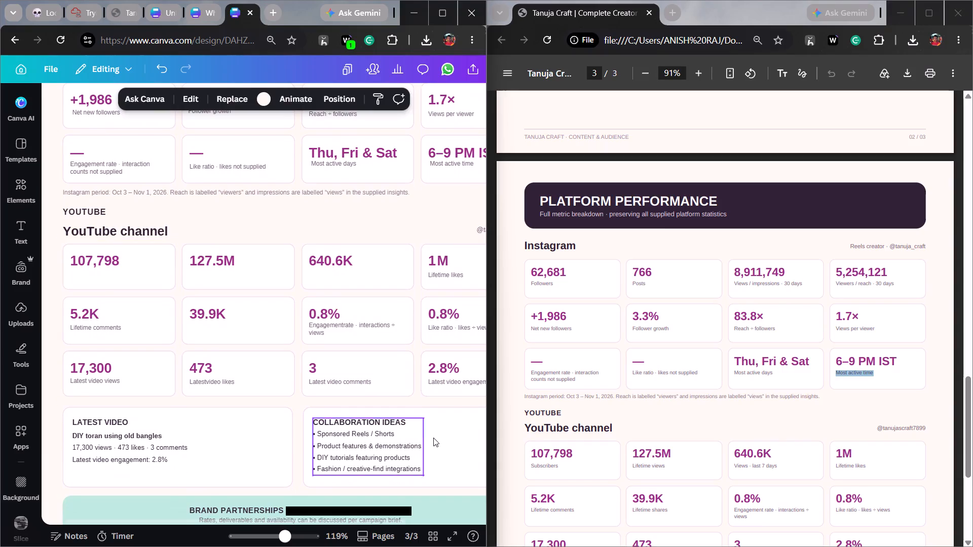
{"action": "scroll", "coordinate": [434, 438], "scroll_direction": "down", "scroll_amount": 2}
{"action": "scroll", "coordinate": [434, 438], "scroll_direction": "left", "scroll_amount": 1}
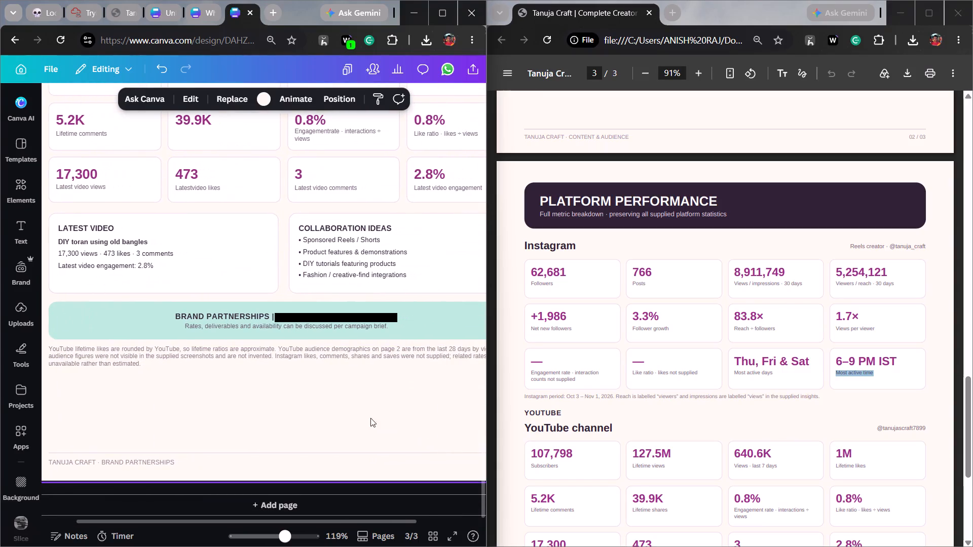
{"action": "scroll", "coordinate": [346, 411], "scroll_direction": "up", "scroll_amount": 4}
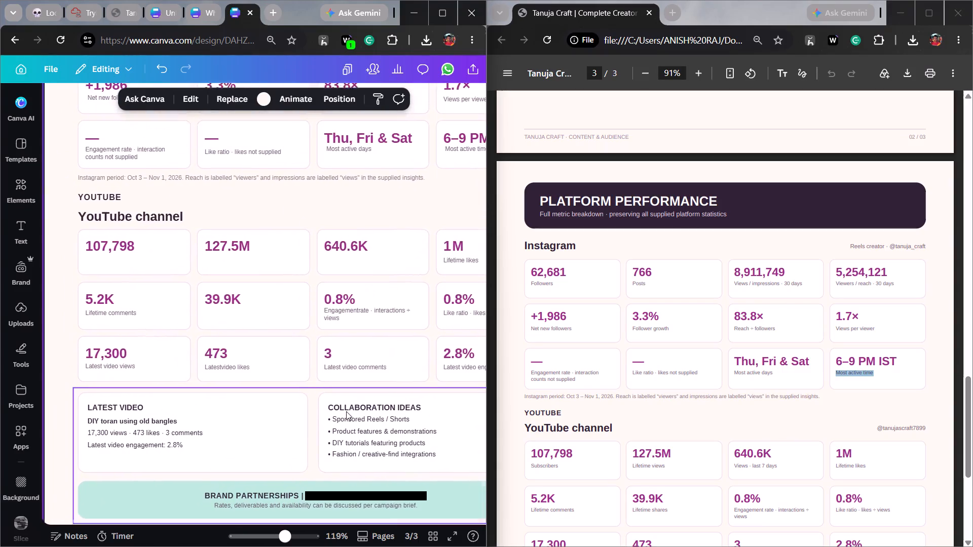
{"action": "scroll", "coordinate": [346, 411], "scroll_direction": "up", "scroll_amount": 1}
{"action": "left_click", "coordinate": [777, 426]}
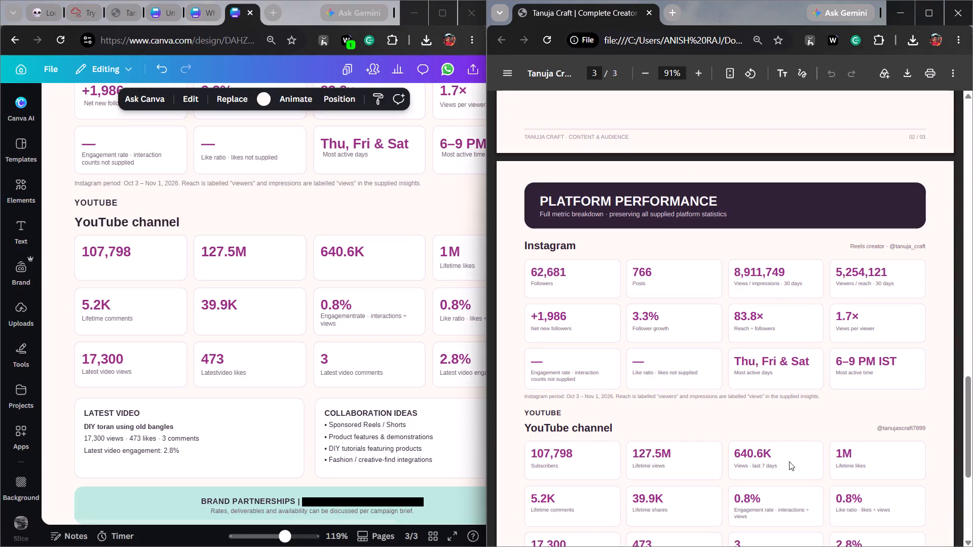
{"action": "scroll", "coordinate": [737, 432], "scroll_direction": "down", "scroll_amount": 1}
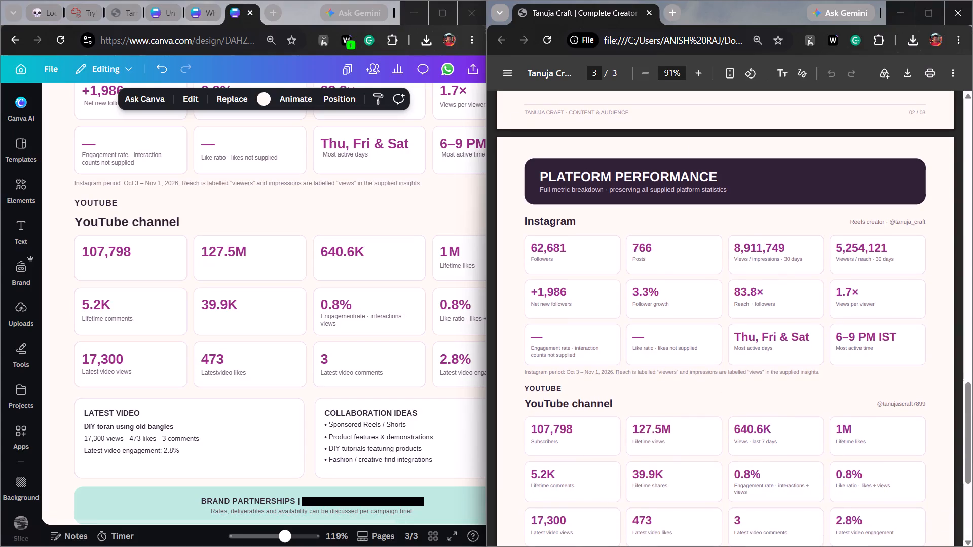
{"action": "left_click_drag", "start_coordinate": [562, 438], "coordinate": [532, 438]}
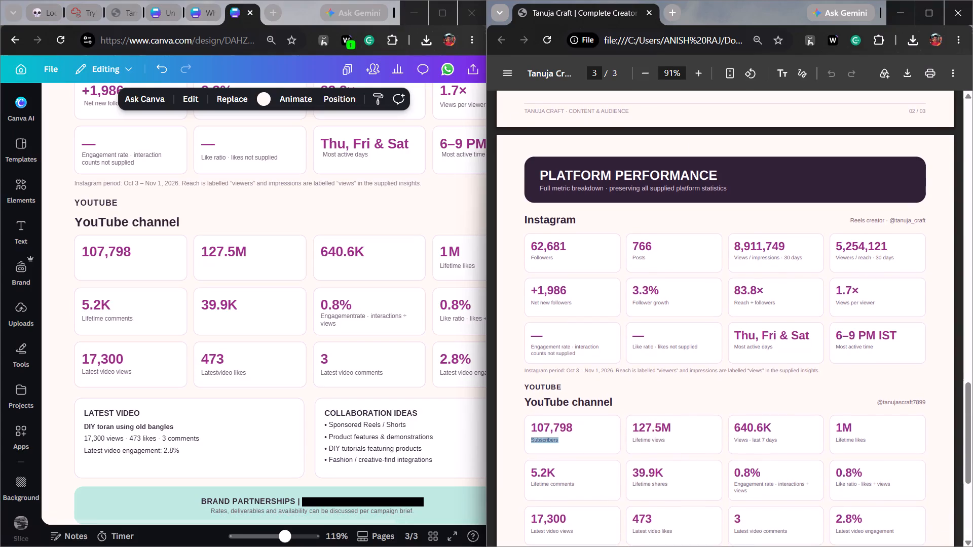
{"action": "left_click_drag", "start_coordinate": [532, 438], "coordinate": [525, 439]}
{"action": "key", "text": "ctrl+c"}
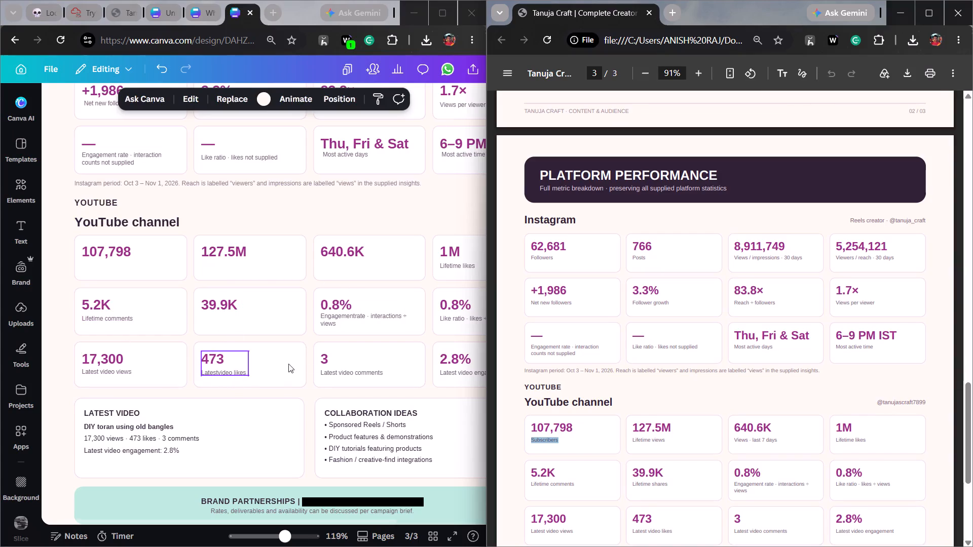
Place duplicates of the "Most active days" caption beneath 107,798, 127.5M, 640.6K and 39.9K in the YouTube cards, deleting the surplus copy.
{"action": "left_click", "coordinate": [349, 153]}
{"action": "left_click", "coordinate": [367, 126]}
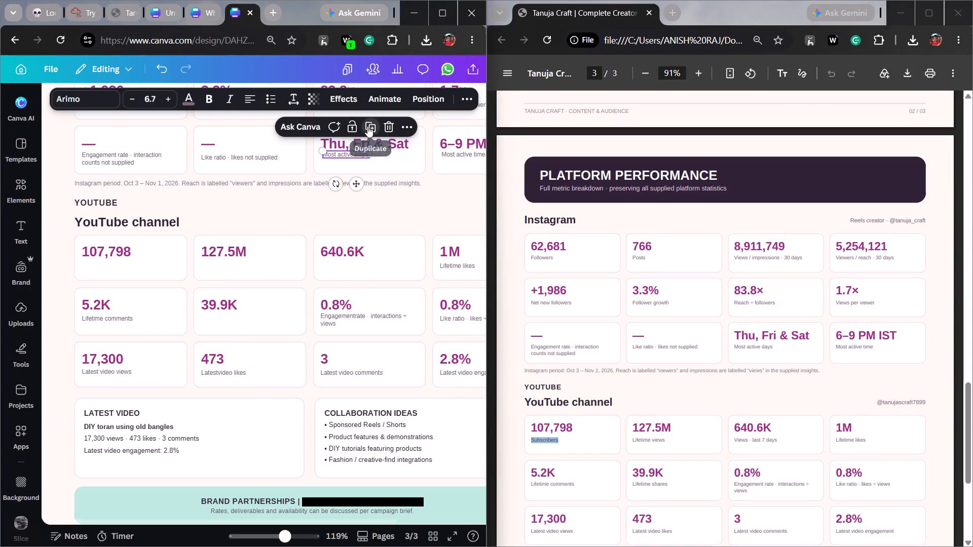
{"action": "left_click_drag", "start_coordinate": [366, 193], "coordinate": [128, 284]}
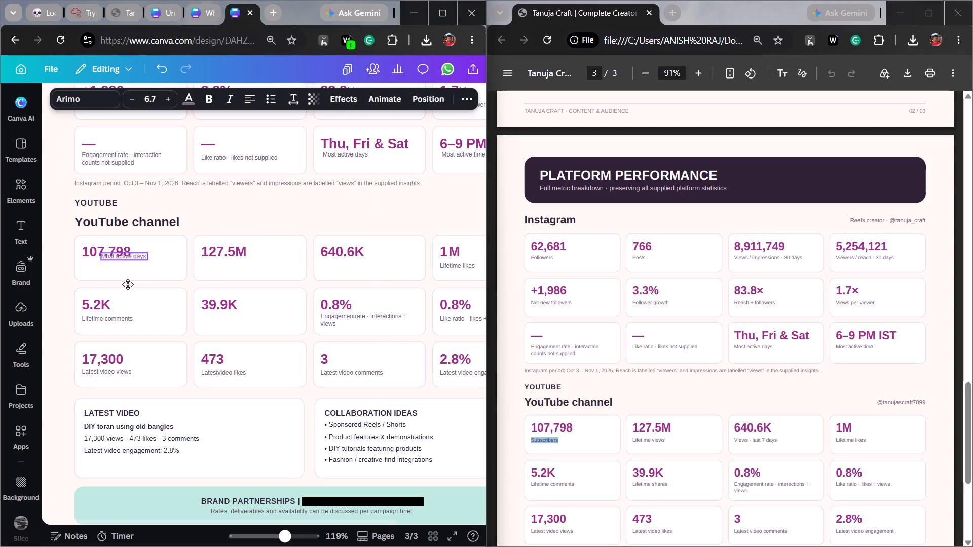
{"action": "left_click_drag", "start_coordinate": [128, 284], "coordinate": [114, 292]}
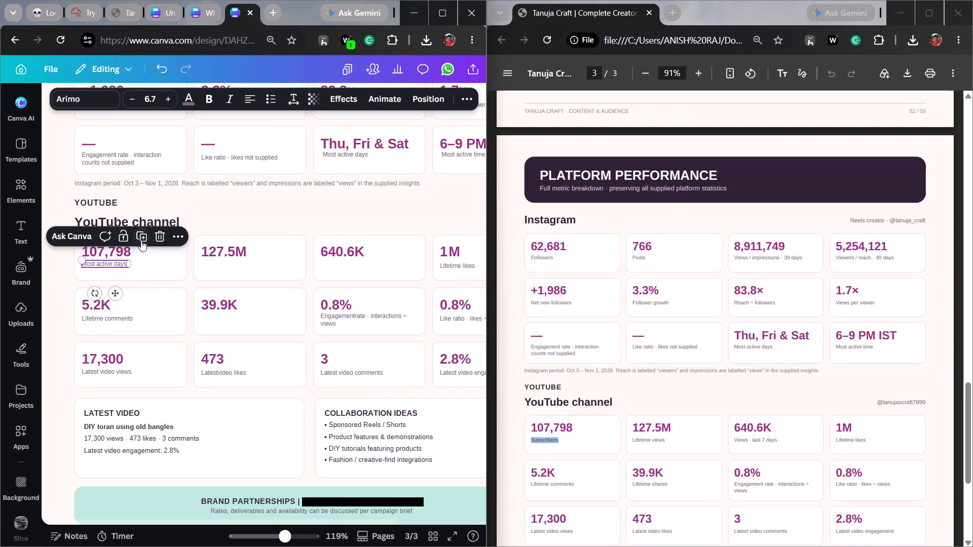
{"action": "left_click", "coordinate": [143, 234]}
{"action": "left_click_drag", "start_coordinate": [127, 302], "coordinate": [234, 293]}
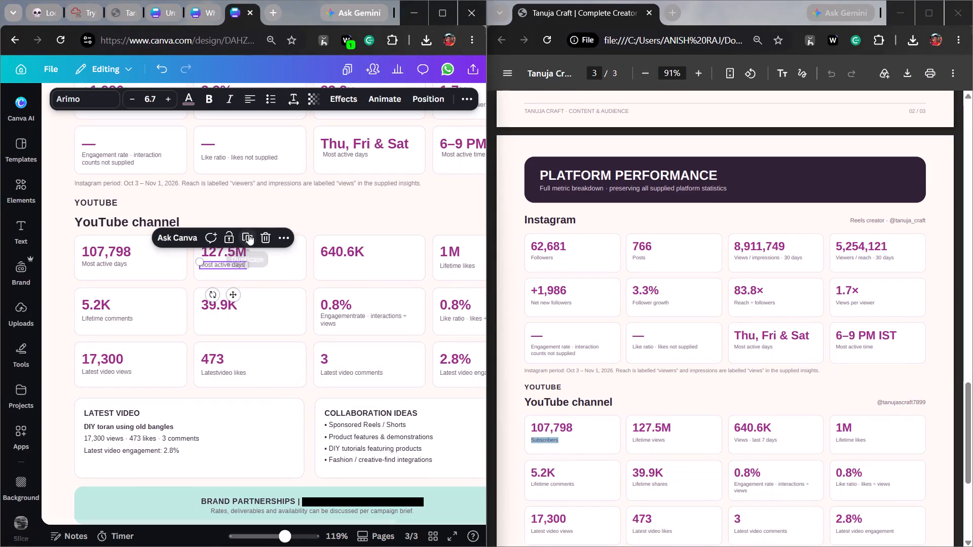
{"action": "left_click", "coordinate": [248, 234]}
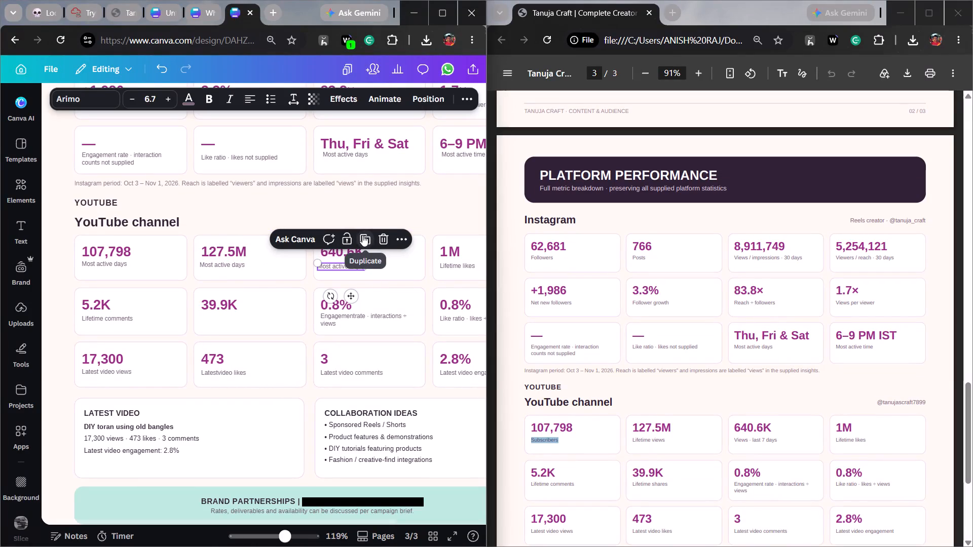
{"action": "left_click", "coordinate": [362, 235]}
{"action": "left_click_drag", "start_coordinate": [472, 299], "coordinate": [232, 353]}
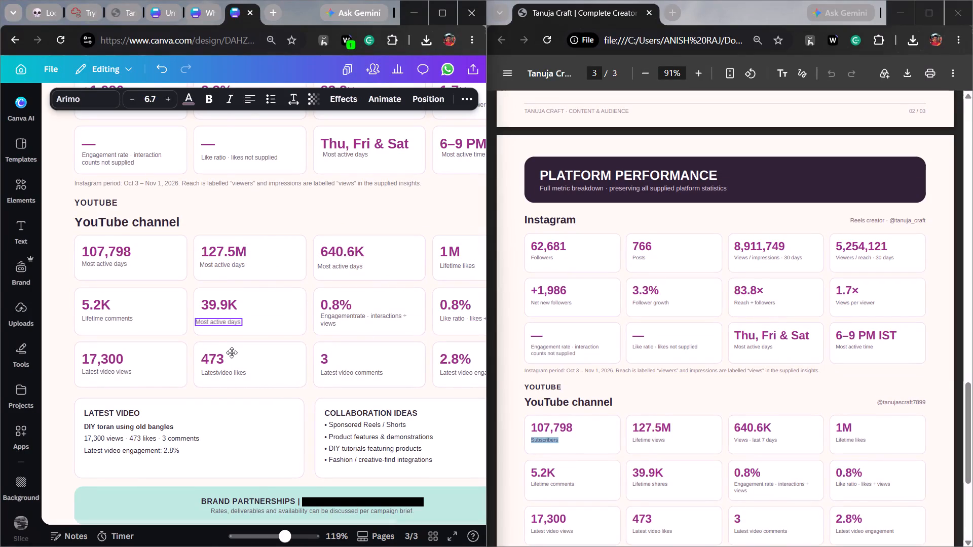
{"action": "left_click_drag", "start_coordinate": [232, 353], "coordinate": [237, 350]}
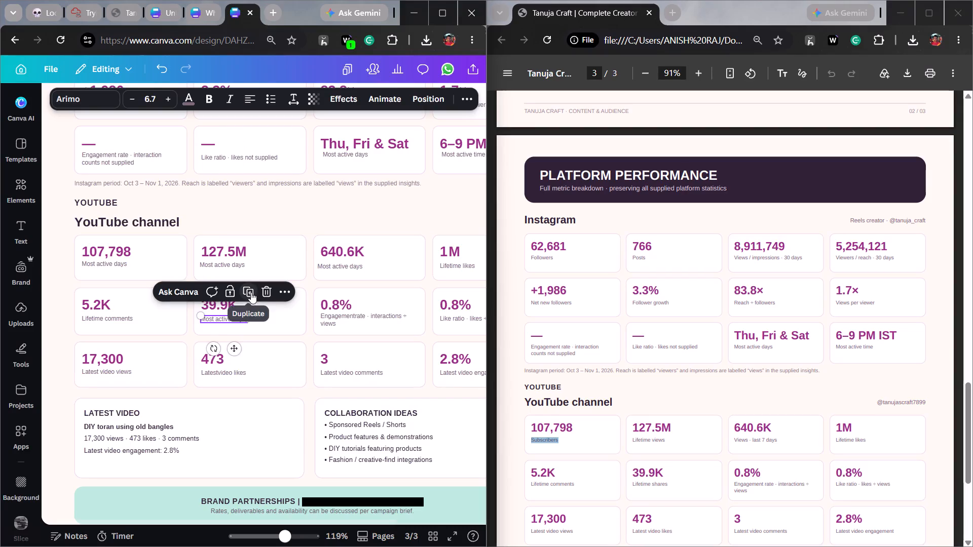
{"action": "left_click", "coordinate": [251, 292]}
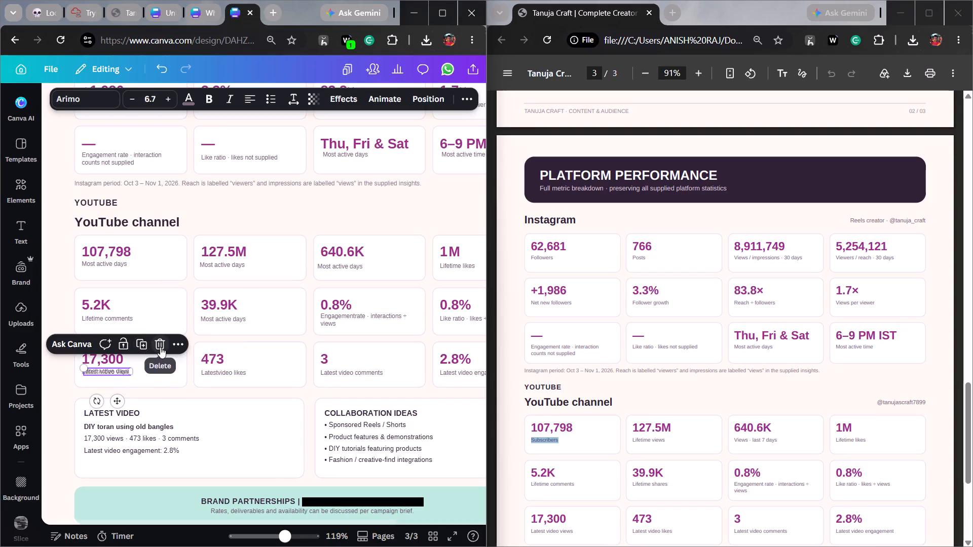
{"action": "left_click", "coordinate": [160, 347]}
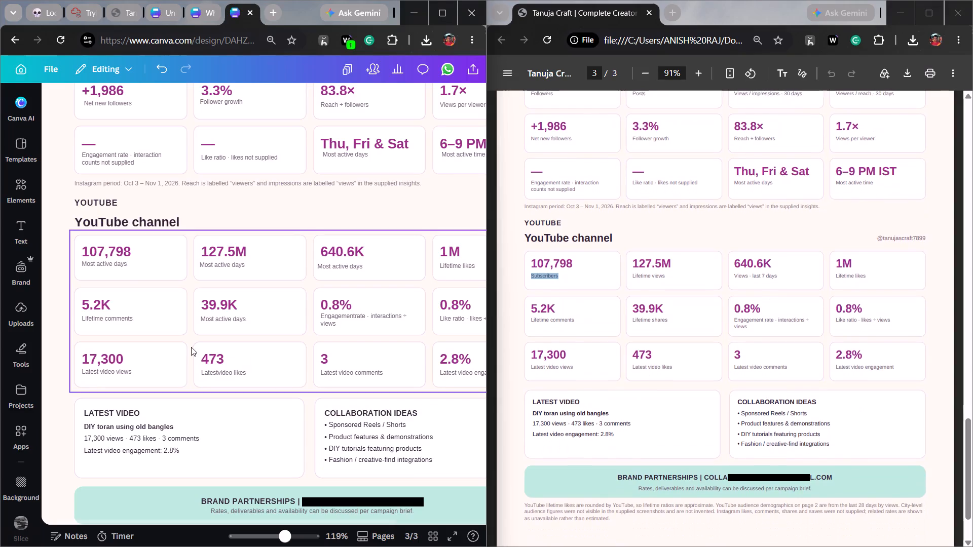
Replace the placeholder captions under 107,798 and 127.5M on page 3 with "Subscribers" and "Lifetime views" from the reference PDF.
{"action": "double_click", "coordinate": [110, 263]}
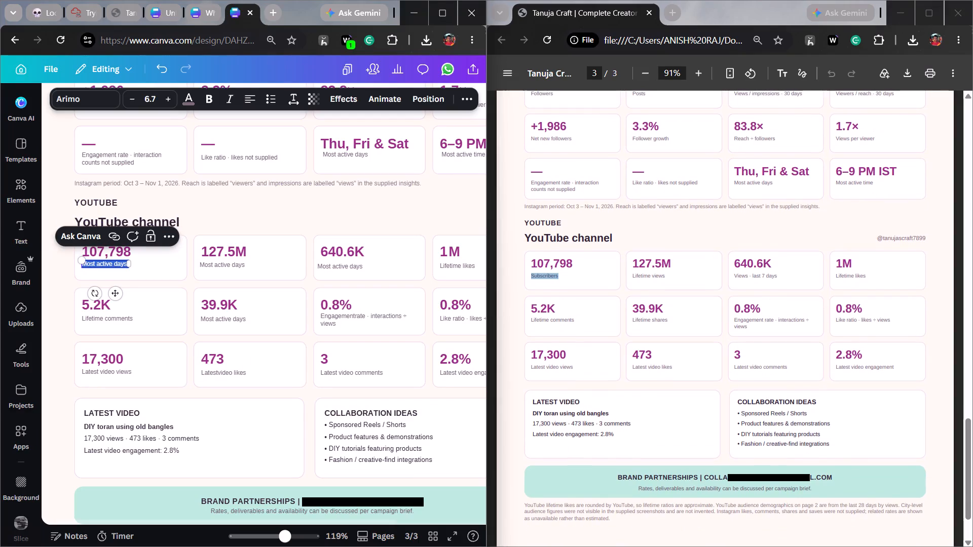
{"action": "key", "text": "ctrl+v"}
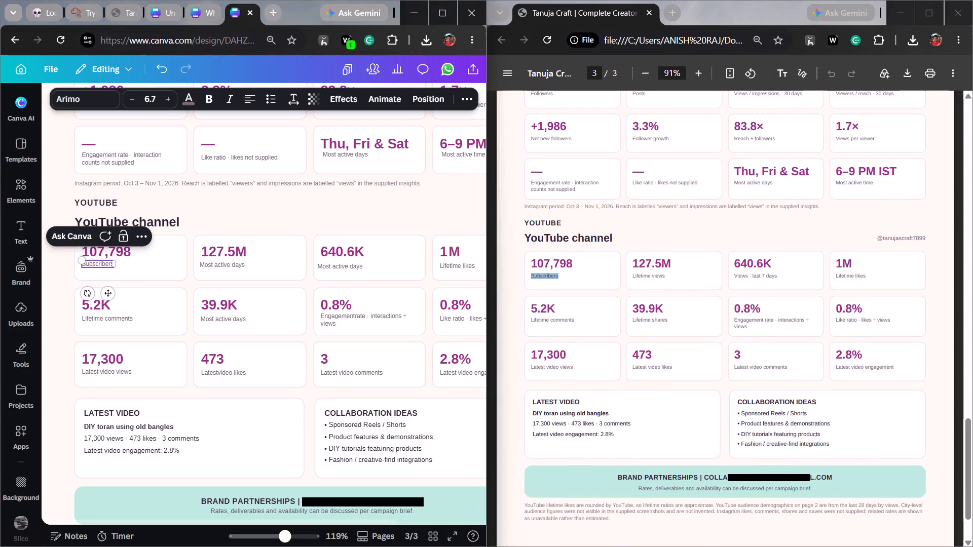
{"action": "left_click_drag", "start_coordinate": [668, 274], "coordinate": [621, 274]}
{"action": "key", "text": "ctrl+c"}
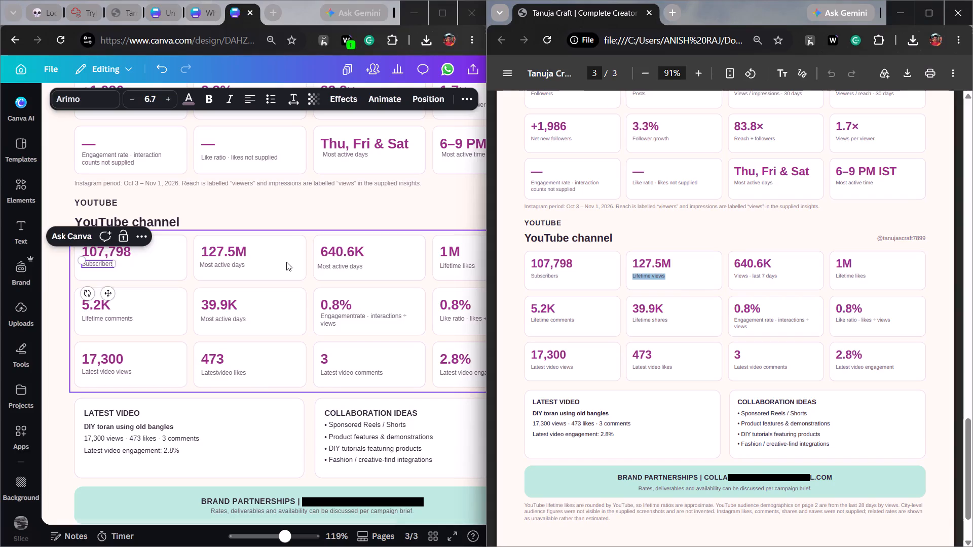
{"action": "double_click", "coordinate": [233, 267]}
{"action": "key", "text": "ctrl+v"}
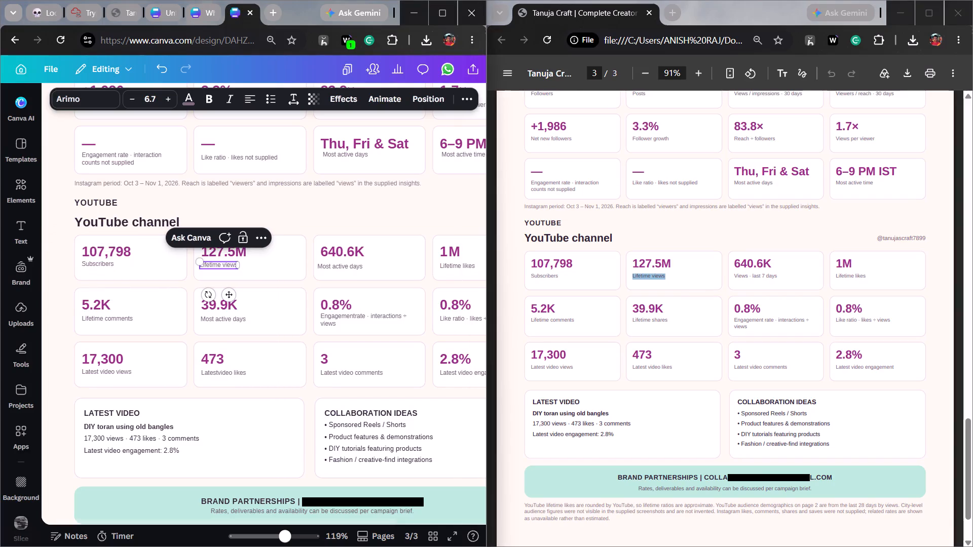
Replace the placeholder captions under 640.6K and 39.9K with "Views · last 7 days" and "Lifetime shares" from the reference PDF.
{"action": "left_click_drag", "start_coordinate": [778, 275], "coordinate": [721, 270]}
{"action": "key", "text": "ctrl+c"}
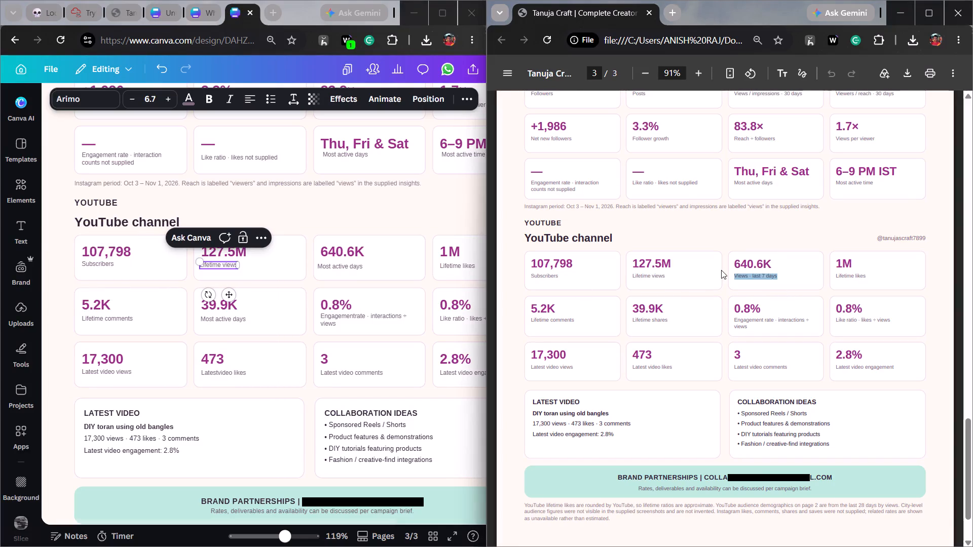
{"action": "double_click", "coordinate": [359, 266]}
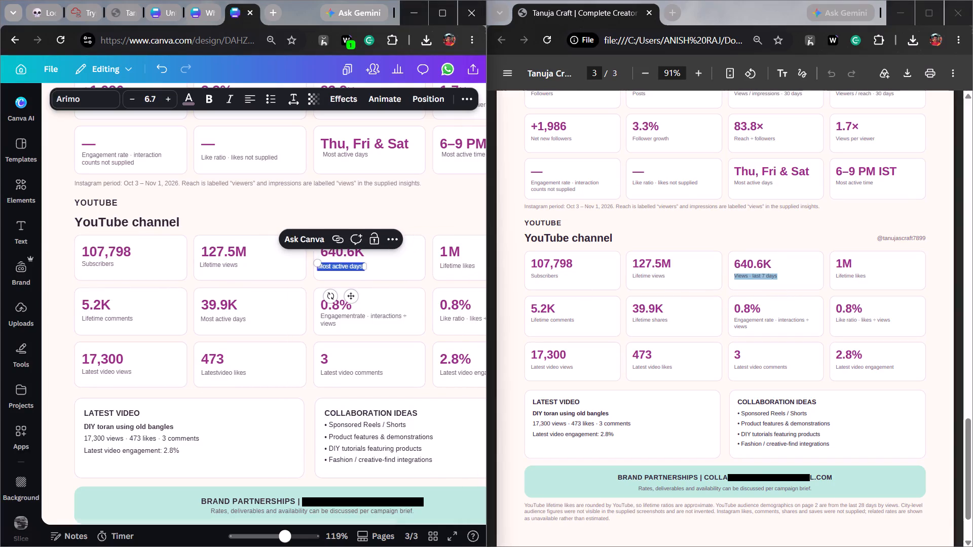
{"action": "key", "text": "ctrl+v"}
{"action": "left_click_drag", "start_coordinate": [671, 315], "coordinate": [671, 321]}
{"action": "key", "text": "ctrl+c"}
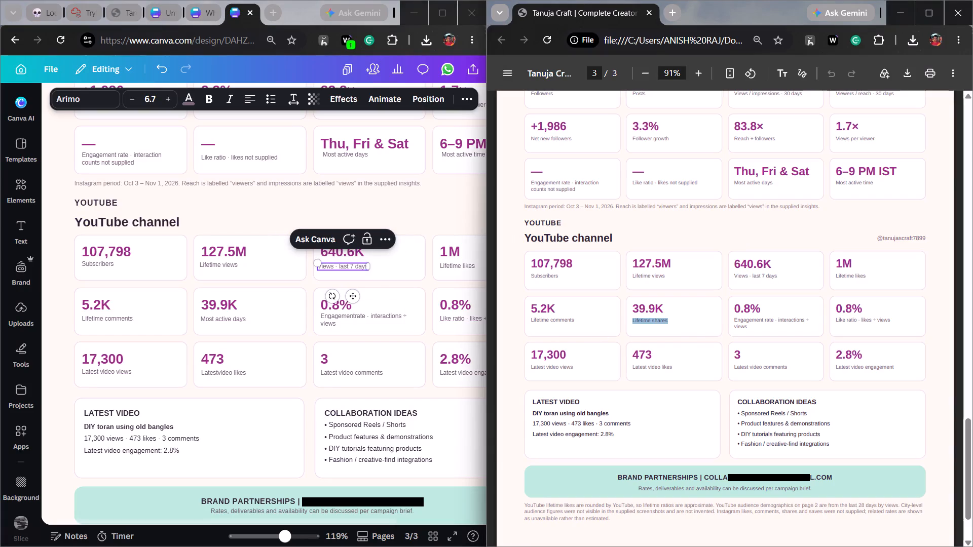
{"action": "double_click", "coordinate": [230, 320]}
{"action": "key", "text": "ctrl+v"}
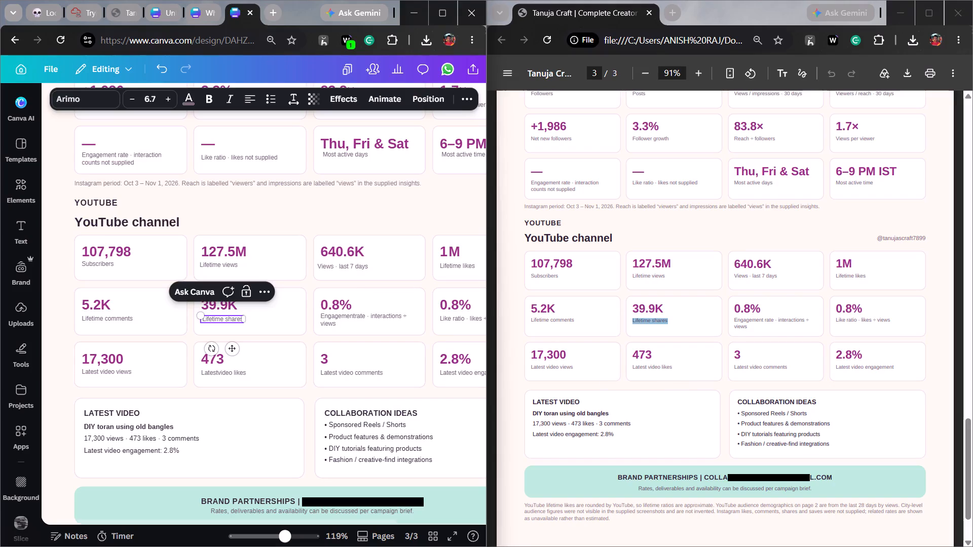
Insert the missing space in the caption under 473 so it reads "Latest video likes".
{"action": "left_click", "coordinate": [216, 372]}
{"action": "left_click", "coordinate": [216, 372]}
{"action": "left_click", "coordinate": [216, 372]}
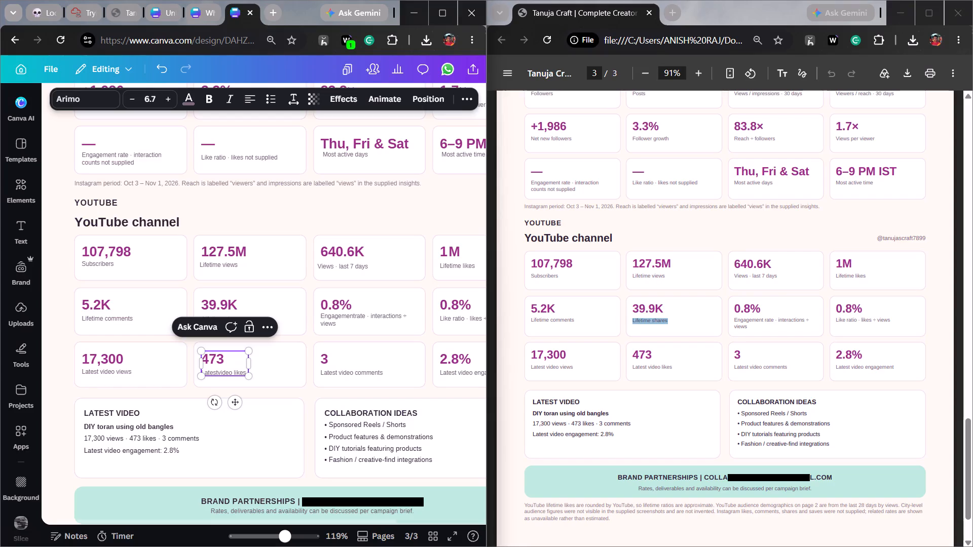
{"action": "key", "text": "Right"}
{"action": "key", "text": "space"}
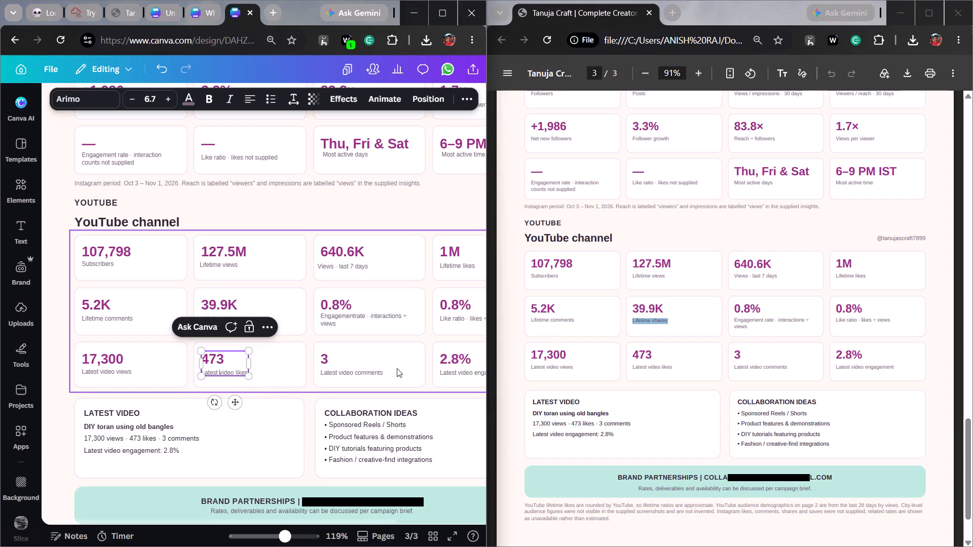
{"action": "left_click", "coordinate": [464, 409]}
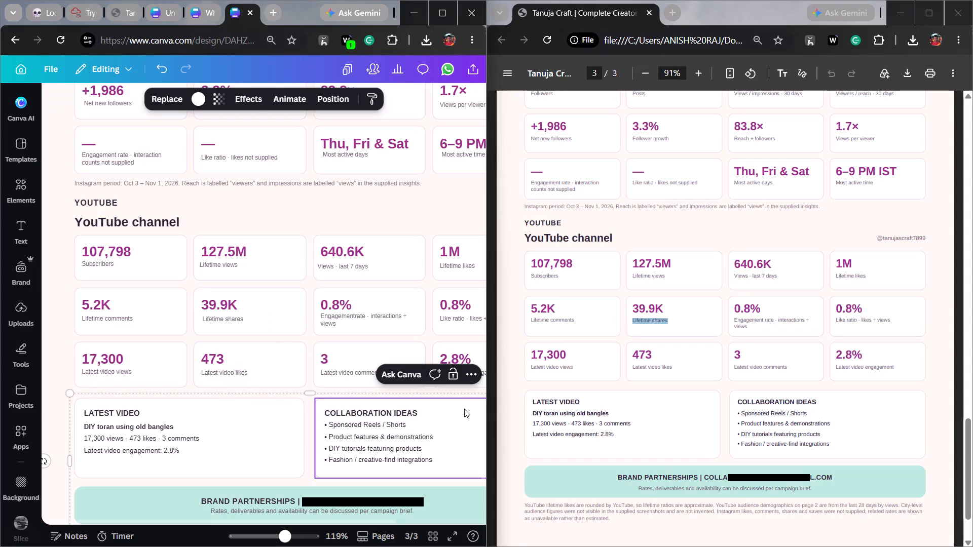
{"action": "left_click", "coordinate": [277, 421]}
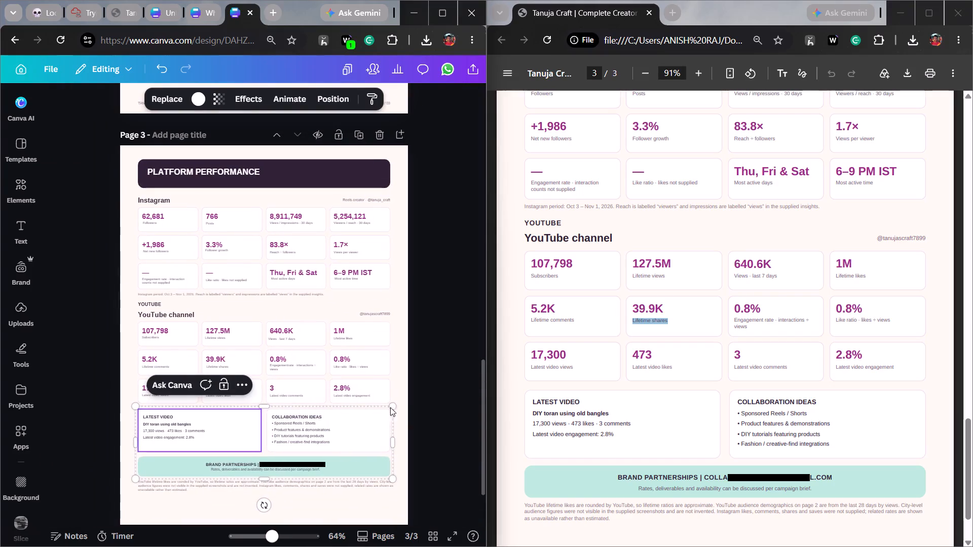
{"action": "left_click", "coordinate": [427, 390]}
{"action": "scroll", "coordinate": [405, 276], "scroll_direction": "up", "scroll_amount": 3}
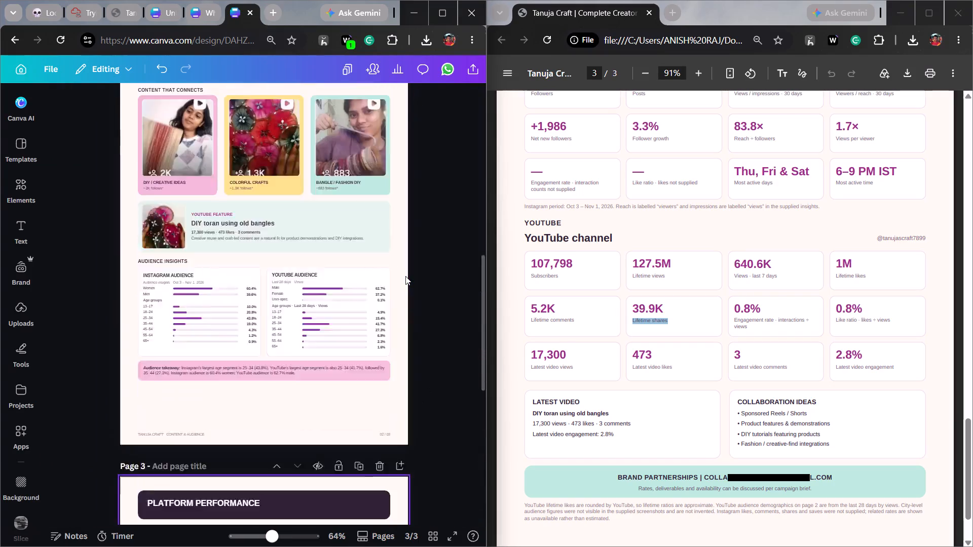
Download all pages of the corrected media kit as a digital PDF.
{"action": "scroll", "coordinate": [467, 234], "scroll_direction": "up", "scroll_amount": 6}
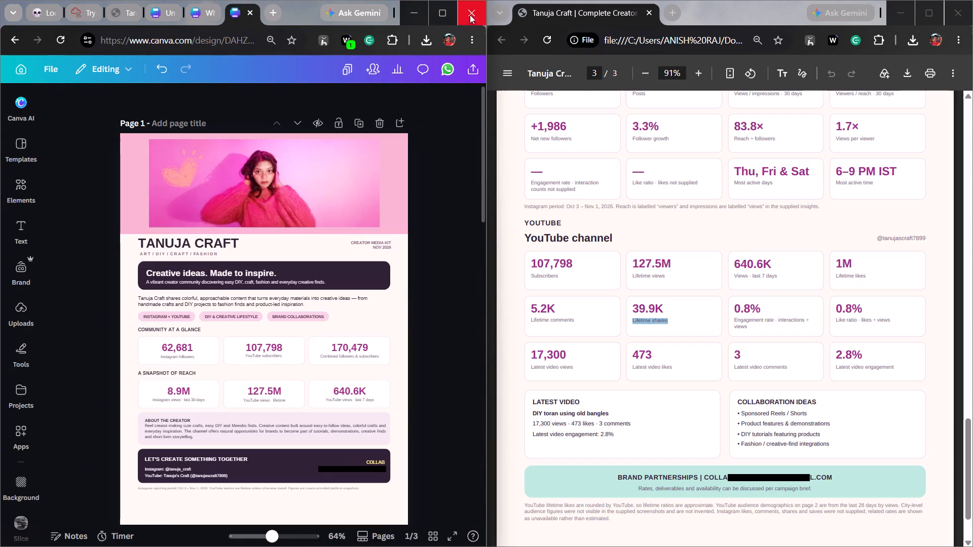
{"action": "left_click", "coordinate": [475, 68]}
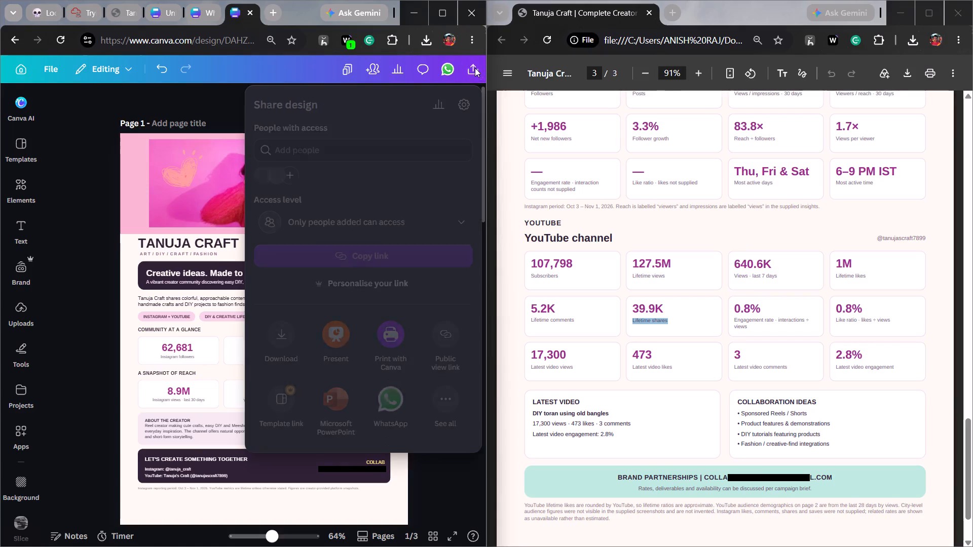
{"action": "left_click", "coordinate": [285, 340]}
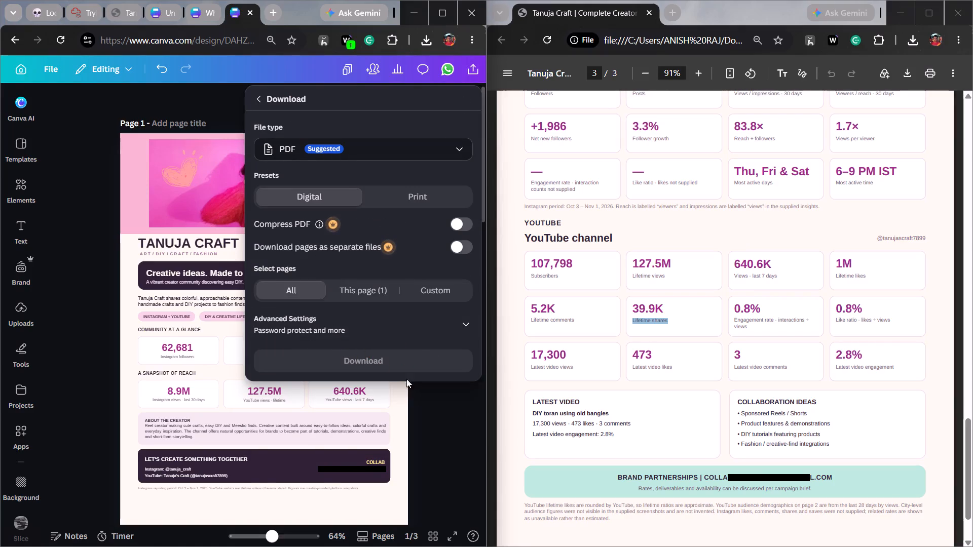
{"action": "left_click", "coordinate": [434, 366]}
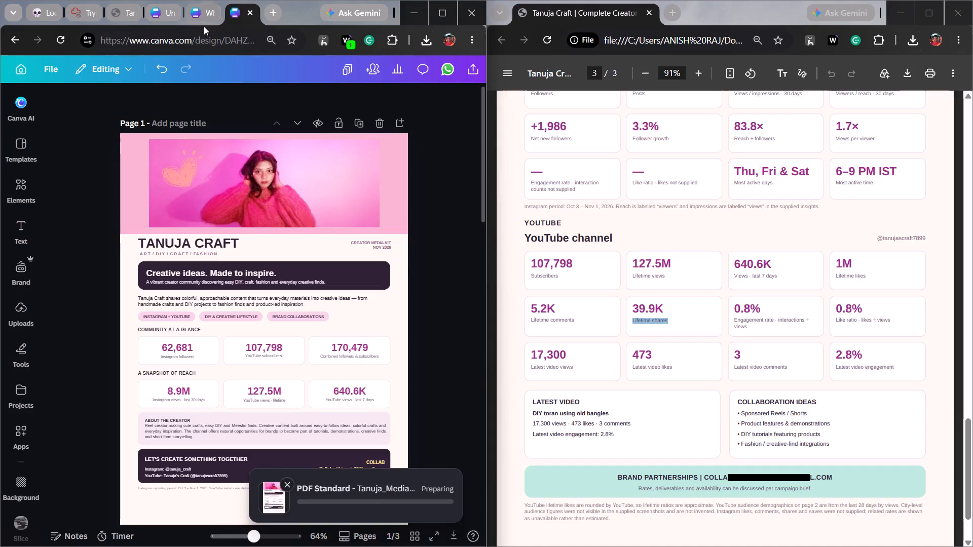
View the exported Tanuja_Media_Kit.pdf in Adobe Acrobat and close it.
{"action": "left_click", "coordinate": [204, 26]}
{"action": "left_click", "coordinate": [451, 216]}
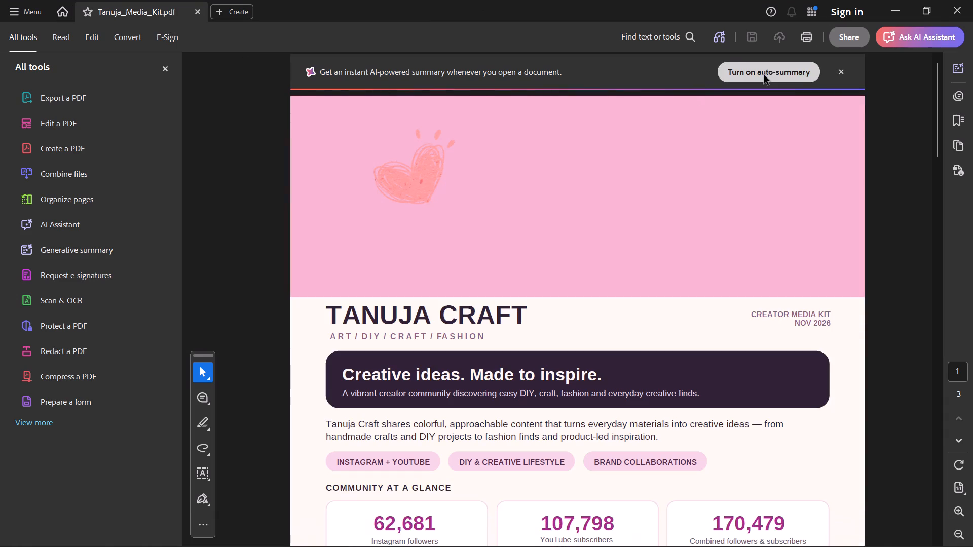
{"action": "left_click", "coordinate": [970, 1]}
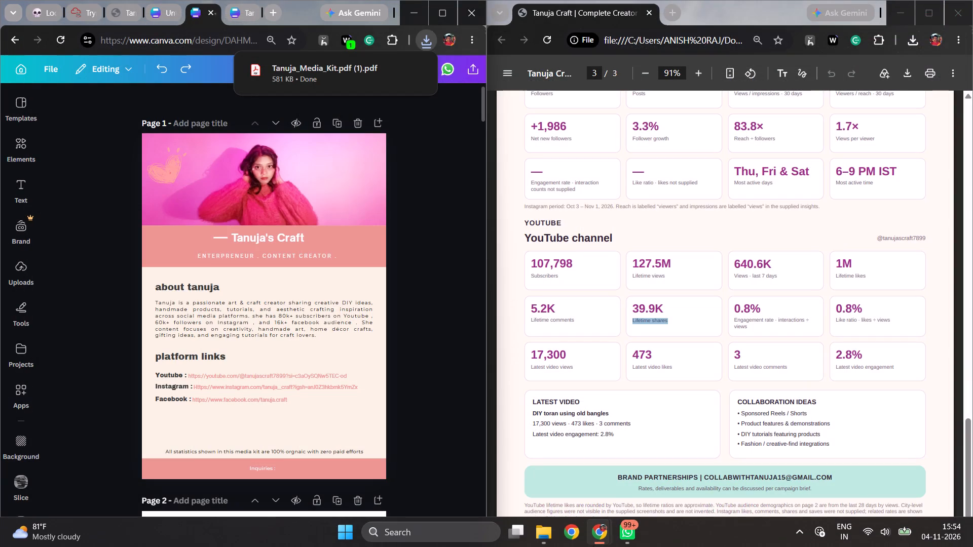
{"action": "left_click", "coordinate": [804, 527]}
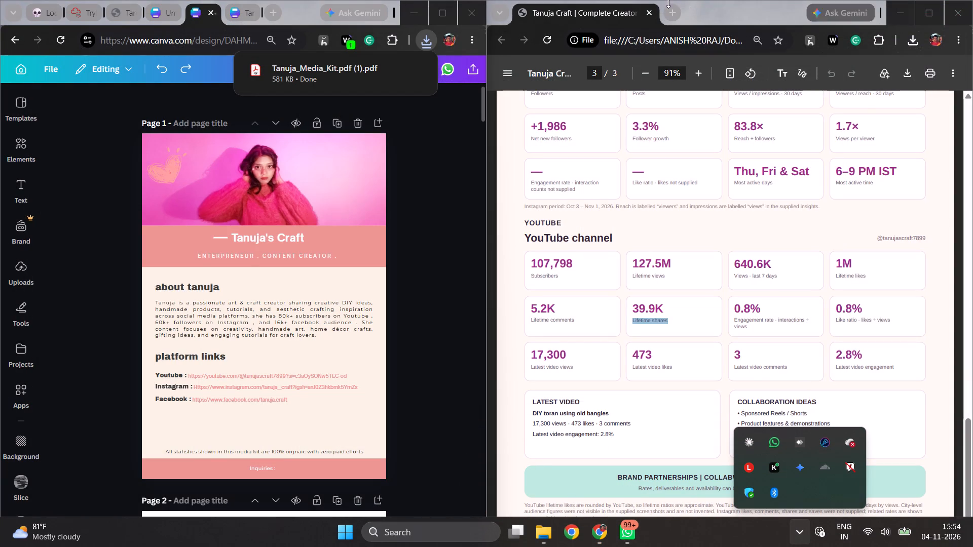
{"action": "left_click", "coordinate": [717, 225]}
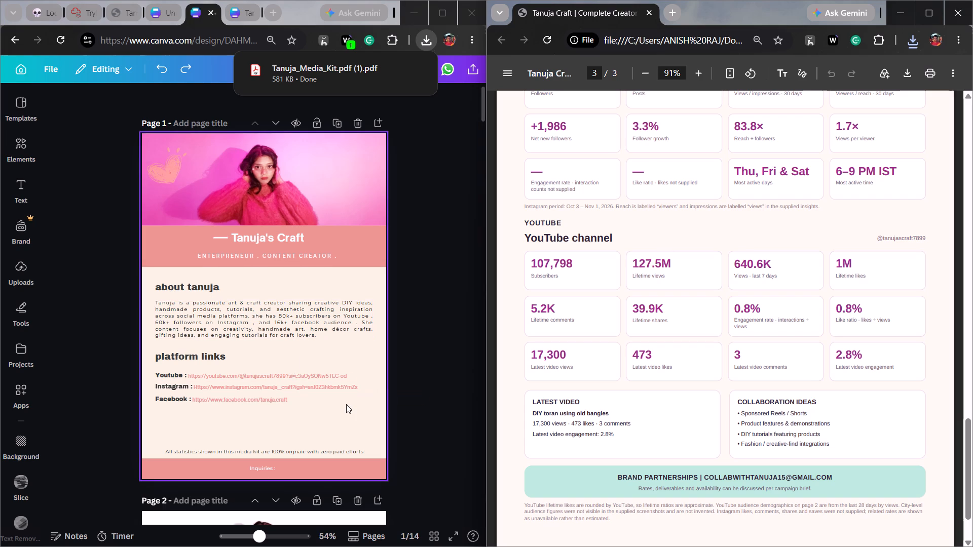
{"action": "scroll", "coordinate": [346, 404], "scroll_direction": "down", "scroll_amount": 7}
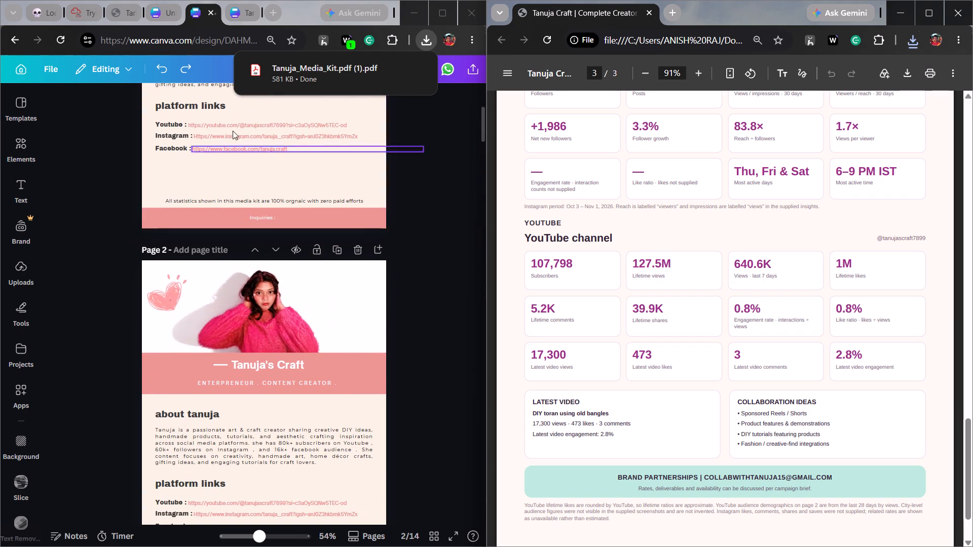
Return to page 3 of the corrected media kit design and close the reference PDF beside it.
{"action": "left_click", "coordinate": [244, 12]}
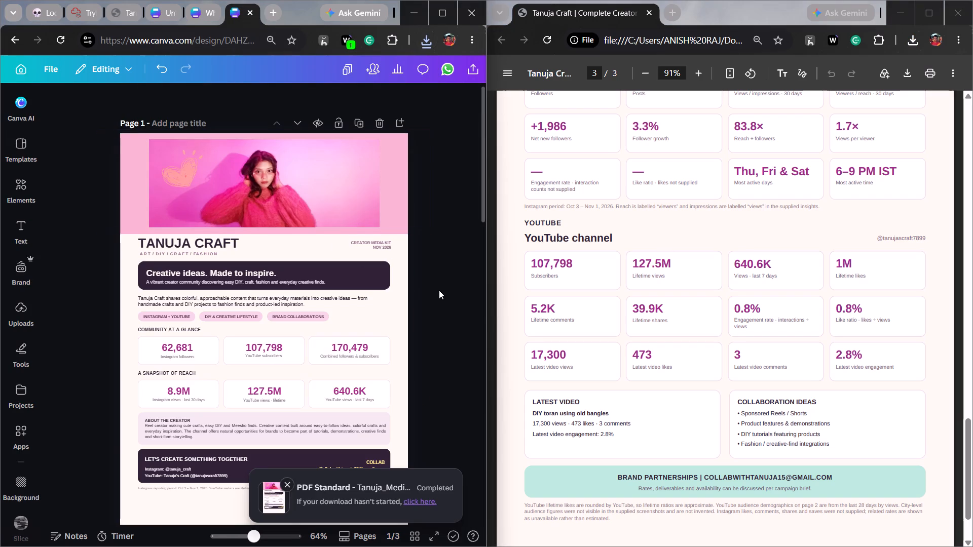
{"action": "scroll", "coordinate": [439, 290], "scroll_direction": "down", "scroll_amount": 5}
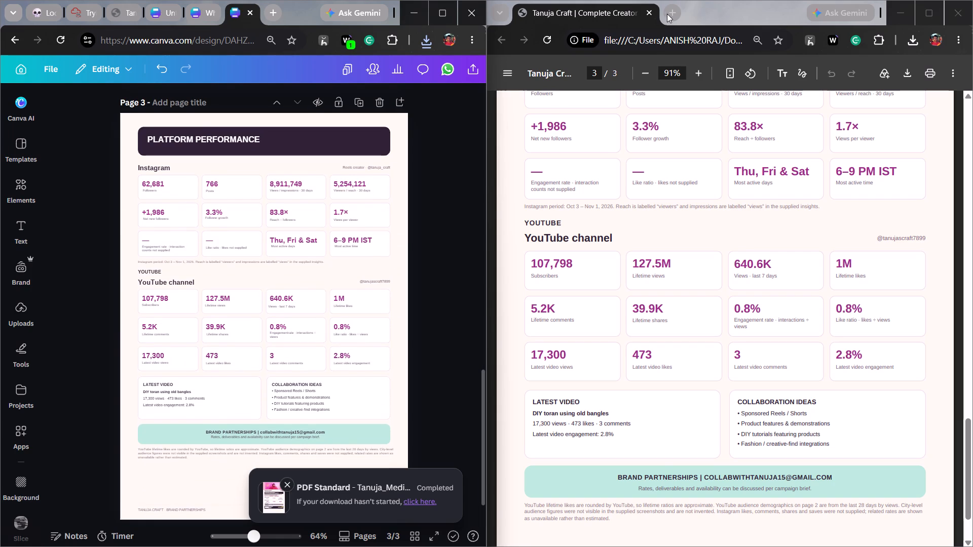
{"action": "left_click", "coordinate": [653, 10]}
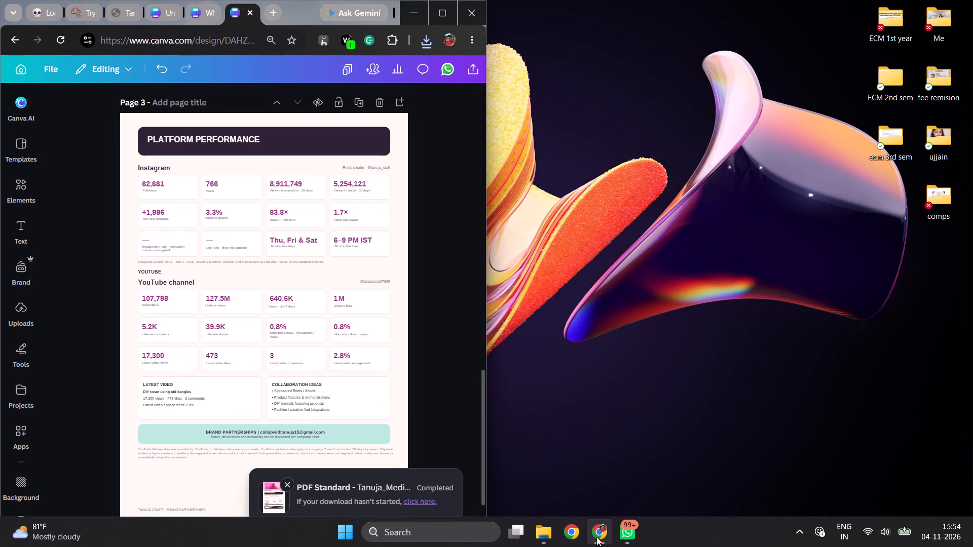
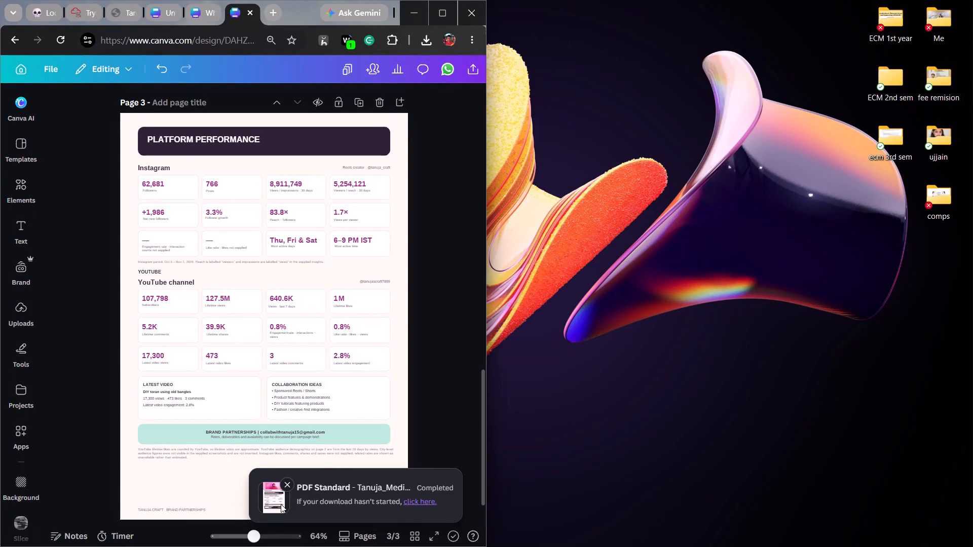
Dismiss the completed download notice and close the spare Canva tab next to the media kit design.
{"action": "left_click", "coordinate": [289, 480]}
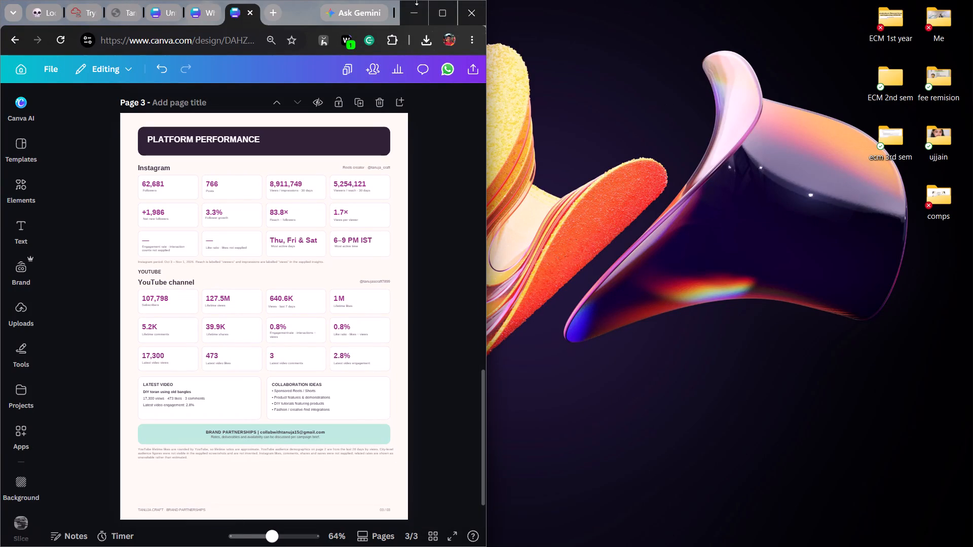
{"action": "left_click", "coordinate": [414, 3]}
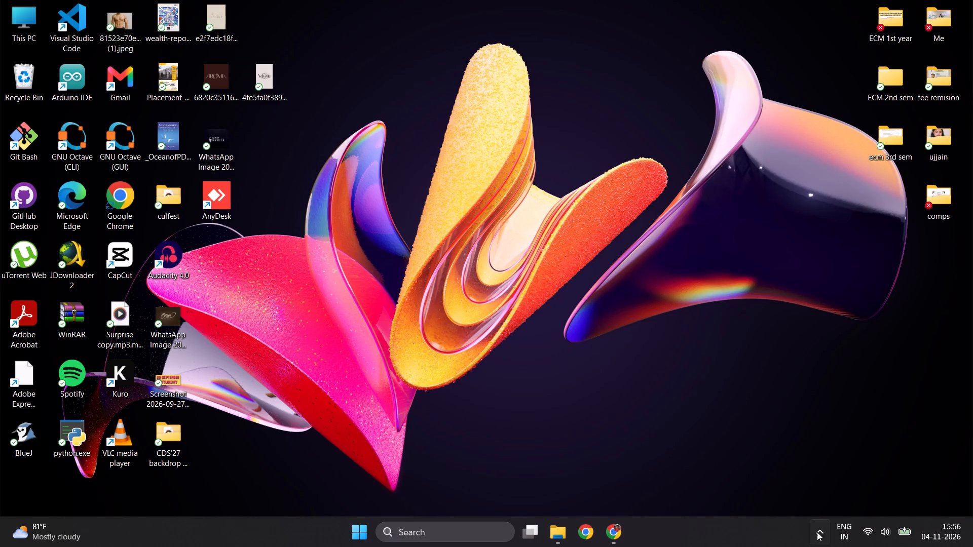
{"action": "left_click", "coordinate": [826, 531]}
{"action": "left_click", "coordinate": [826, 531]}
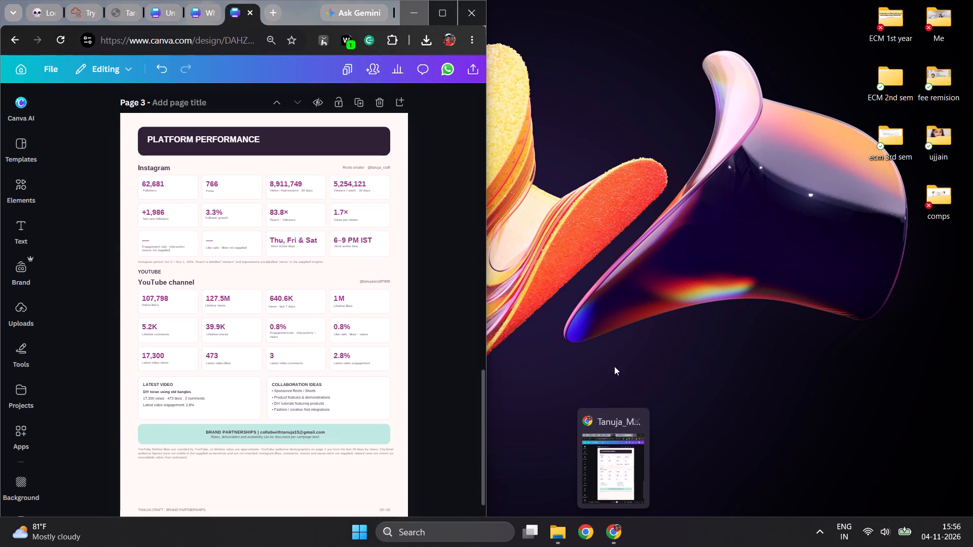
{"action": "left_click", "coordinate": [624, 535]}
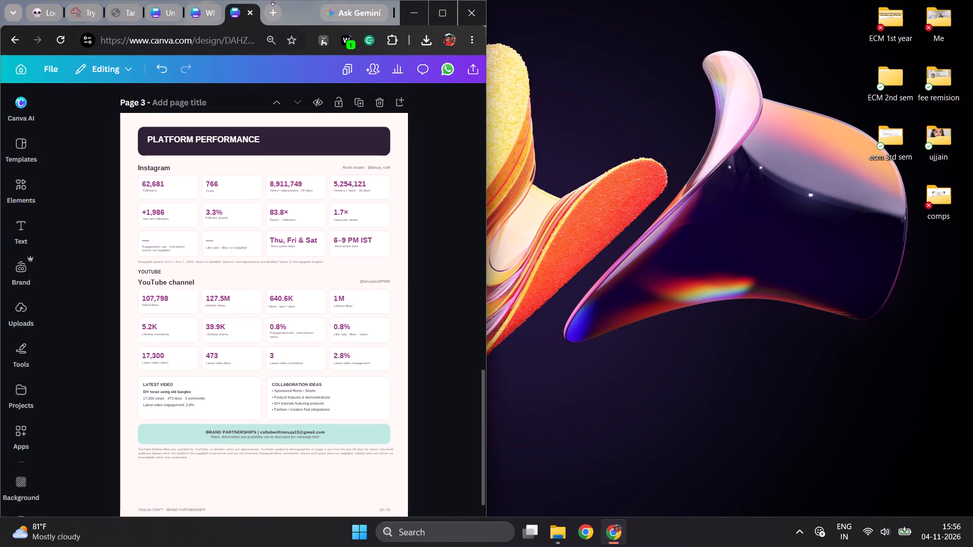
{"action": "double_click", "coordinate": [213, 15]}
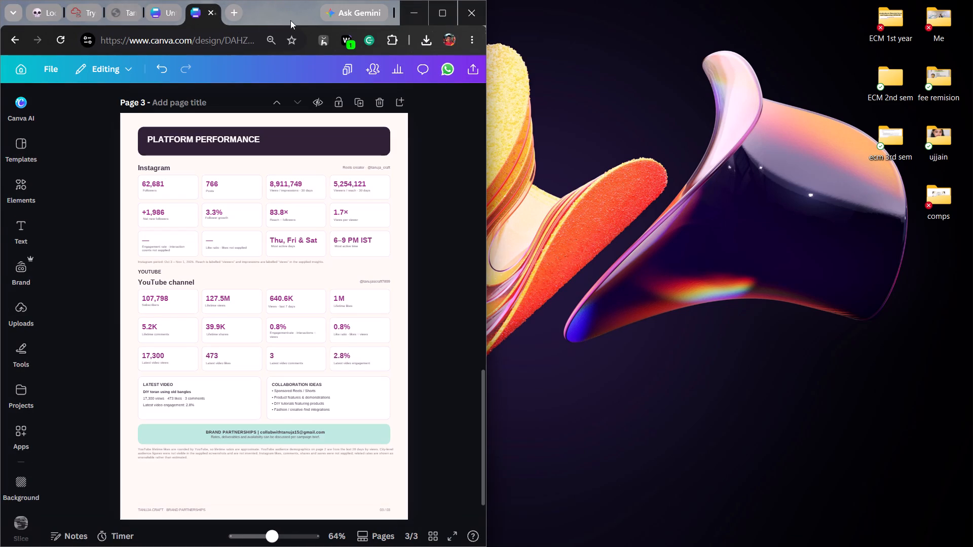
{"action": "left_click", "coordinate": [419, 14]}
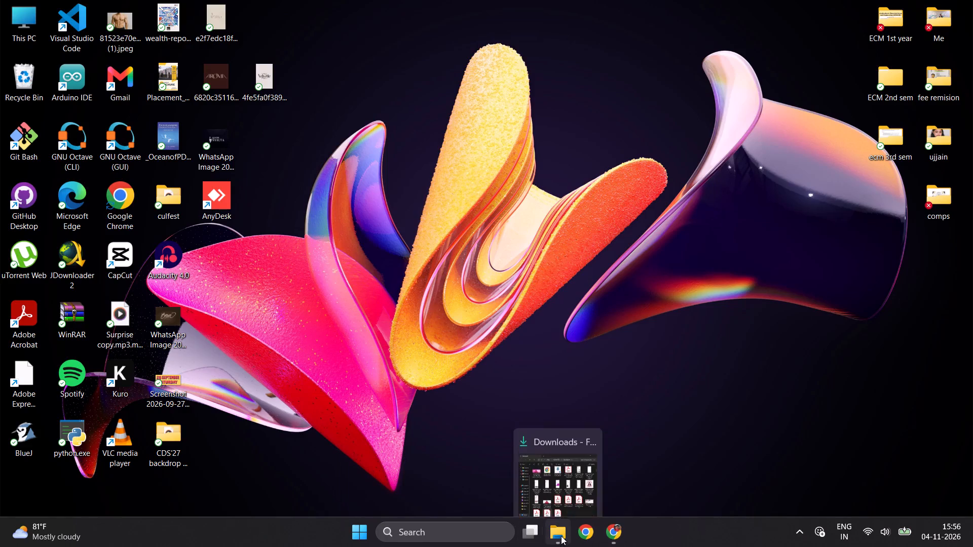
{"action": "left_click", "coordinate": [617, 531]}
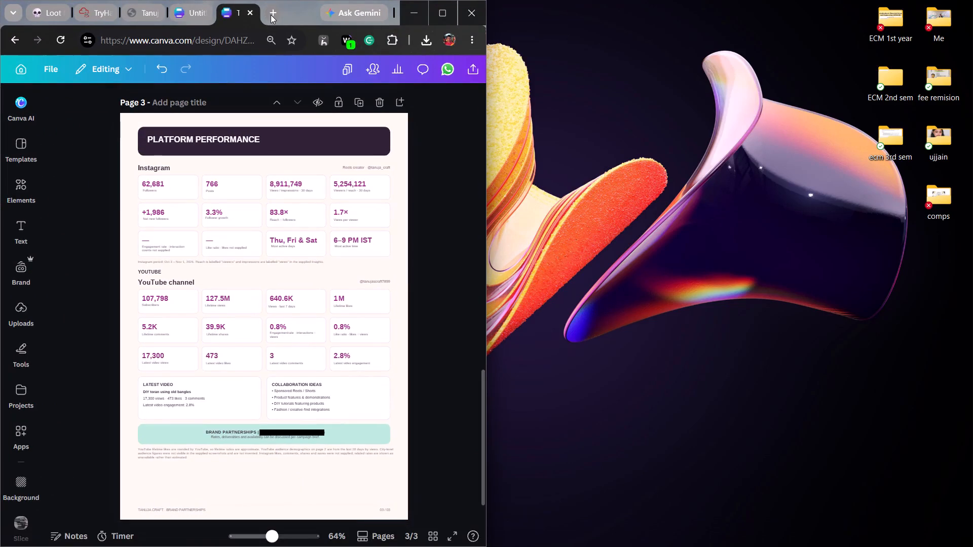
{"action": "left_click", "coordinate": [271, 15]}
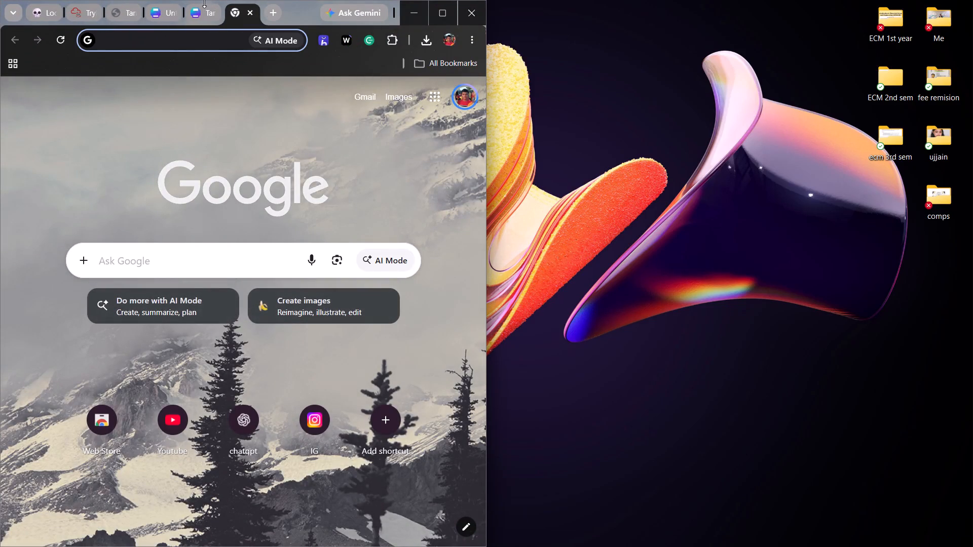
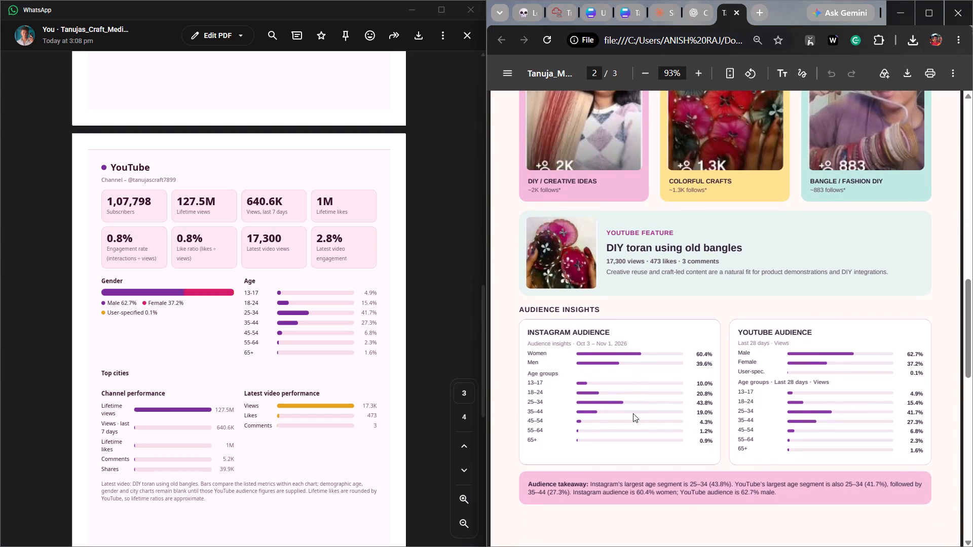
Compare the Instagram and YouTube statistics in the WhatsApp media kit PDF with the audience insights on page 2 of the Tanuja media kit.
{"action": "scroll", "coordinate": [371, 351], "scroll_direction": "right", "scroll_amount": 1}
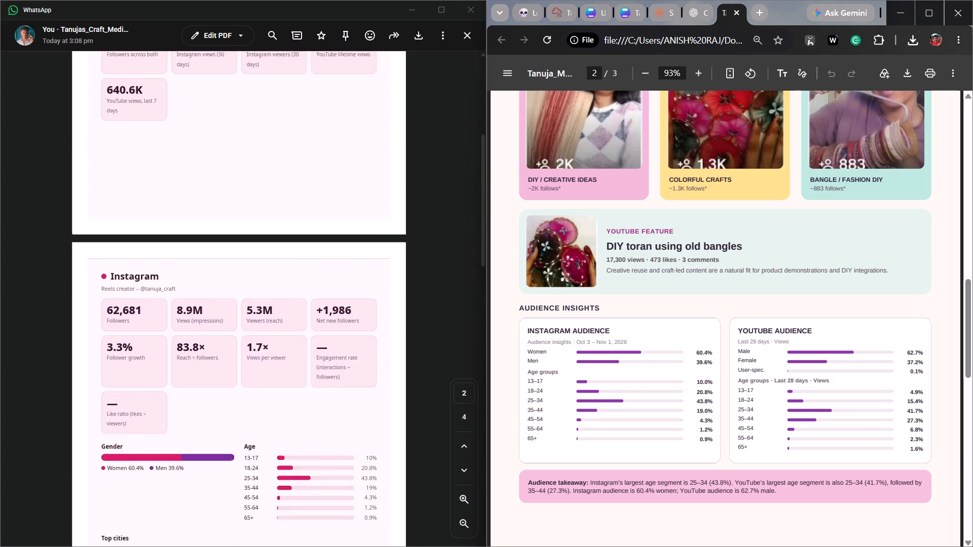
{"action": "scroll", "coordinate": [371, 351], "scroll_direction": "right", "scroll_amount": 1}
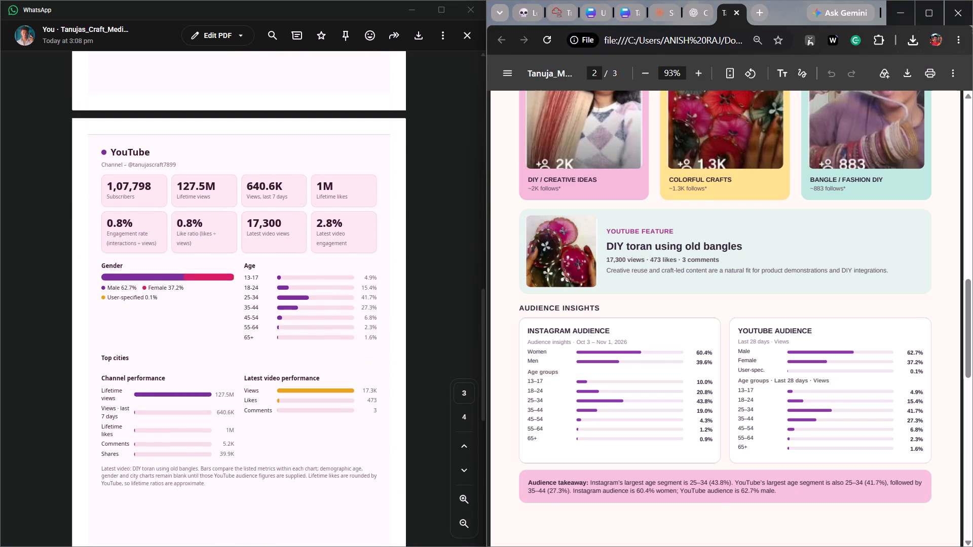
{"action": "scroll", "coordinate": [707, 358], "scroll_direction": "down", "scroll_amount": 3}
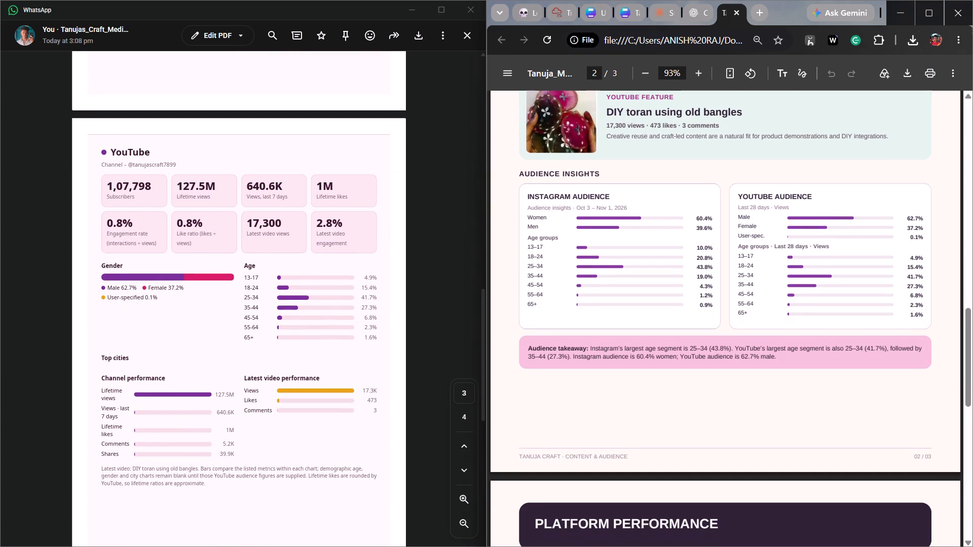
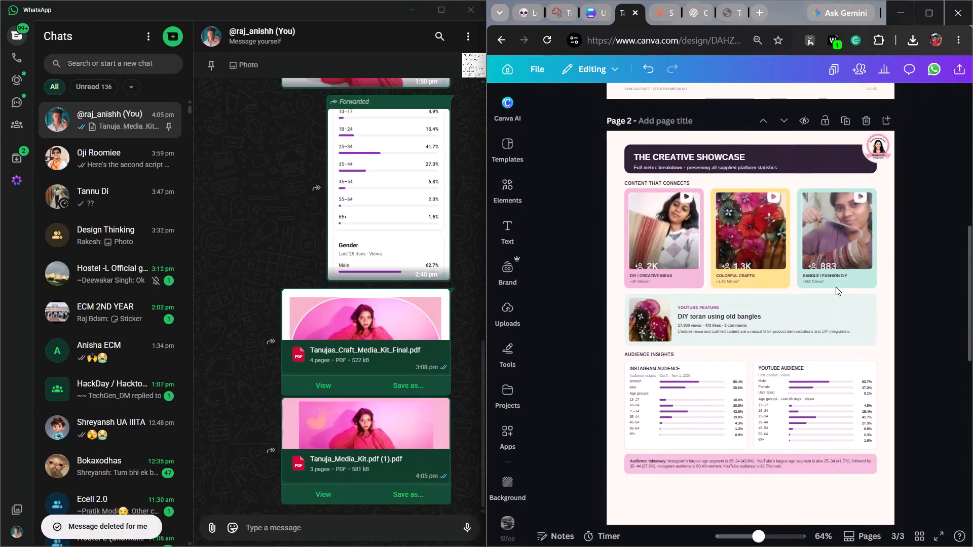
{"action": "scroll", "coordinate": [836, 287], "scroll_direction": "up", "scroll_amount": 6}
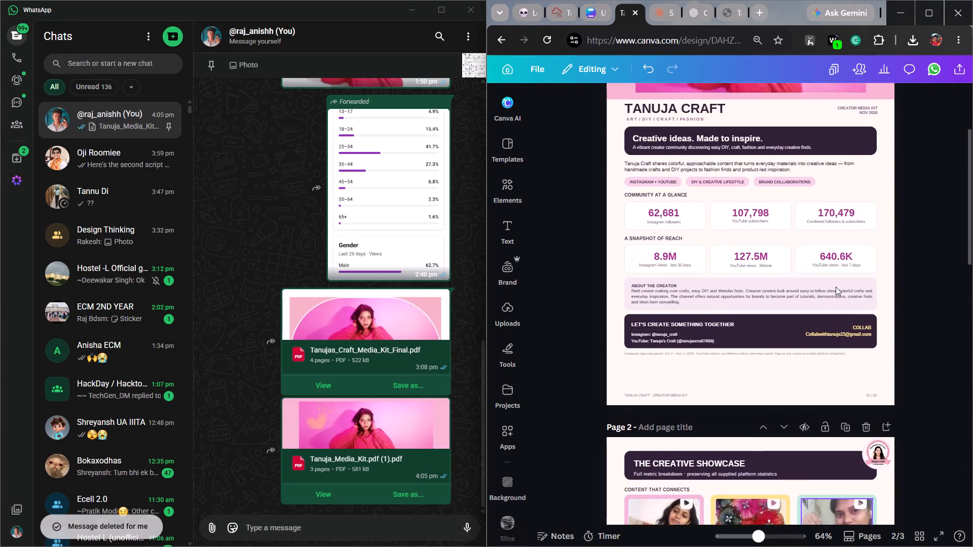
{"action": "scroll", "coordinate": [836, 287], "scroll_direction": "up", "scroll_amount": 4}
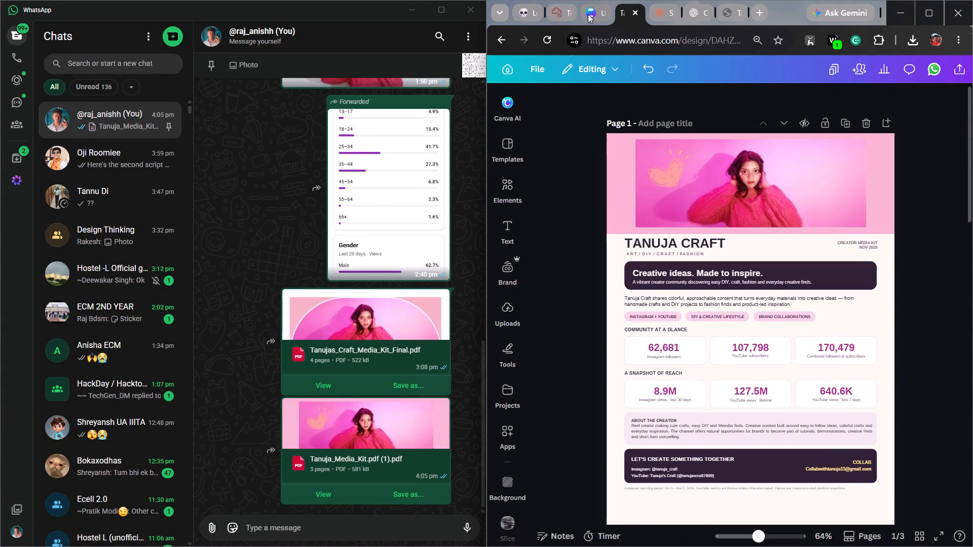
Switch to the blank A4 design with the template suggestions hidden, and bring up Chrome's recent download history.
{"action": "left_click", "coordinate": [588, 14]}
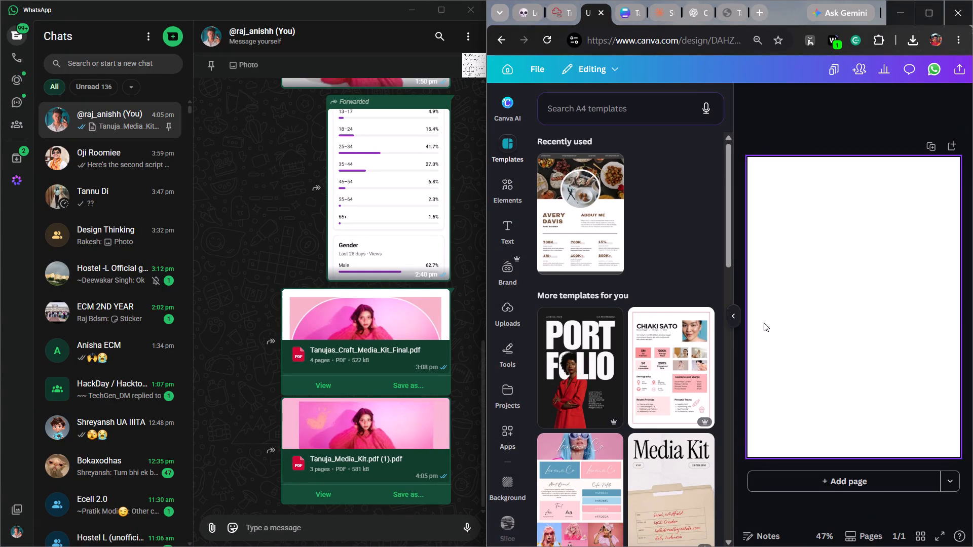
{"action": "left_click", "coordinate": [733, 324]}
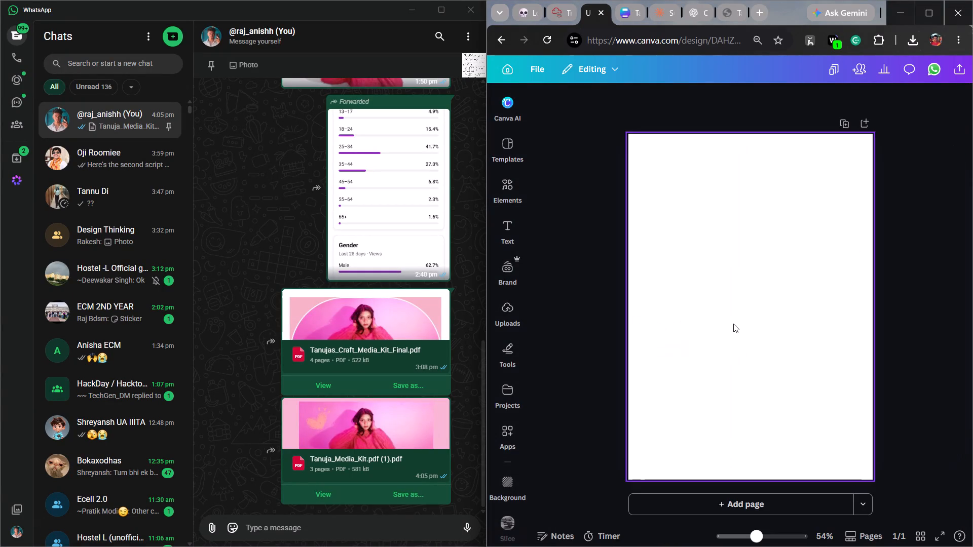
{"action": "left_click", "coordinate": [909, 38]}
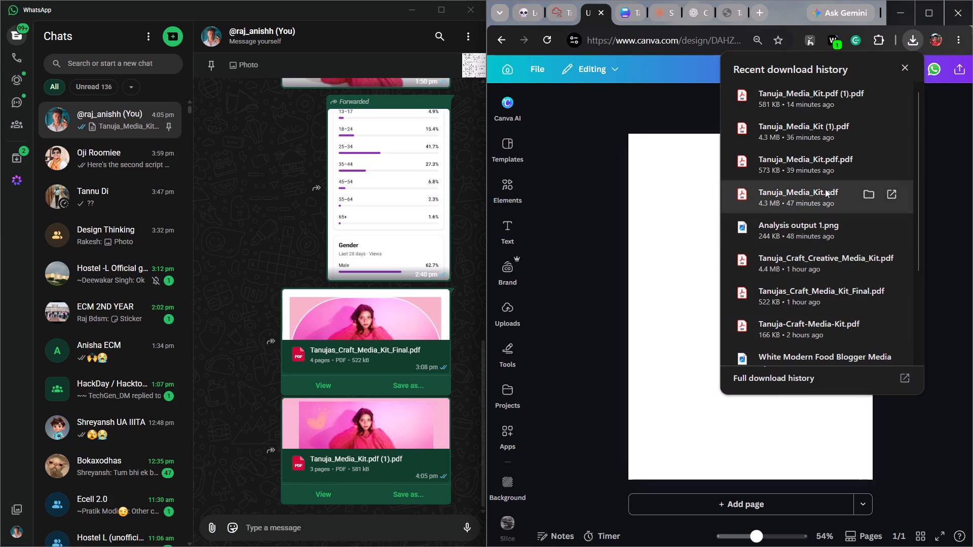
Upload Tanujas_Craft_Media_Kit_Final.pdf from Chrome's recent downloads into the blank Canva design.
{"action": "left_click", "coordinate": [810, 291]}
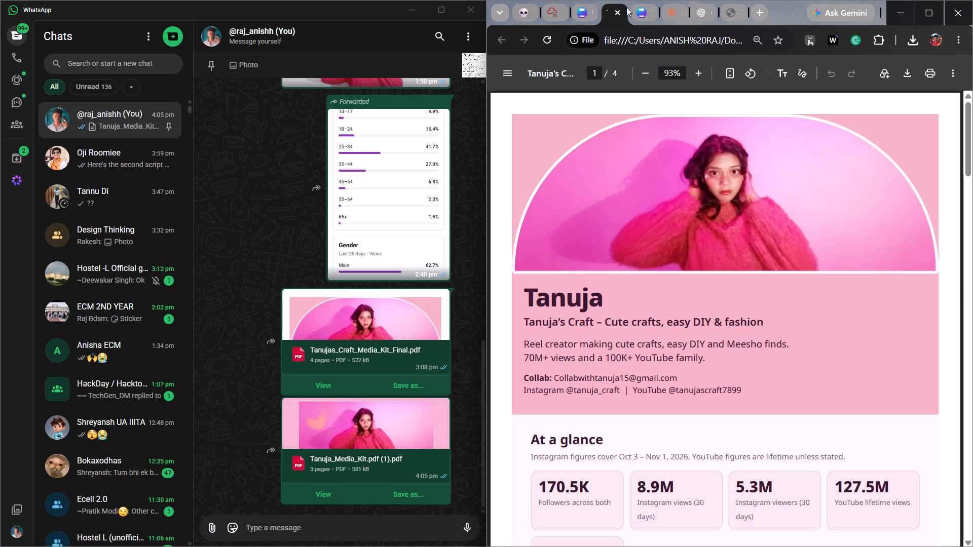
{"action": "left_click", "coordinate": [620, 10]}
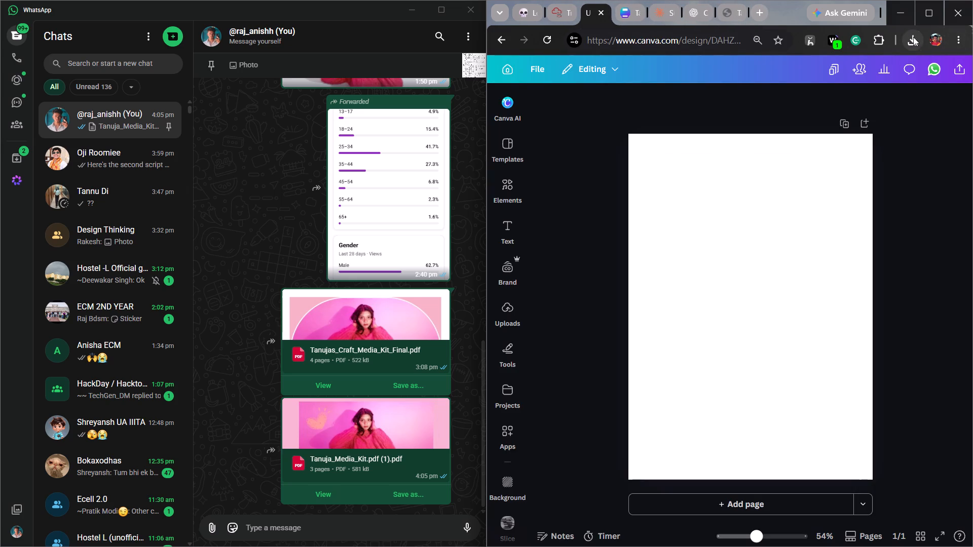
{"action": "left_click", "coordinate": [913, 37]}
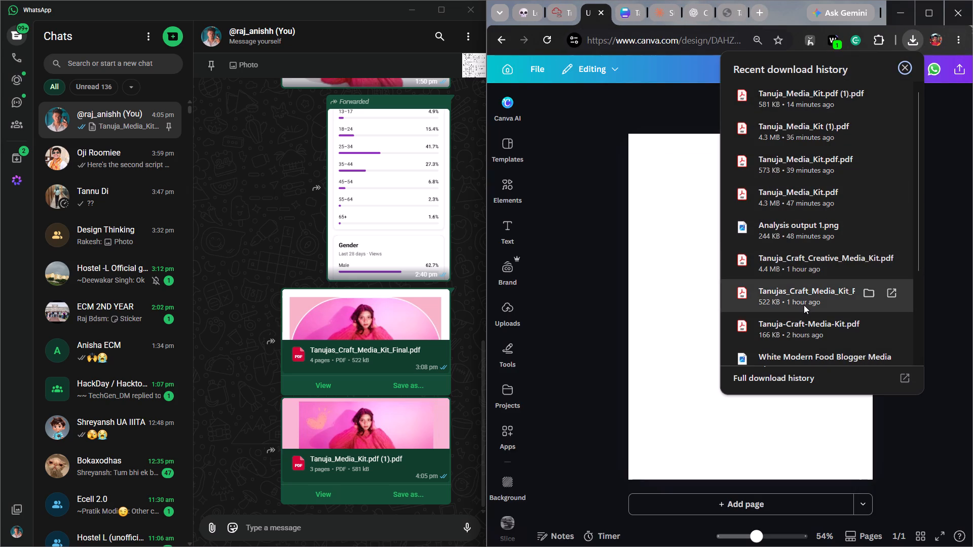
{"action": "left_click_drag", "start_coordinate": [804, 305], "coordinate": [678, 261]}
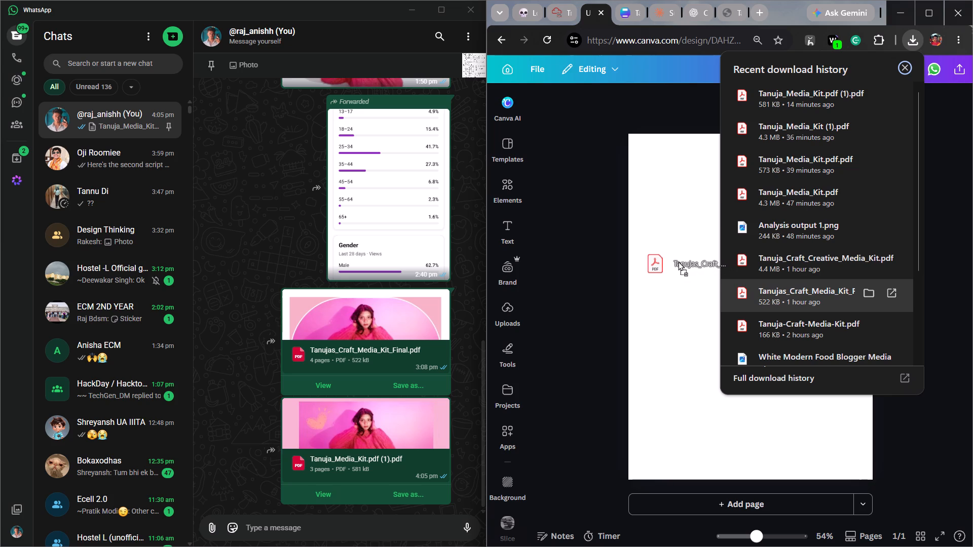
{"action": "left_click_drag", "start_coordinate": [678, 261], "coordinate": [686, 436]}
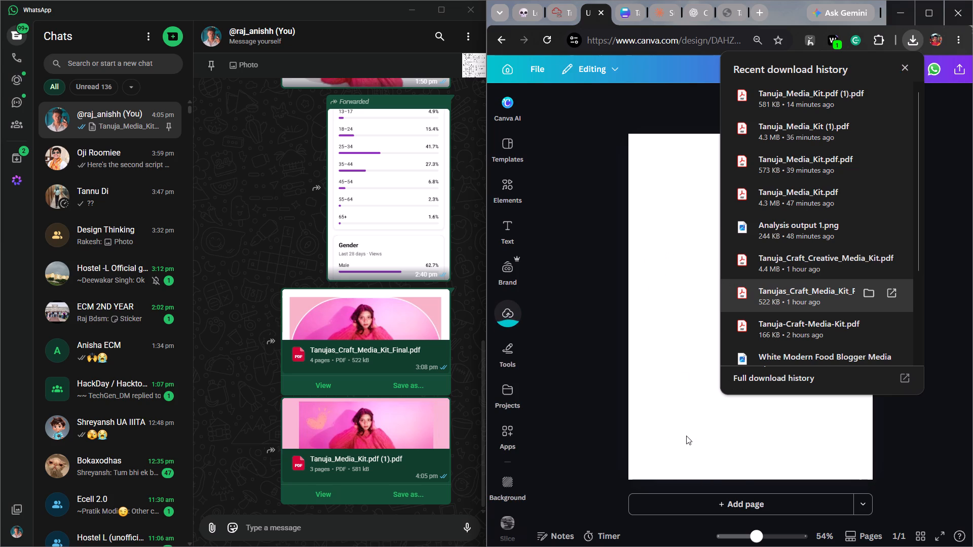
{"action": "left_click", "coordinate": [686, 436]}
Apply all 4 pages of the A4 Tanujas_Craft_Media_Kit_Final.pdf from the uploaded designs to the blank design.
{"action": "left_click", "coordinate": [507, 315]}
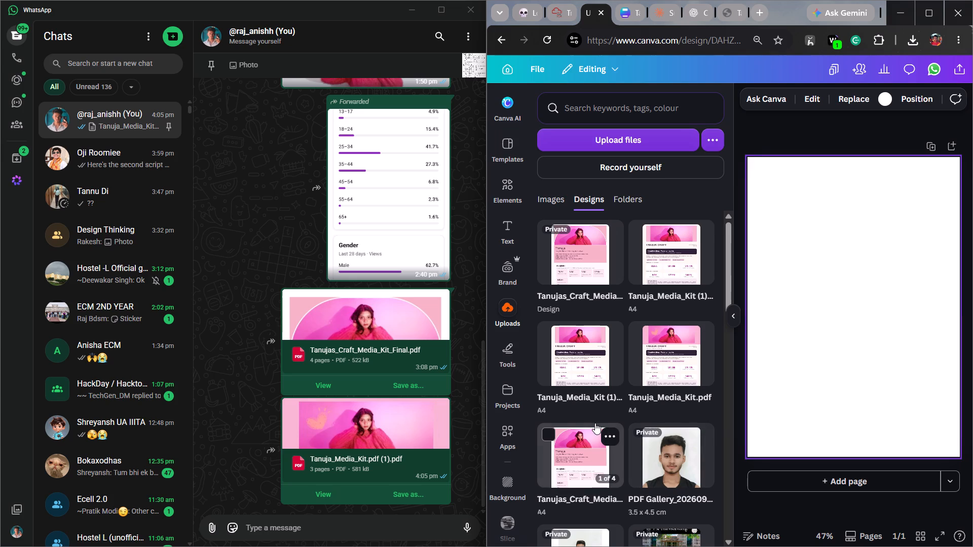
{"action": "left_click", "coordinate": [591, 464]}
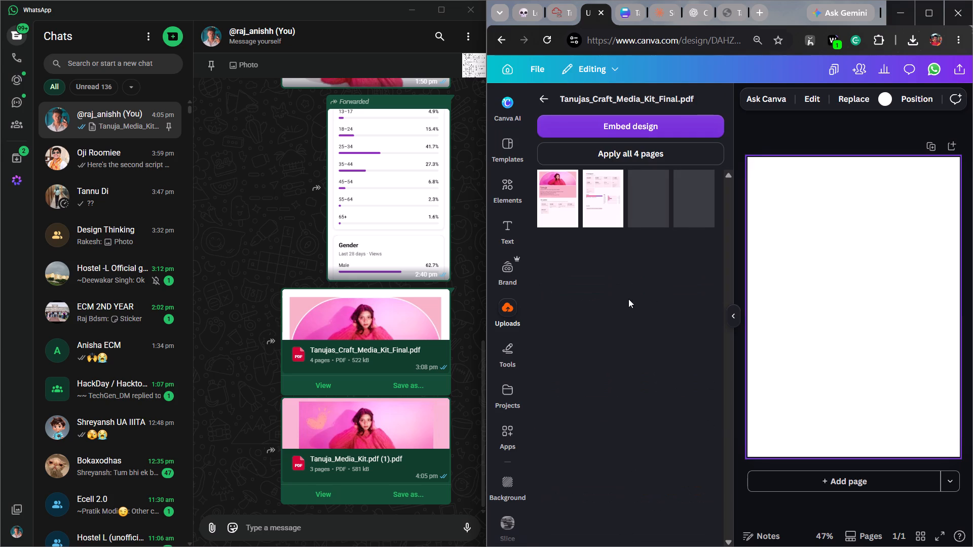
{"action": "left_click", "coordinate": [629, 155]}
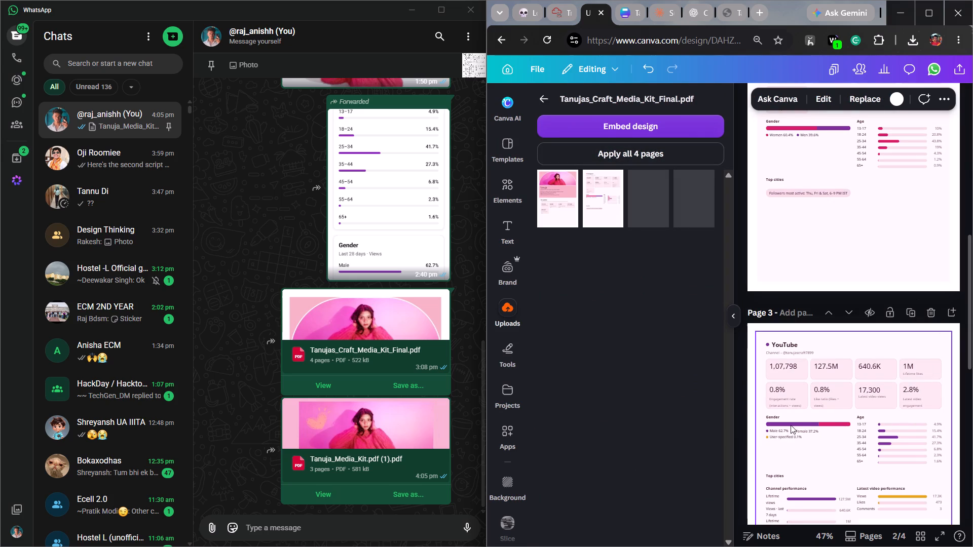
{"action": "double_click", "coordinate": [774, 421]}
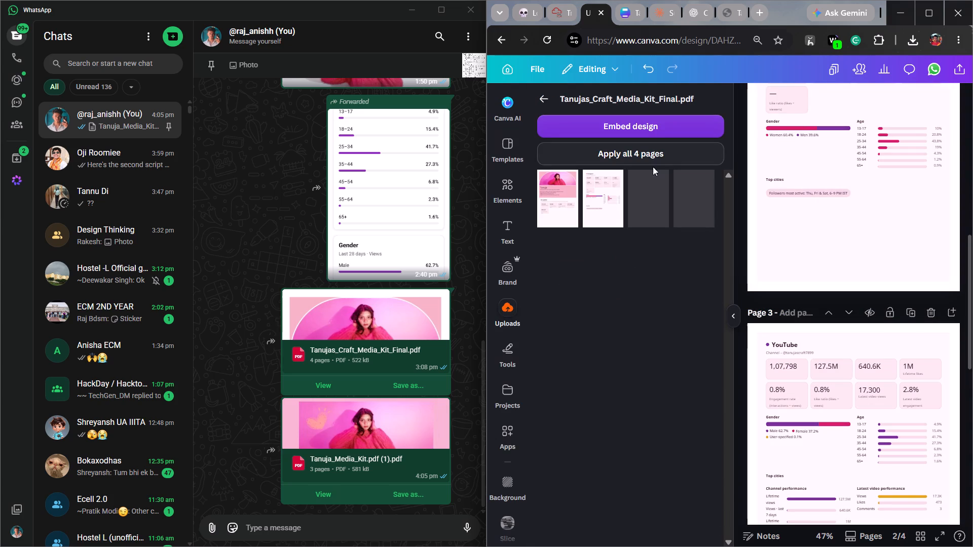
Apply all 4 pages of the newest private Tanujas_Craft_Media_Kit_Final.pdf upload to the design, also with page 1 selected, and review the pages.
{"action": "left_click", "coordinate": [541, 98]}
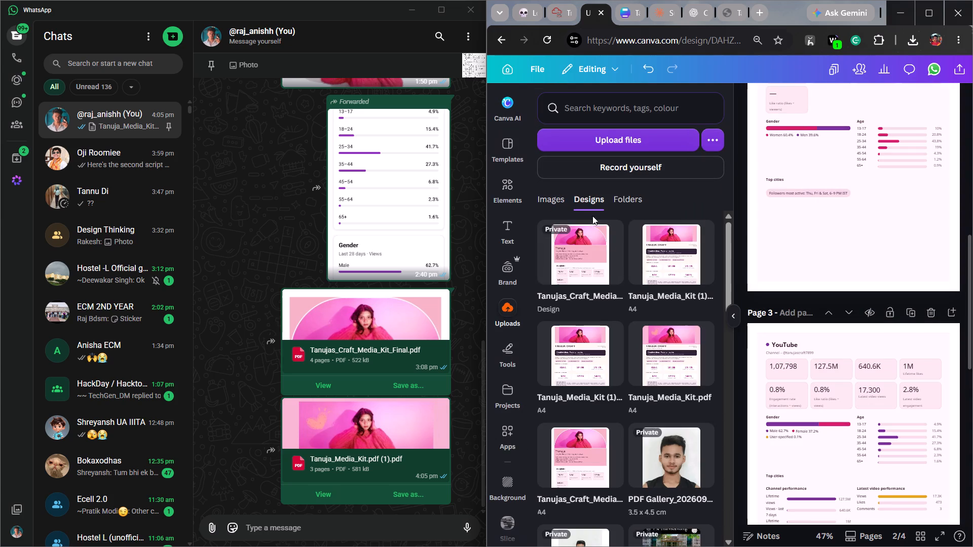
{"action": "left_click", "coordinate": [589, 255]}
{"action": "left_click", "coordinate": [644, 148]}
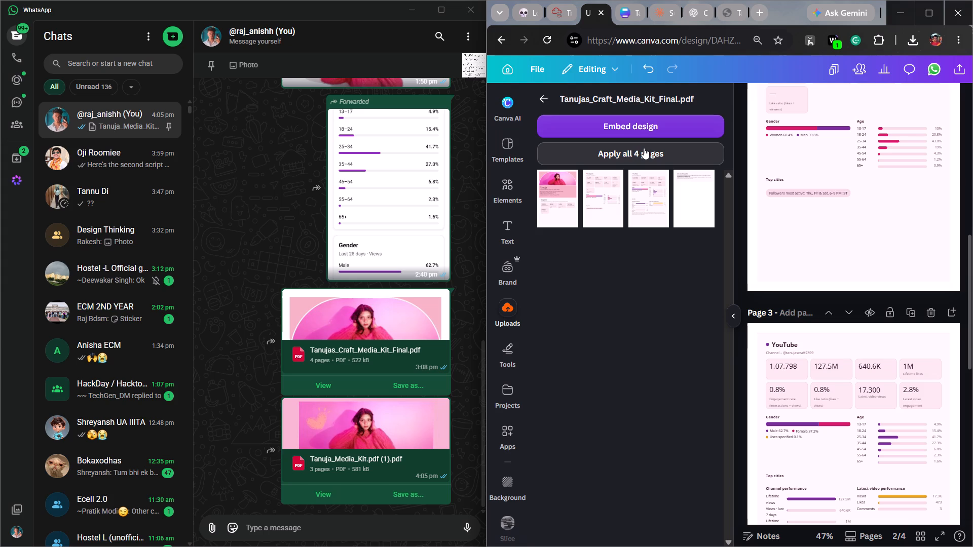
{"action": "left_click", "coordinate": [644, 148]}
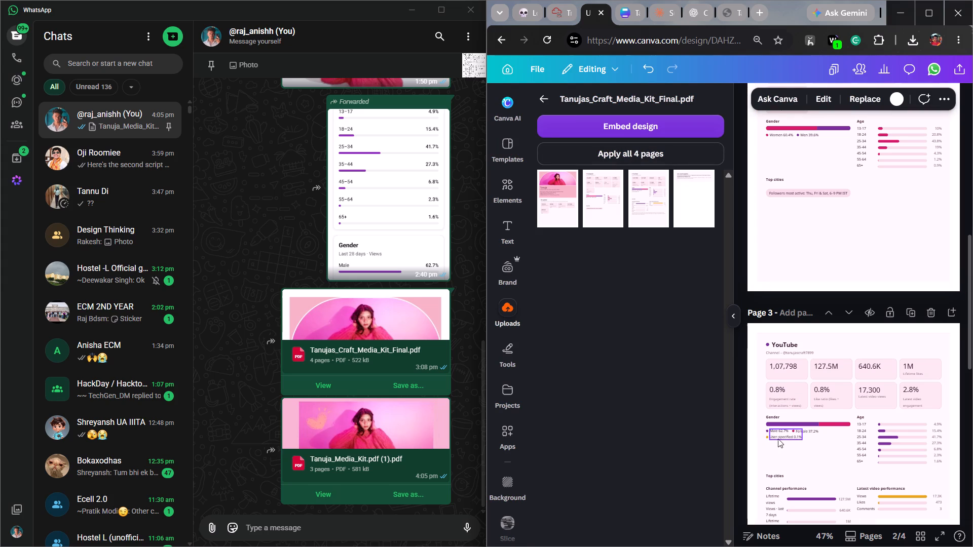
{"action": "left_click", "coordinate": [624, 155]}
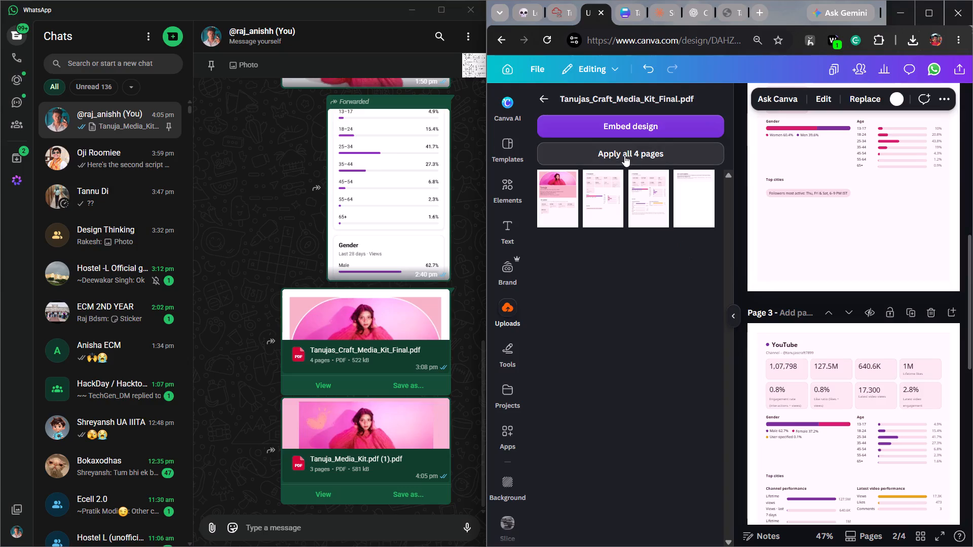
{"action": "scroll", "coordinate": [869, 244], "scroll_direction": "up", "scroll_amount": 4}
{"action": "left_click", "coordinate": [895, 367]}
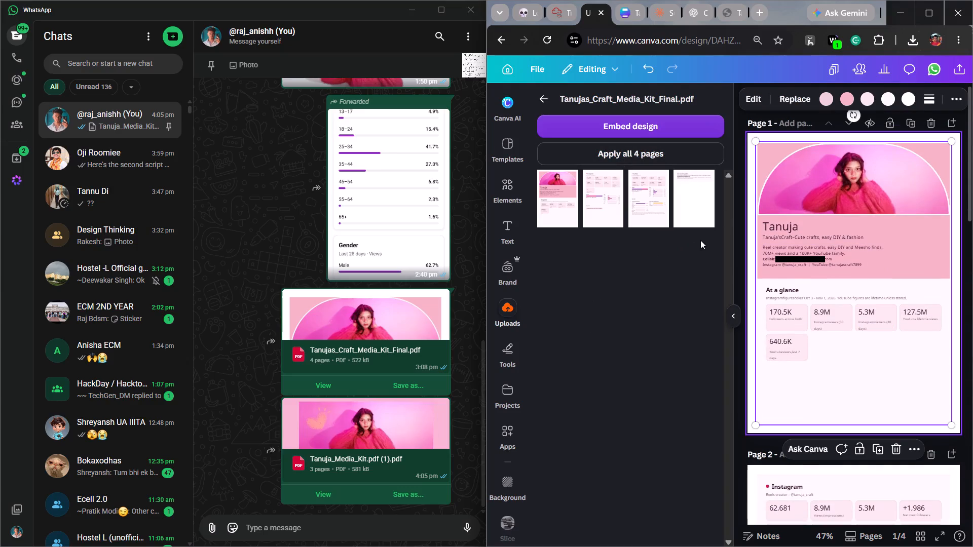
{"action": "left_click", "coordinate": [650, 155]}
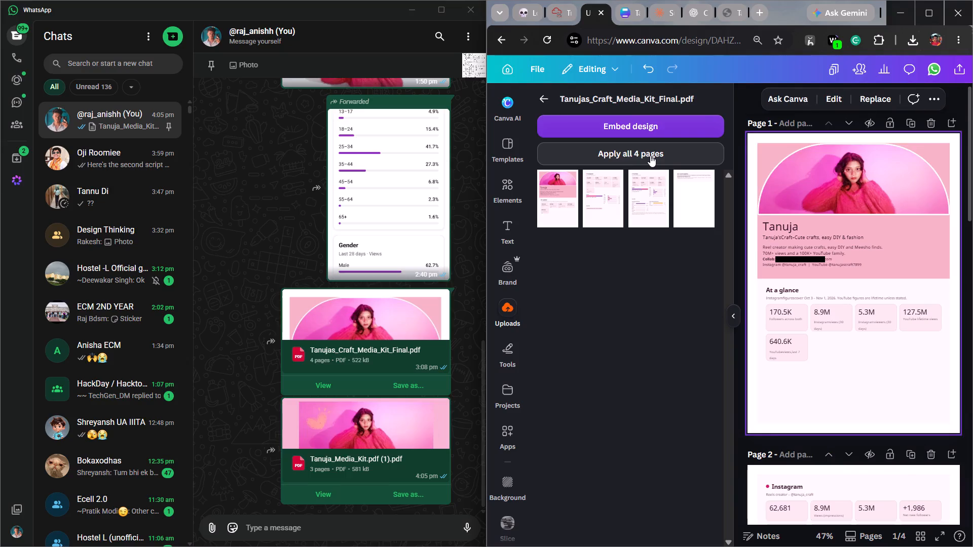
{"action": "scroll", "coordinate": [807, 334], "scroll_direction": "down", "scroll_amount": 4}
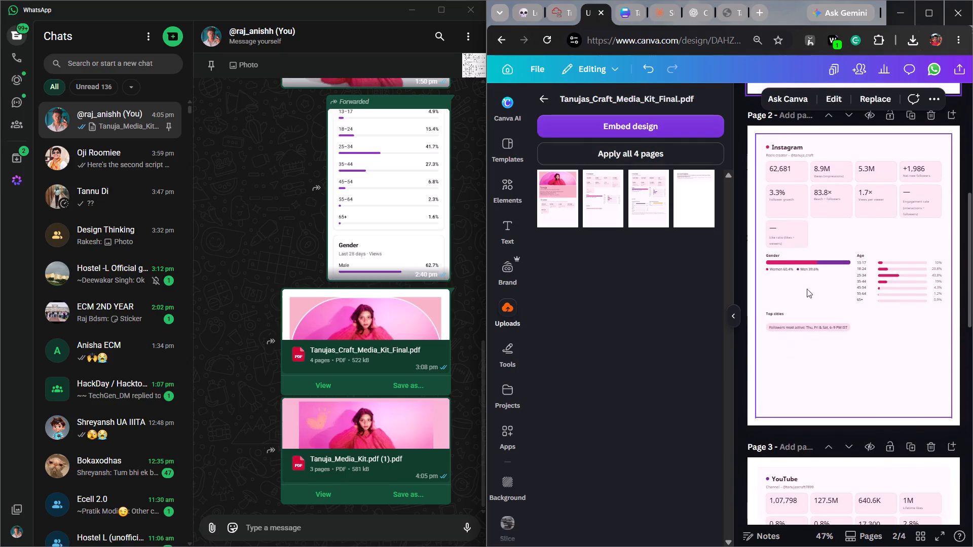
Embed Tanujas_Craft_Media_Kit_Final.pdf as a design on page 2 and position it over the lower middle of the page.
{"action": "scroll", "coordinate": [779, 506], "scroll_direction": "down", "scroll_amount": 2}
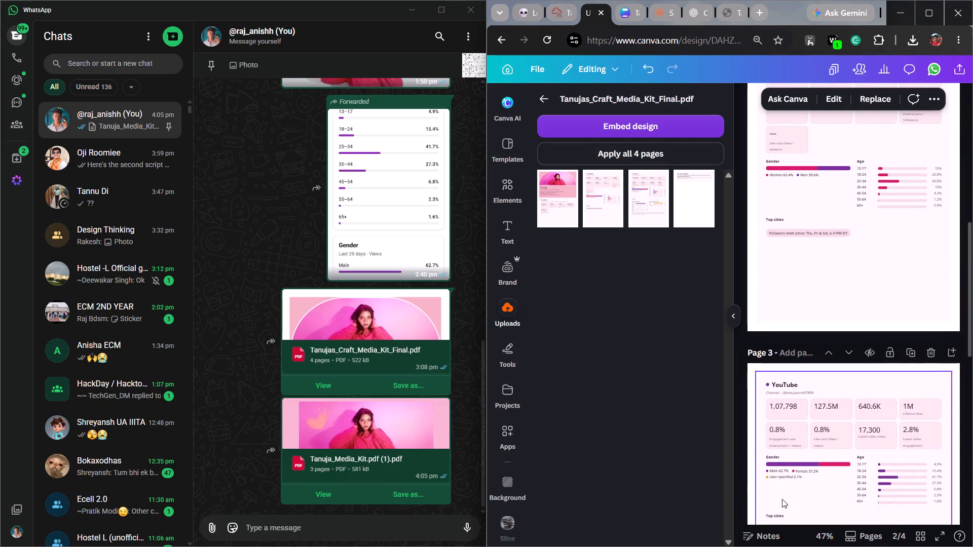
{"action": "left_click", "coordinate": [655, 115]}
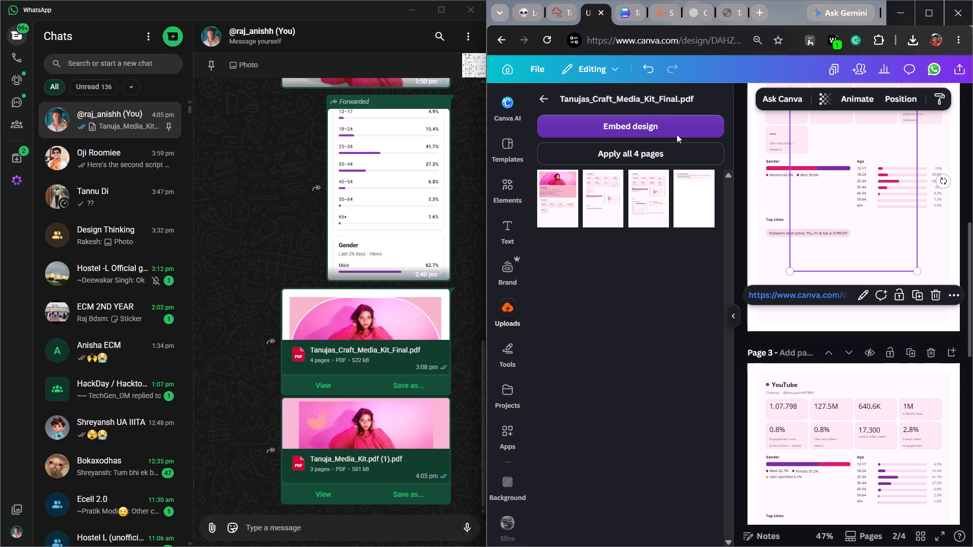
{"action": "left_click_drag", "start_coordinate": [860, 242], "coordinate": [860, 298]}
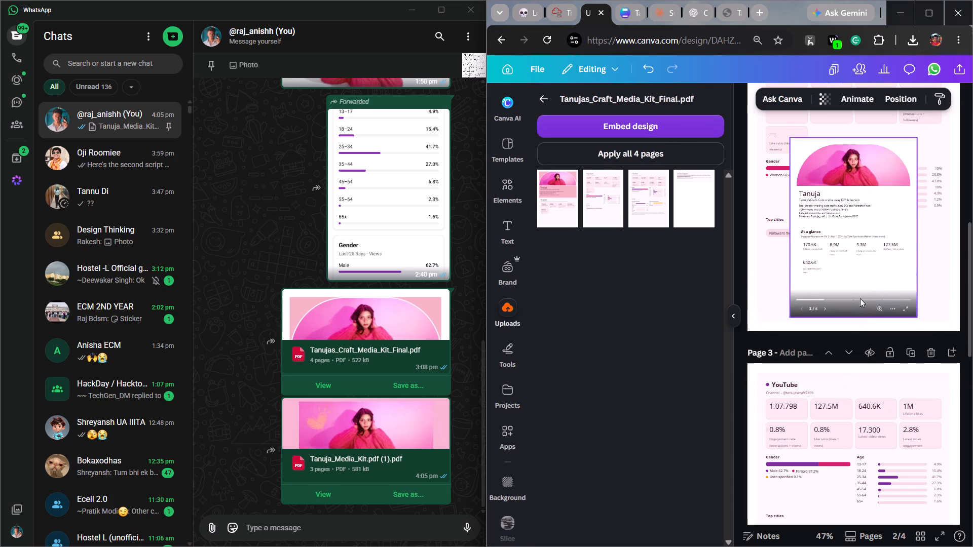
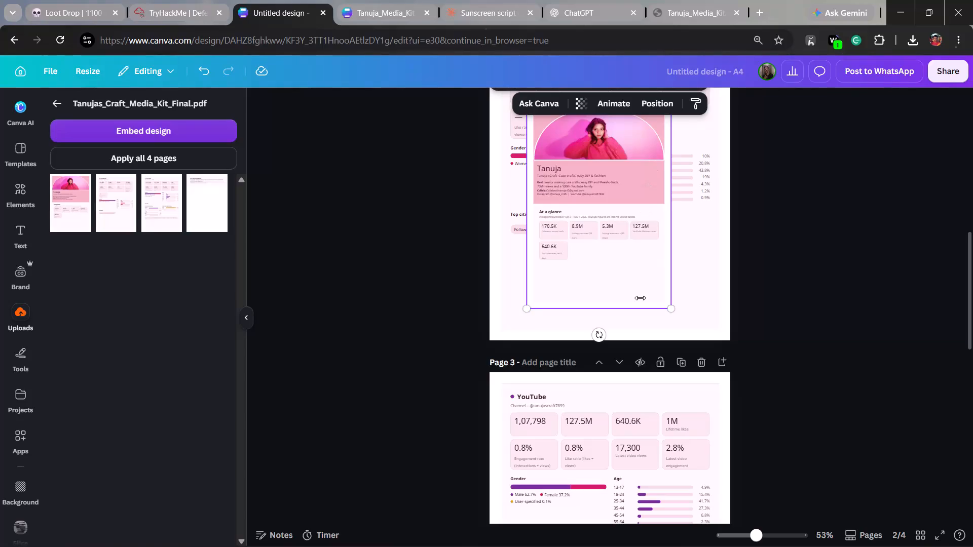
Shrink the embedded Tanujas_Craft_Media_Kit_Final.pdf preview covering page 2, and delete it from the page.
{"action": "left_click_drag", "start_coordinate": [640, 298], "coordinate": [752, 331]}
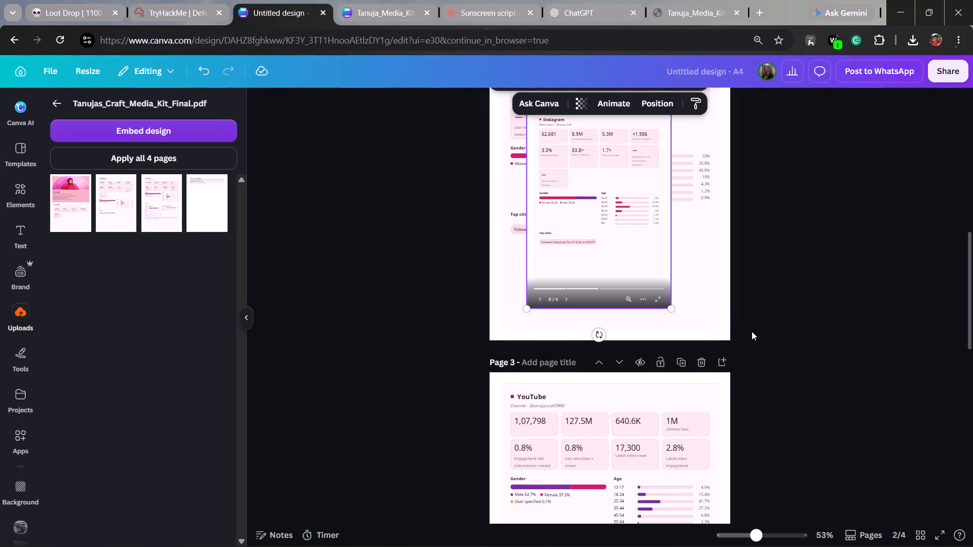
{"action": "left_click_drag", "start_coordinate": [752, 331], "coordinate": [750, 330]}
{"action": "scroll", "coordinate": [680, 216], "scroll_direction": "up", "scroll_amount": 1}
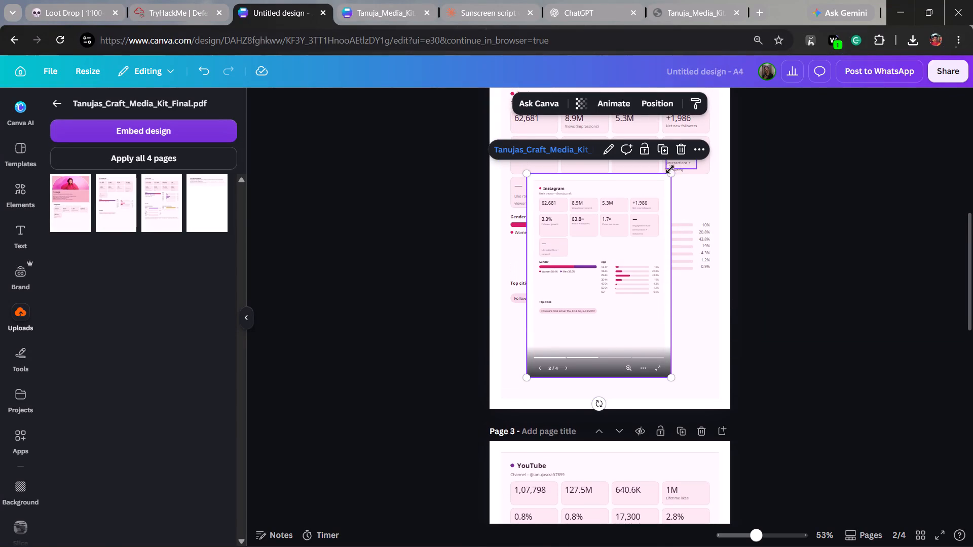
{"action": "left_click_drag", "start_coordinate": [669, 173], "coordinate": [620, 240]}
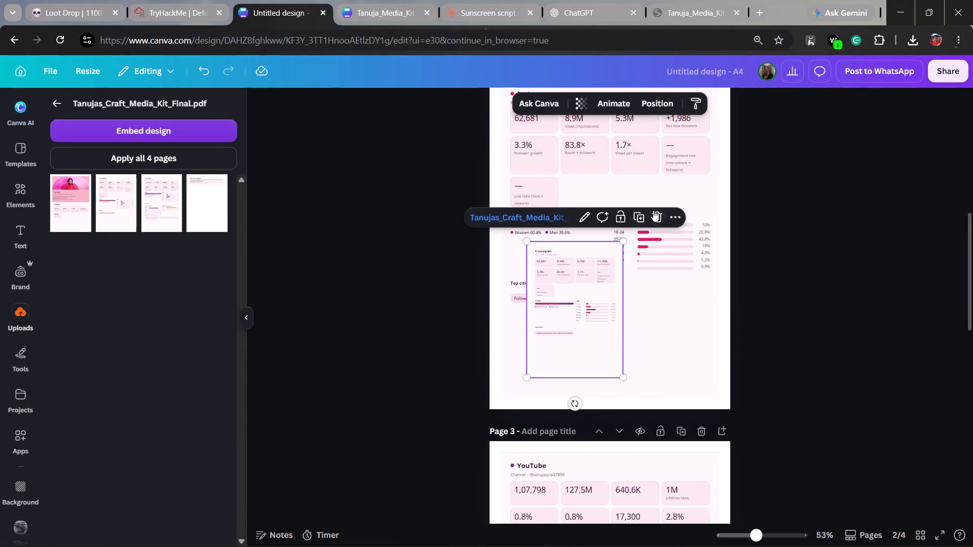
{"action": "left_click", "coordinate": [654, 213]}
Review the rest of page 2 and the YouTube statistics on page 3 of the design.
{"action": "scroll", "coordinate": [665, 341], "scroll_direction": "down", "scroll_amount": 1}
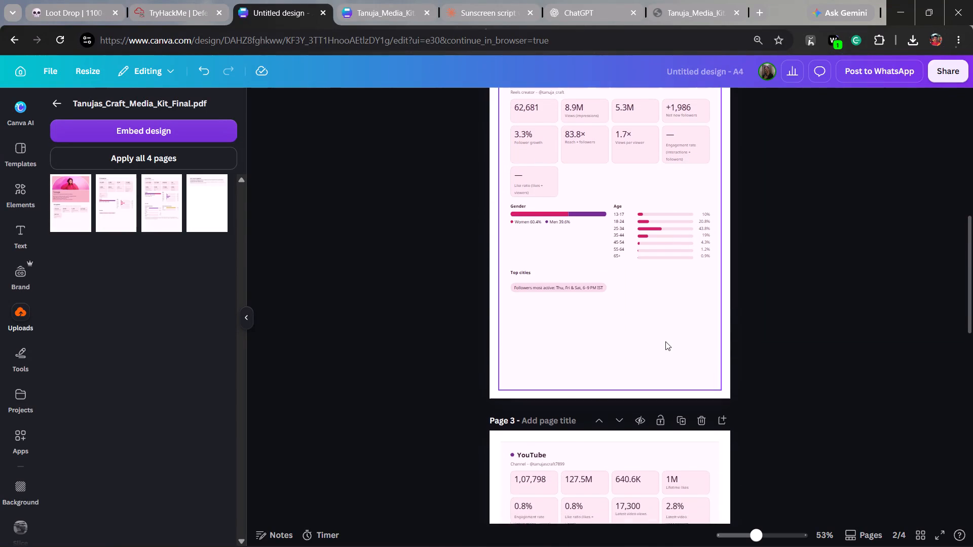
{"action": "scroll", "coordinate": [665, 341], "scroll_direction": "down", "scroll_amount": 2}
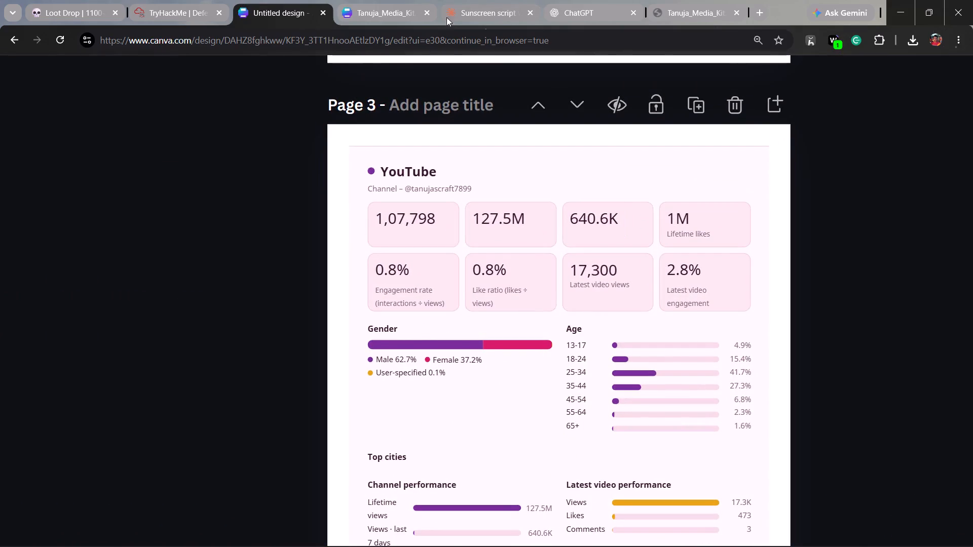
Review all three pages of the Tanuja_Media_Kit.pdf design, ending at the Audience Insights cards on page 2.
{"action": "left_click", "coordinate": [398, 9]}
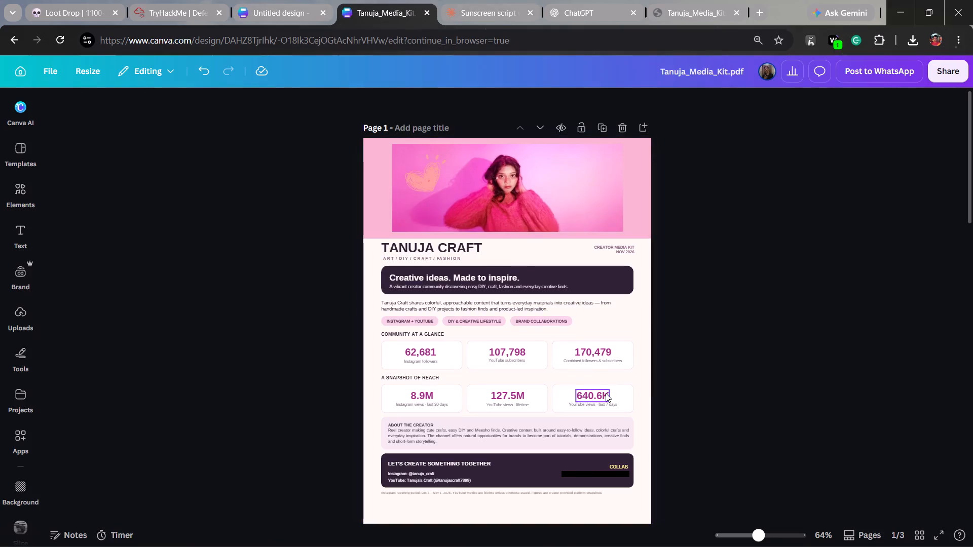
{"action": "scroll", "coordinate": [665, 357], "scroll_direction": "down", "scroll_amount": 2}
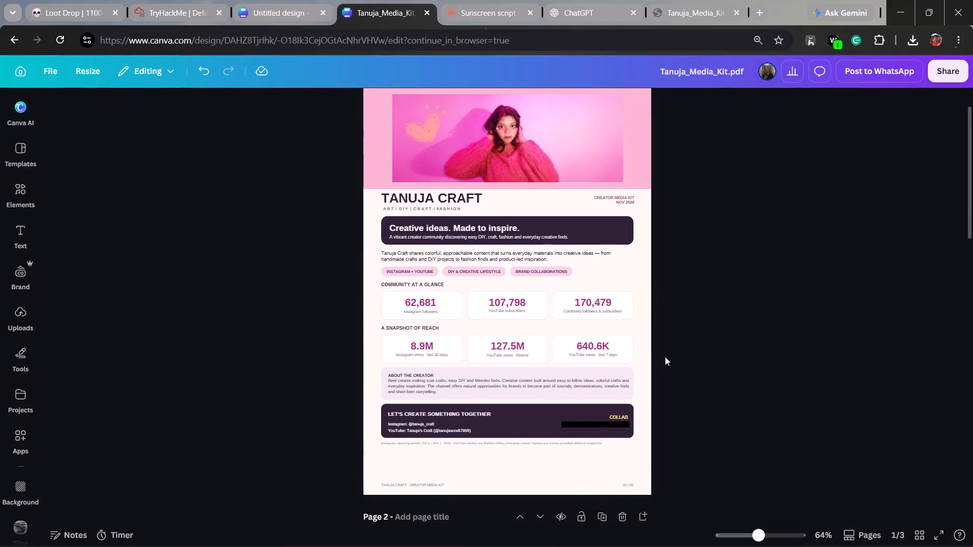
{"action": "scroll", "coordinate": [665, 357], "scroll_direction": "down", "scroll_amount": 4}
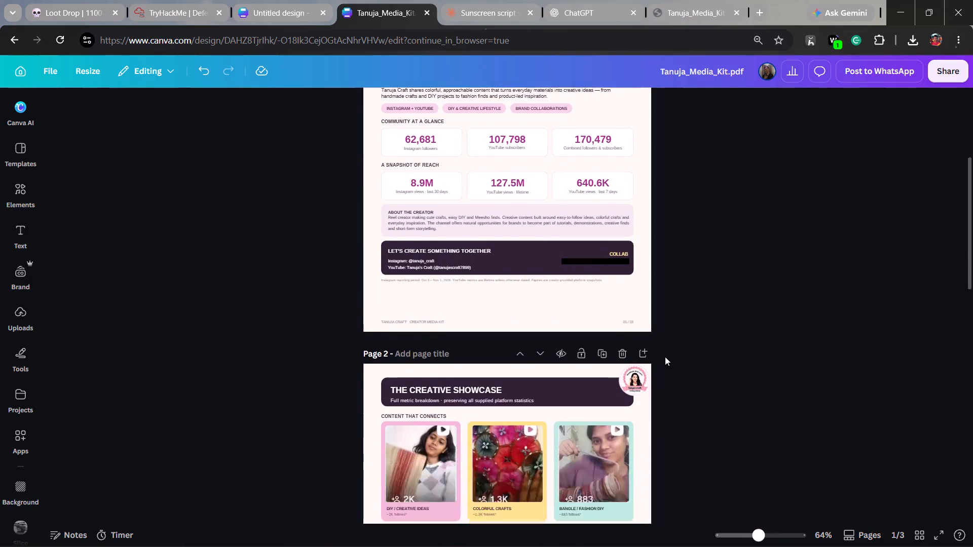
{"action": "scroll", "coordinate": [665, 357], "scroll_direction": "down", "scroll_amount": 1}
{"action": "scroll", "coordinate": [665, 357], "scroll_direction": "up", "scroll_amount": 2}
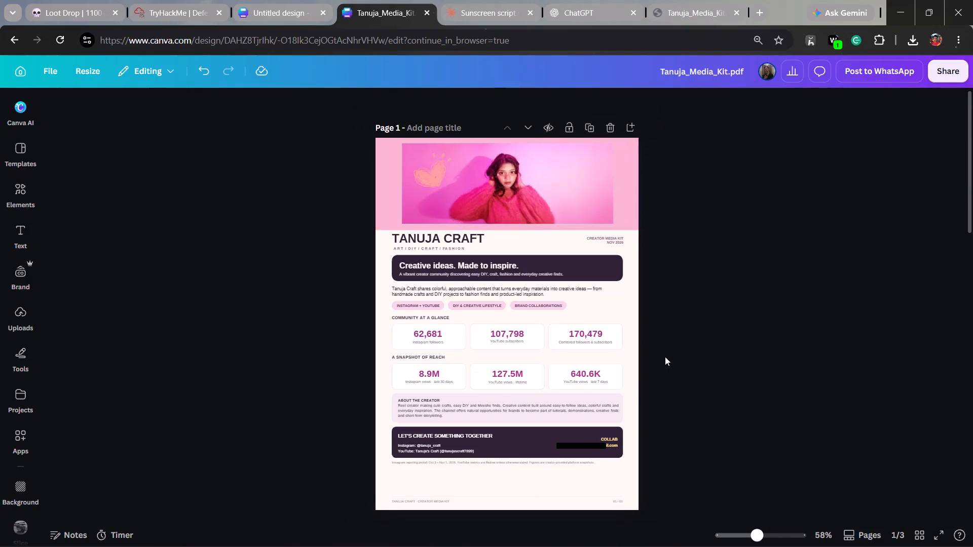
{"action": "scroll", "coordinate": [665, 357], "scroll_direction": "down", "scroll_amount": 5}
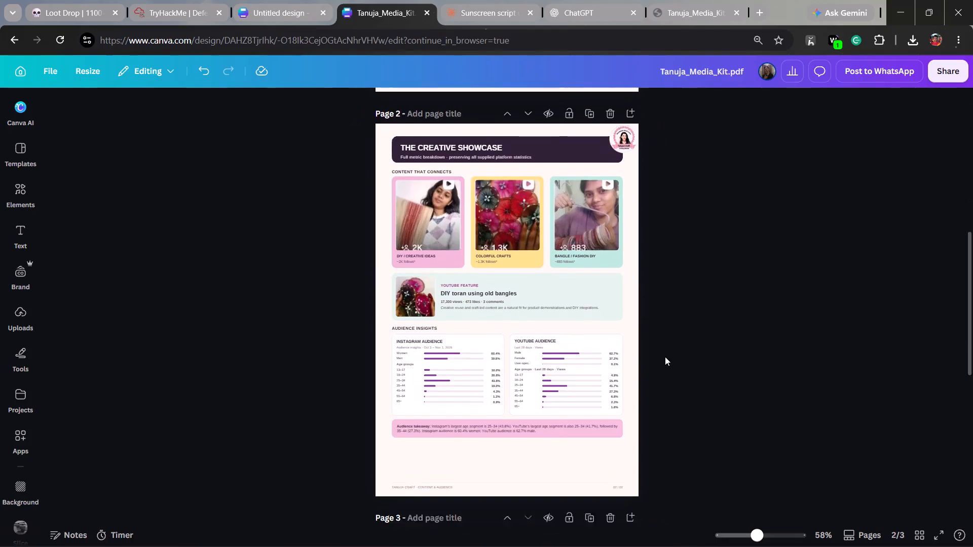
{"action": "scroll", "coordinate": [665, 357], "scroll_direction": "down", "scroll_amount": 2}
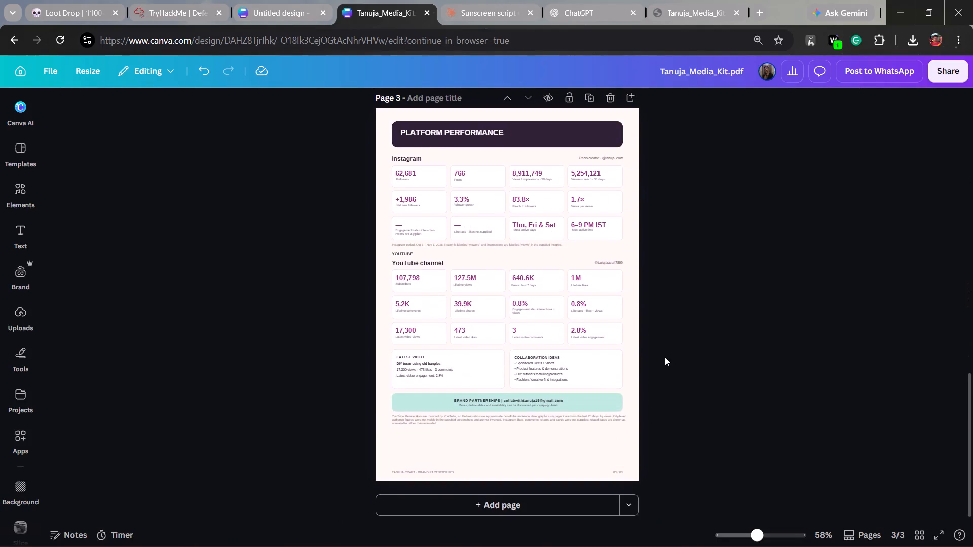
{"action": "scroll", "coordinate": [665, 357], "scroll_direction": "up", "scroll_amount": 3}
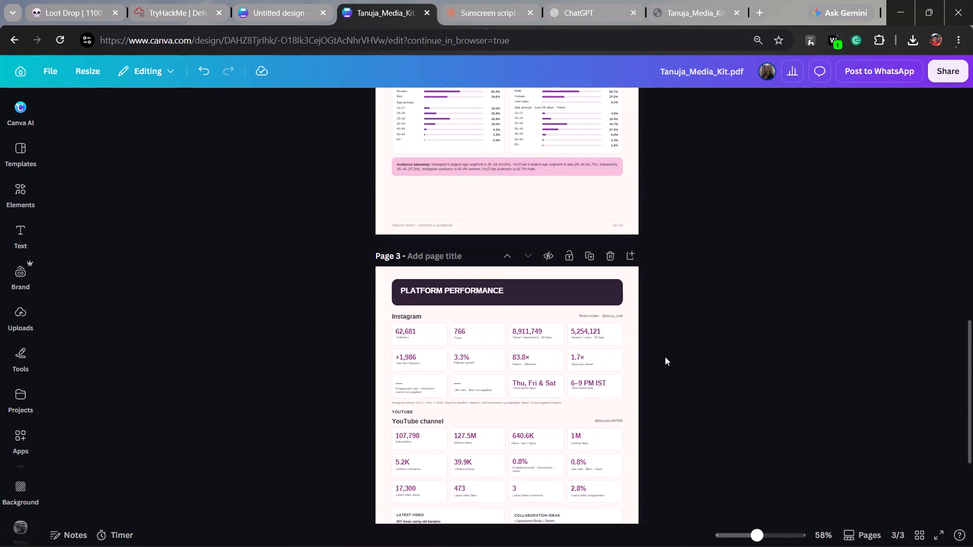
{"action": "scroll", "coordinate": [665, 357], "scroll_direction": "up", "scroll_amount": 4}
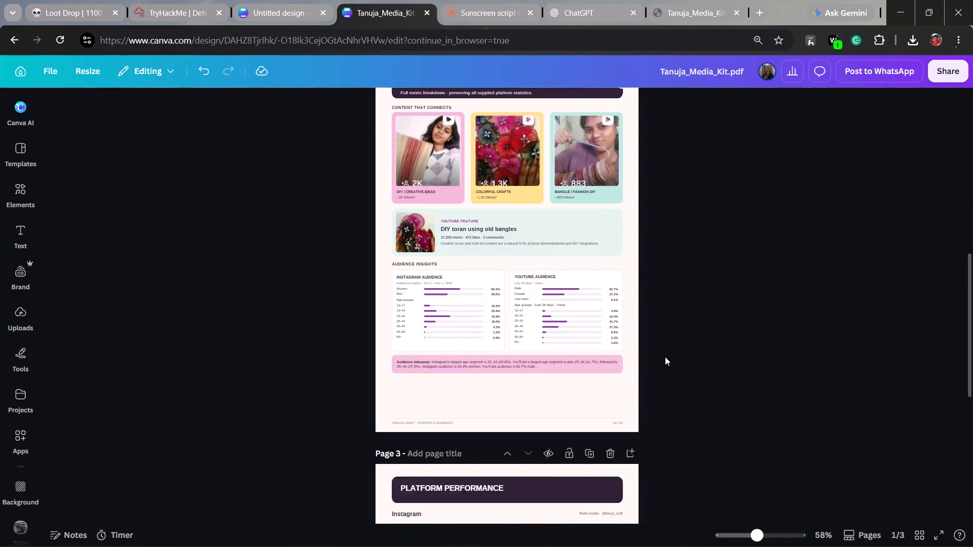
{"action": "scroll", "coordinate": [665, 357], "scroll_direction": "up", "scroll_amount": 2}
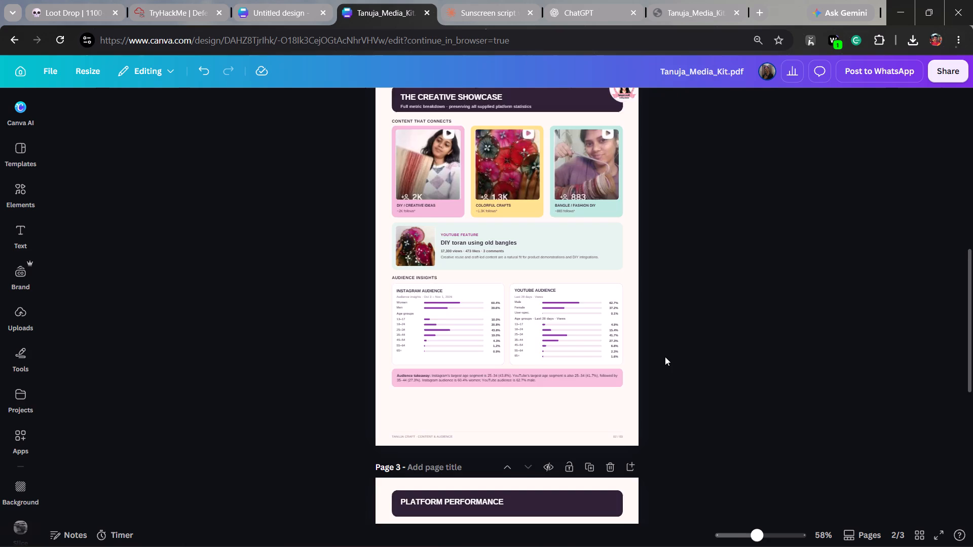
{"action": "scroll", "coordinate": [665, 357], "scroll_direction": "up", "scroll_amount": 2}
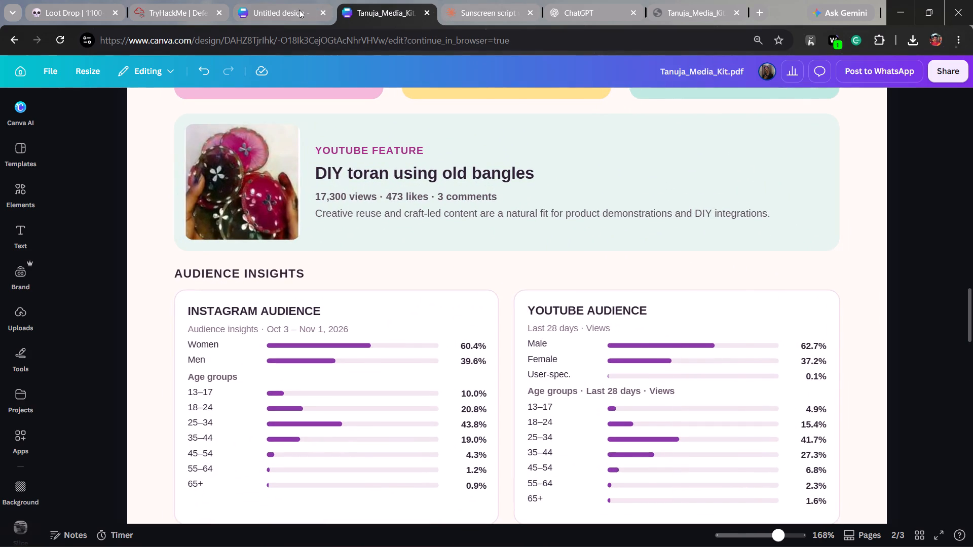
Compare the YouTube gender and age charts in the untitled design with the YouTube Audience card in Tanuja_Media_Kit.pdf.
{"action": "left_click", "coordinate": [299, 10]}
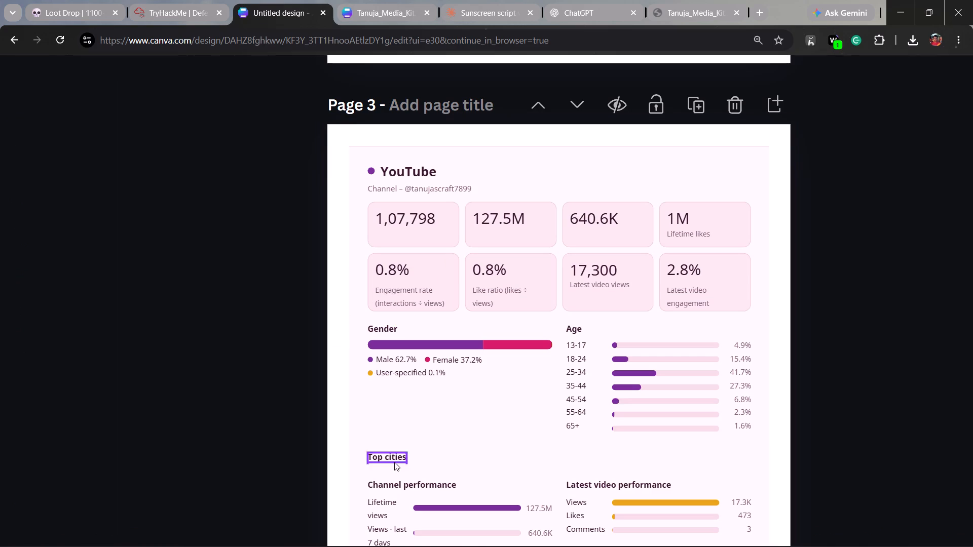
{"action": "left_click", "coordinate": [389, 11]}
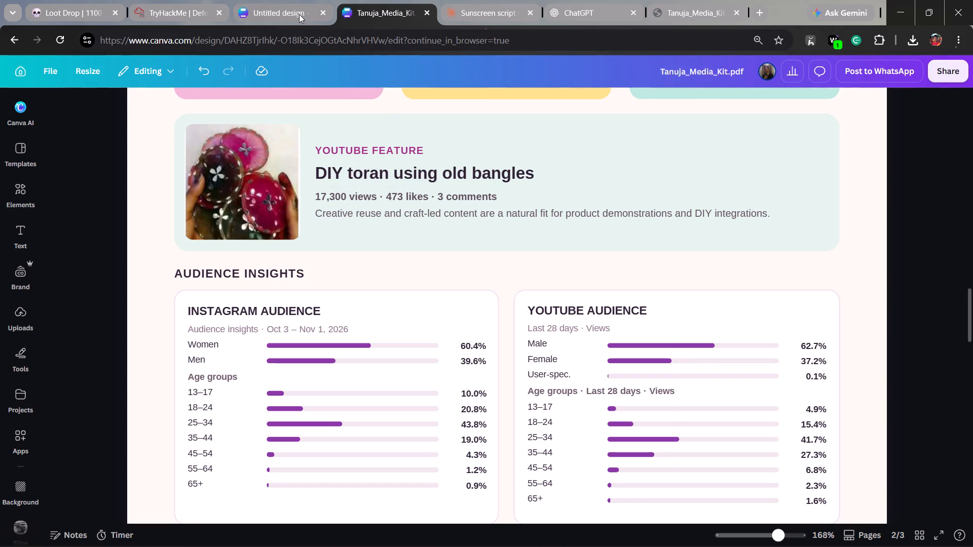
{"action": "left_click", "coordinate": [299, 14]}
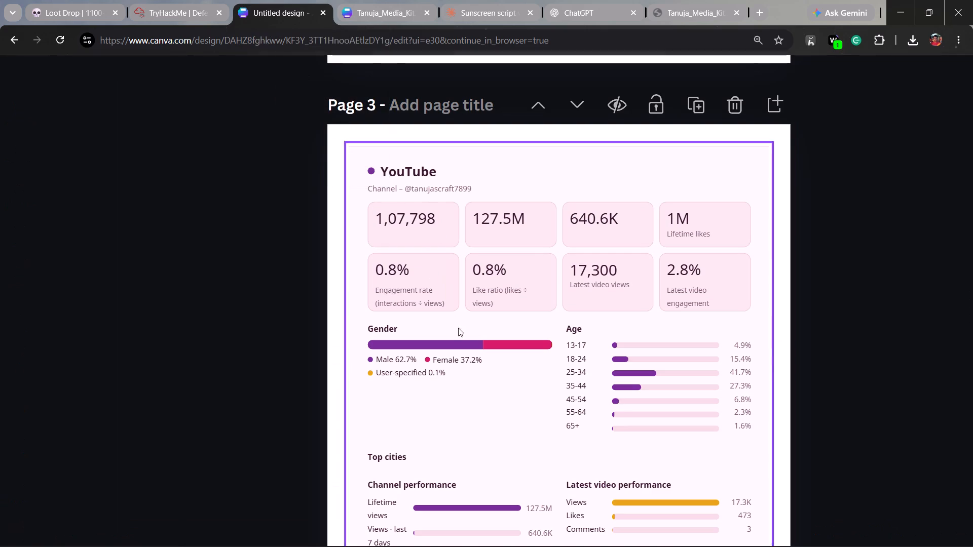
{"action": "left_click", "coordinate": [389, 11]}
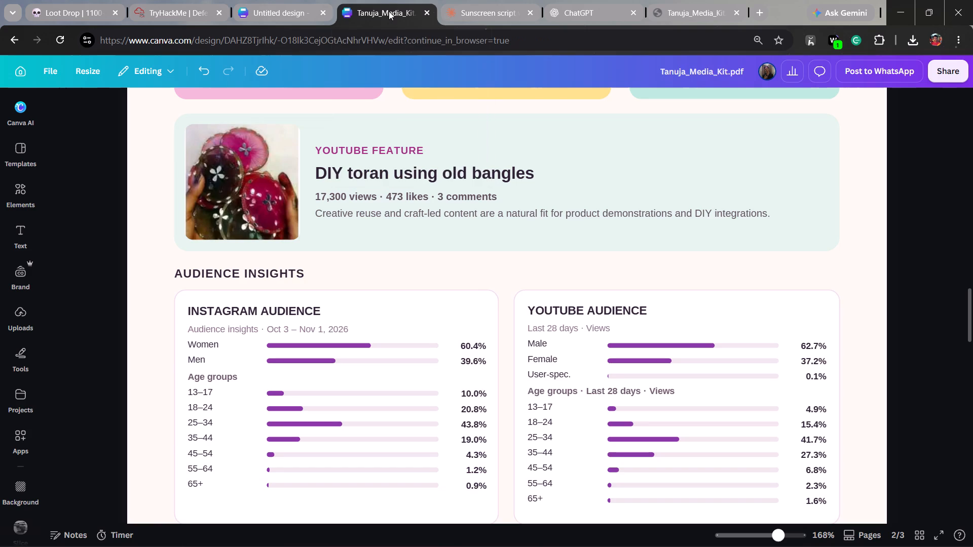
{"action": "left_click", "coordinate": [299, 17]}
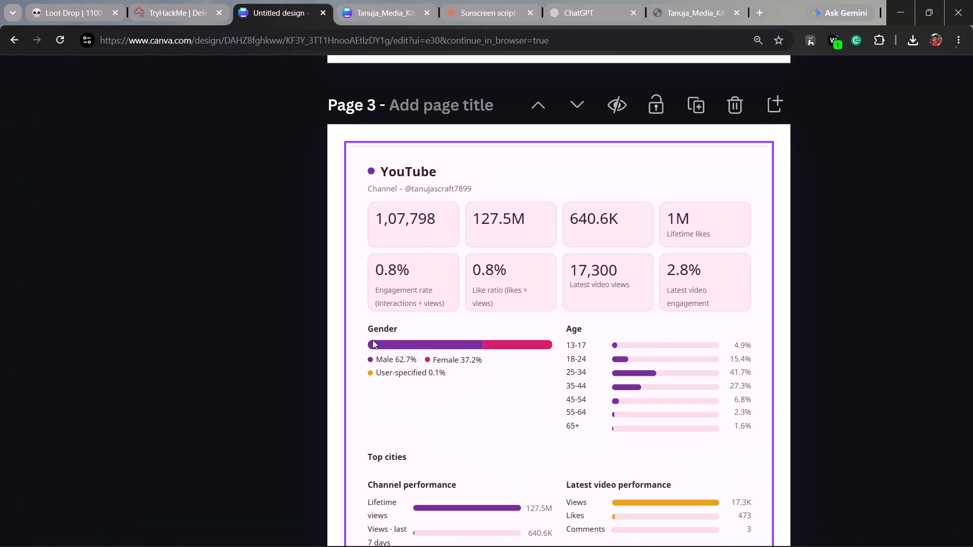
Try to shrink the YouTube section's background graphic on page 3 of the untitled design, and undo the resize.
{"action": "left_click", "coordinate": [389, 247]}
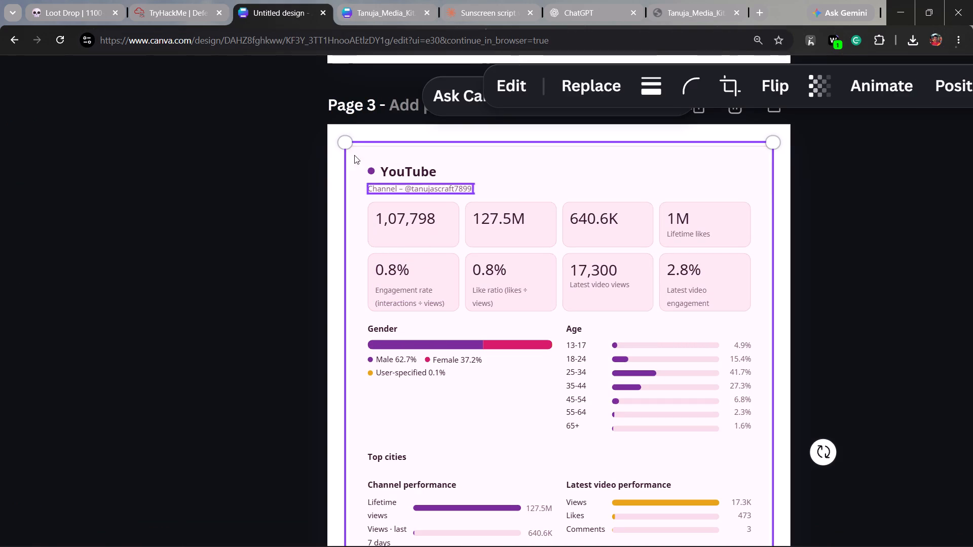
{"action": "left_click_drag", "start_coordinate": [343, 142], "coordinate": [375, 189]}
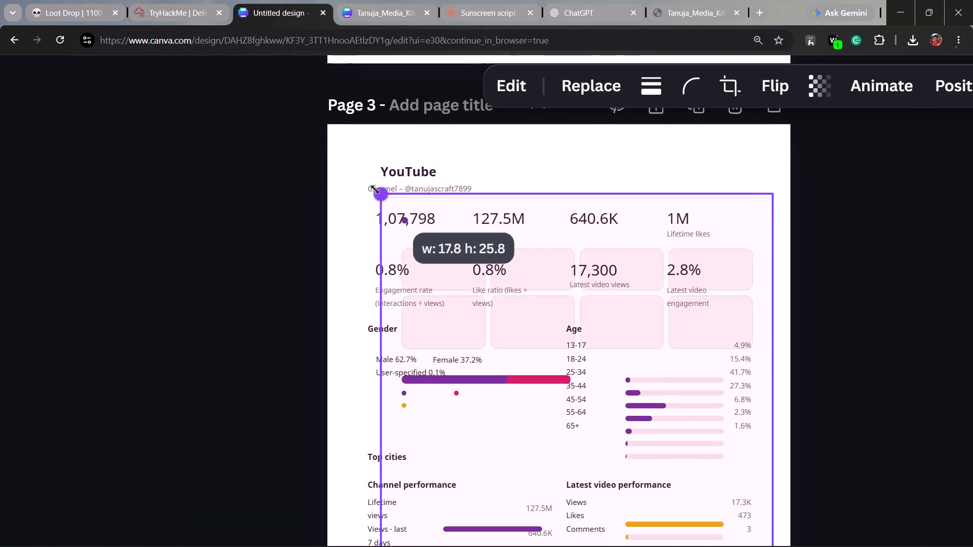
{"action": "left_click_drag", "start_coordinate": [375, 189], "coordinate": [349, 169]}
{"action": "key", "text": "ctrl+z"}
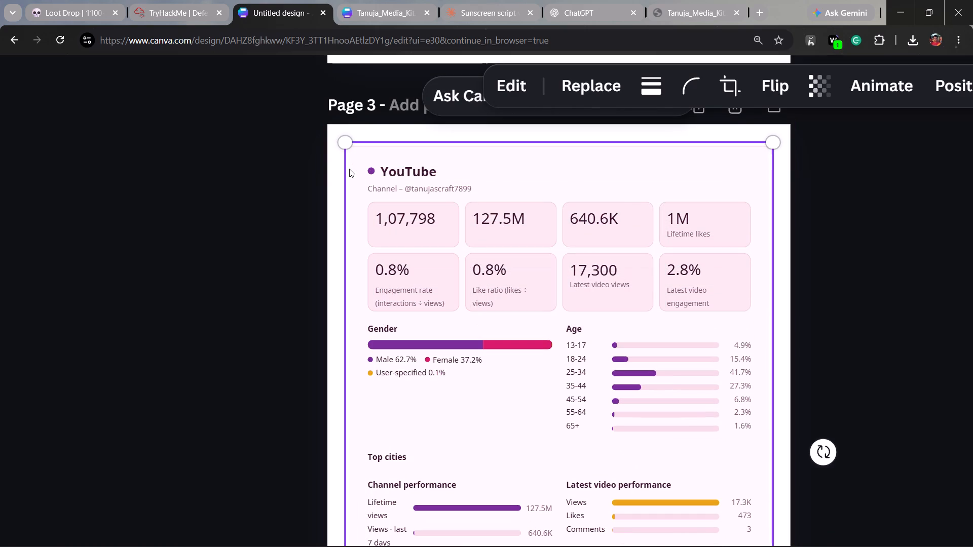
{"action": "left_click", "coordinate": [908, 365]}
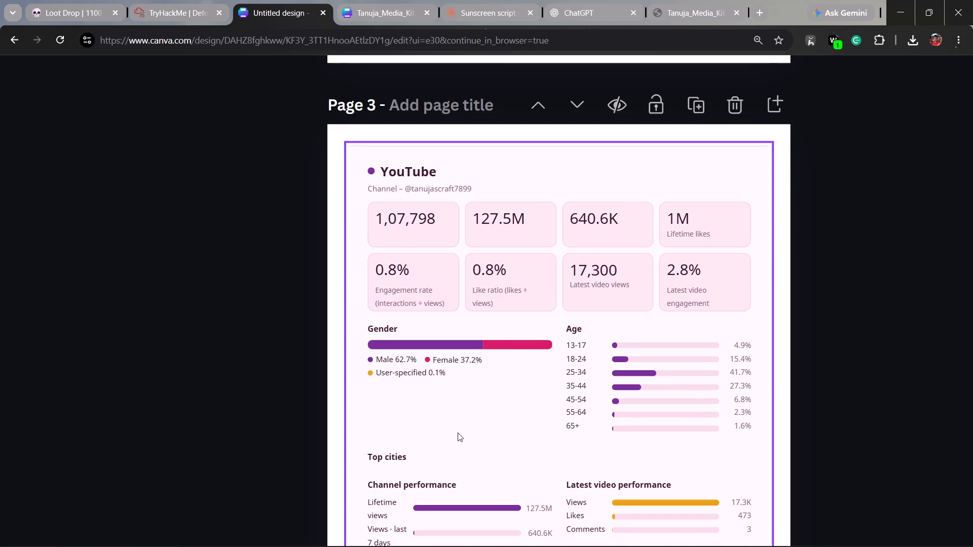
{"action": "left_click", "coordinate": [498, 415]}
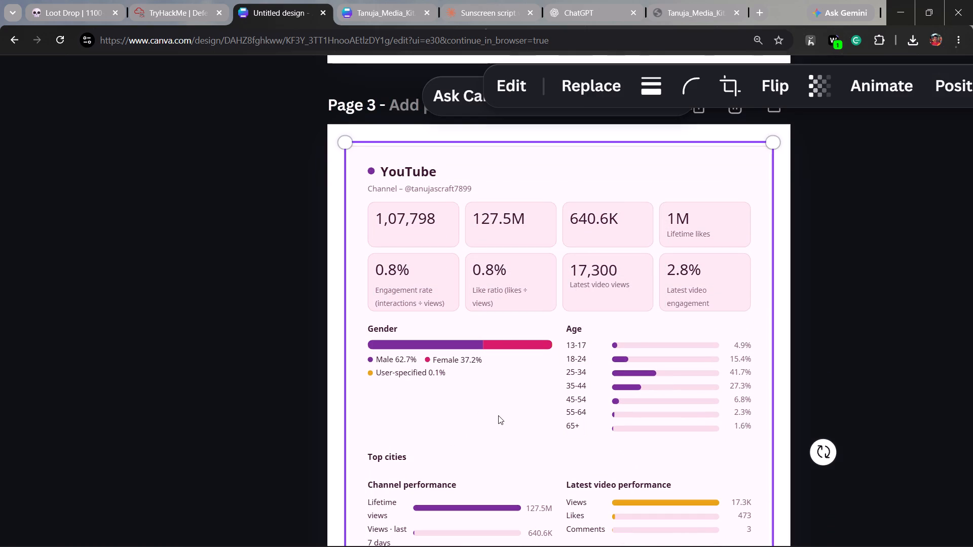
Snip the YouTube Gender chart with its legend and paste it, scaled down, onto page 2 of the Tanuja_Media_Kit.pdf design.
{"action": "key", "text": "shift+super+s"}
{"action": "left_click_drag", "start_coordinate": [354, 321], "coordinate": [562, 384]}
{"action": "left_click", "coordinate": [384, 8]}
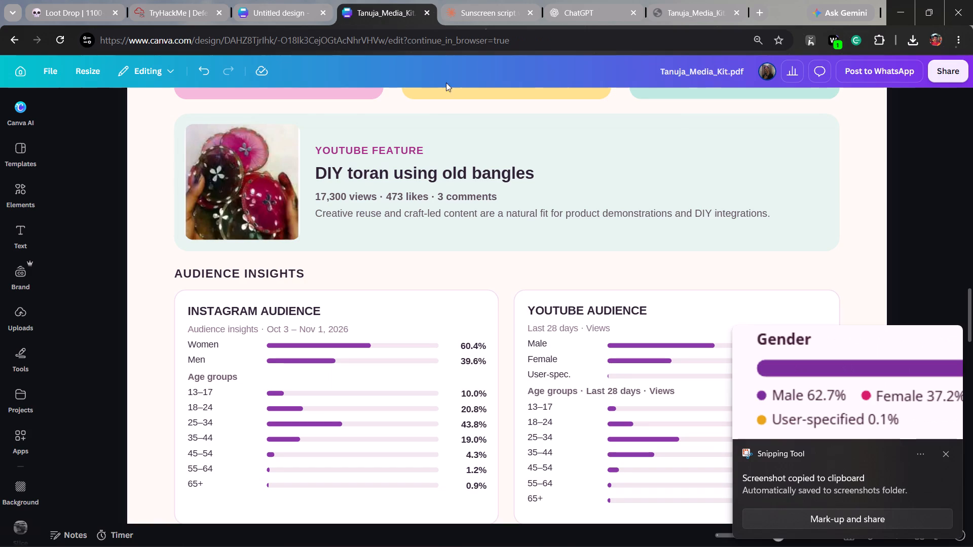
{"action": "left_click", "coordinate": [694, 325]}
{"action": "key", "text": "ctrl+v"}
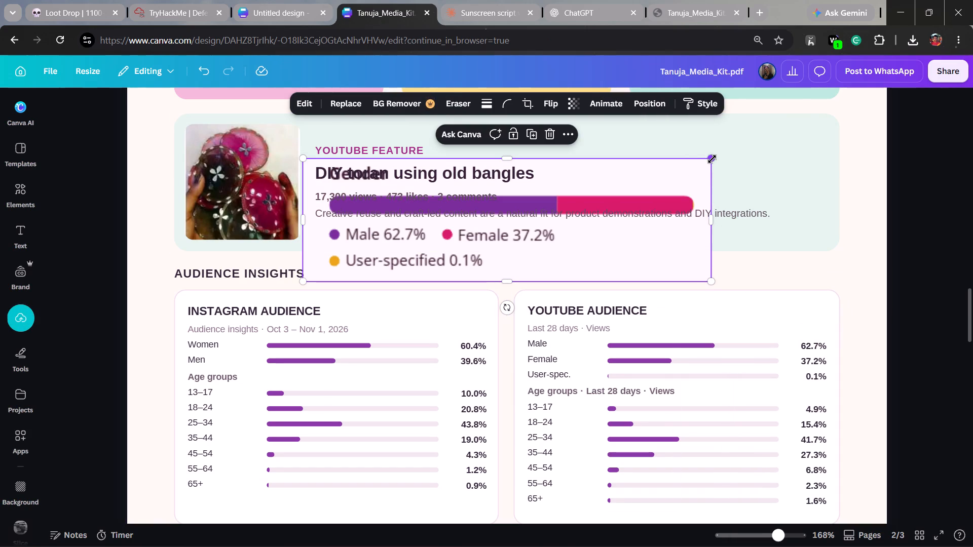
{"action": "left_click_drag", "start_coordinate": [712, 160], "coordinate": [549, 265]}
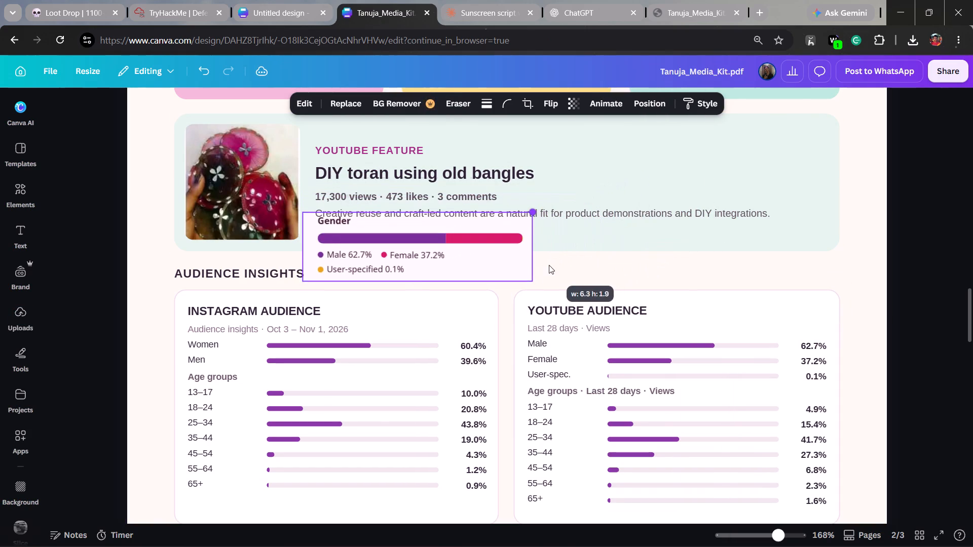
Move the pasted Gender chart image to just above the YouTube Audience card, overlapping the YouTube Feature box's lower edge.
{"action": "left_click_drag", "start_coordinate": [499, 270], "coordinate": [734, 379]}
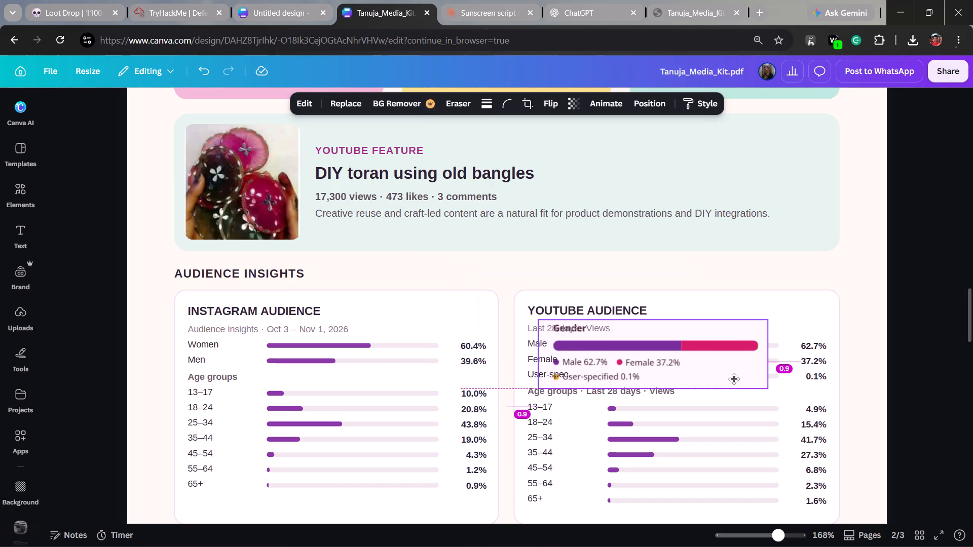
{"action": "left_click_drag", "start_coordinate": [734, 379], "coordinate": [818, 303]}
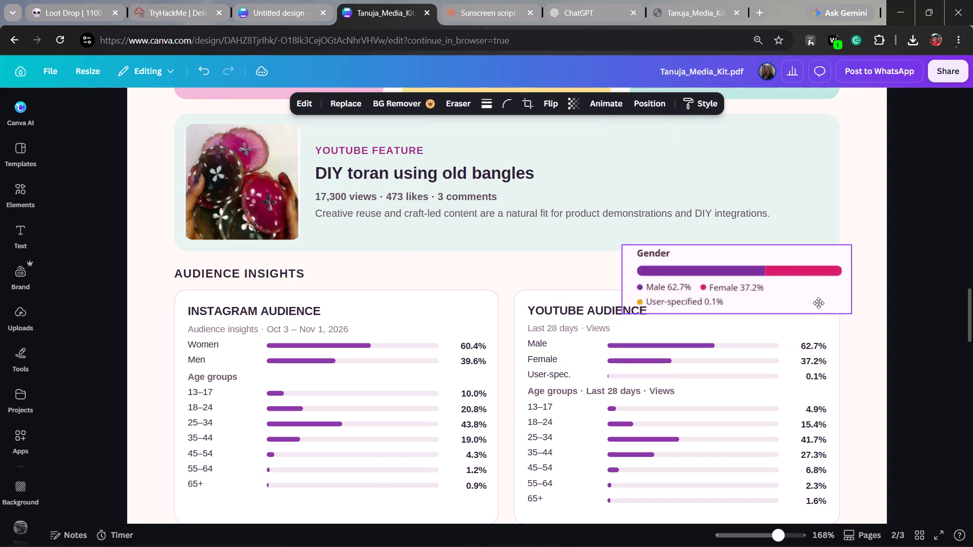
{"action": "left_click_drag", "start_coordinate": [818, 303], "coordinate": [827, 276]}
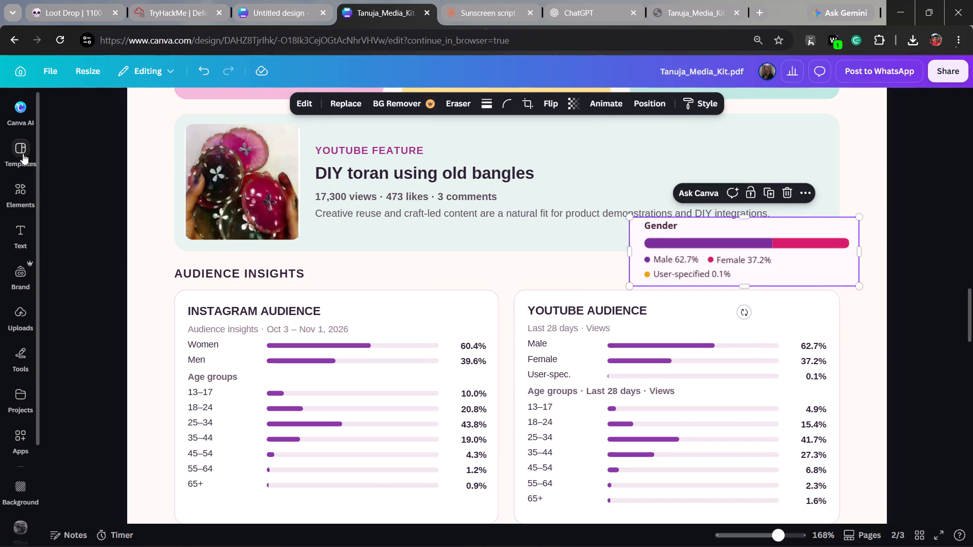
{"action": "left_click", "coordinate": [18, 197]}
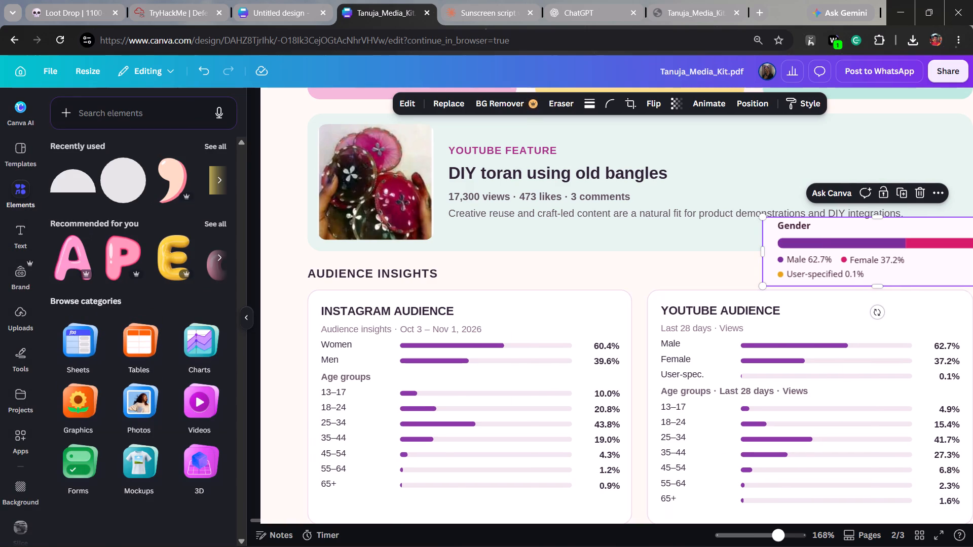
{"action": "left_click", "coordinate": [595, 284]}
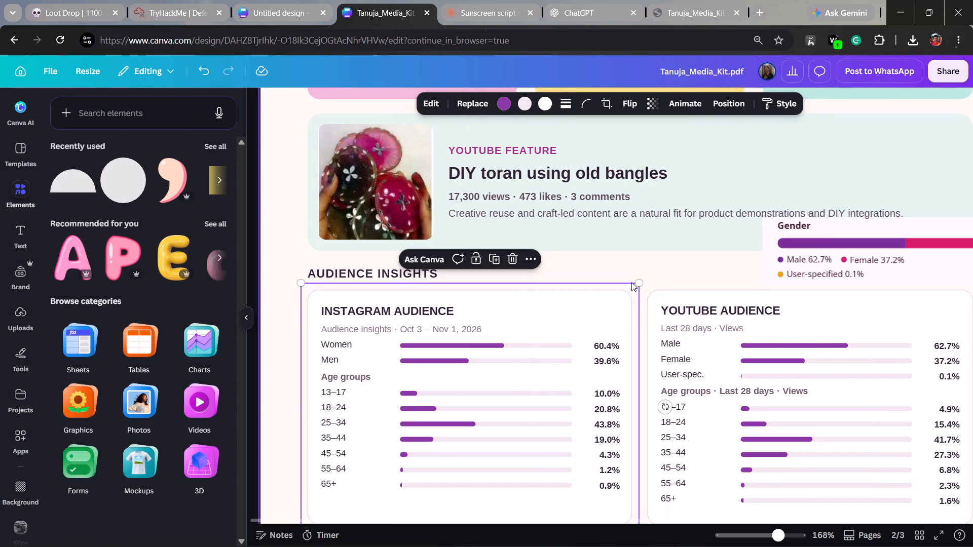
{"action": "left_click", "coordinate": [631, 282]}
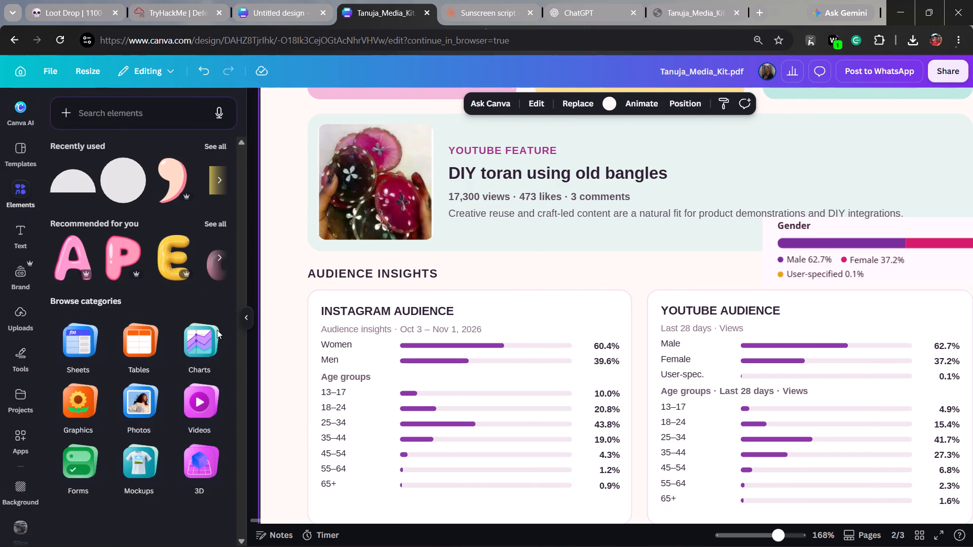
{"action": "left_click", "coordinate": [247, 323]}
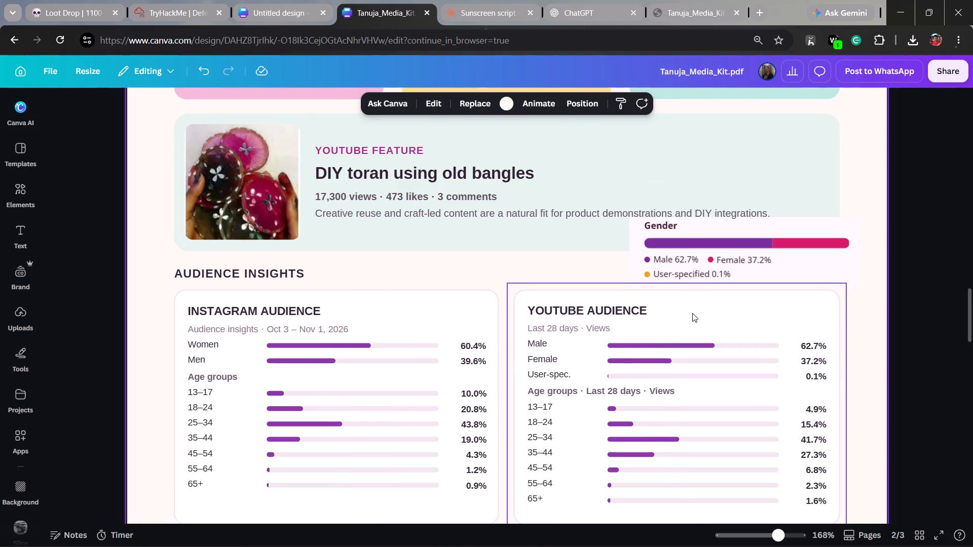
Add a purple rectangle and reshape it over the bars and percentages of the YouTube Audience card's Male, Female and User-spec. rows.
{"action": "left_click", "coordinate": [714, 311]}
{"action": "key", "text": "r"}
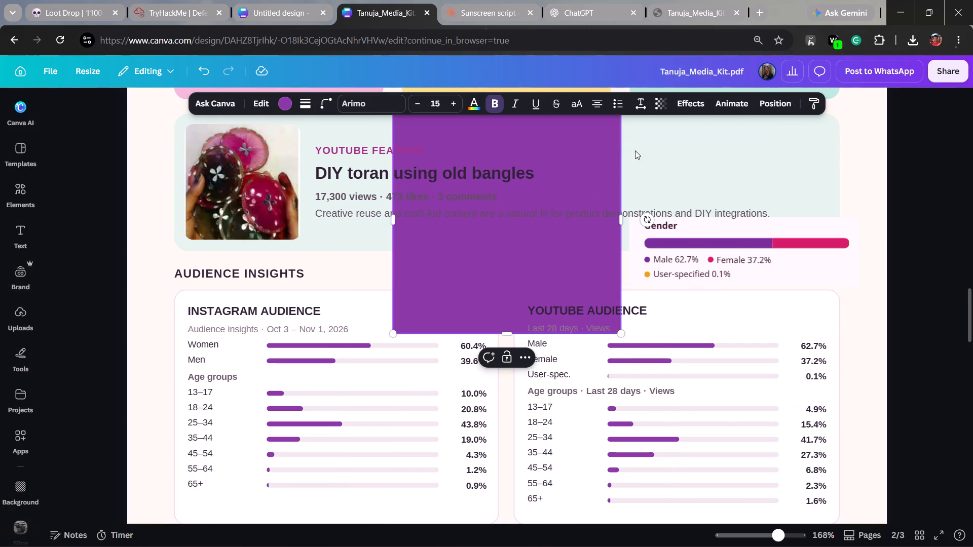
{"action": "left_click_drag", "start_coordinate": [622, 333], "coordinate": [586, 269]}
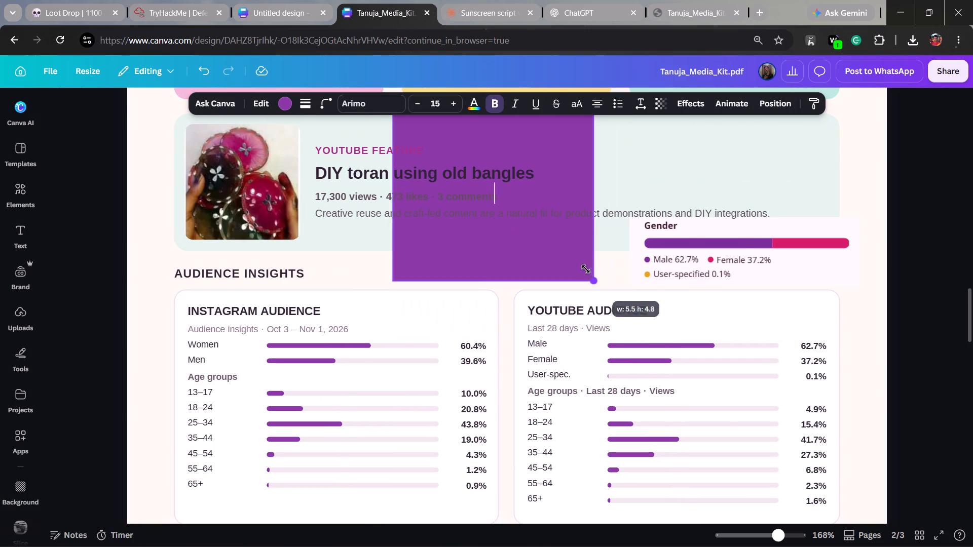
{"action": "left_click_drag", "start_coordinate": [586, 269], "coordinate": [518, 189]}
{"action": "left_click_drag", "start_coordinate": [479, 133], "coordinate": [509, 160]}
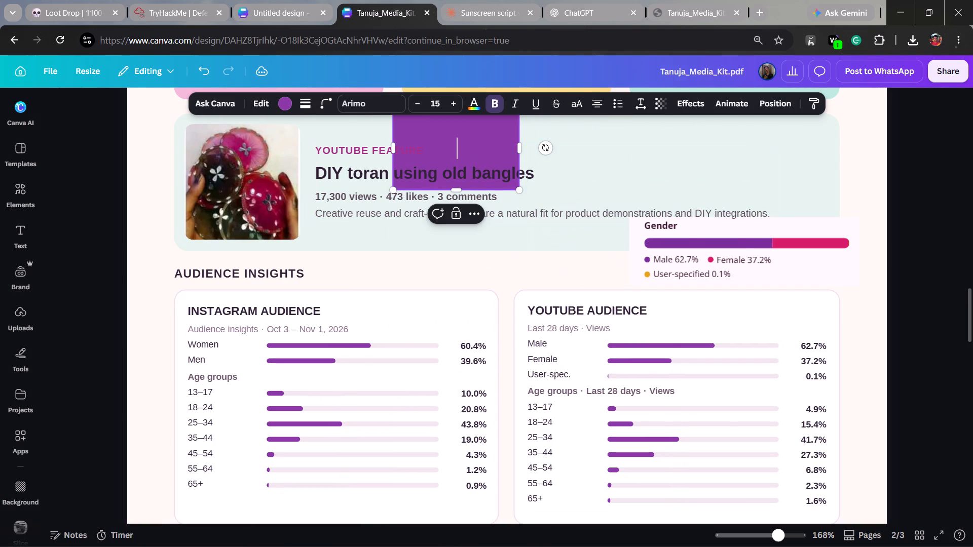
{"action": "left_click_drag", "start_coordinate": [509, 160], "coordinate": [675, 337]}
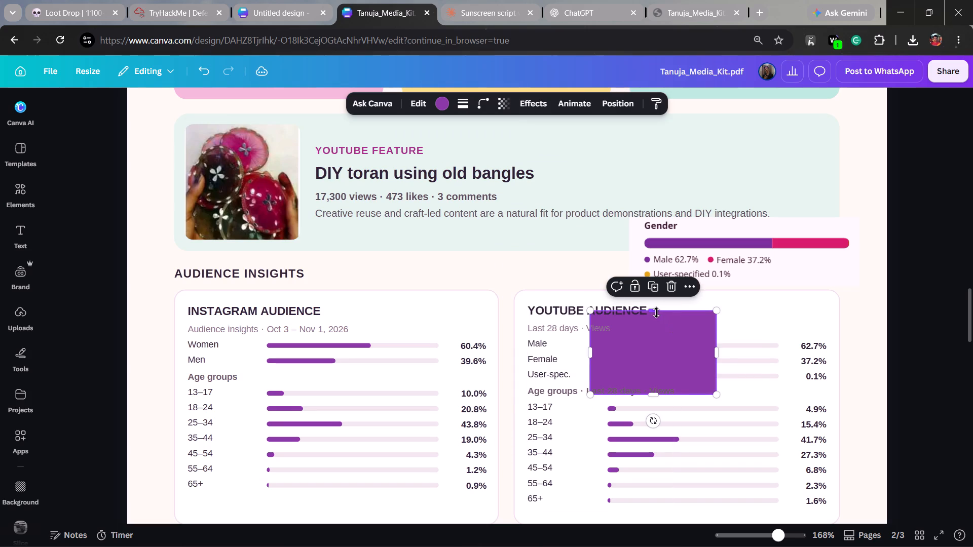
{"action": "left_click_drag", "start_coordinate": [656, 312], "coordinate": [660, 349]}
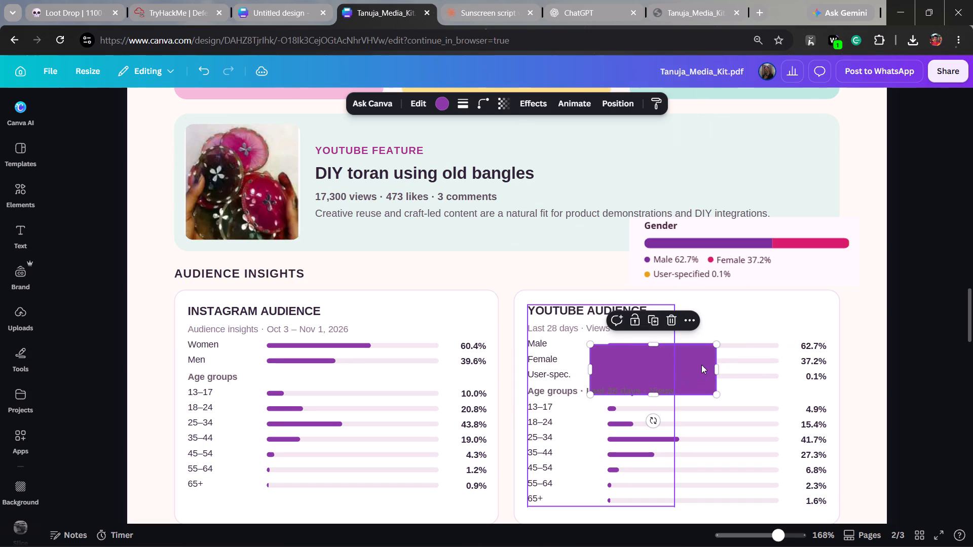
{"action": "left_click_drag", "start_coordinate": [714, 369], "coordinate": [826, 360]}
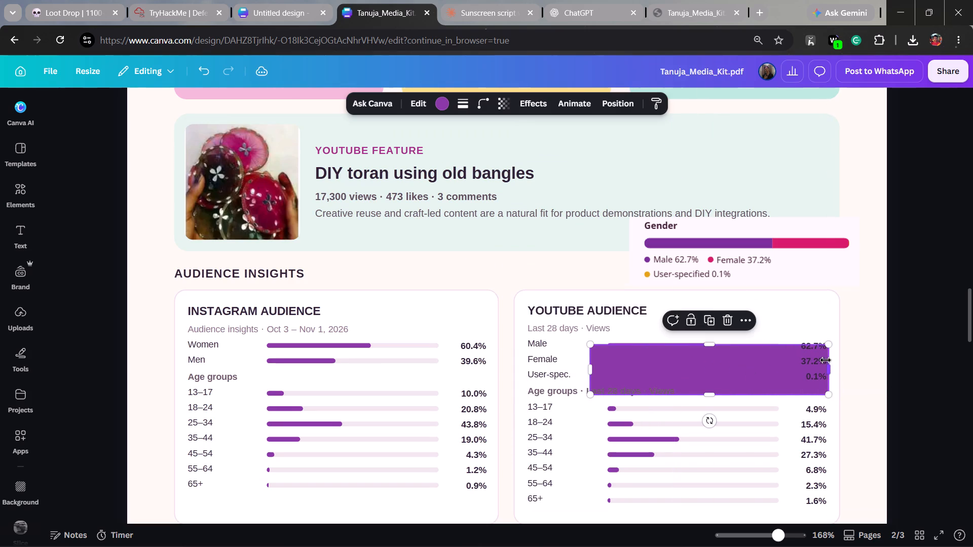
Widen the purple rectangle and position it over the Male, Female and User-spec. rows of the YouTube Audience card.
{"action": "left_click_drag", "start_coordinate": [593, 371], "coordinate": [537, 373]}
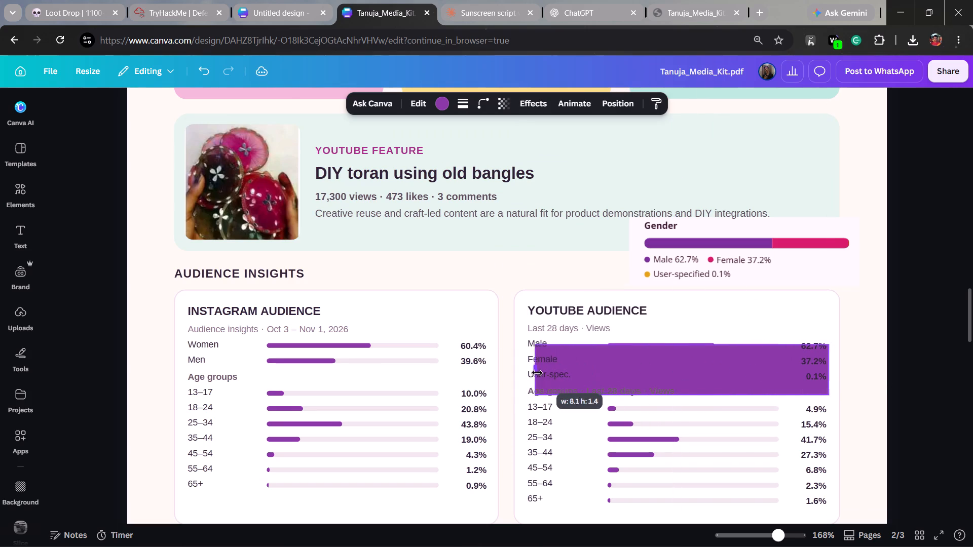
{"action": "left_click_drag", "start_coordinate": [537, 373], "coordinate": [528, 375]}
{"action": "left_click_drag", "start_coordinate": [609, 364], "coordinate": [608, 358]}
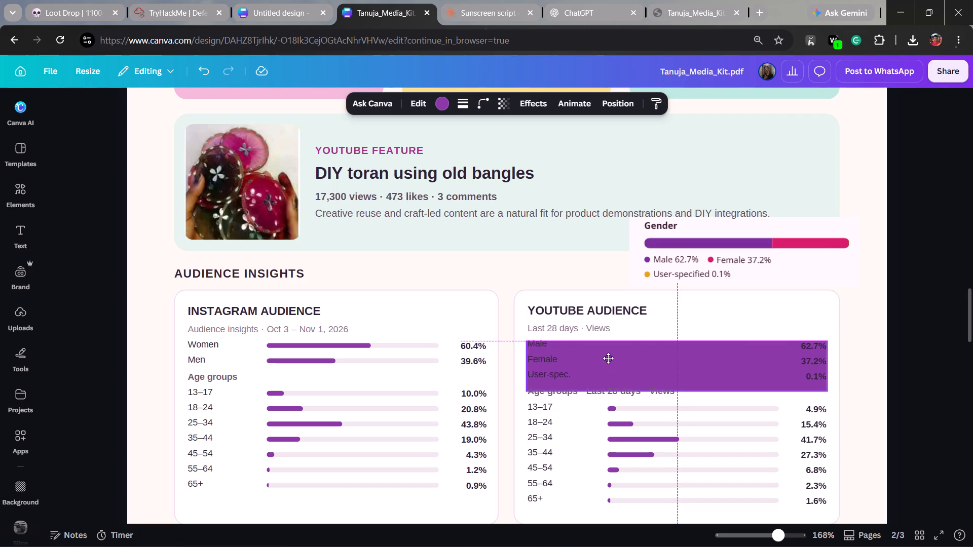
{"action": "left_click_drag", "start_coordinate": [608, 358], "coordinate": [611, 355]}
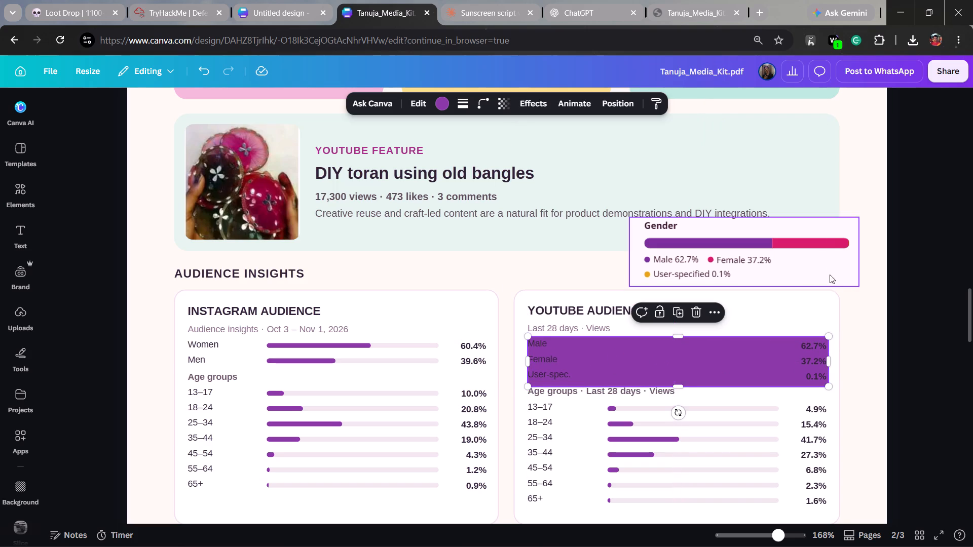
{"action": "left_click", "coordinate": [869, 297]}
Recolour the purple rectangle white by sampling the YouTube Audience card's background.
{"action": "left_click", "coordinate": [766, 353]}
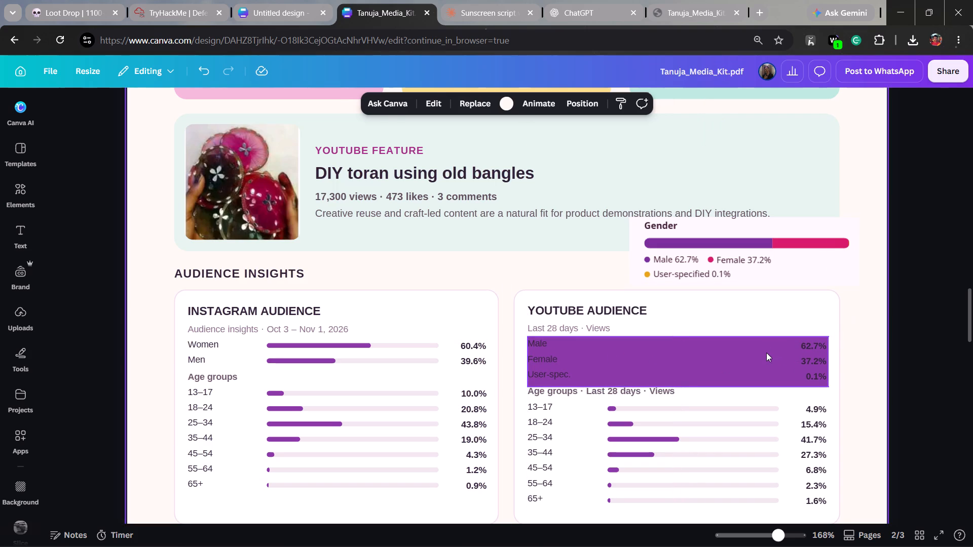
{"action": "left_click", "coordinate": [441, 107]}
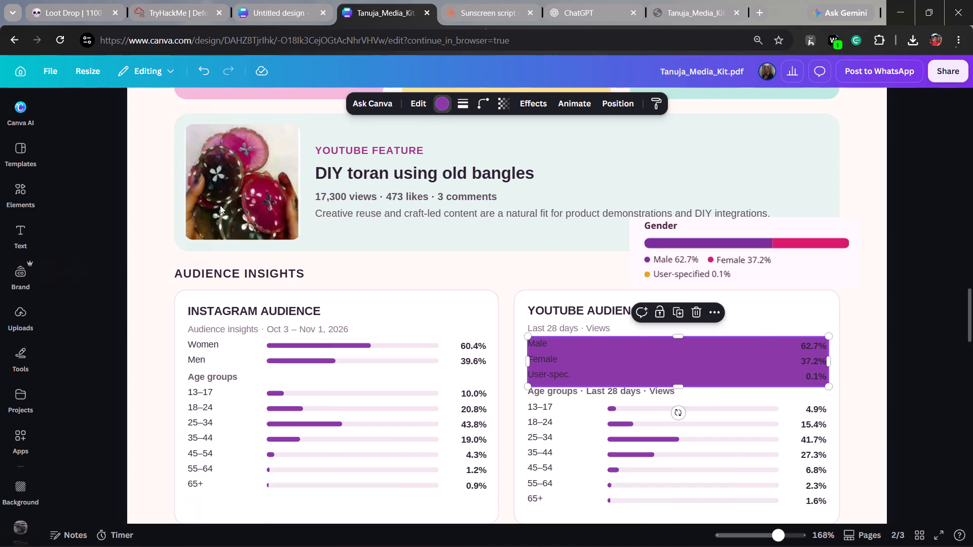
{"action": "left_click", "coordinate": [86, 199]}
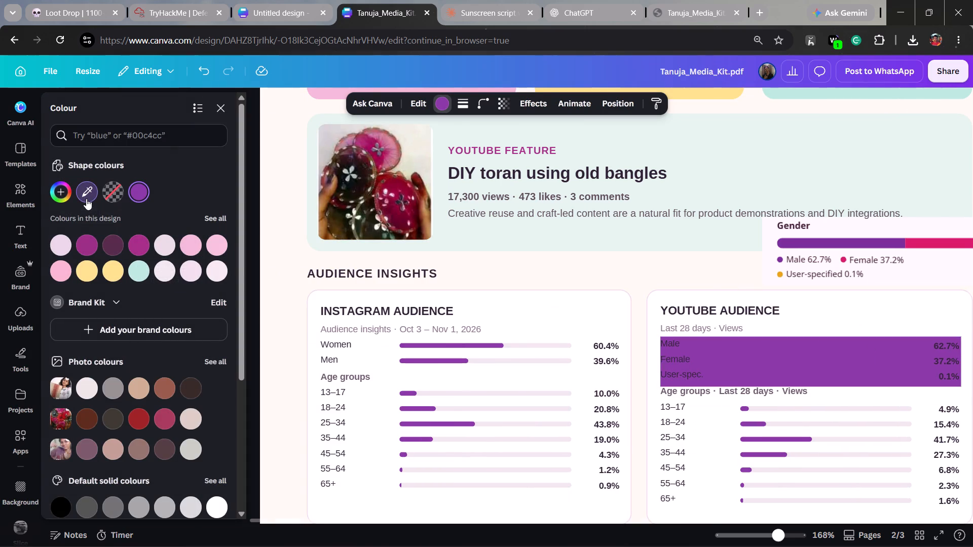
{"action": "left_click", "coordinate": [851, 310]}
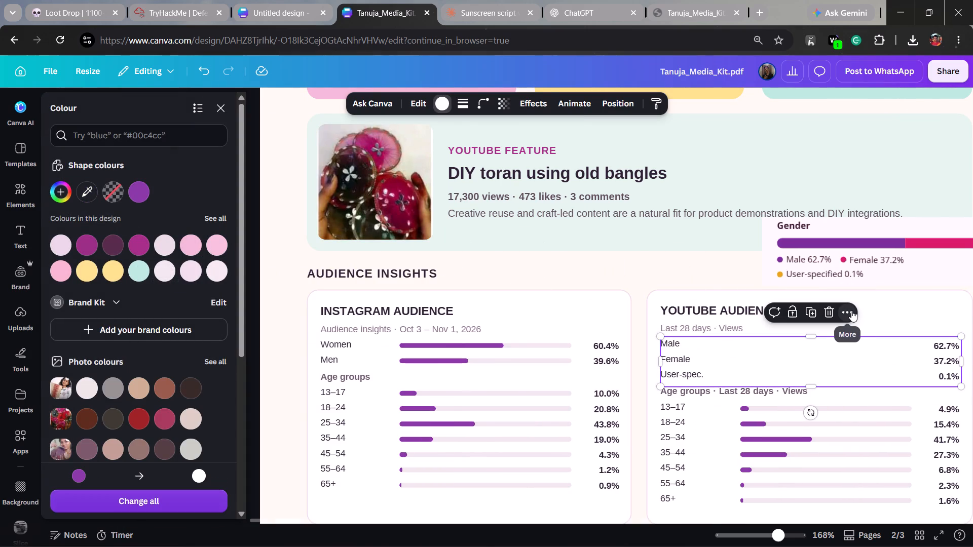
Move the white rectangle up the layer order to second from the top, covering the YouTube Audience card's gender rows.
{"action": "key", "text": "alt+1"}
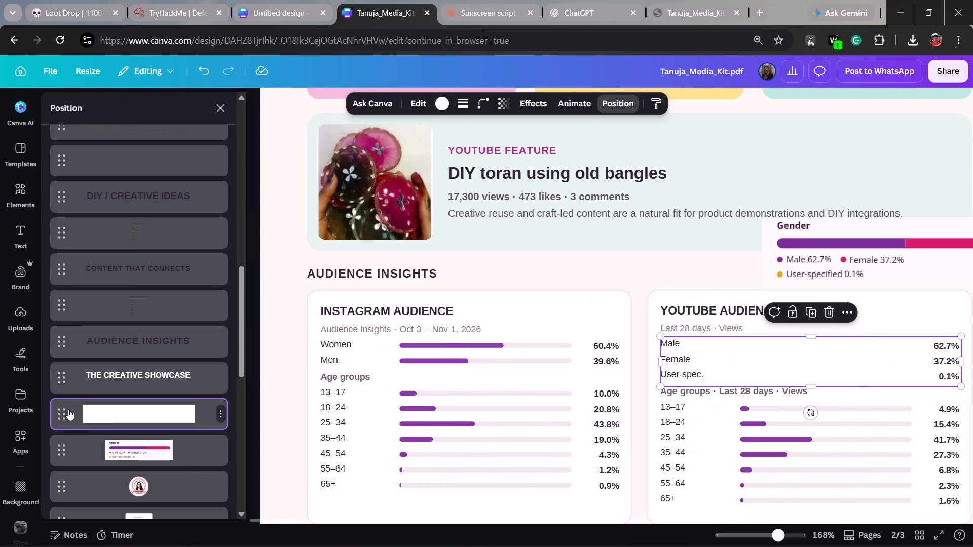
{"action": "left_click_drag", "start_coordinate": [68, 409], "coordinate": [82, 77]}
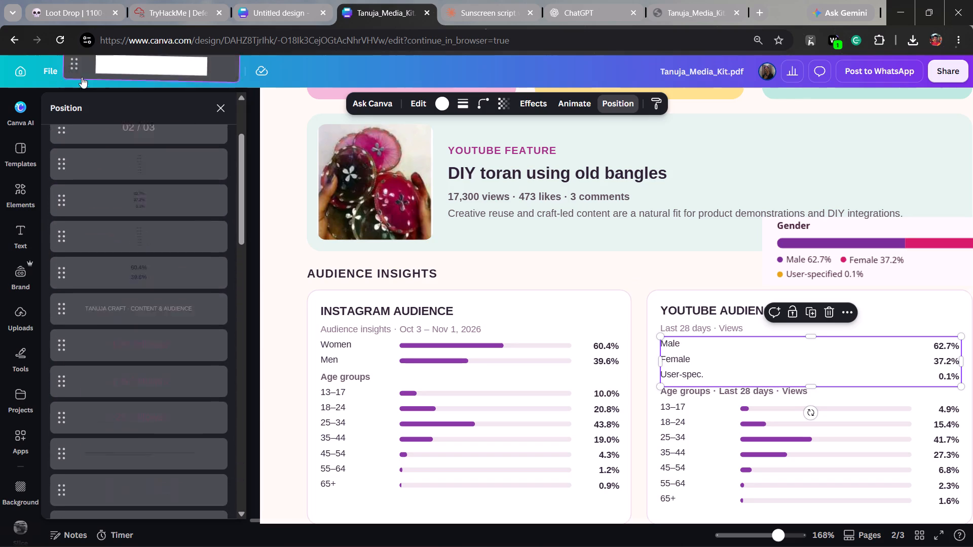
{"action": "left_click_drag", "start_coordinate": [82, 77], "coordinate": [80, 187]}
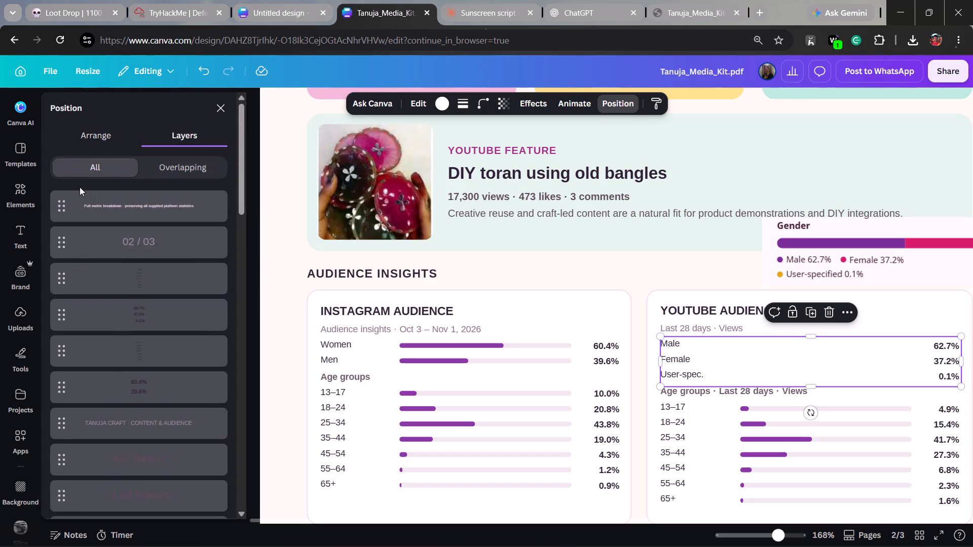
{"action": "scroll", "coordinate": [173, 401], "scroll_direction": "down", "scroll_amount": 6}
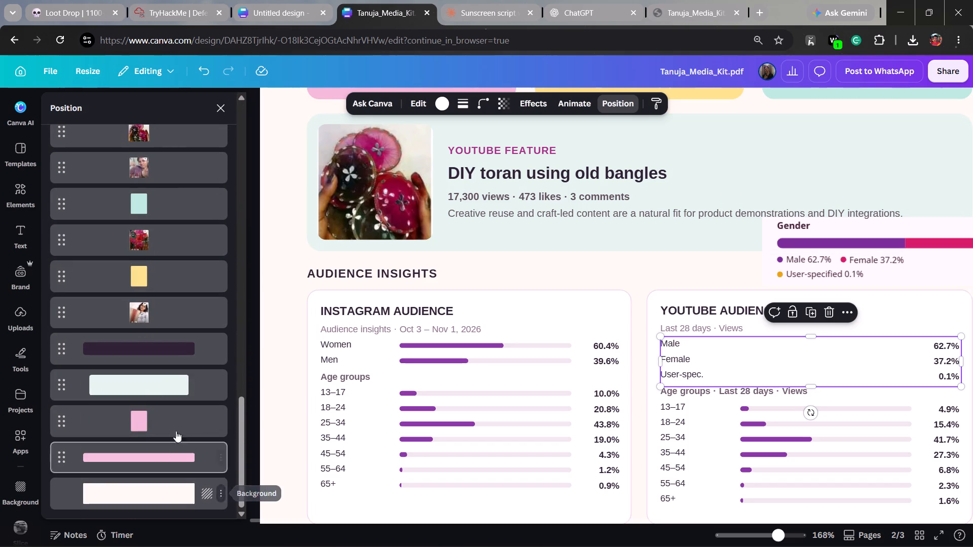
{"action": "scroll", "coordinate": [177, 380], "scroll_direction": "up", "scroll_amount": 5}
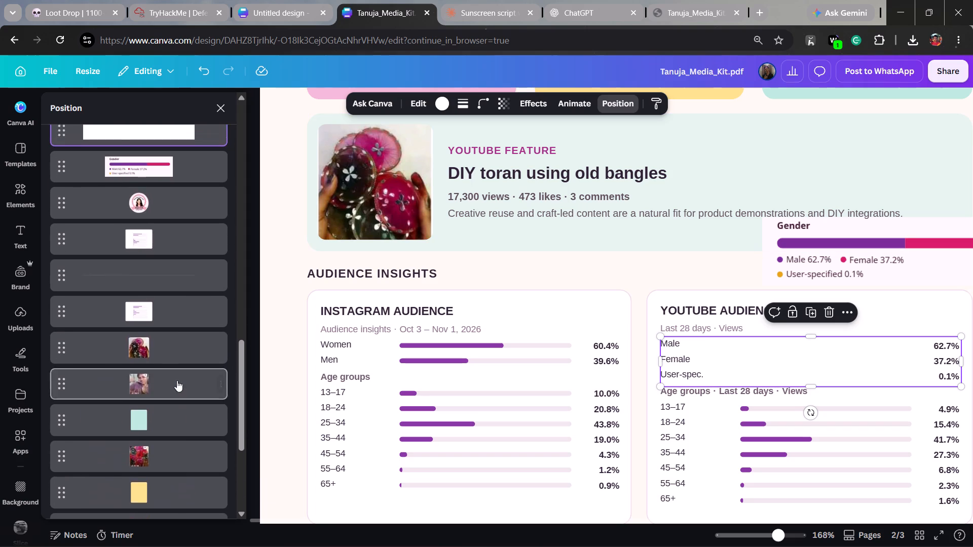
{"action": "scroll", "coordinate": [177, 380], "scroll_direction": "up", "scroll_amount": 2}
{"action": "left_click_drag", "start_coordinate": [64, 362], "coordinate": [64, 338]}
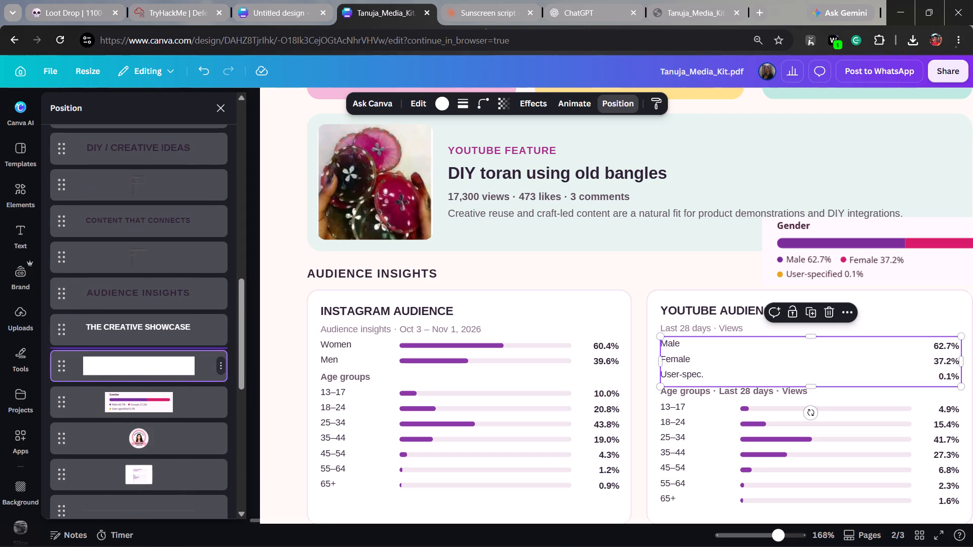
{"action": "left_click_drag", "start_coordinate": [64, 338], "coordinate": [68, 133]}
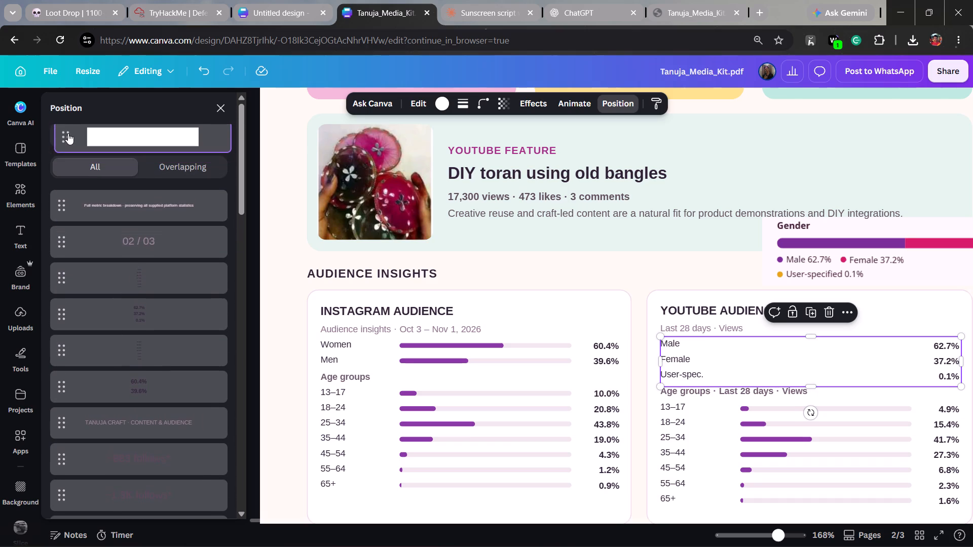
{"action": "left_click_drag", "start_coordinate": [68, 133], "coordinate": [71, 223]}
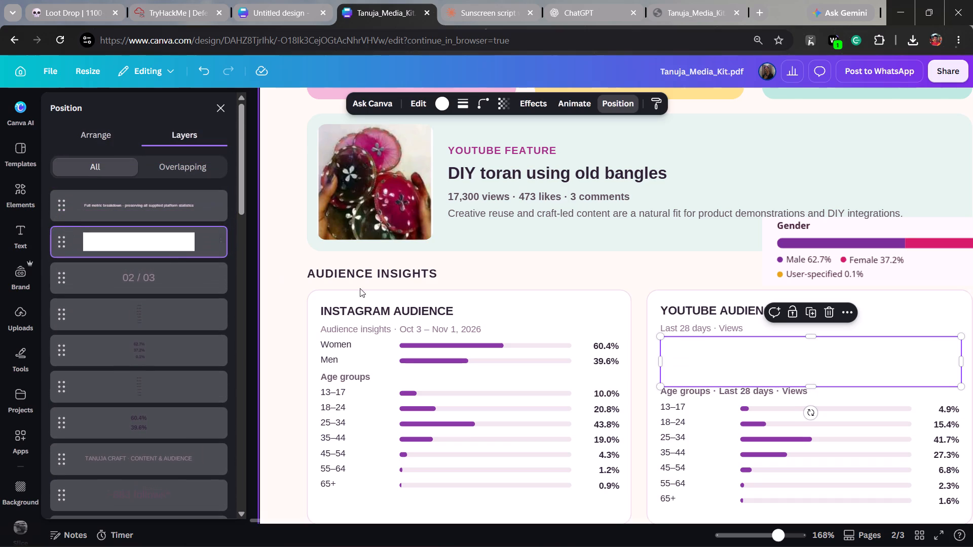
{"action": "left_click", "coordinate": [652, 276]}
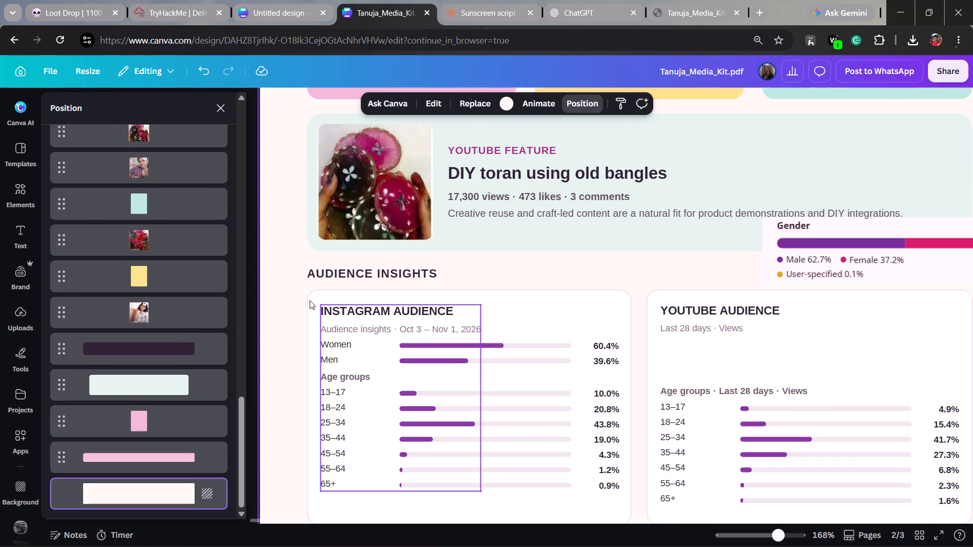
{"action": "left_click", "coordinate": [220, 109]}
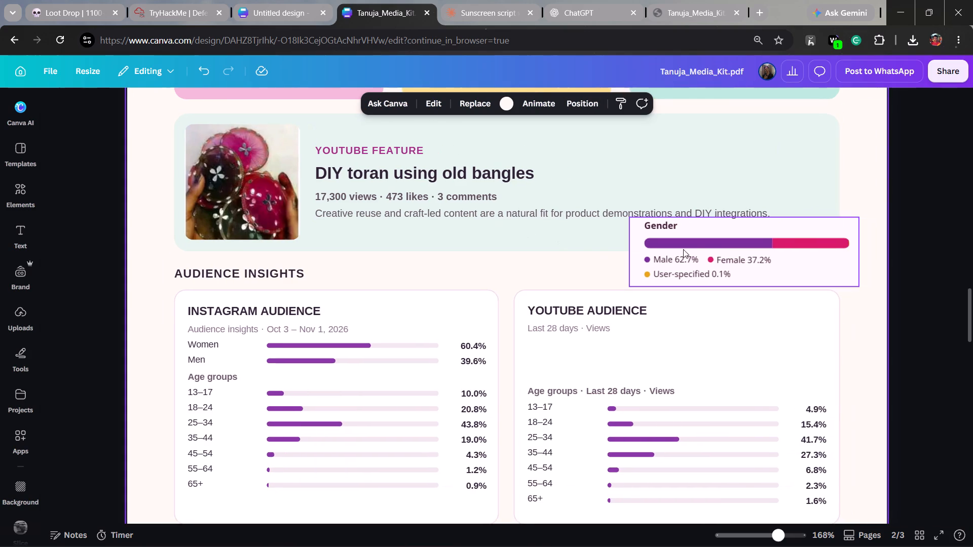
Move the Gender chart image onto the blank area of the YouTube Audience card and bring it forward above the white rectangle.
{"action": "left_click_drag", "start_coordinate": [794, 254], "coordinate": [692, 364]}
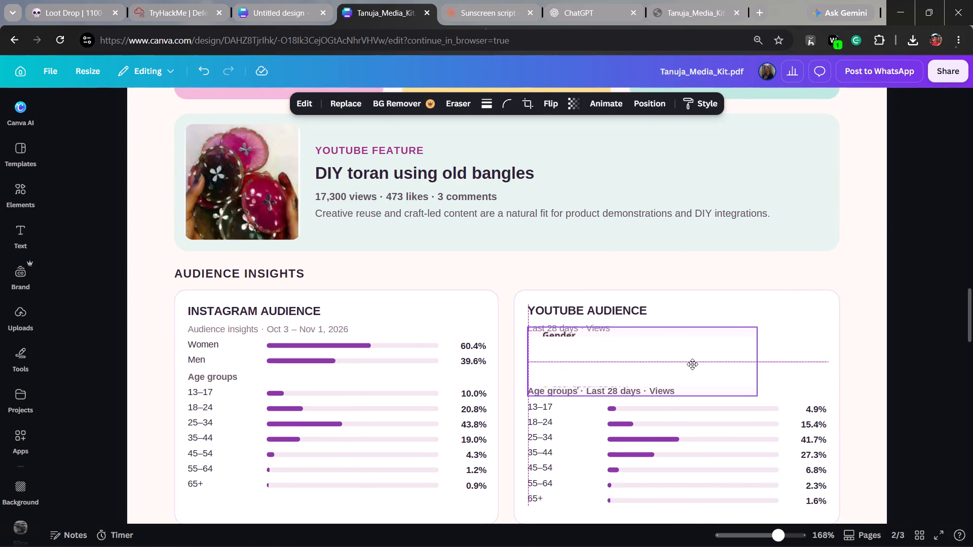
{"action": "left_click_drag", "start_coordinate": [692, 364], "coordinate": [708, 378]}
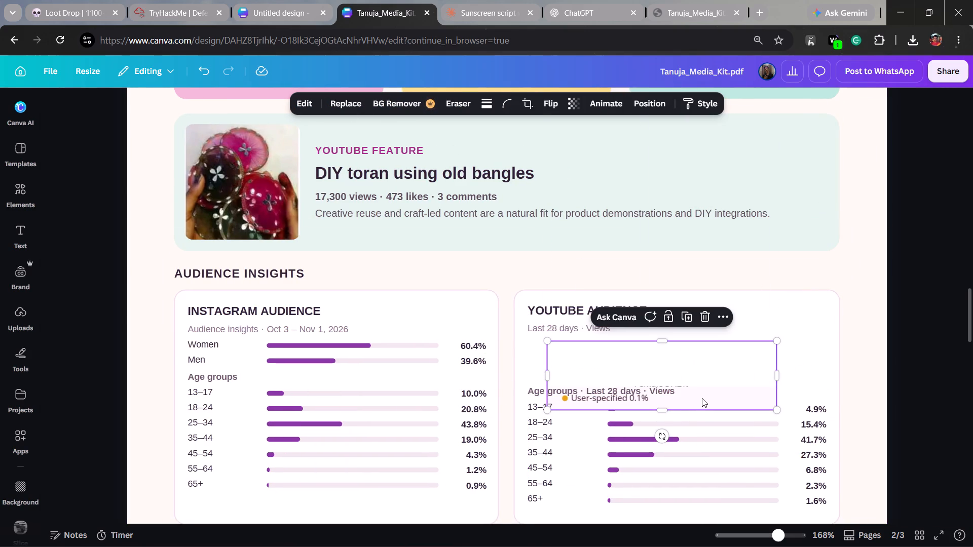
{"action": "left_click", "coordinate": [718, 317]}
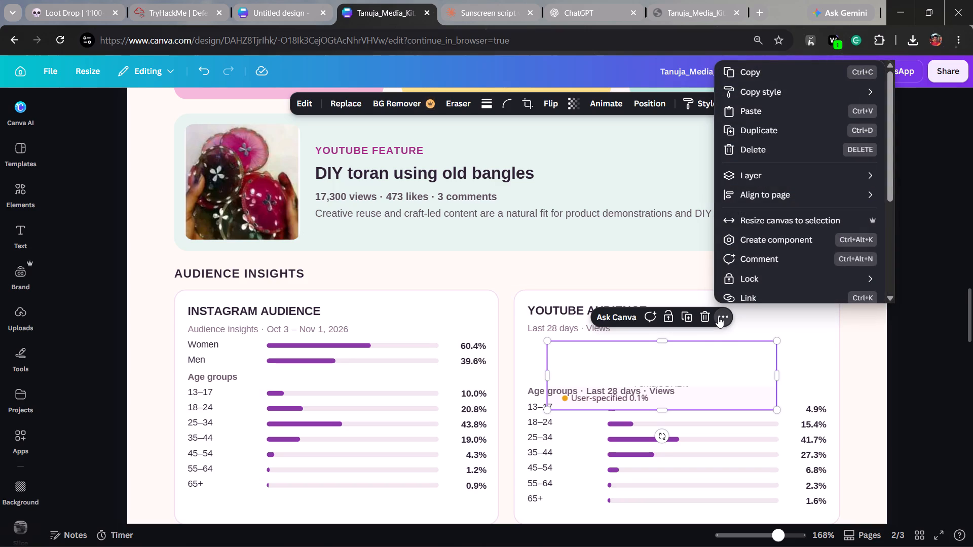
{"action": "scroll", "coordinate": [798, 224], "scroll_direction": "down", "scroll_amount": 2}
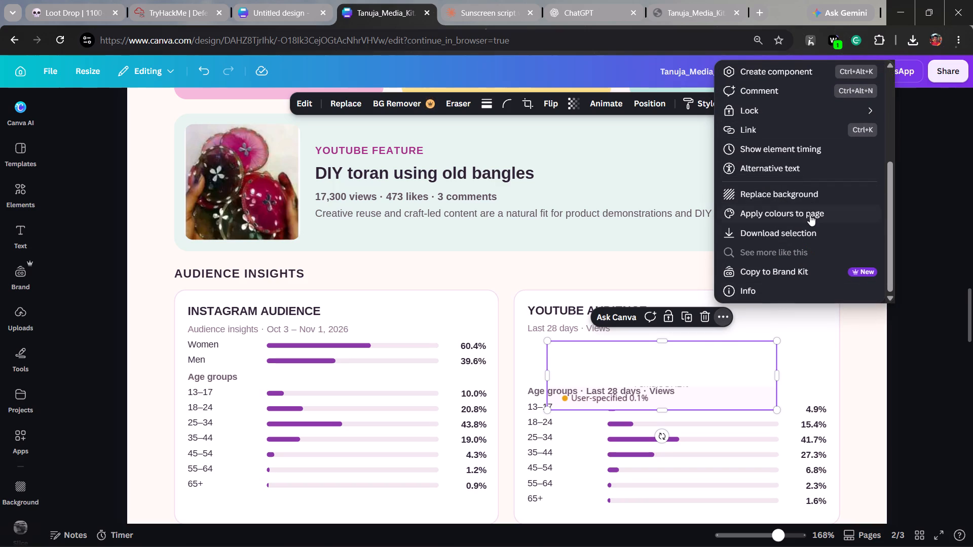
{"action": "scroll", "coordinate": [809, 216], "scroll_direction": "up", "scroll_amount": 5}
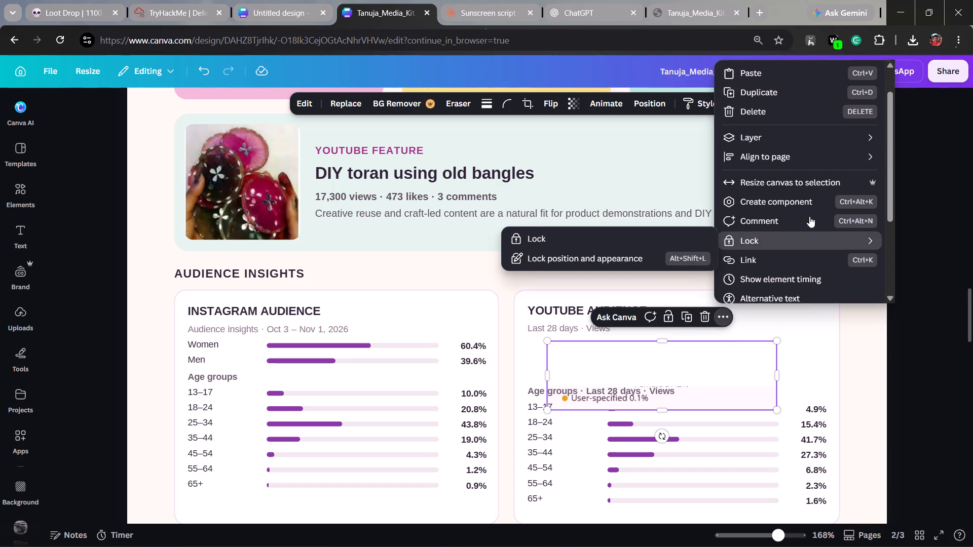
{"action": "scroll", "coordinate": [809, 216], "scroll_direction": "up", "scroll_amount": 3}
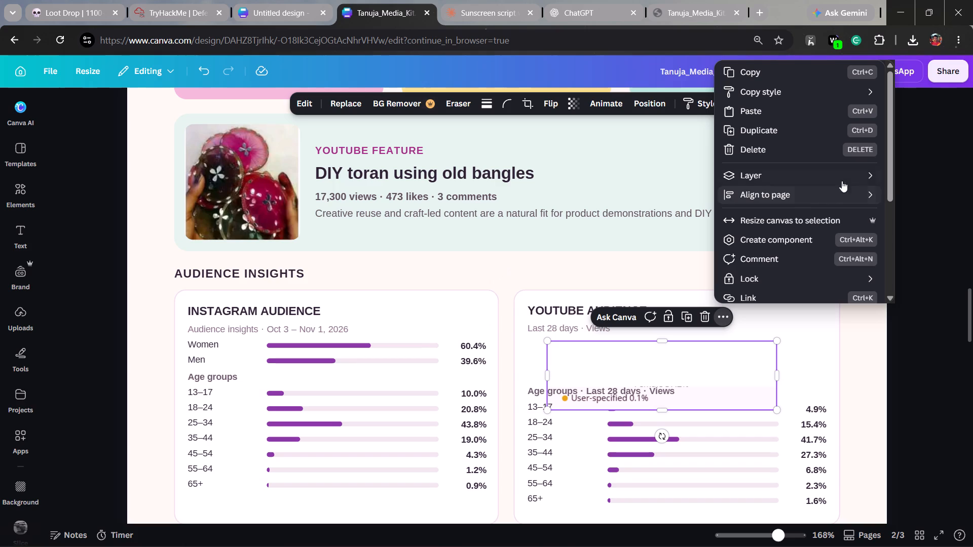
{"action": "left_click", "coordinate": [861, 177]}
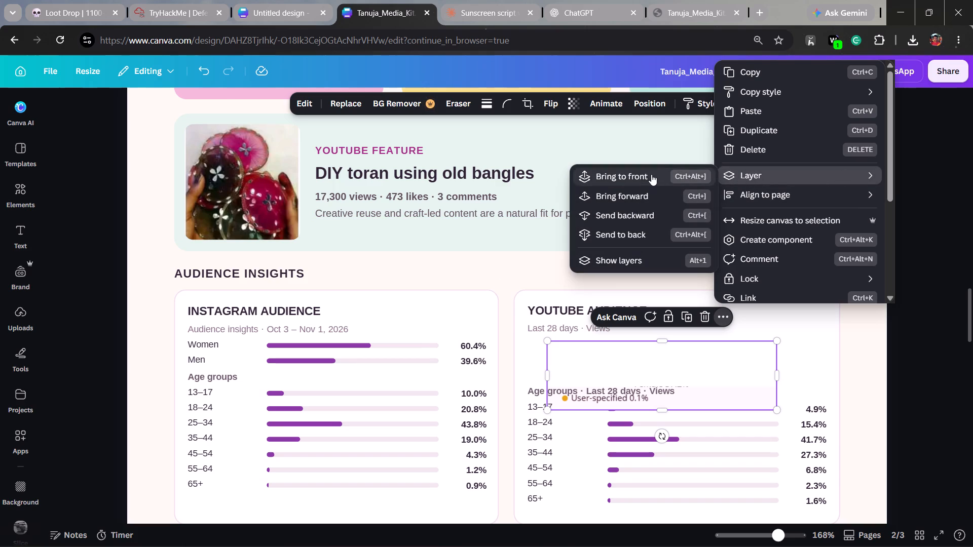
{"action": "left_click", "coordinate": [640, 196]}
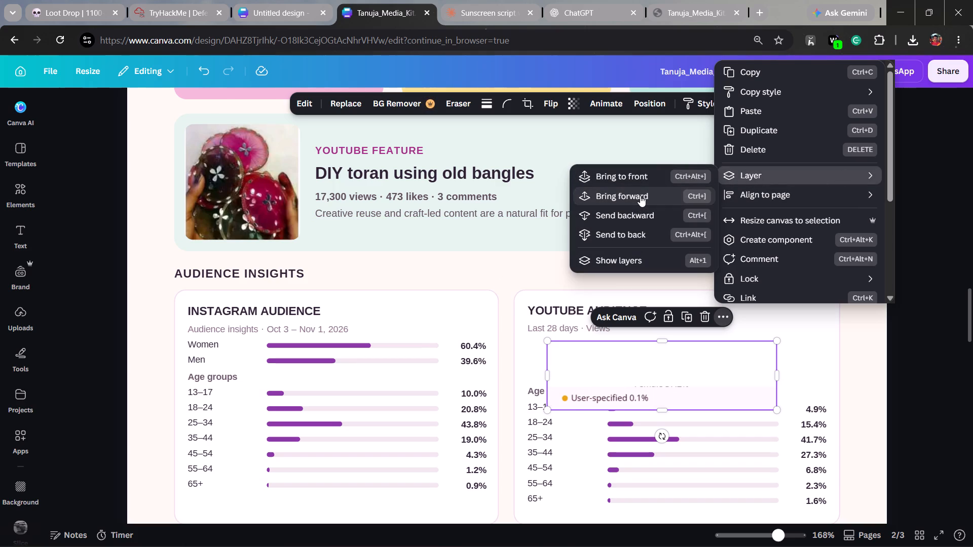
{"action": "left_click", "coordinate": [640, 196]}
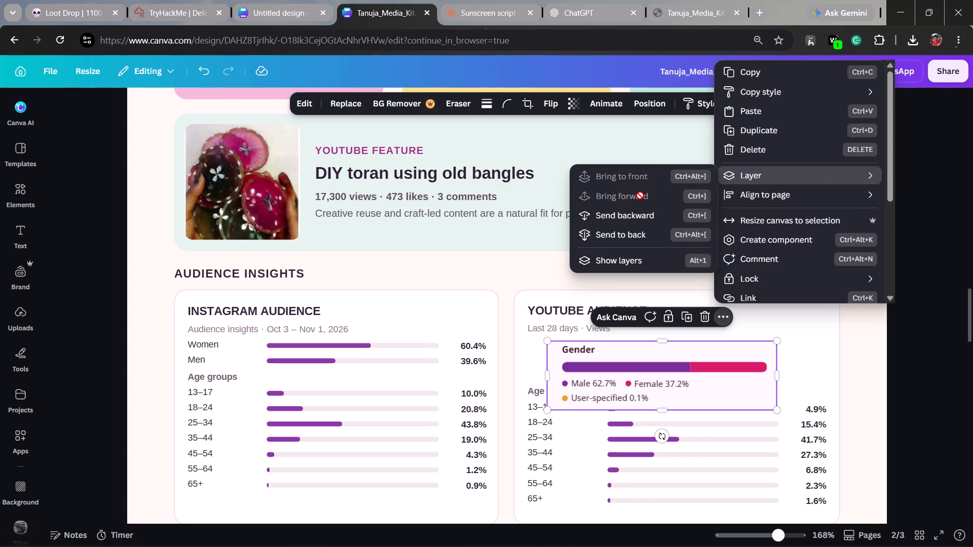
{"action": "left_click", "coordinate": [888, 360]}
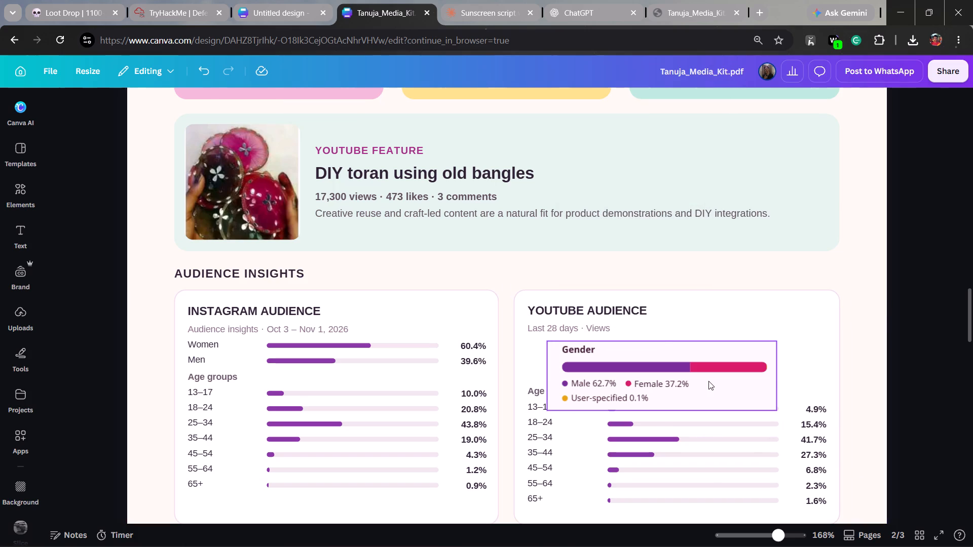
Shift the Gender chart to just below the "Last 28 days · Views" line and widen it to slightly over 7 units.
{"action": "left_click_drag", "start_coordinate": [711, 374], "coordinate": [690, 366]}
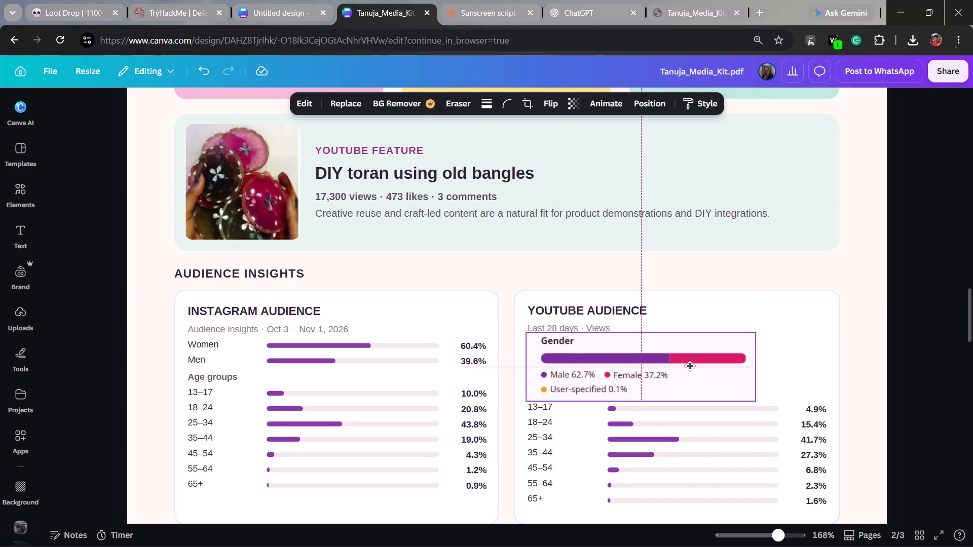
{"action": "left_click_drag", "start_coordinate": [690, 366], "coordinate": [687, 369]}
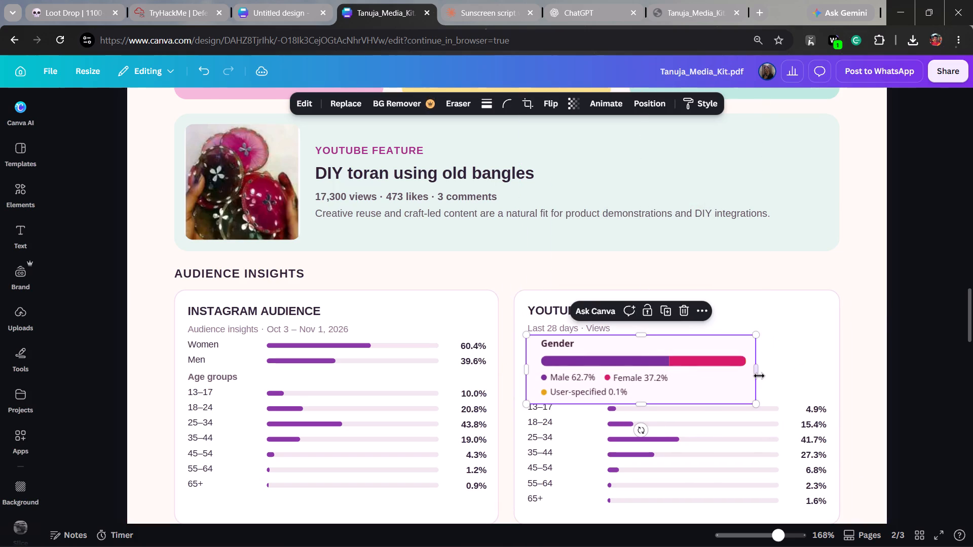
{"action": "left_click_drag", "start_coordinate": [754, 368], "coordinate": [780, 363]}
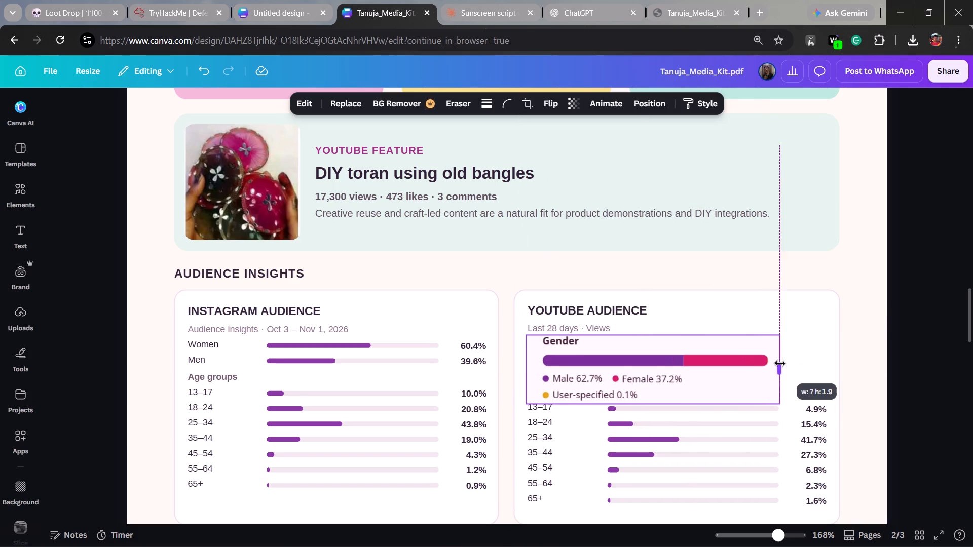
{"action": "left_click_drag", "start_coordinate": [780, 363], "coordinate": [783, 363]}
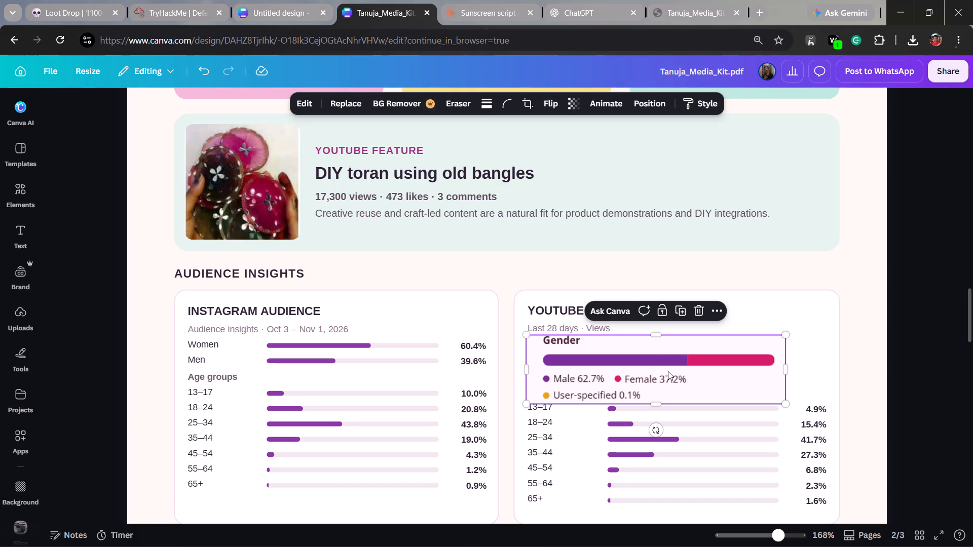
Crop the Gender heading off the top of the chart image and move the chart up above the YouTube age rows.
{"action": "left_click_drag", "start_coordinate": [656, 336], "coordinate": [656, 347]}
{"action": "left_click_drag", "start_coordinate": [654, 363], "coordinate": [651, 356]}
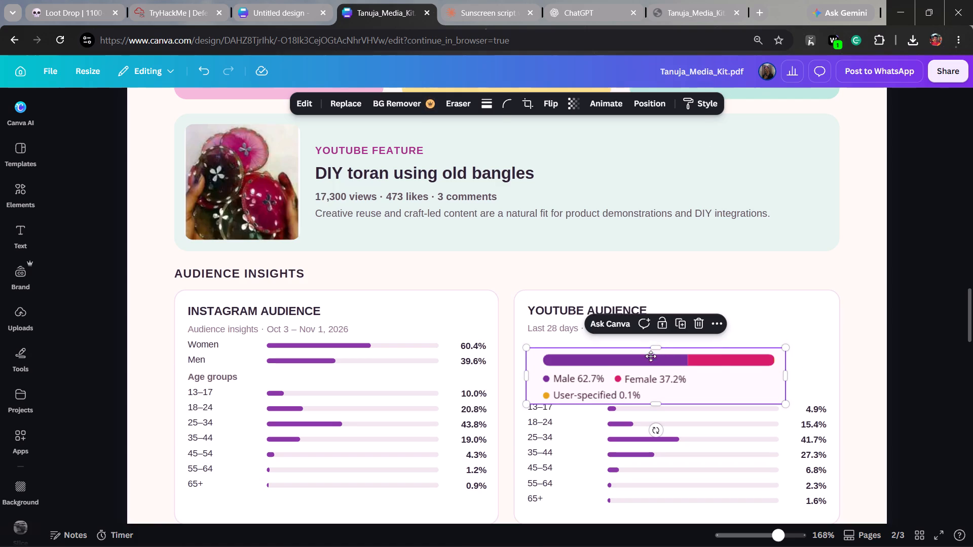
{"action": "left_click_drag", "start_coordinate": [651, 356], "coordinate": [644, 347]}
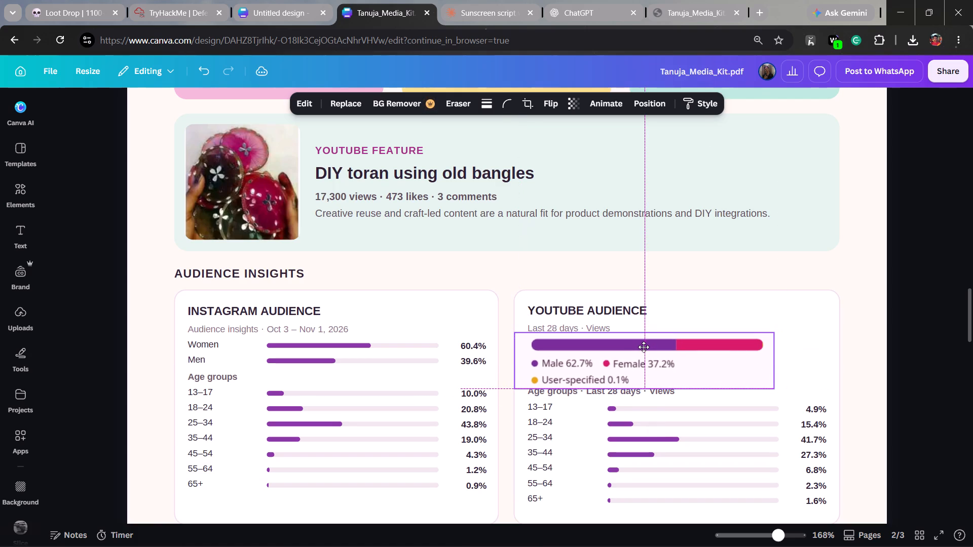
{"action": "left_click_drag", "start_coordinate": [644, 347], "coordinate": [643, 347]}
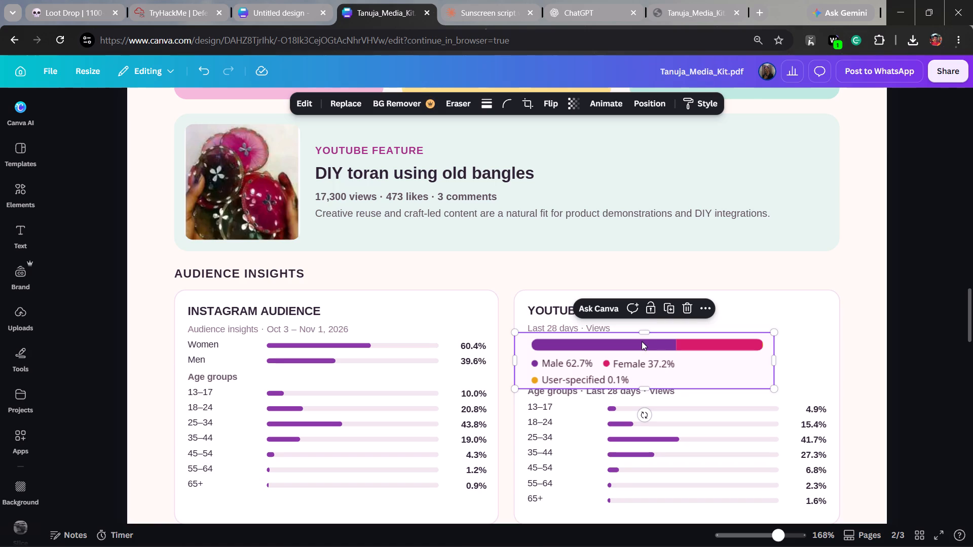
{"action": "left_click", "coordinate": [643, 334]}
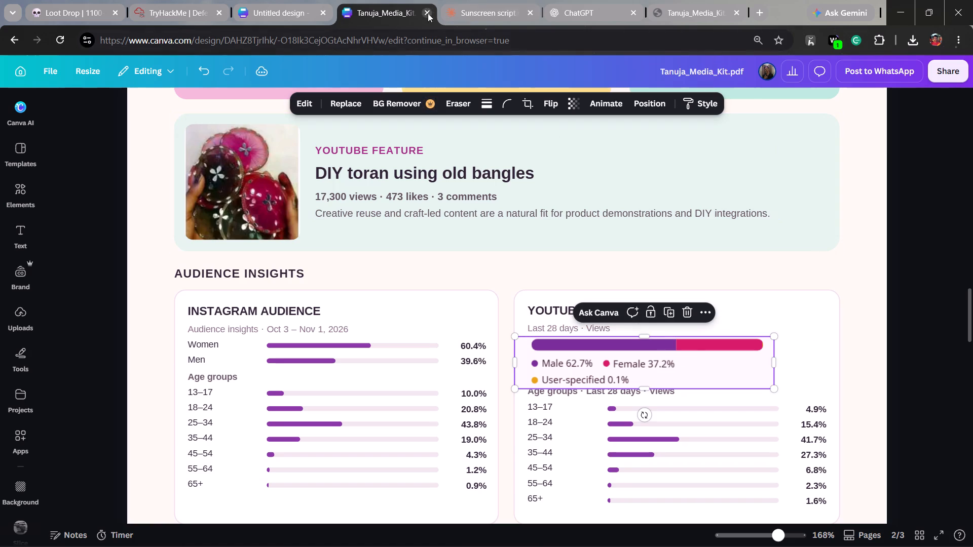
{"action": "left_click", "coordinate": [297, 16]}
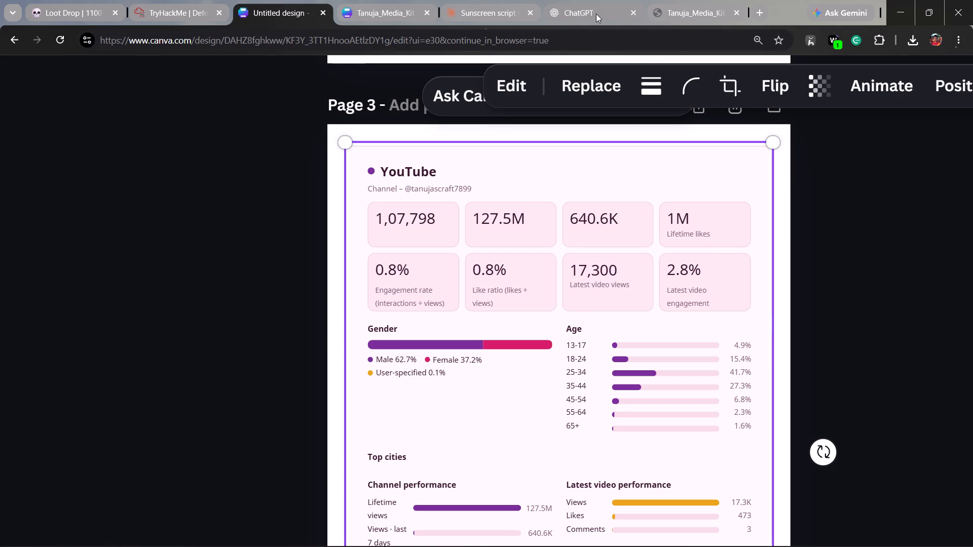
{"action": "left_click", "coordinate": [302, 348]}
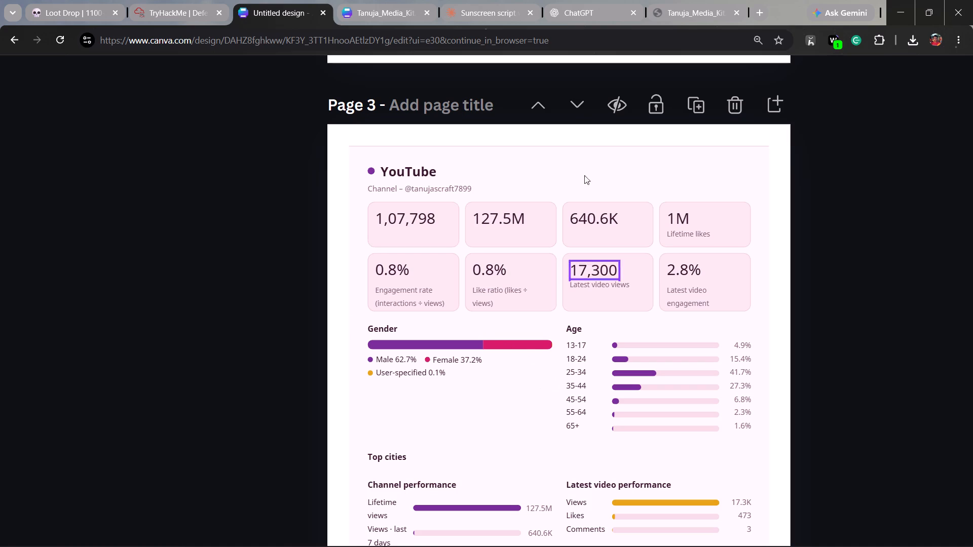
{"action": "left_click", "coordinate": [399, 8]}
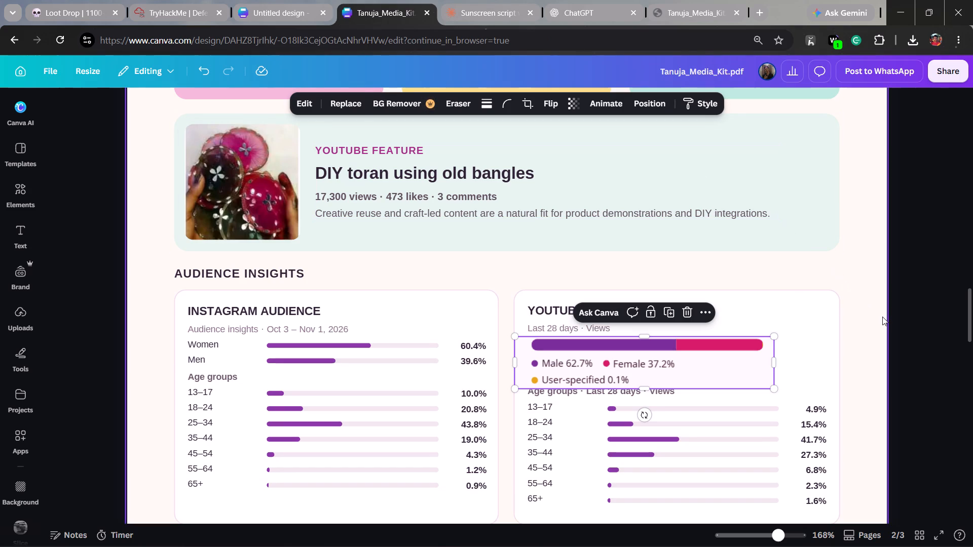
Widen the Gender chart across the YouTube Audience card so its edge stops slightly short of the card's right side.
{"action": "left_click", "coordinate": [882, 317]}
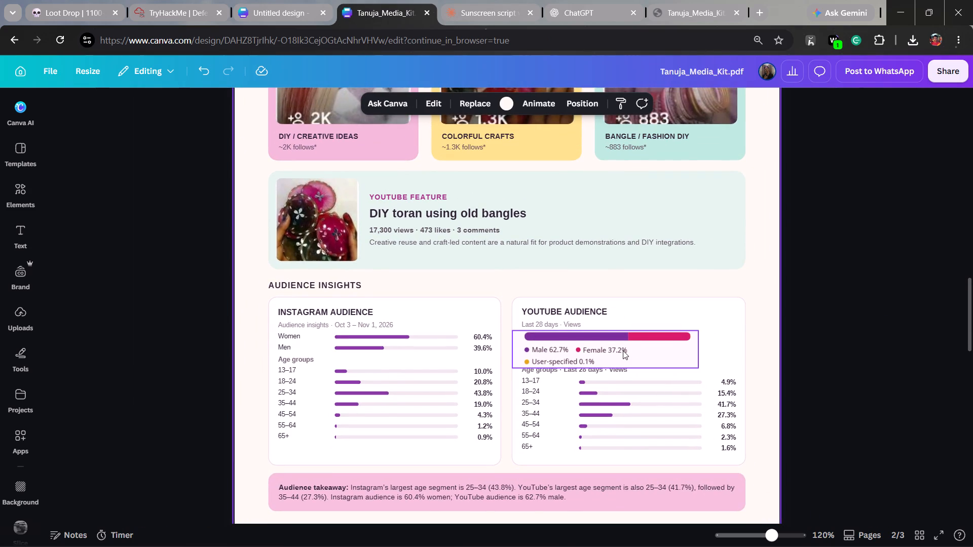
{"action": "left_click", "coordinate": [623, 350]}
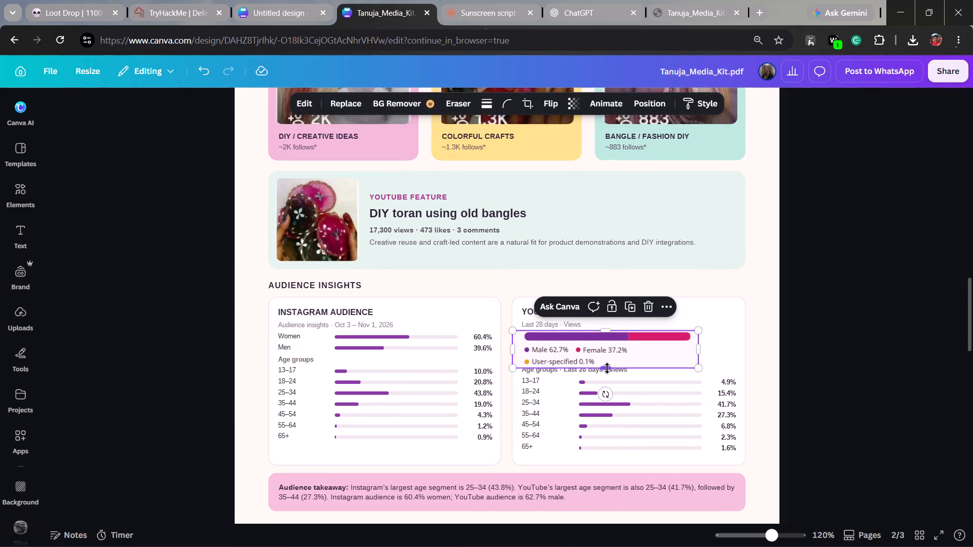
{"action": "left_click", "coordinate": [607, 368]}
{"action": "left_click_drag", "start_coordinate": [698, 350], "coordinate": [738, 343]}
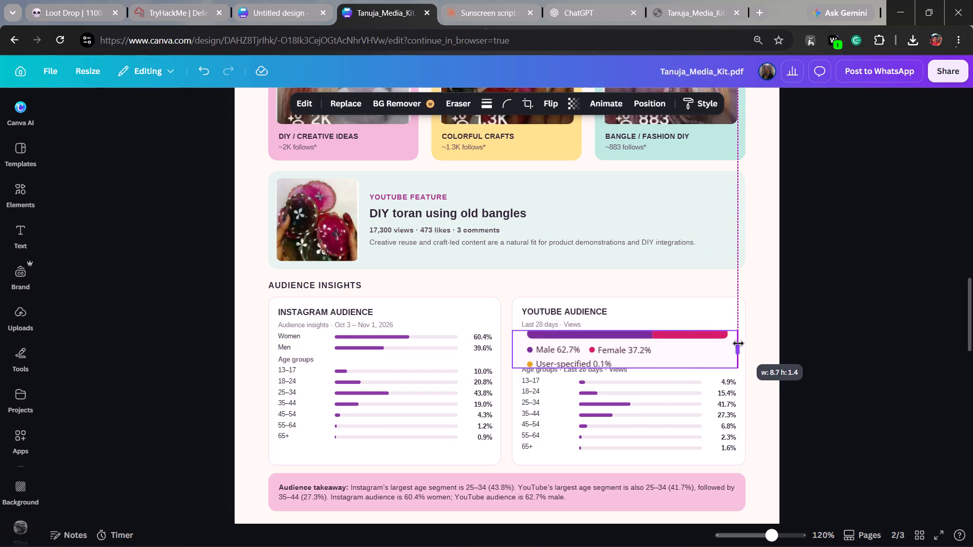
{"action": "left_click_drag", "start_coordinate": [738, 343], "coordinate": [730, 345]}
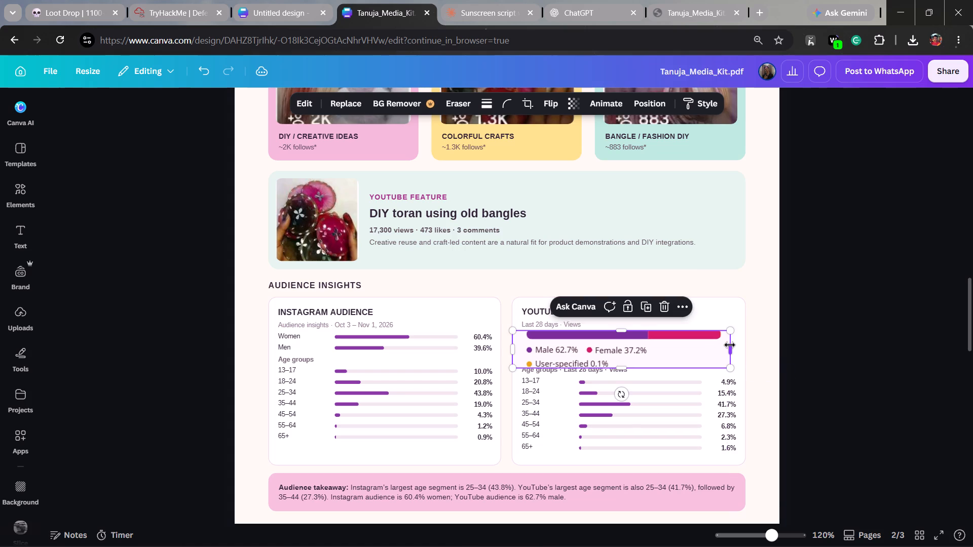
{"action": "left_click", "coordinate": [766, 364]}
Delete the Gender chart image from the YouTube Audience card, keeping the white rectangle beneath it.
{"action": "left_click", "coordinate": [684, 340]}
{"action": "left_click", "coordinate": [663, 306]}
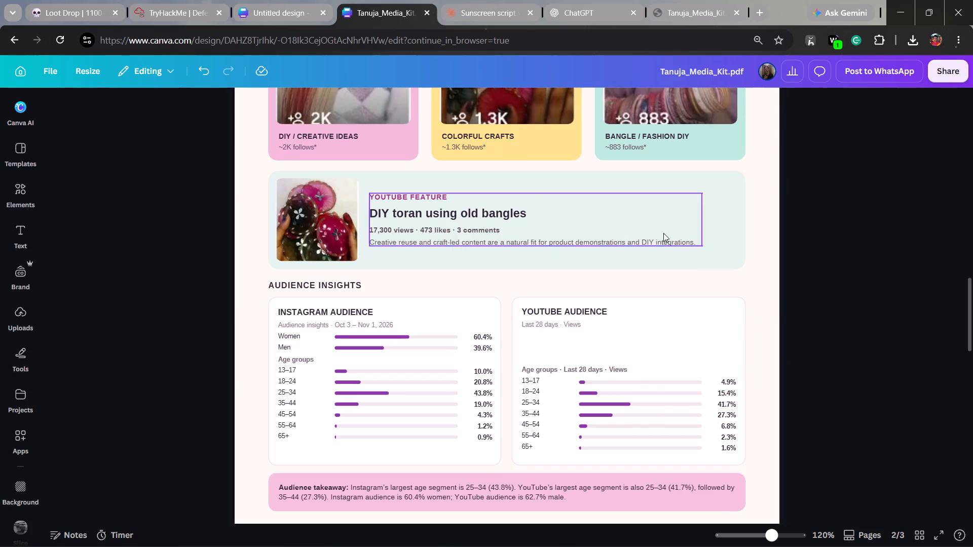
{"action": "left_click", "coordinate": [639, 342]}
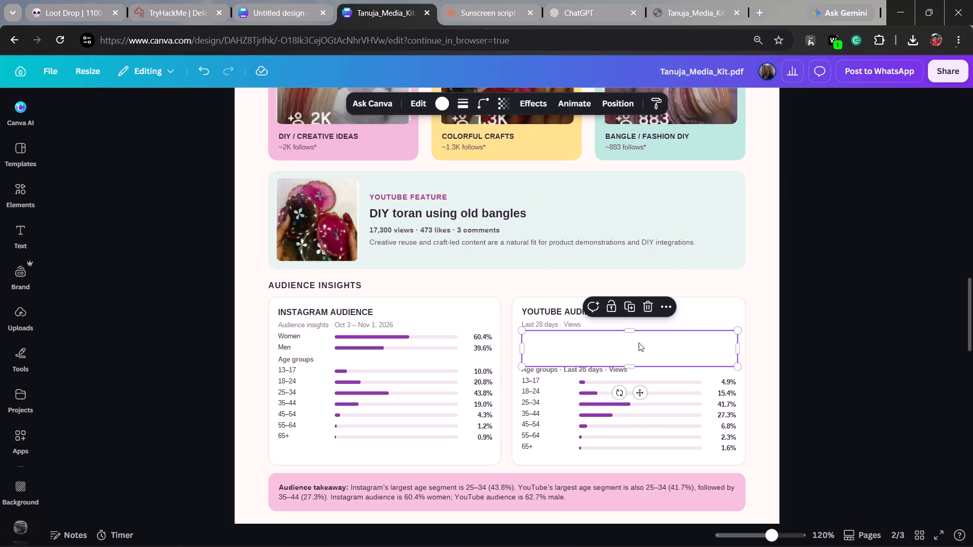
Switch to the Untitled design that holds the imported media kit's YouTube page.
{"action": "left_click", "coordinate": [310, 18]}
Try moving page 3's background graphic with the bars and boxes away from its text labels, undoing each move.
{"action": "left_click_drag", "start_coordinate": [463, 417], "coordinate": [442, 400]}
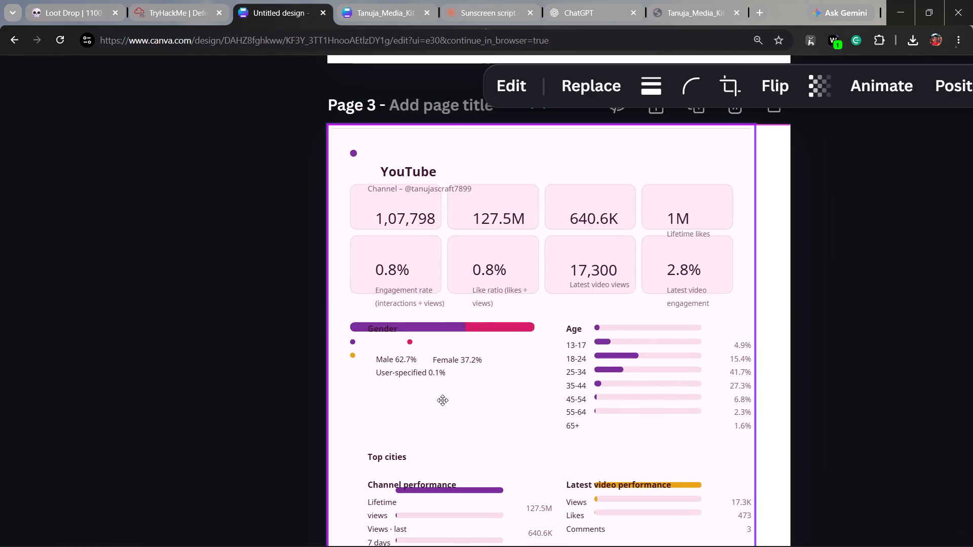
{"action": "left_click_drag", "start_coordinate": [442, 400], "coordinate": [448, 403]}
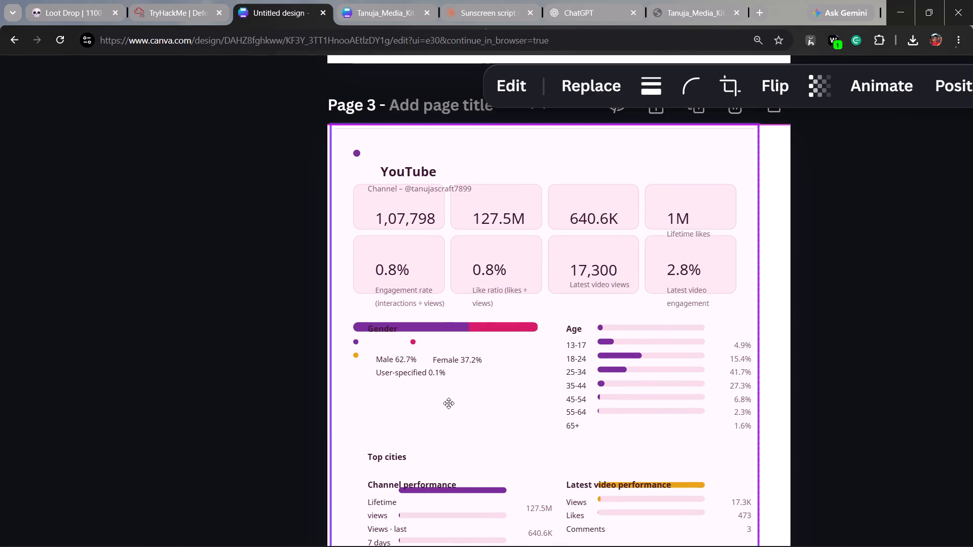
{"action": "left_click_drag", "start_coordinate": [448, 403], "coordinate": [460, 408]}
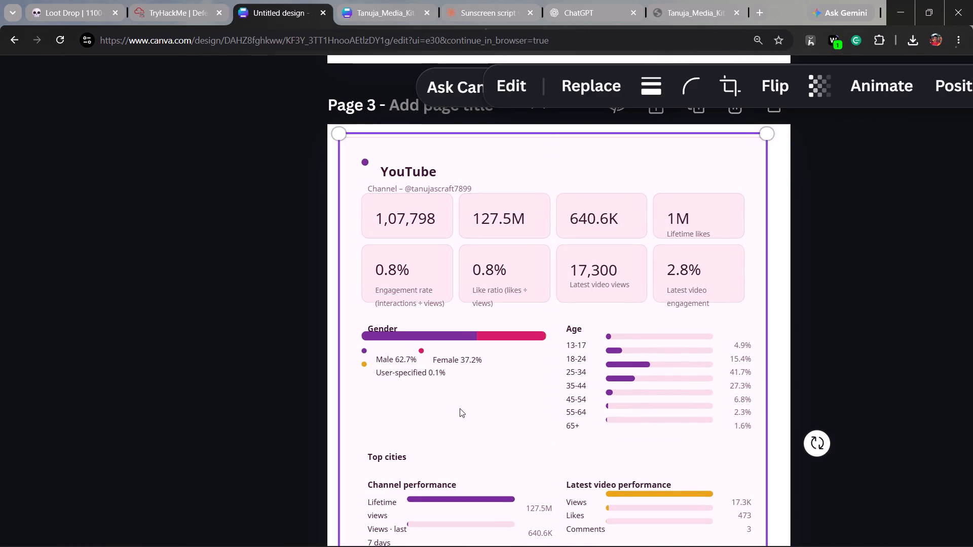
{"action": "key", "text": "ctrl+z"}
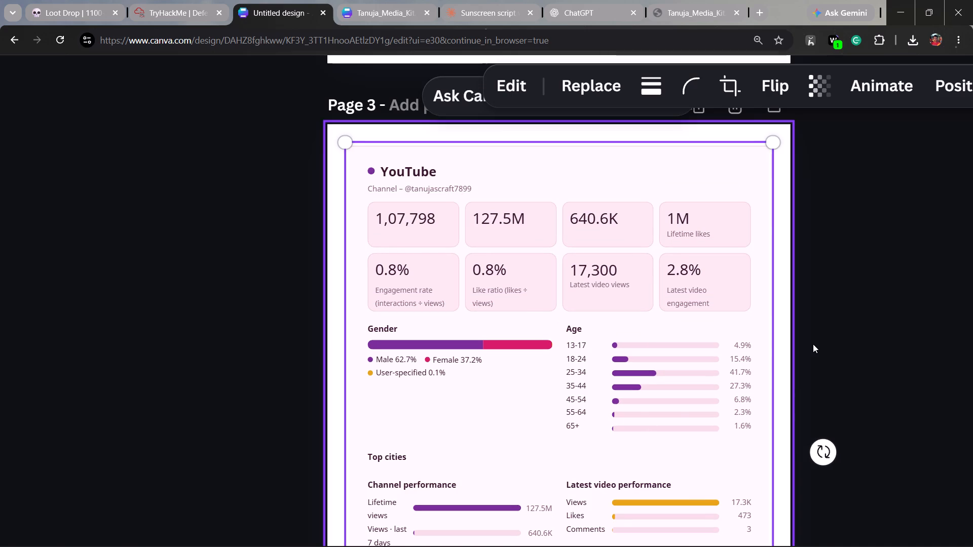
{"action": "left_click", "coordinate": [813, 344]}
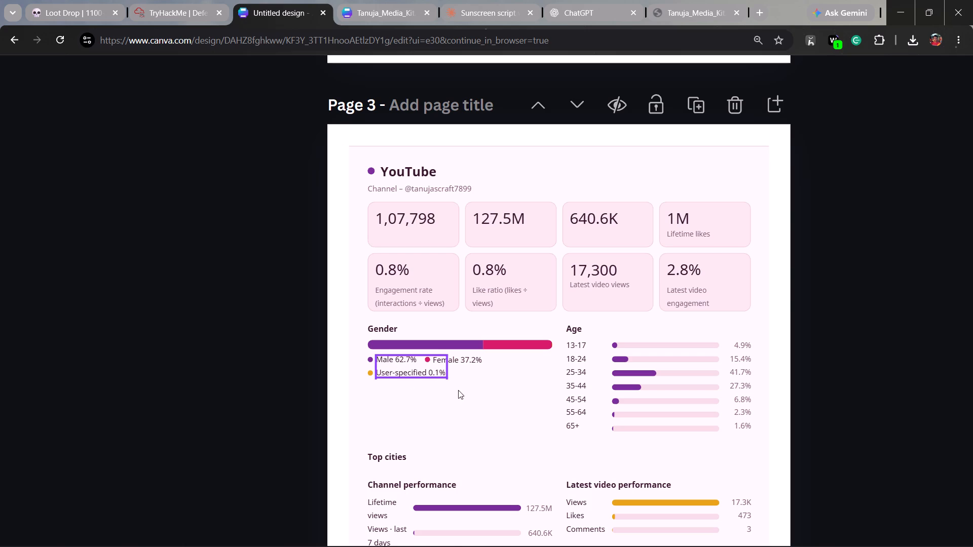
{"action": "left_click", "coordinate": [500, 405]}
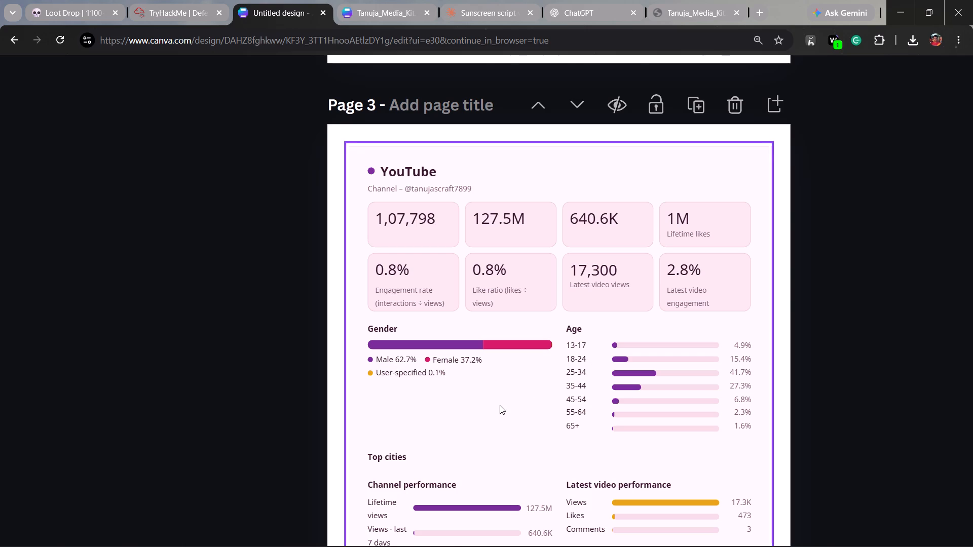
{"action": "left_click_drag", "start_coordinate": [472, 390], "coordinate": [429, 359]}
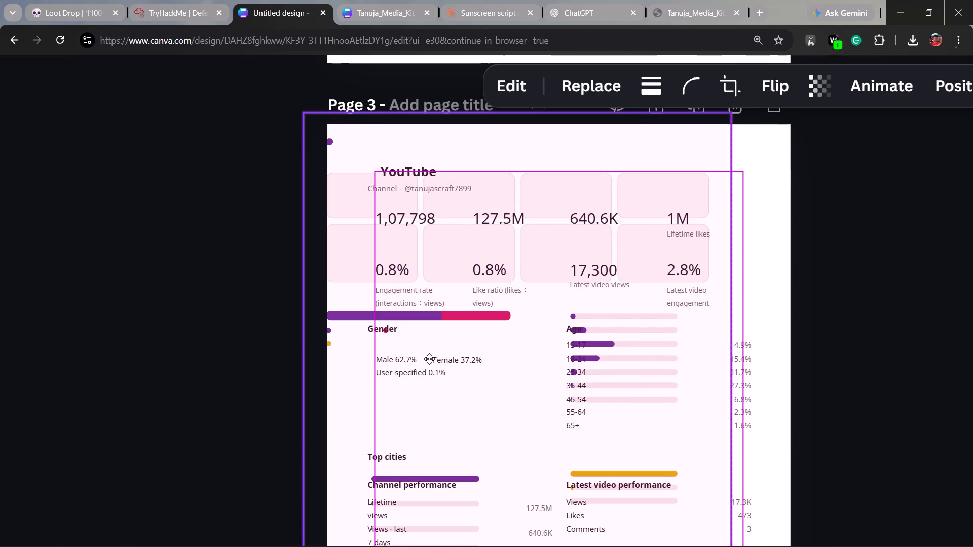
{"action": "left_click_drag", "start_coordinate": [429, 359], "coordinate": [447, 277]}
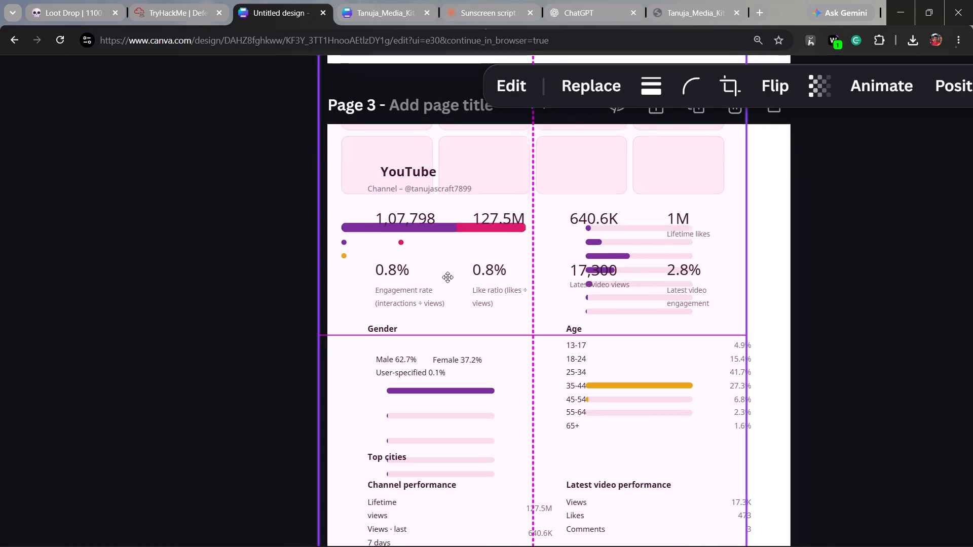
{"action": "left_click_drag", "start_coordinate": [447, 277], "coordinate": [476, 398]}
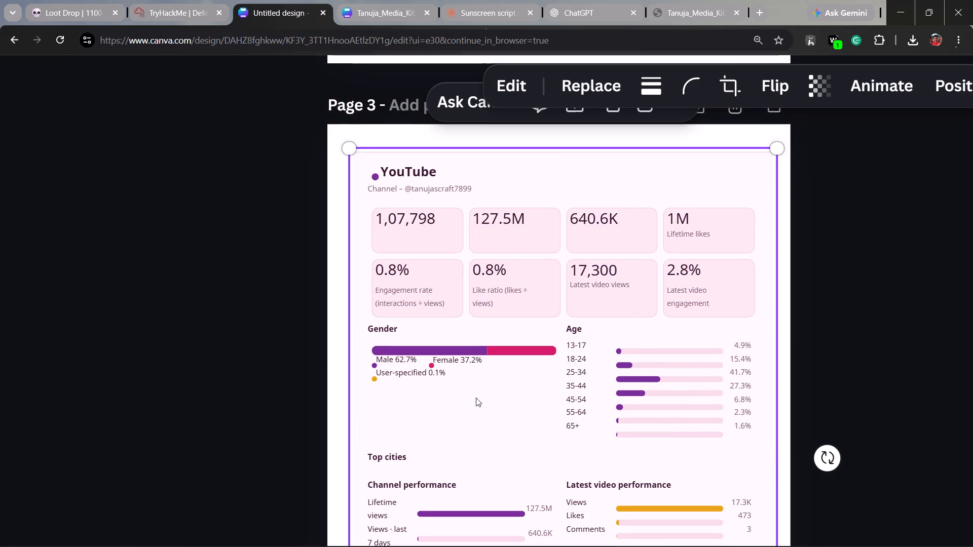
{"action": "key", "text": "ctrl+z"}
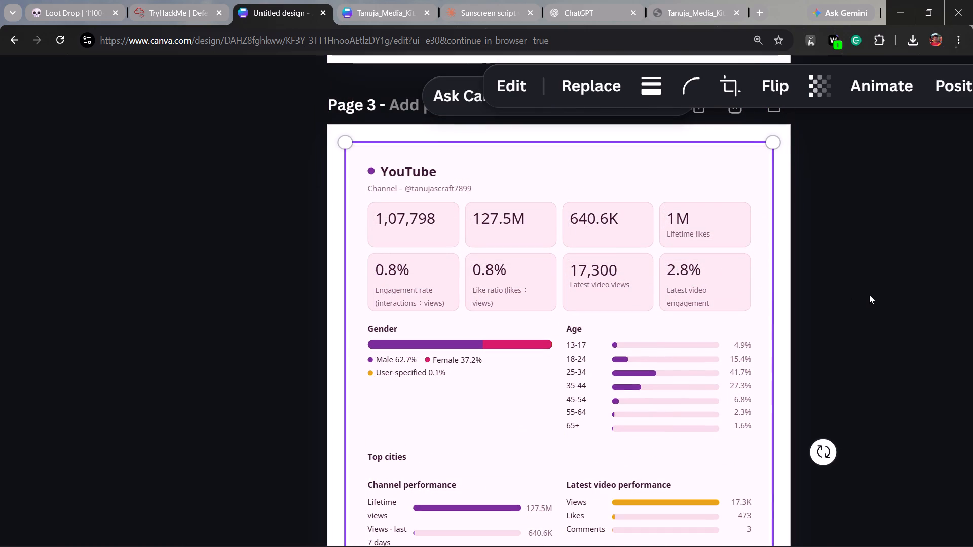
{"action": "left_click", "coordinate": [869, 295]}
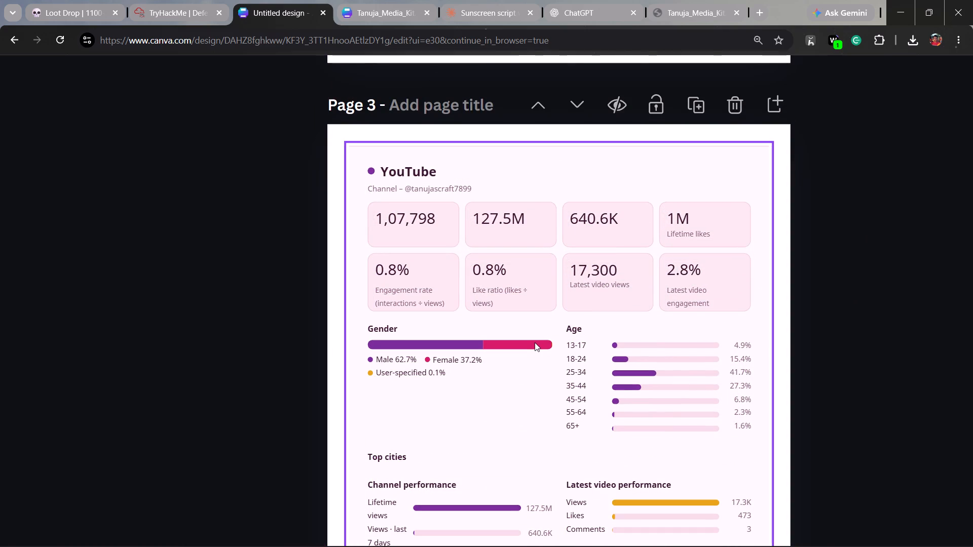
Run Magic Layers on page 3's YouTube background graphic to split its bars and boxes into separate elements.
{"action": "left_click", "coordinate": [535, 342]}
{"action": "left_click", "coordinate": [535, 342]}
{"action": "left_click", "coordinate": [535, 342]}
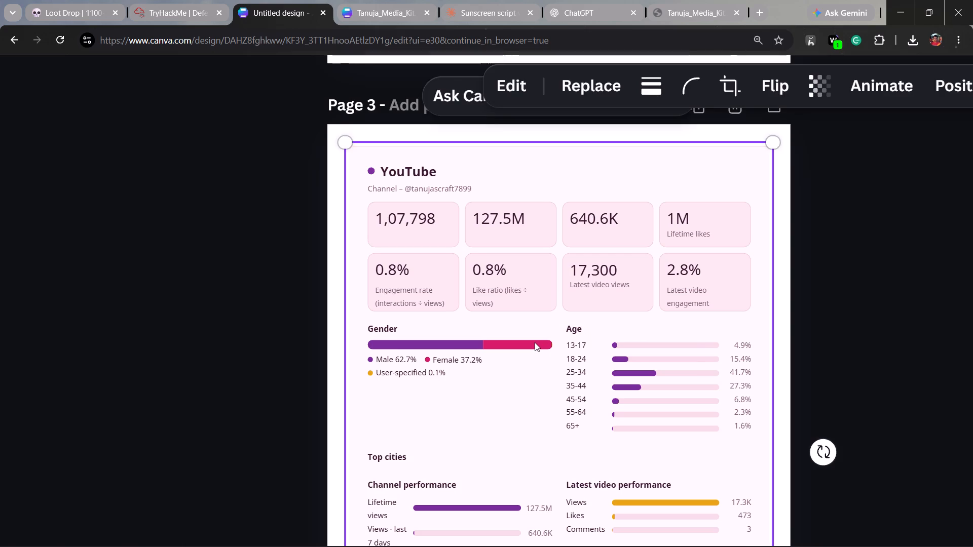
{"action": "left_click", "coordinate": [459, 361]}
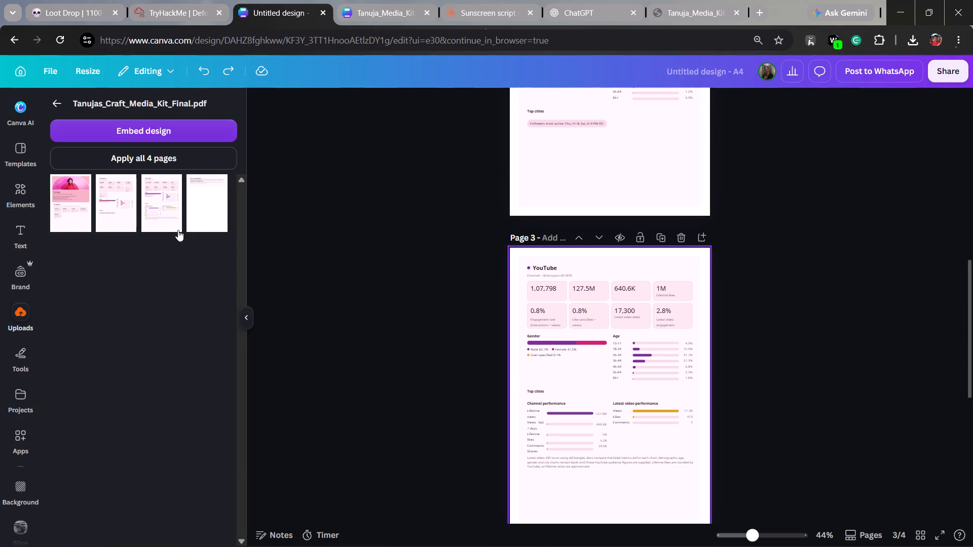
{"action": "left_click", "coordinate": [251, 323]}
{"action": "left_click", "coordinate": [479, 417]}
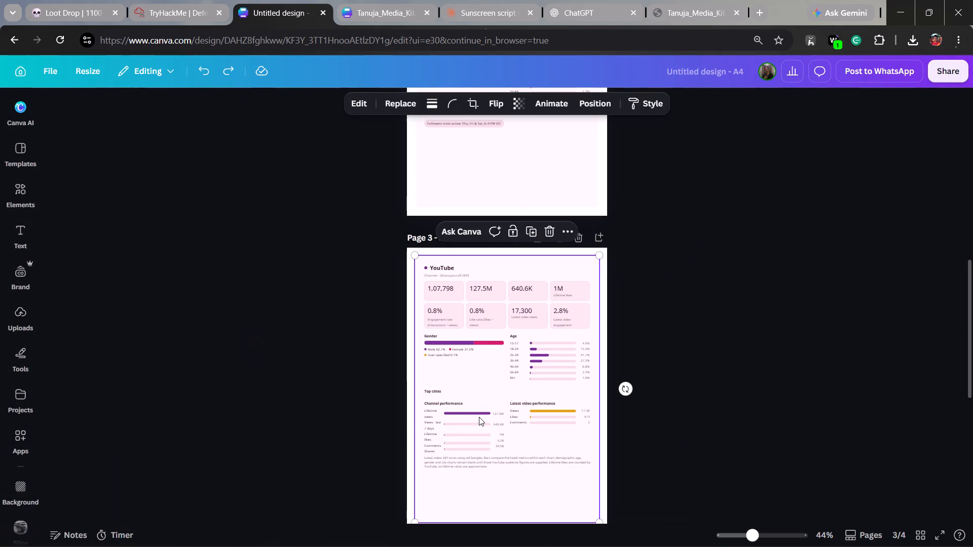
{"action": "left_click", "coordinate": [364, 98]}
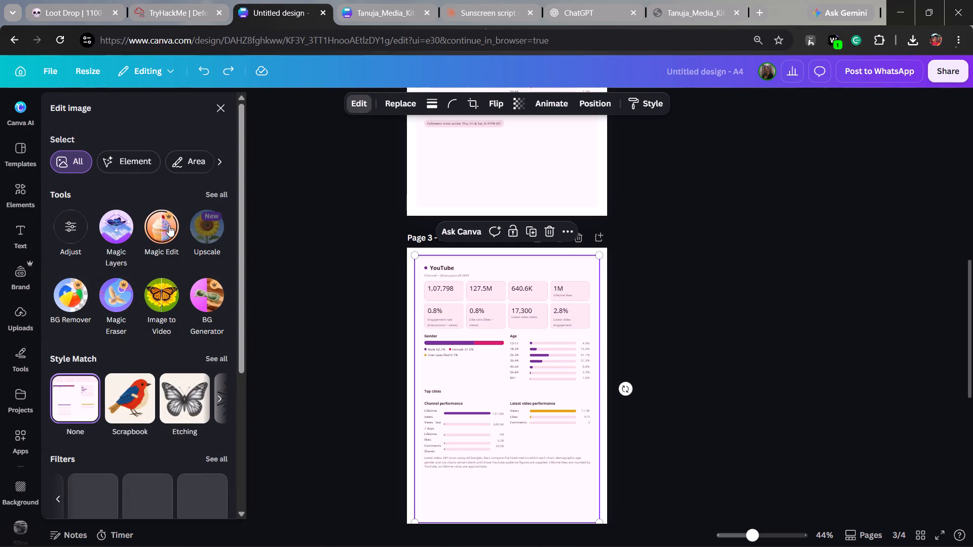
{"action": "left_click", "coordinate": [116, 228]}
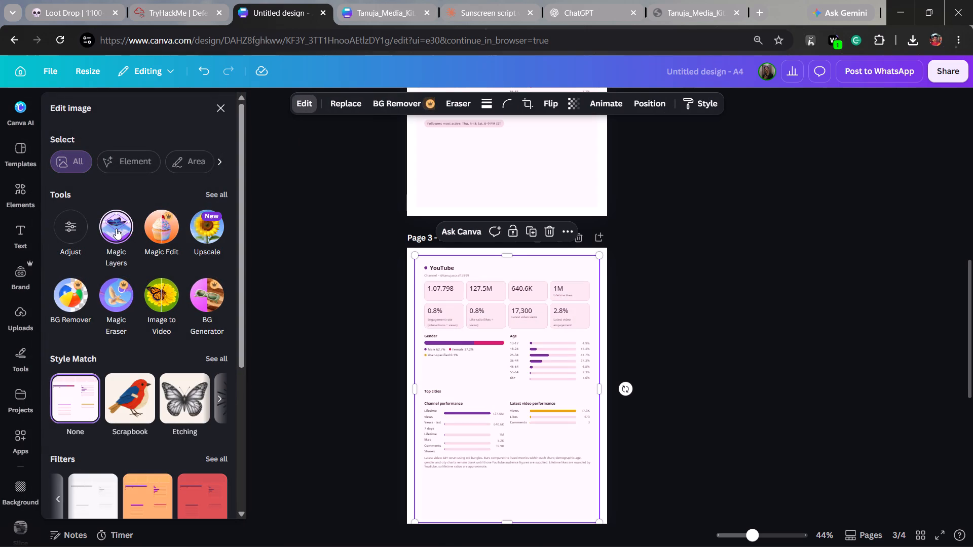
Run Magic Layers on page 2's Instagram background graphic as well.
{"action": "scroll", "coordinate": [718, 294], "scroll_direction": "up", "scroll_amount": 3}
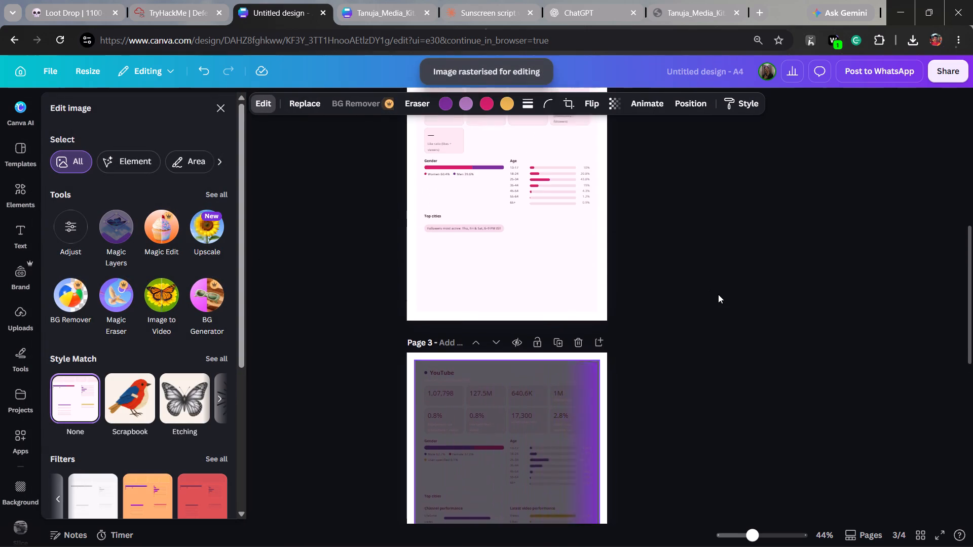
{"action": "scroll", "coordinate": [718, 294], "scroll_direction": "up", "scroll_amount": 1}
{"action": "left_click", "coordinate": [570, 331]}
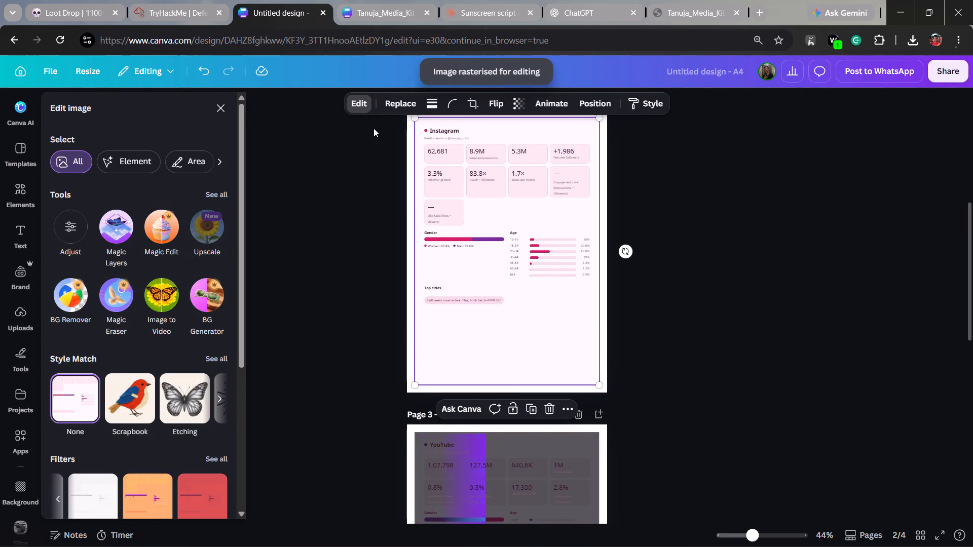
{"action": "left_click", "coordinate": [126, 219]}
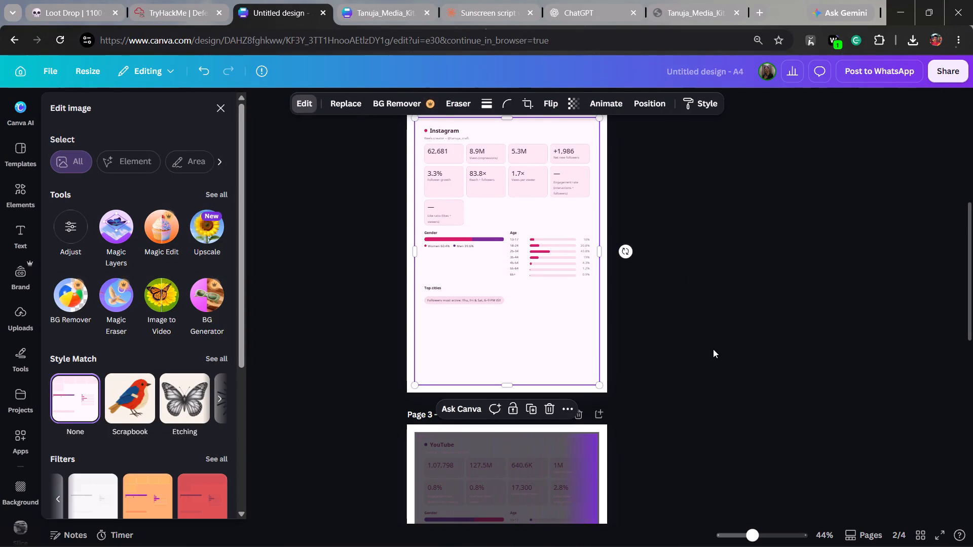
{"action": "scroll", "coordinate": [675, 348], "scroll_direction": "down", "scroll_amount": 1}
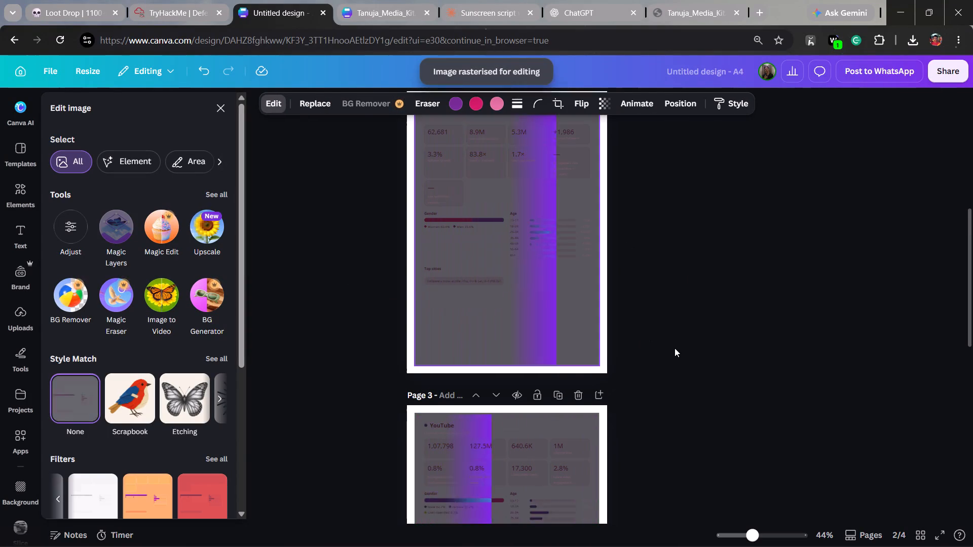
{"action": "scroll", "coordinate": [675, 348], "scroll_direction": "down", "scroll_amount": 1}
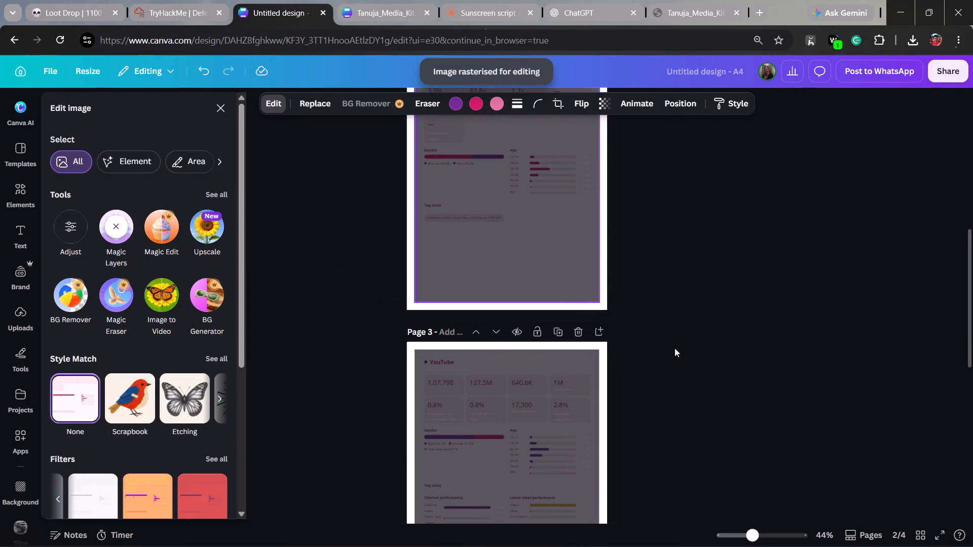
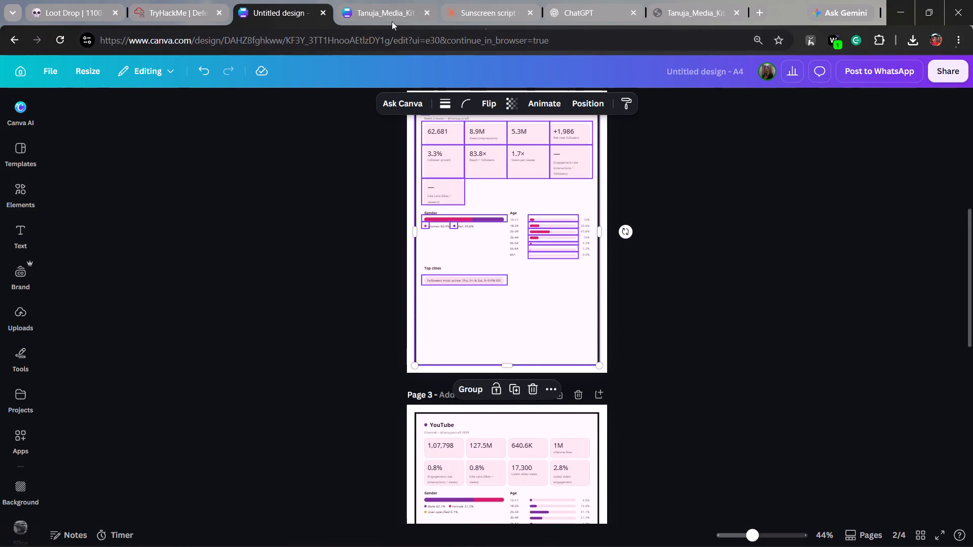
Copy the Gender bar from the Untitled design's Instagram page and paste it into the Tanuja_Media_Kit.pdf design.
{"action": "scroll", "coordinate": [677, 321], "scroll_direction": "up", "scroll_amount": 2}
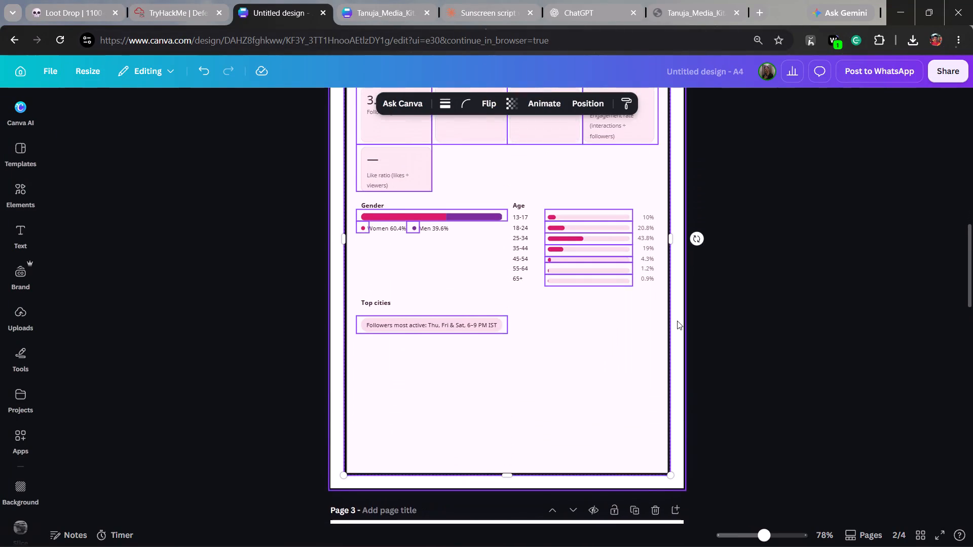
{"action": "scroll", "coordinate": [677, 321], "scroll_direction": "up", "scroll_amount": 2}
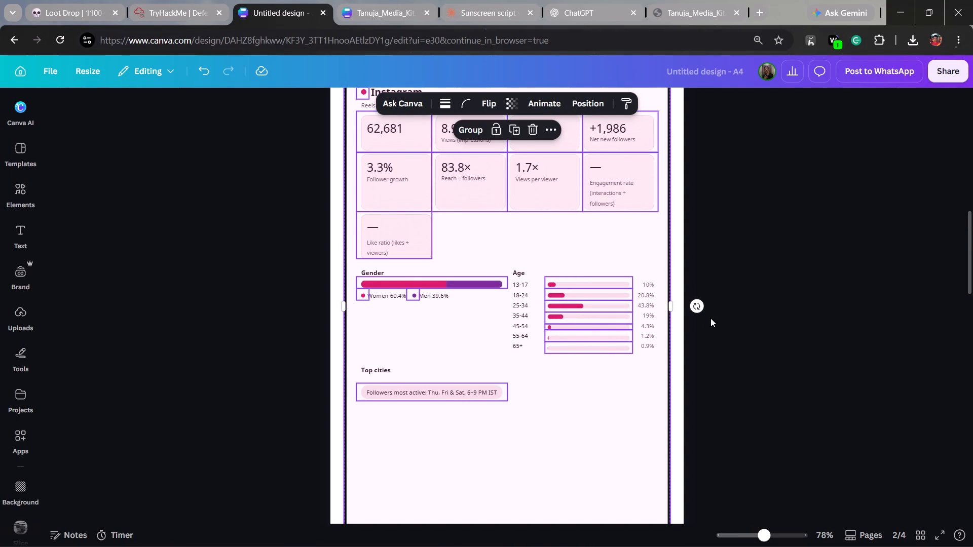
{"action": "left_click", "coordinate": [710, 318]}
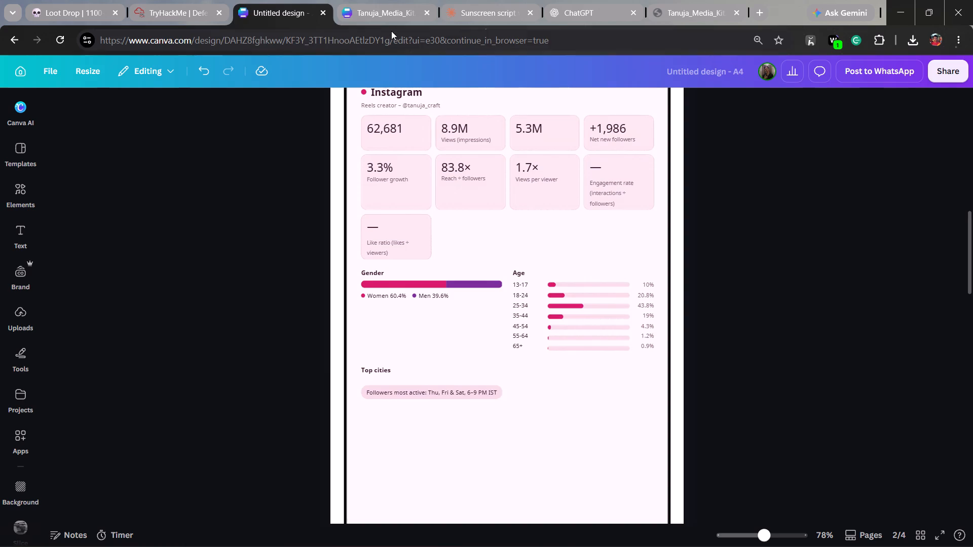
{"action": "left_click", "coordinate": [384, 20]}
{"action": "left_click", "coordinate": [833, 348]}
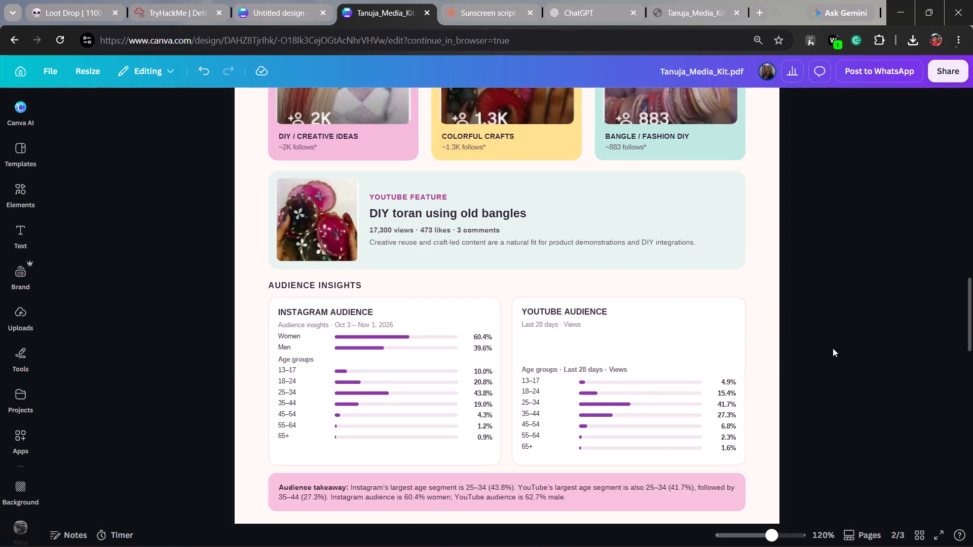
{"action": "scroll", "coordinate": [833, 348], "scroll_direction": "down", "scroll_amount": 1}
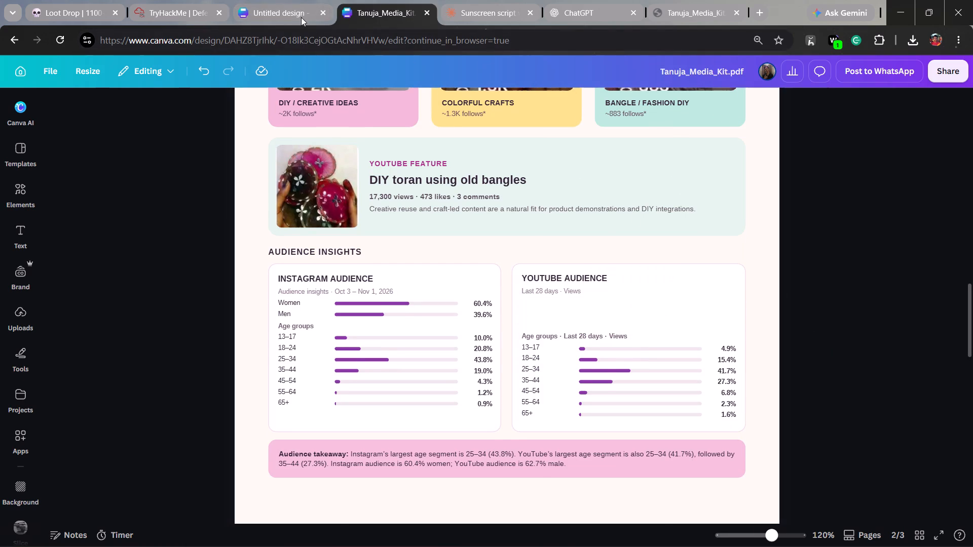
{"action": "left_click", "coordinate": [301, 17]}
{"action": "left_click", "coordinate": [481, 280]}
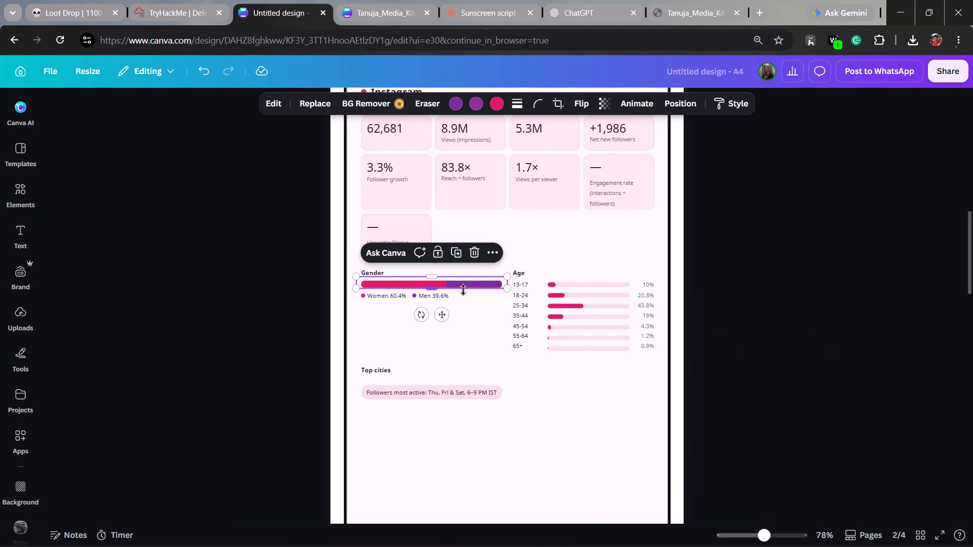
{"action": "key", "text": "ctrl+c"}
{"action": "left_click", "coordinate": [397, 16]}
{"action": "left_click", "coordinate": [587, 312]}
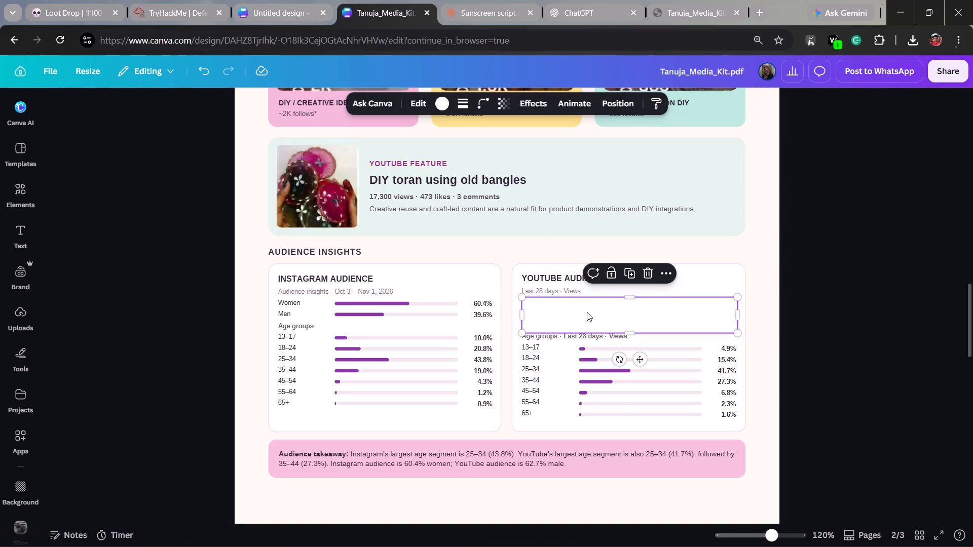
{"action": "key", "text": "ctrl+v"}
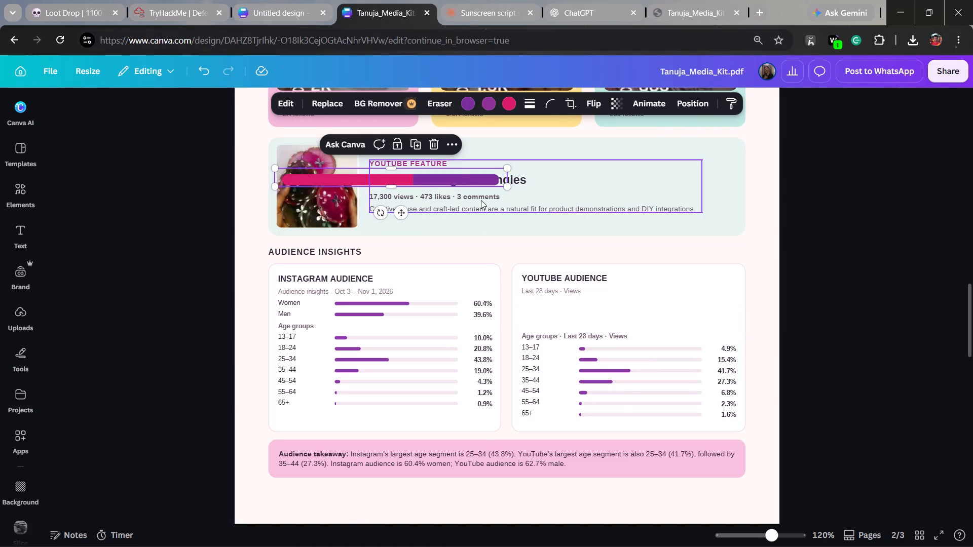
Fit the pasted Gender bar below "Last 28 days · Views" in the YouTube Audience card, shrunk to about two thirds of the card's width.
{"action": "left_click_drag", "start_coordinate": [397, 218], "coordinate": [564, 337]}
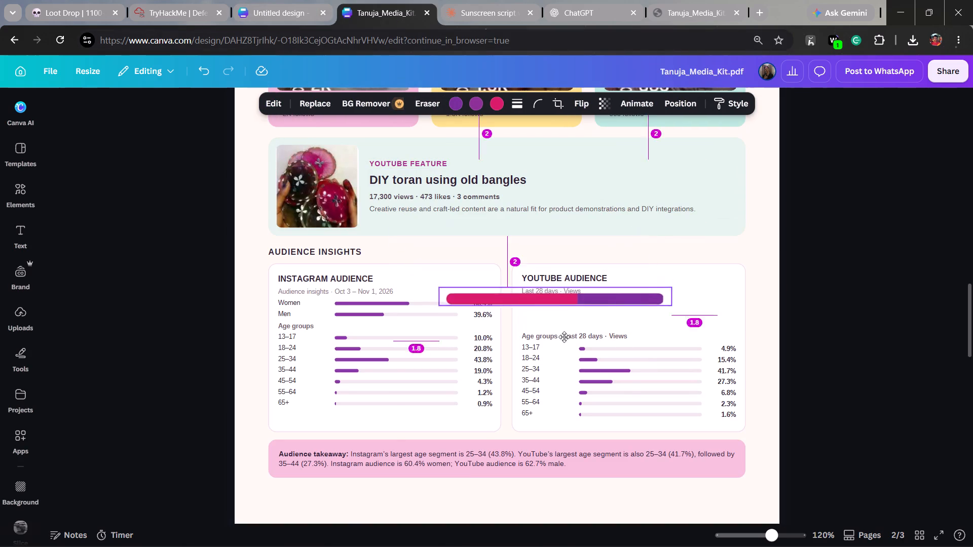
{"action": "left_click_drag", "start_coordinate": [564, 337], "coordinate": [631, 342]}
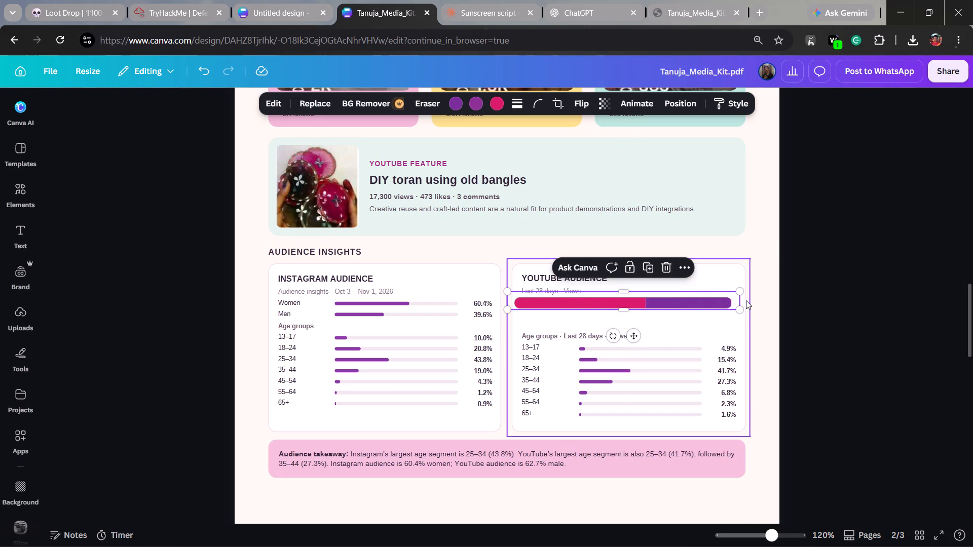
{"action": "left_click_drag", "start_coordinate": [738, 310], "coordinate": [689, 310]}
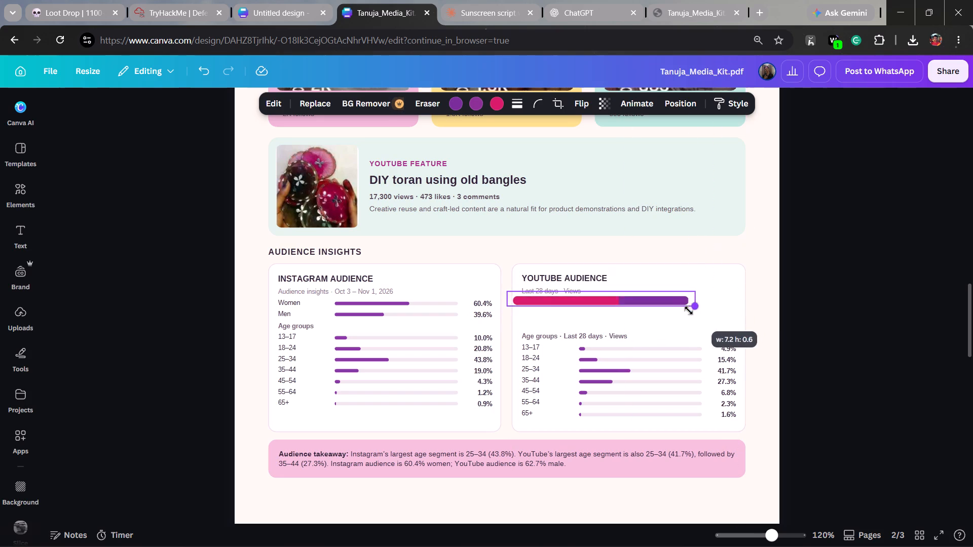
{"action": "left_click_drag", "start_coordinate": [689, 310], "coordinate": [676, 312]}
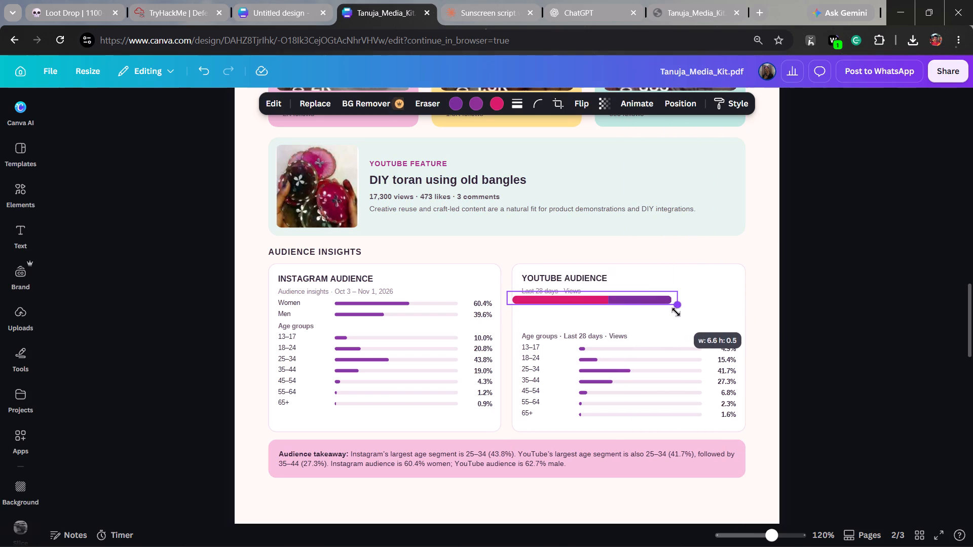
{"action": "left_click_drag", "start_coordinate": [676, 312], "coordinate": [666, 316]}
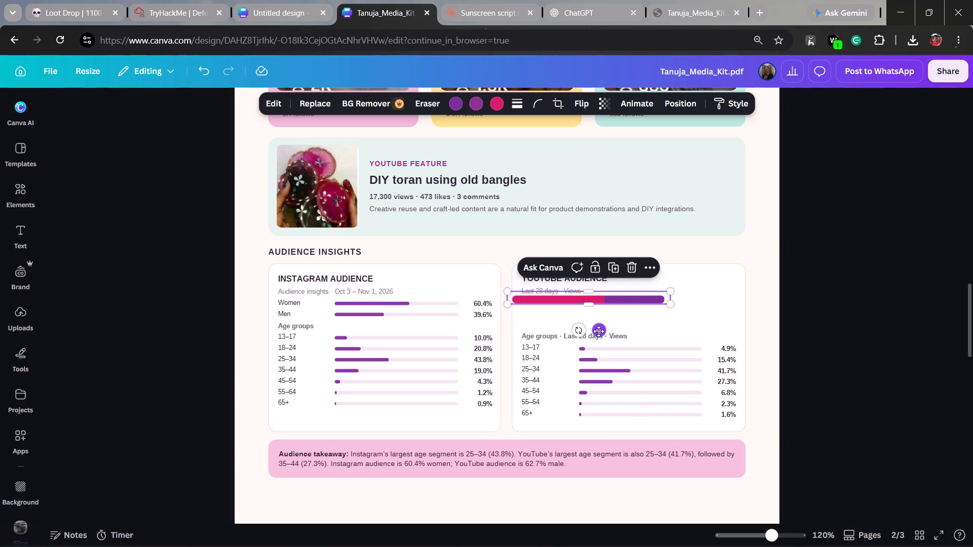
{"action": "left_click_drag", "start_coordinate": [598, 331], "coordinate": [608, 335]}
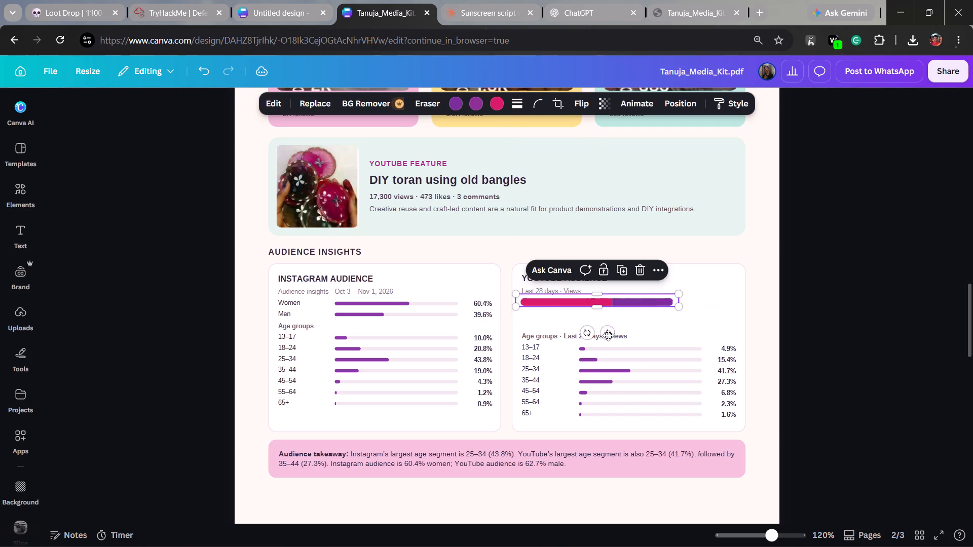
{"action": "left_click", "coordinate": [780, 319]}
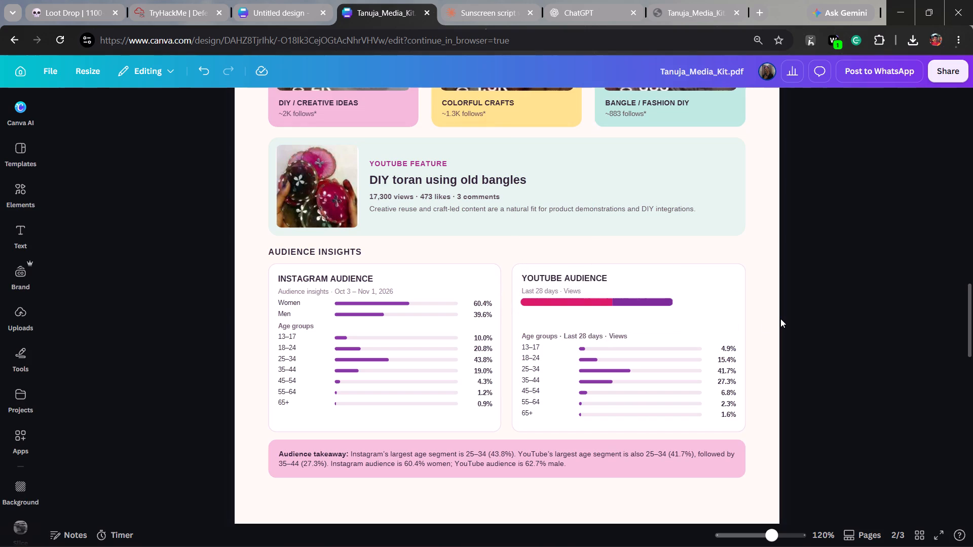
In the Untitled design, move the Instagram page's background frame sideways, clear of the Women and Men legend.
{"action": "left_click", "coordinate": [288, 15]}
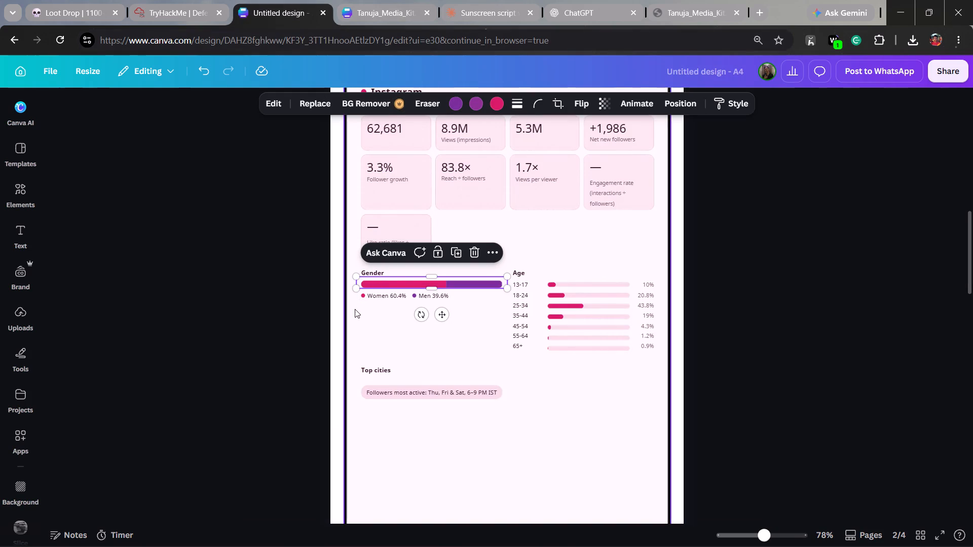
{"action": "left_click_drag", "start_coordinate": [357, 301], "coordinate": [389, 289]}
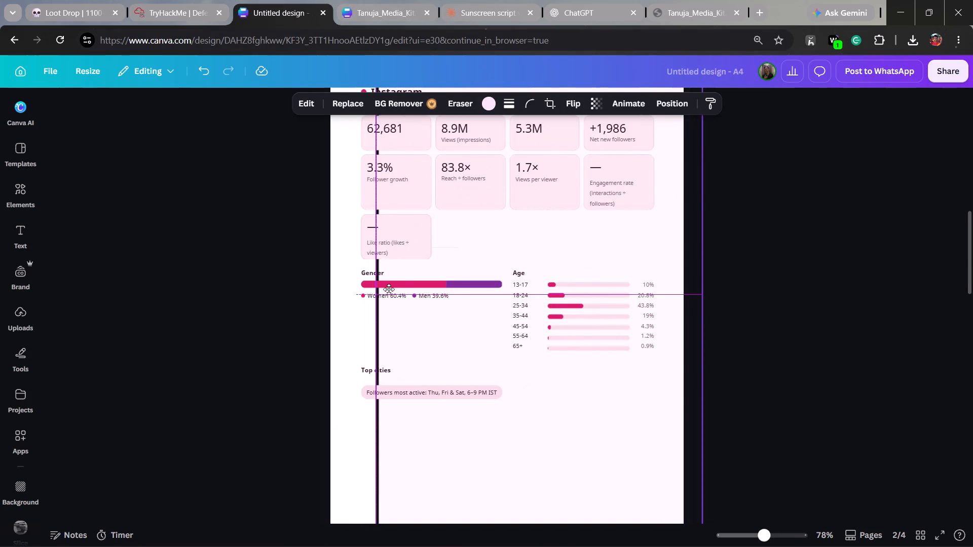
{"action": "left_click_drag", "start_coordinate": [389, 289], "coordinate": [491, 278]}
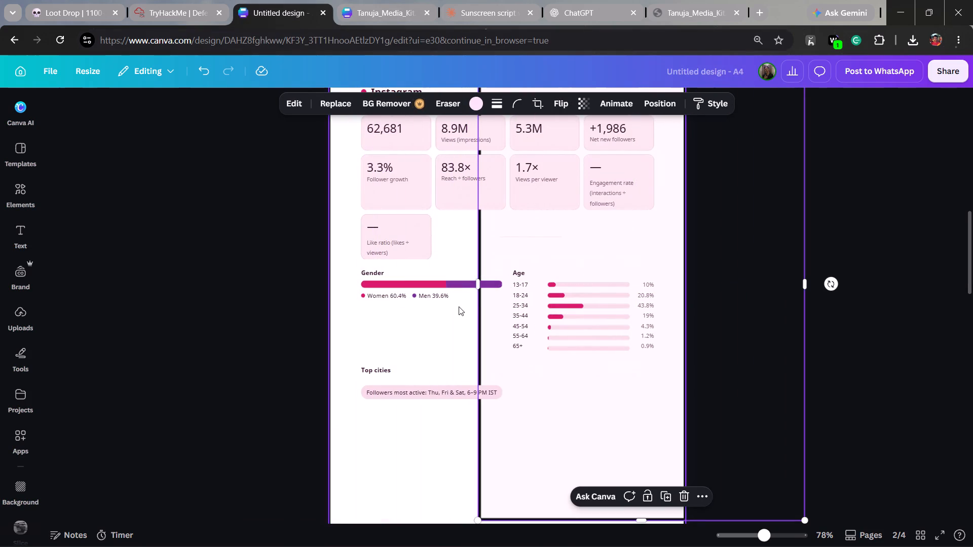
Copy the Women 60.4% and Men 39.6% legend with its coloured dots and paste it into the Tanuja_Media_Kit.pdf design.
{"action": "left_click_drag", "start_coordinate": [457, 306], "coordinate": [363, 295]}
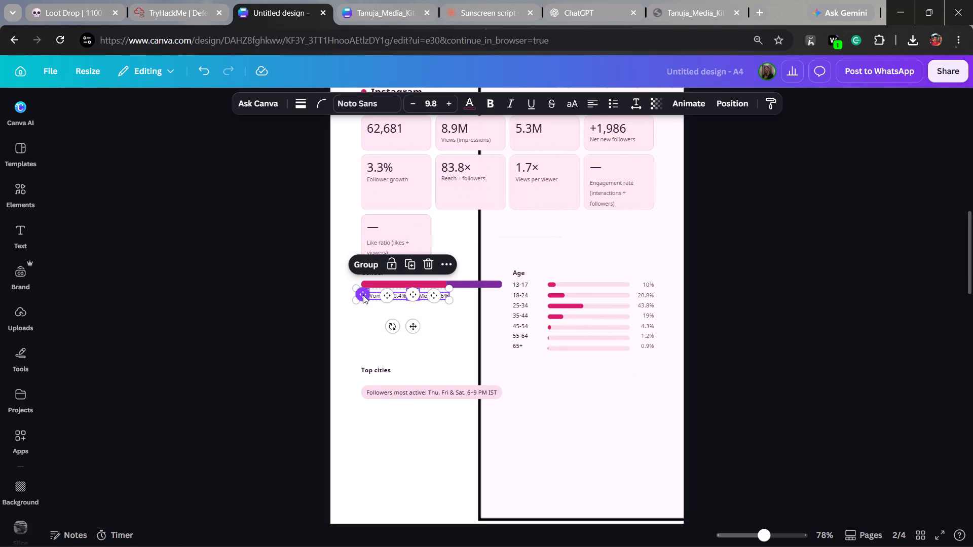
{"action": "key", "text": "ctrl+c"}
{"action": "left_click", "coordinate": [401, 16]}
{"action": "left_click", "coordinate": [606, 311]}
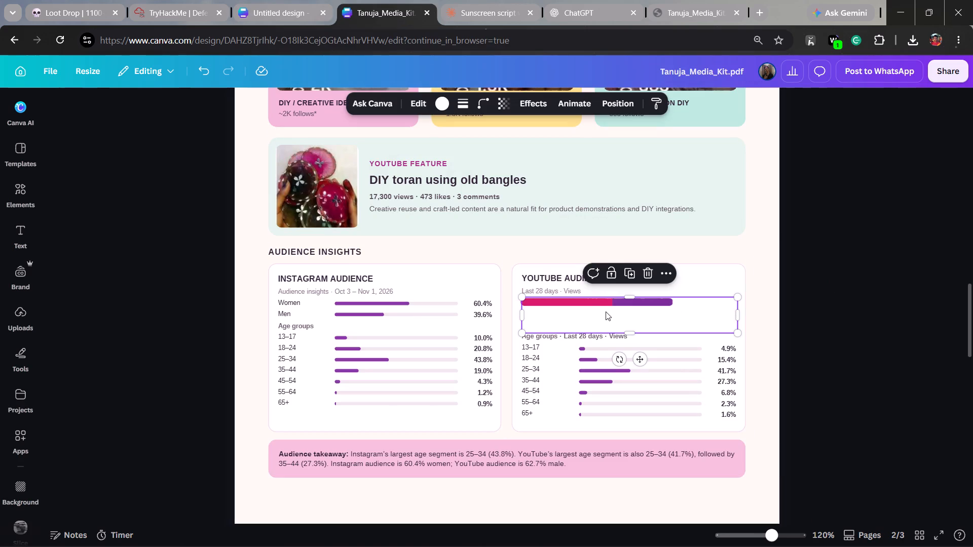
{"action": "key", "text": "ctrl+v"}
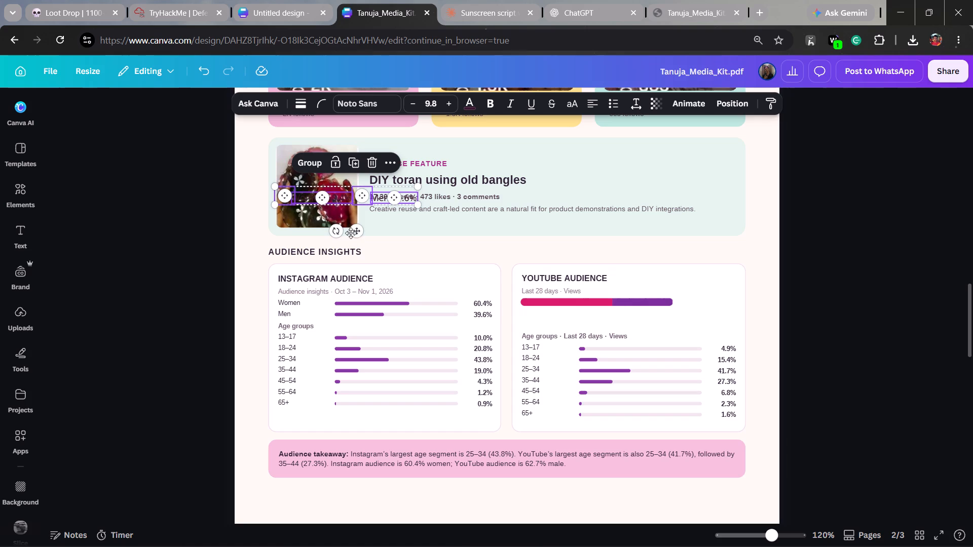
Place the pasted legend between the Gender bar and the "Age groups" heading in the YouTube Audience card.
{"action": "left_click_drag", "start_coordinate": [357, 229], "coordinate": [607, 340]}
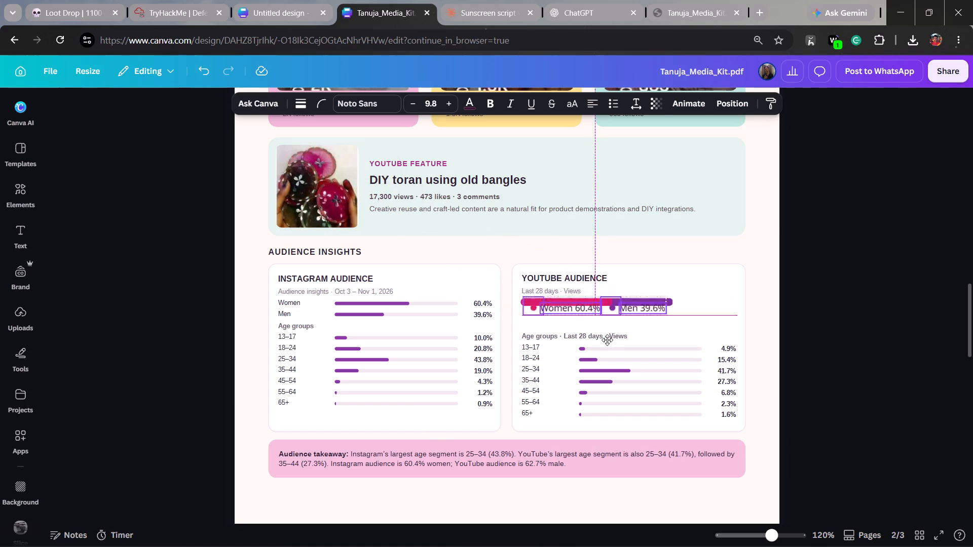
{"action": "left_click_drag", "start_coordinate": [607, 340], "coordinate": [596, 345]}
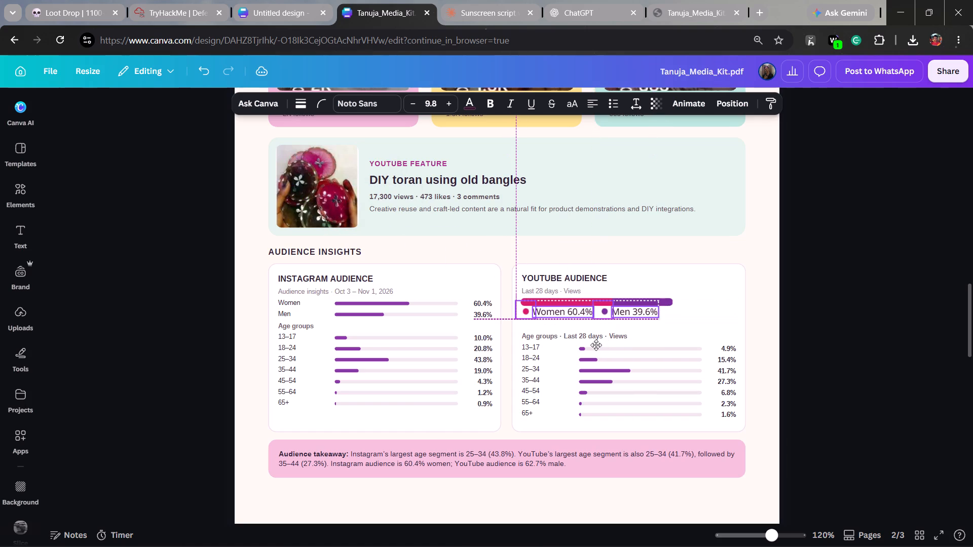
{"action": "left_click_drag", "start_coordinate": [596, 345], "coordinate": [596, 350]}
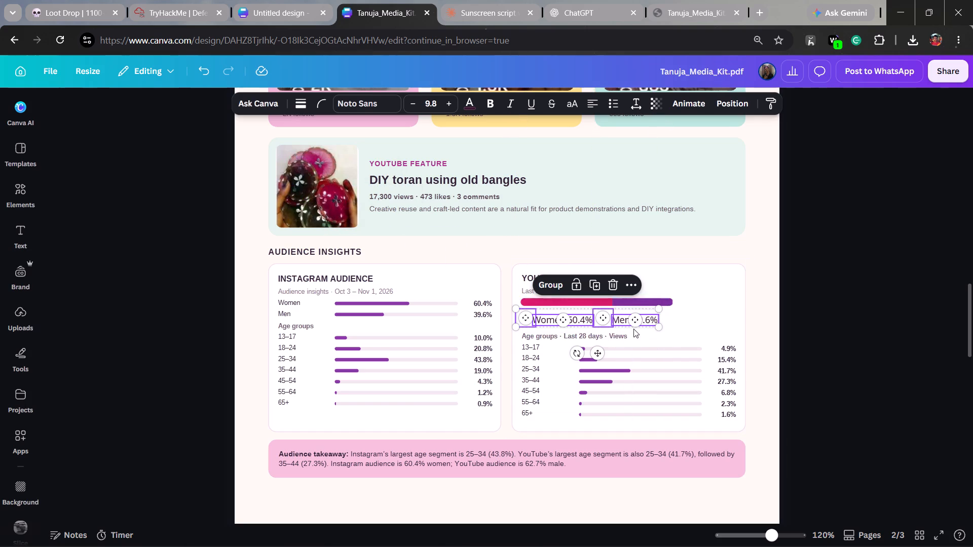
Group the legend's dots and labels and scale the group down slightly, to a text size of 9.2.
{"action": "left_click", "coordinate": [554, 281]}
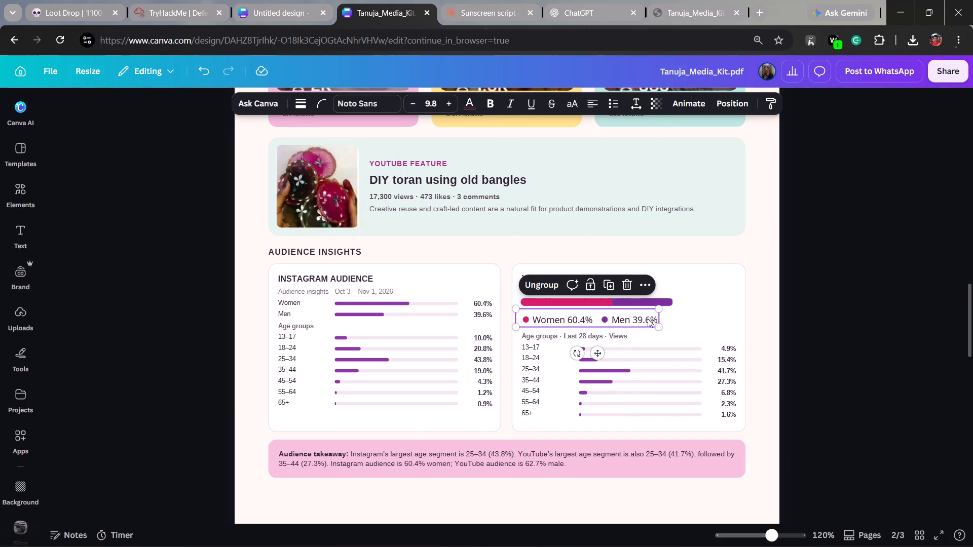
{"action": "left_click", "coordinate": [662, 327]}
{"action": "left_click_drag", "start_coordinate": [662, 327], "coordinate": [654, 324]}
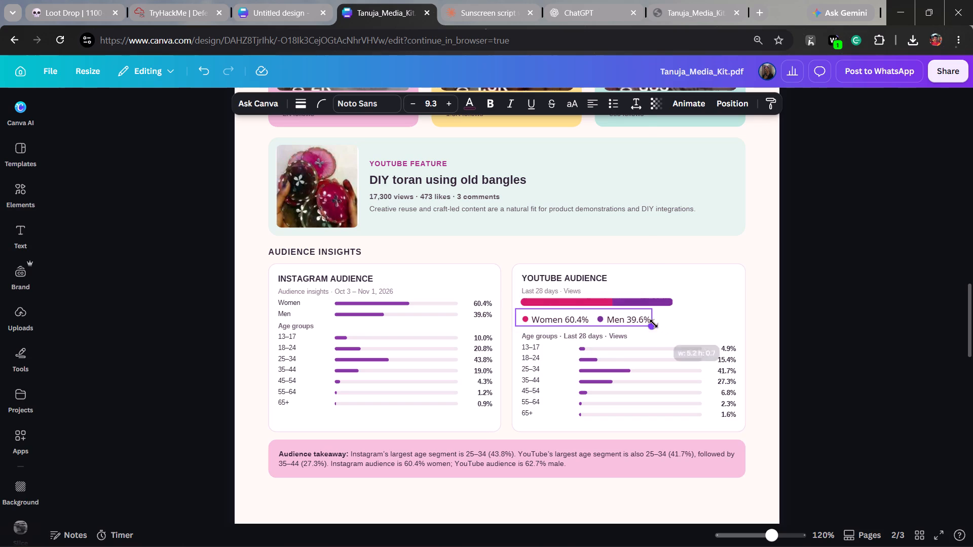
{"action": "left_click_drag", "start_coordinate": [654, 324], "coordinate": [616, 312]}
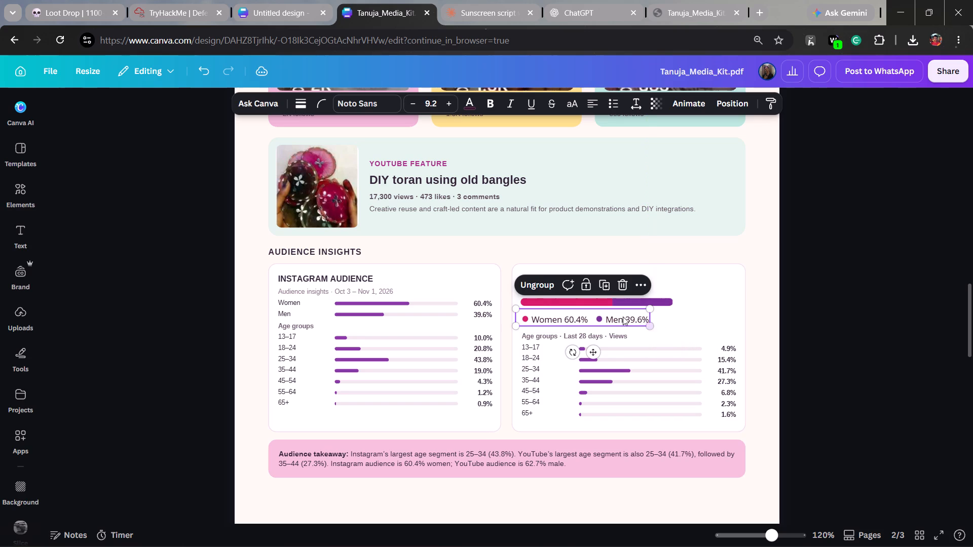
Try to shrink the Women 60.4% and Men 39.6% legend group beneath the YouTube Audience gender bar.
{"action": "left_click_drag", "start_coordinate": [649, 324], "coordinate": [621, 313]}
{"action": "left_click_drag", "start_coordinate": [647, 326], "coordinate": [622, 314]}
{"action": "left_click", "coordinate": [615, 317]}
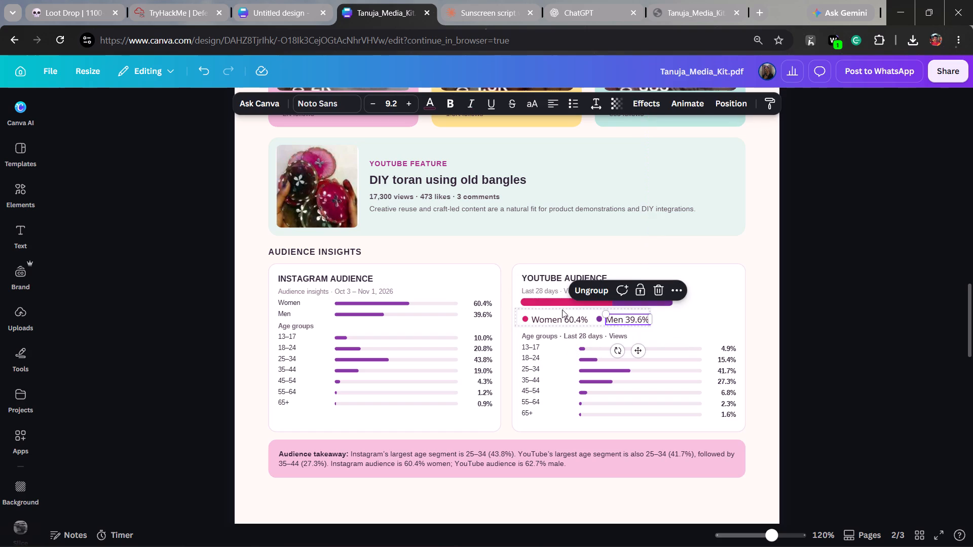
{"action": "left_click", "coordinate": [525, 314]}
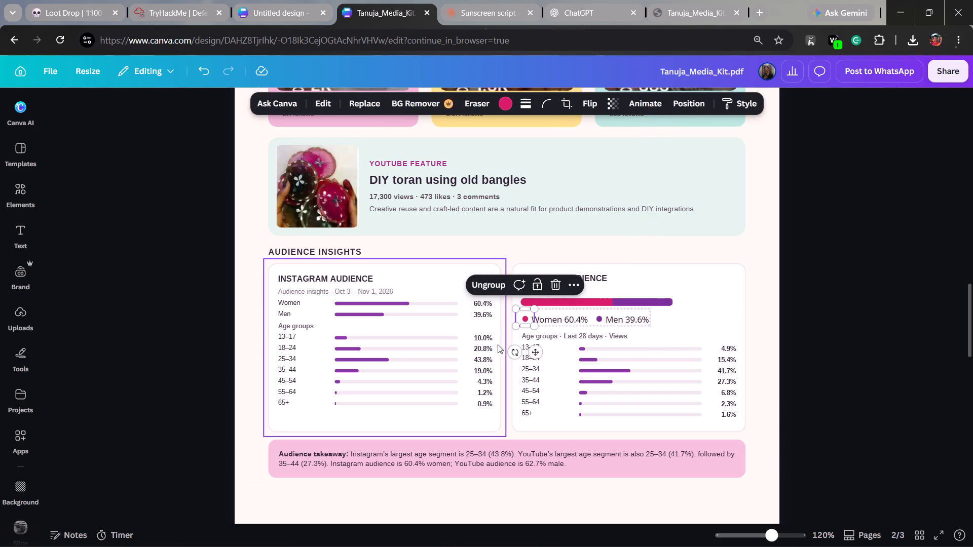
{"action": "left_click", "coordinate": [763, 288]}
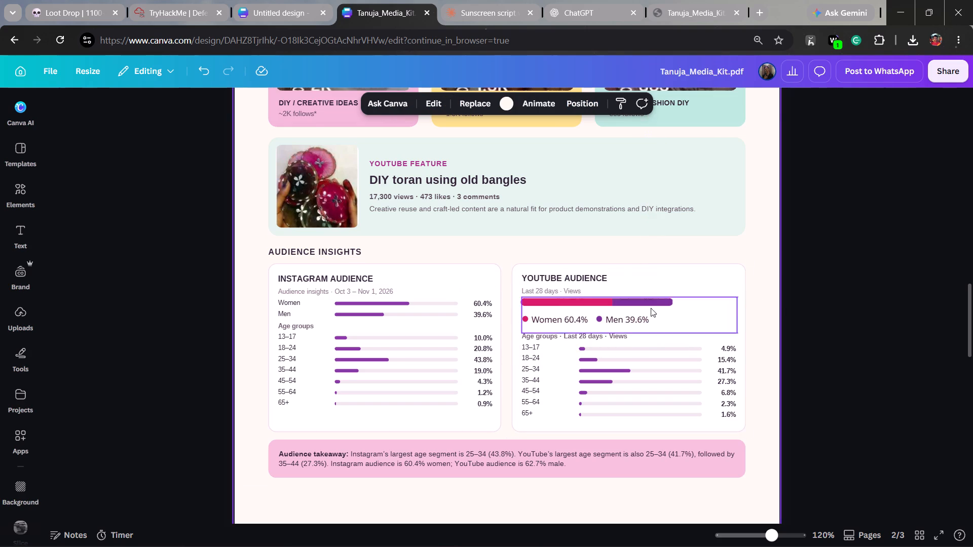
Move the Women and Men legend group slightly up and to the right, closer beneath the gender bar.
{"action": "left_click_drag", "start_coordinate": [628, 319], "coordinate": [646, 315]}
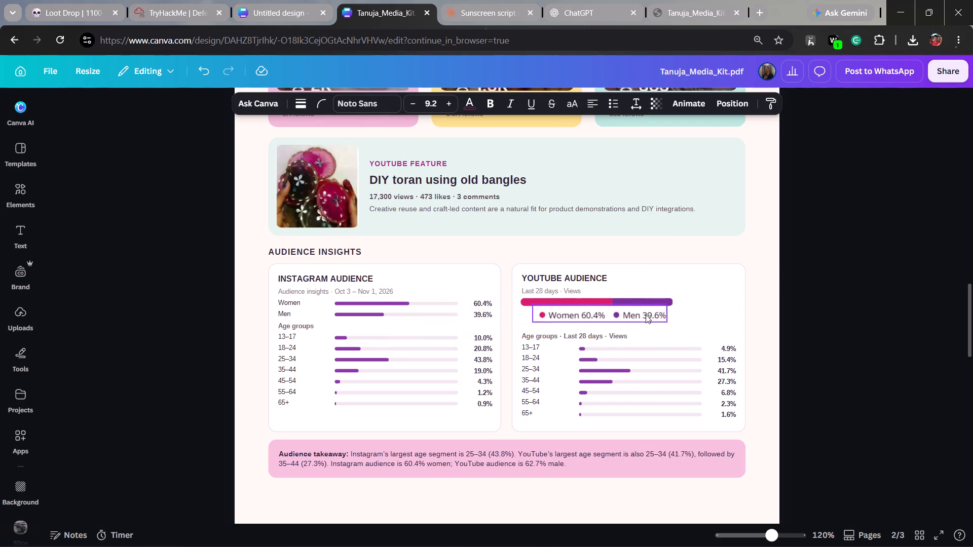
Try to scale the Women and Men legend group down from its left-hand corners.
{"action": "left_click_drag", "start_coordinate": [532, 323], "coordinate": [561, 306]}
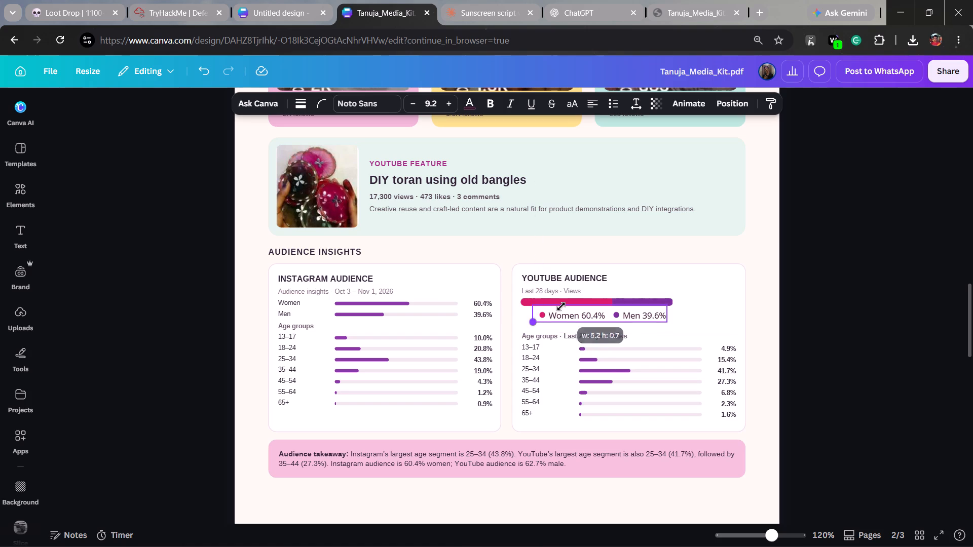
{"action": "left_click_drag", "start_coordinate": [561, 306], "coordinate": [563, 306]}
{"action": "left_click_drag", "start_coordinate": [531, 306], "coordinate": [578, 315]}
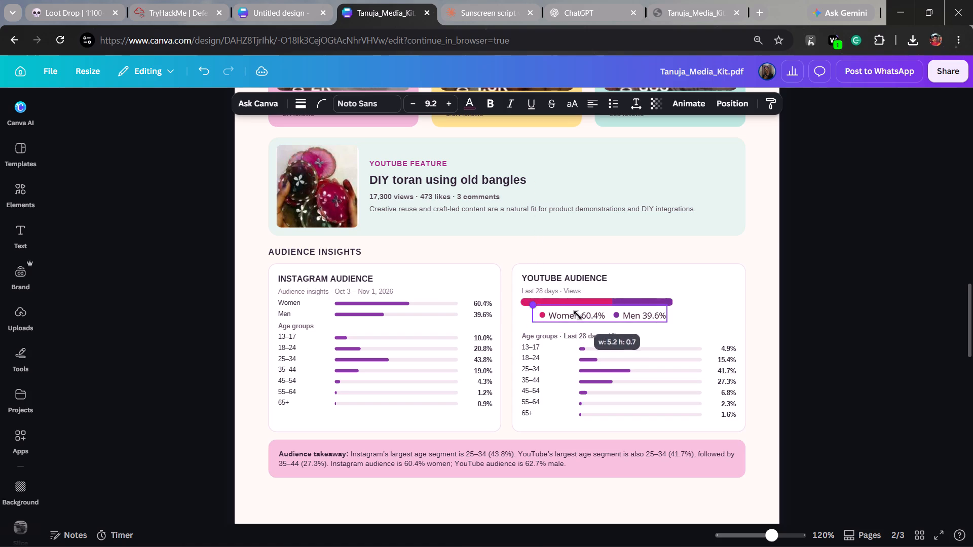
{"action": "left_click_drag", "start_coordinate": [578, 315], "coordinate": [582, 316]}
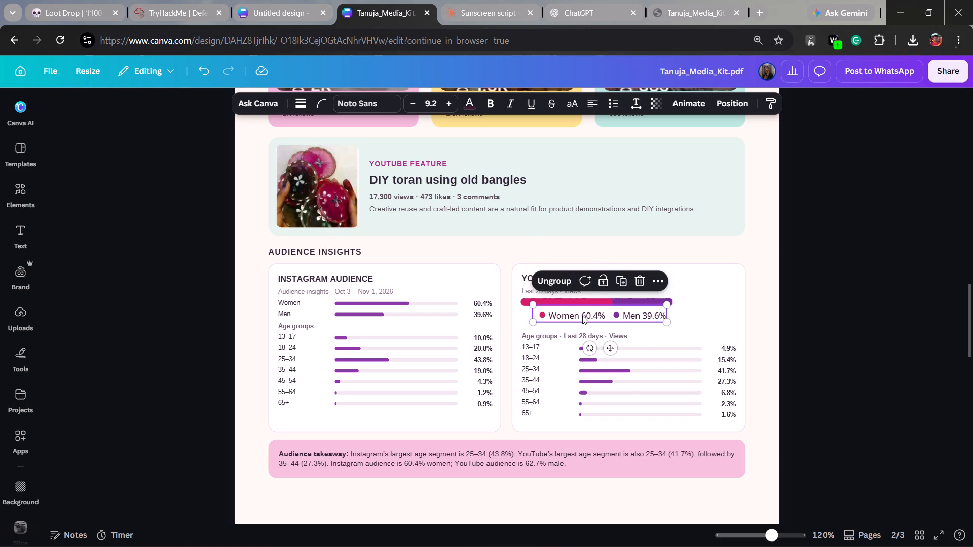
Ungroup the gender legend into separate dots and labels.
{"action": "left_click", "coordinate": [554, 279]}
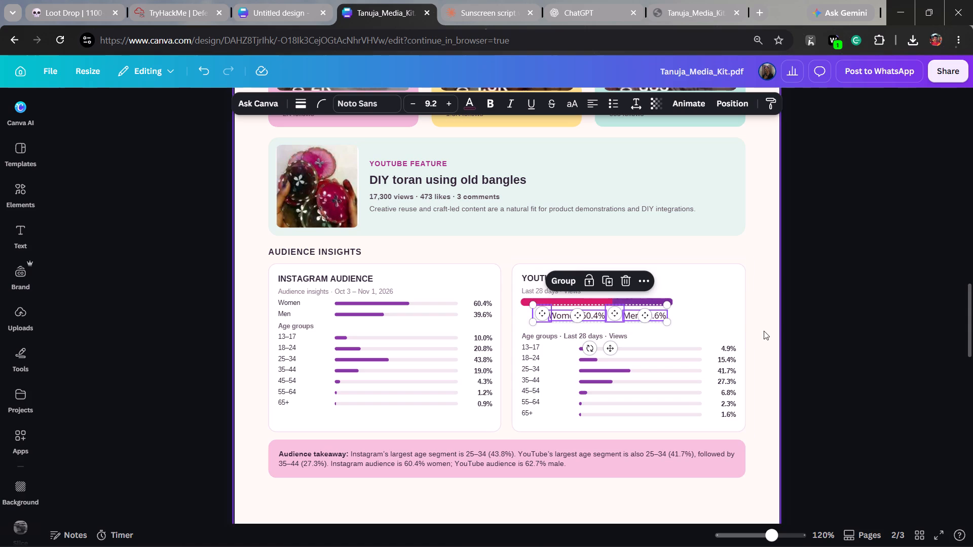
{"action": "left_click", "coordinate": [764, 331]}
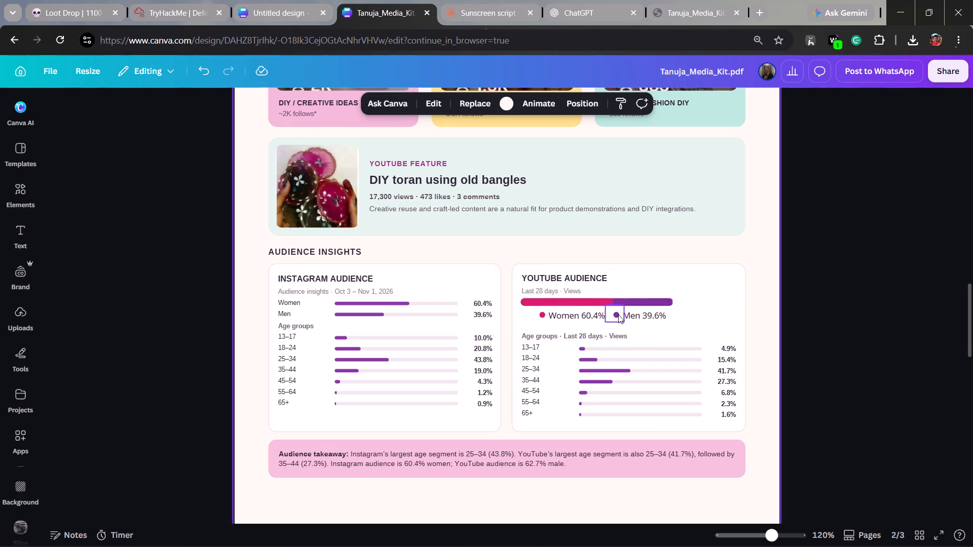
Lower the purple dot and the Men 39.6% label slightly, keeping the two level with each other.
{"action": "left_click", "coordinate": [618, 315]}
{"action": "key", "text": "Down"}
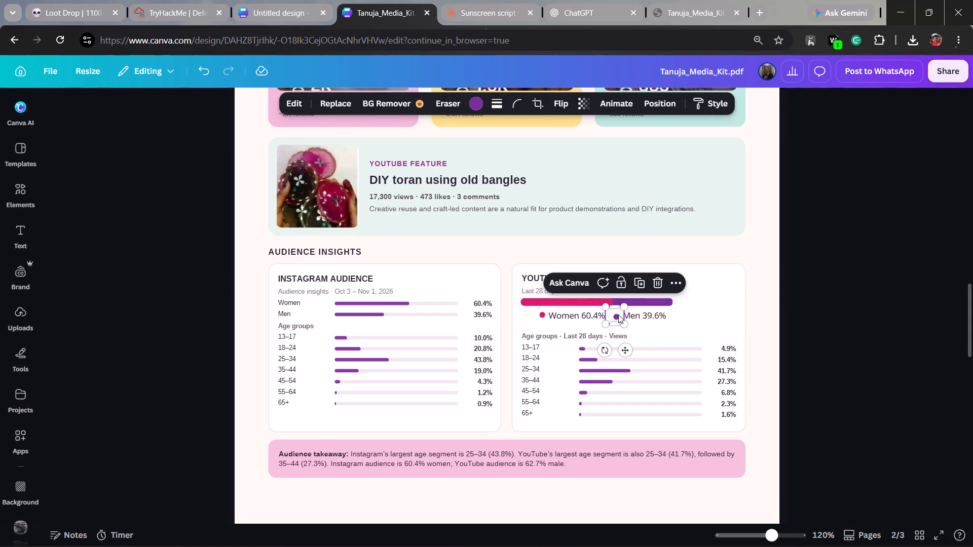
{"action": "left_click", "coordinate": [618, 315]}
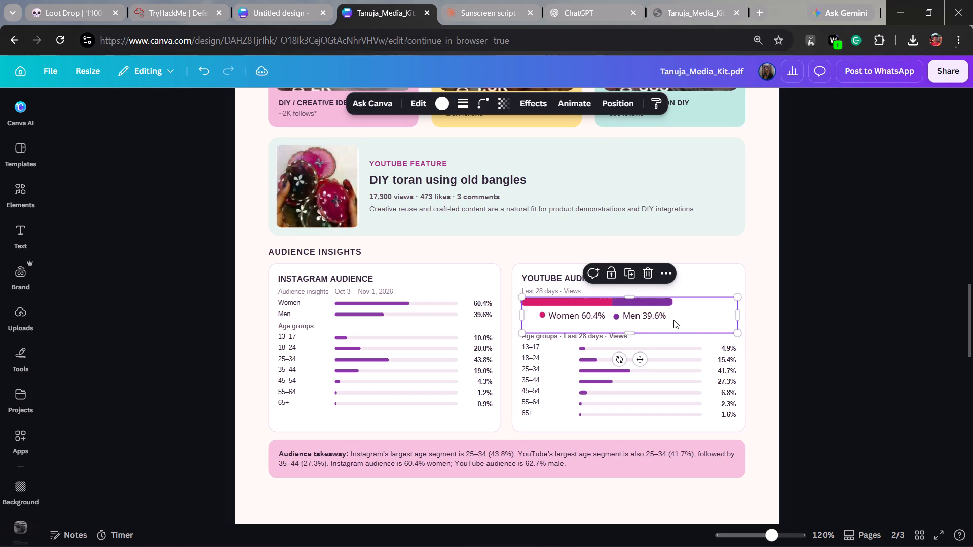
{"action": "left_click", "coordinate": [643, 319]}
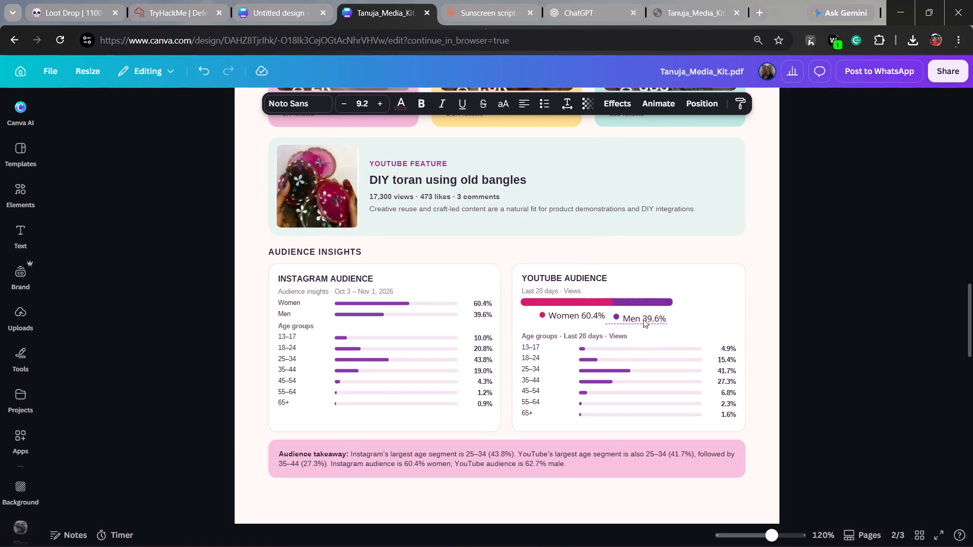
{"action": "key", "text": "Up"}
{"action": "left_click", "coordinate": [643, 313]}
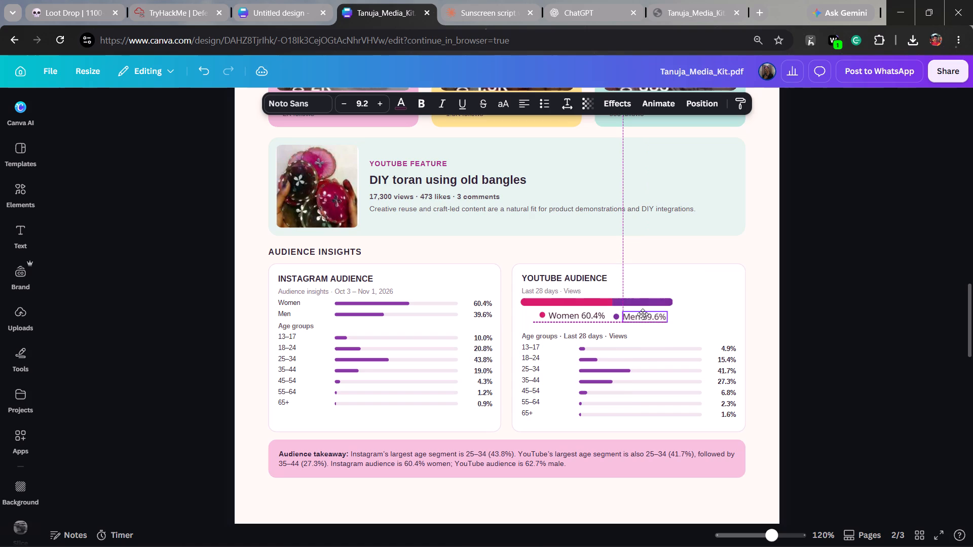
{"action": "left_click", "coordinate": [696, 322]}
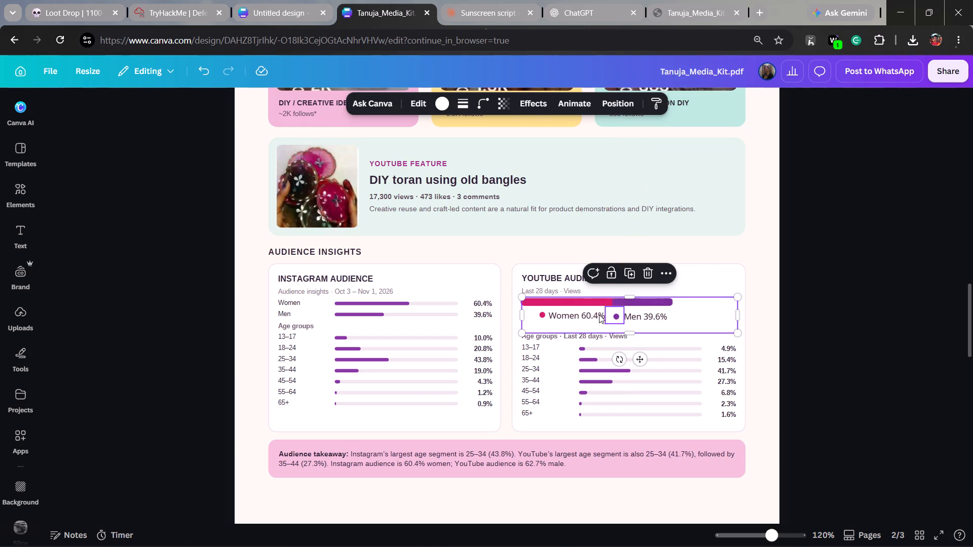
Reposition the pink dot level with the purple dot, leaving a small gap before the Women 60.4% label.
{"action": "double_click", "coordinate": [541, 317]}
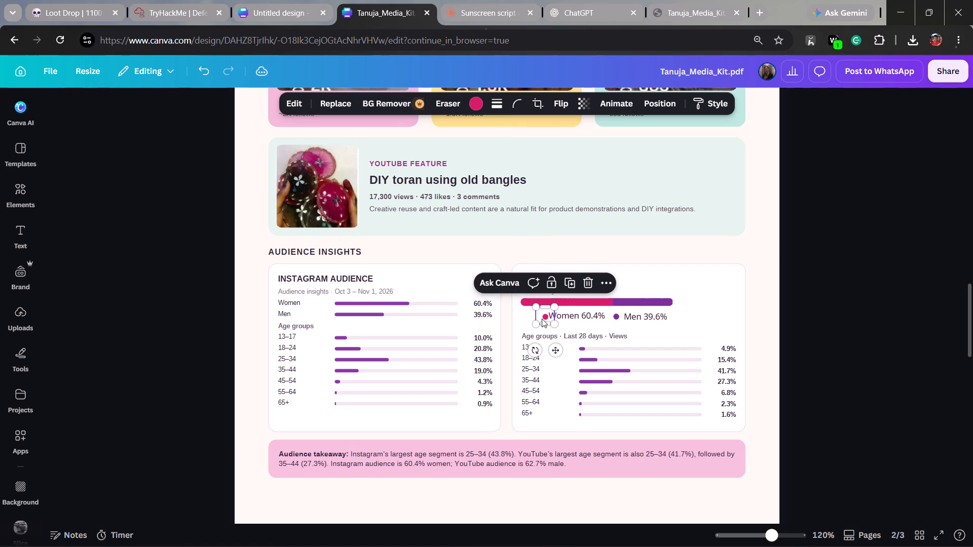
{"action": "left_click", "coordinate": [542, 319]}
{"action": "key", "text": "Left"}
{"action": "key", "text": "Left"}
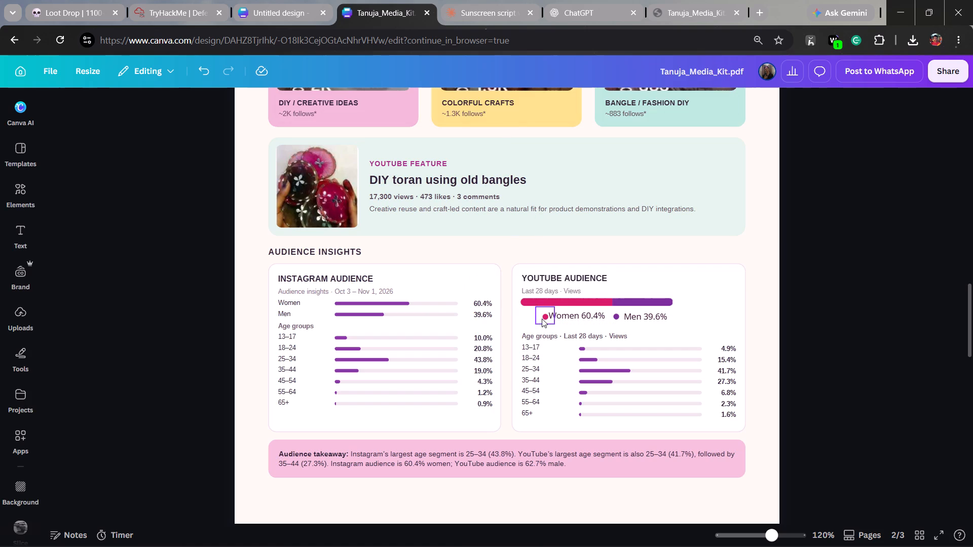
{"action": "key", "text": "Left"}
{"action": "left_click", "coordinate": [547, 318]}
{"action": "key", "text": "Left"}
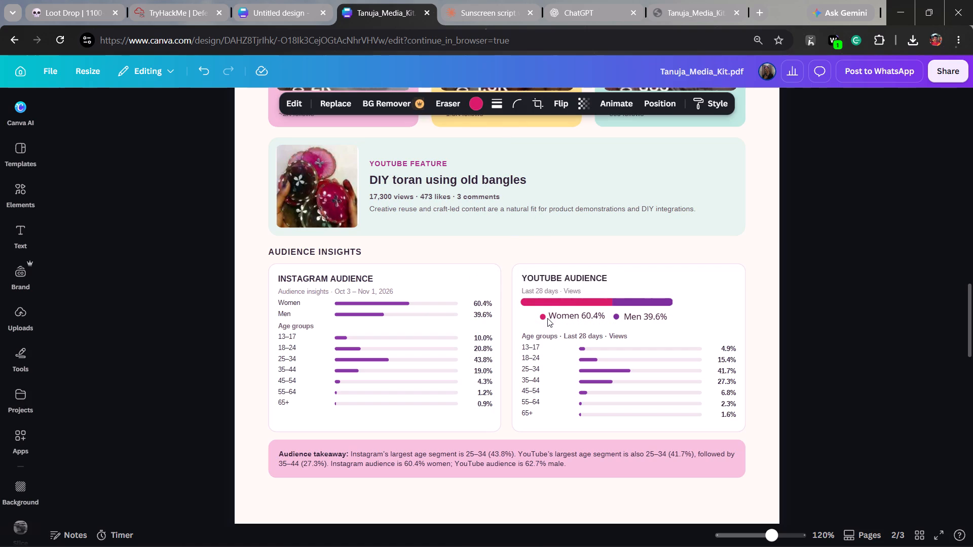
{"action": "key", "text": "Up"}
{"action": "key", "text": "Down"}
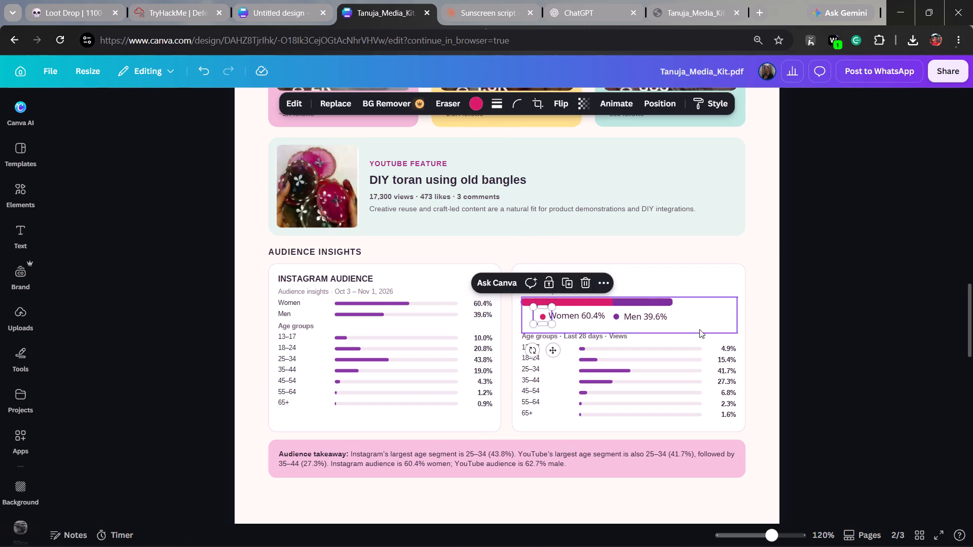
{"action": "left_click", "coordinate": [846, 340]}
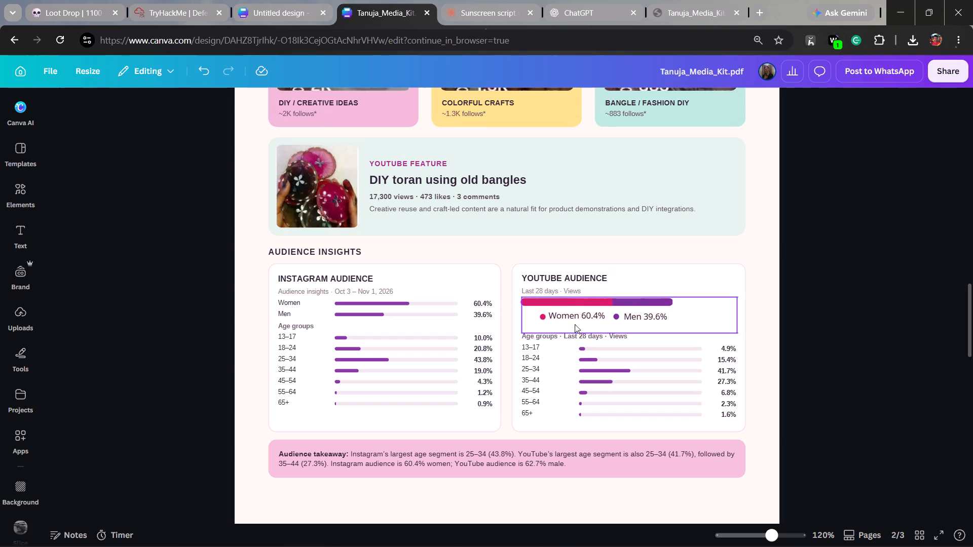
Align the Women 60.4% label level with the Men label and keep it close beside the pink dot.
{"action": "left_click_drag", "start_coordinate": [579, 316], "coordinate": [584, 317]}
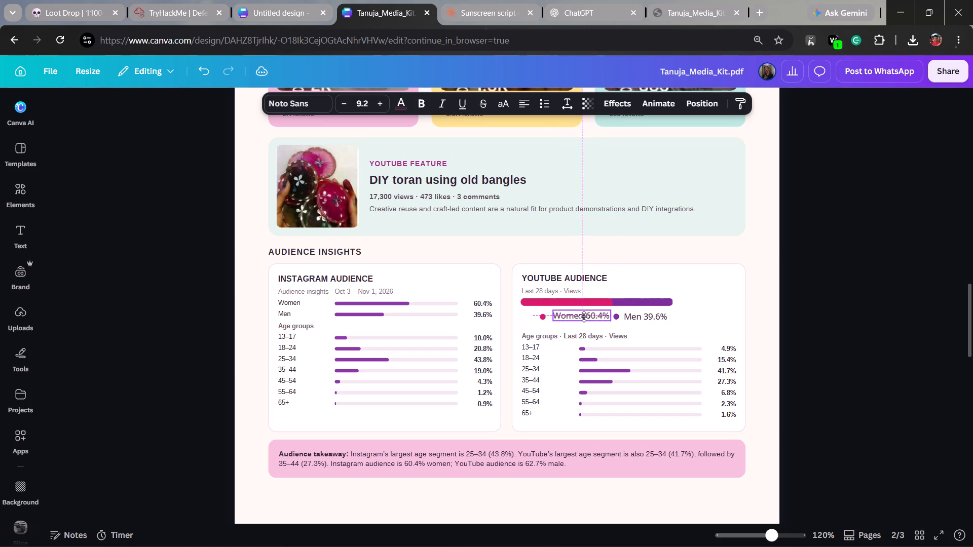
{"action": "left_click_drag", "start_coordinate": [584, 317], "coordinate": [582, 317]}
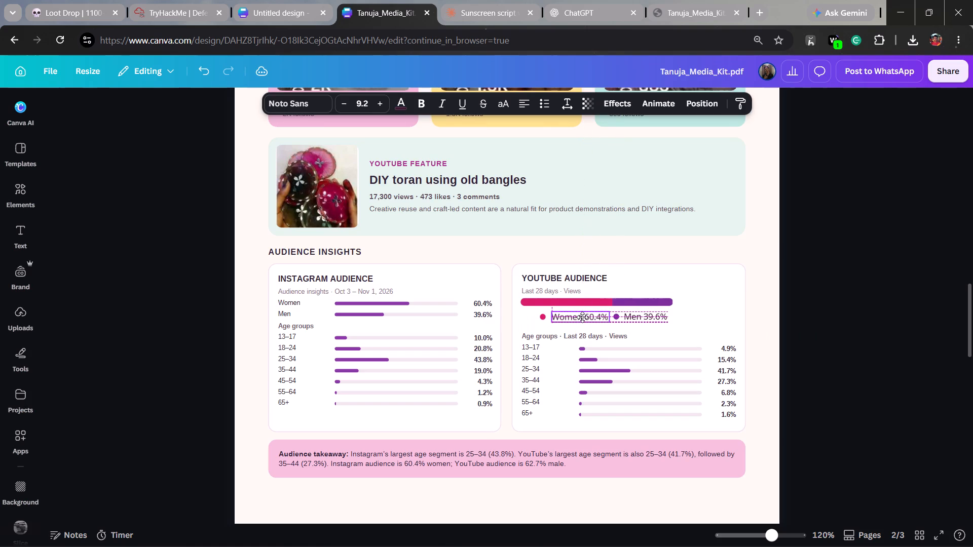
{"action": "left_click_drag", "start_coordinate": [582, 317], "coordinate": [585, 320]}
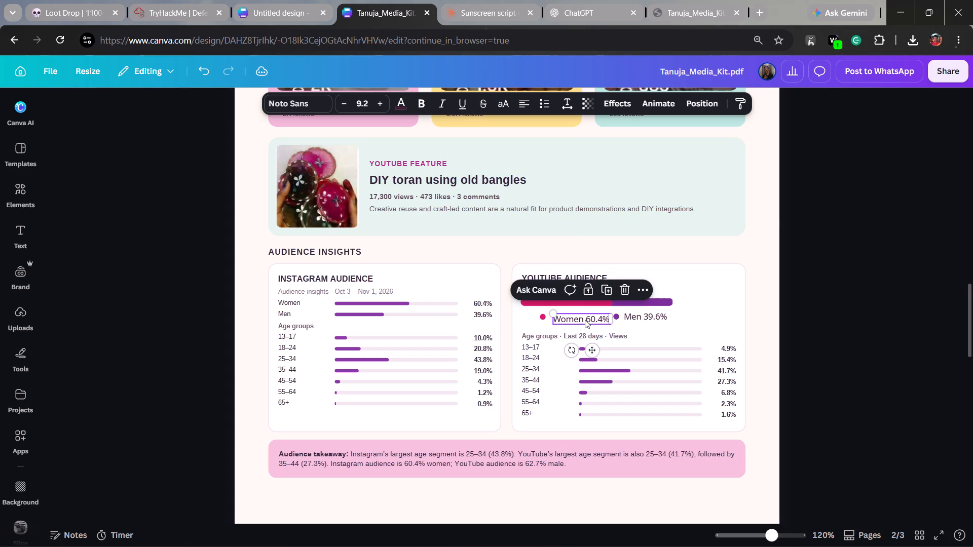
{"action": "key", "text": "ctrl+z"}
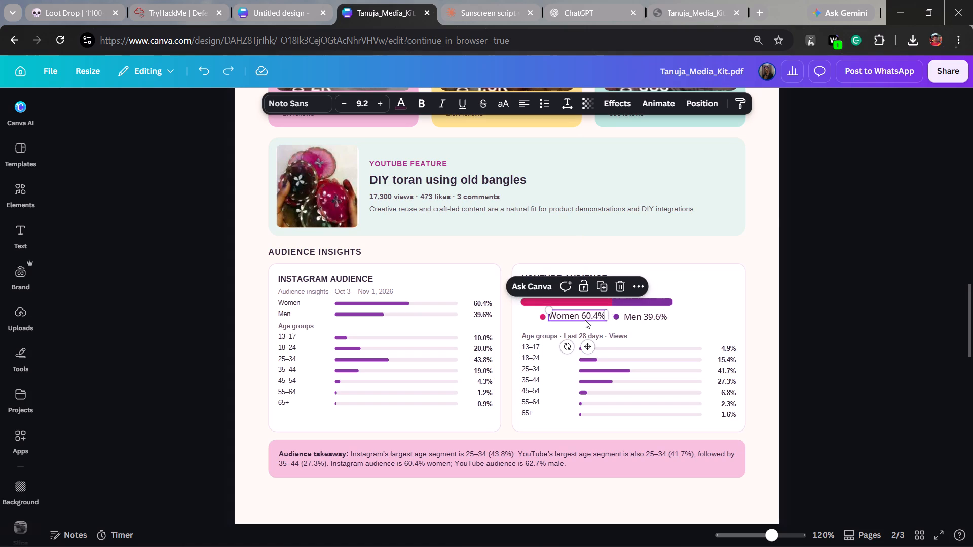
{"action": "left_click", "coordinate": [578, 316]}
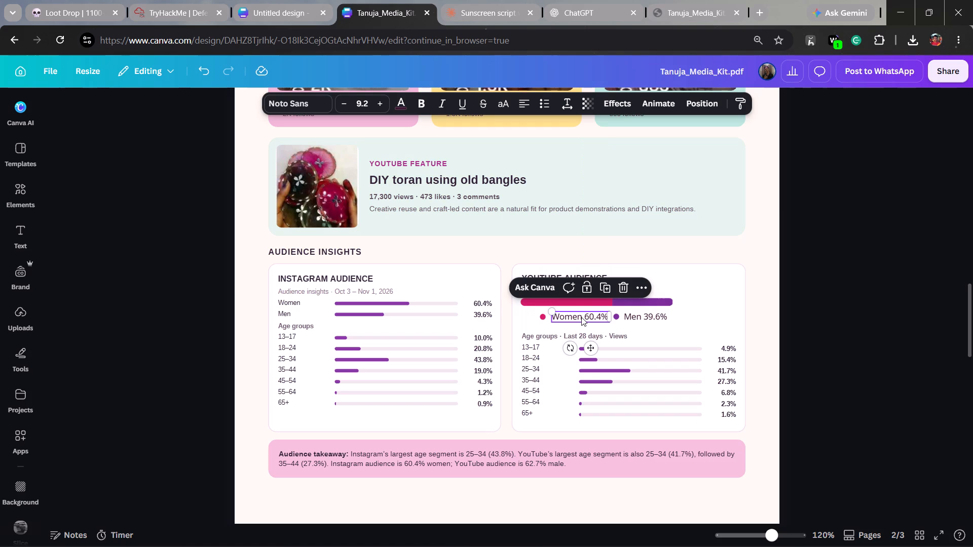
{"action": "key", "text": "Left"}
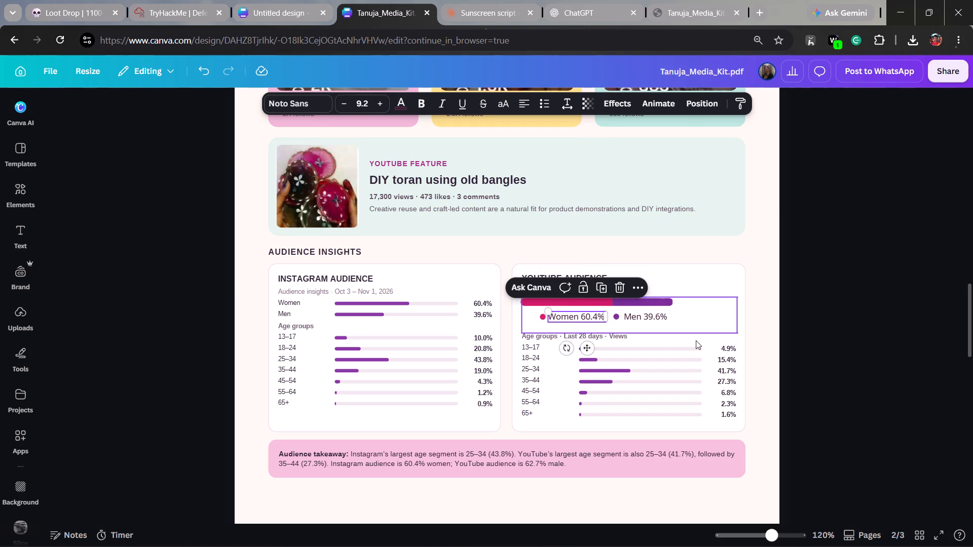
{"action": "left_click", "coordinate": [696, 340]}
Nudge the Men 39.6% label left, closer to its purple dot.
{"action": "left_click", "coordinate": [646, 319]}
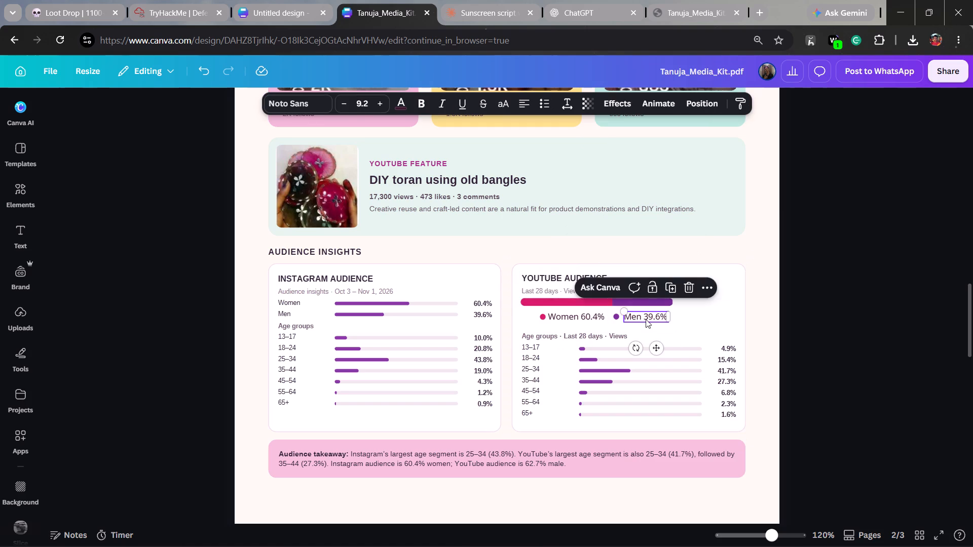
{"action": "key", "text": "Left"}
{"action": "left_click", "coordinate": [812, 323]}
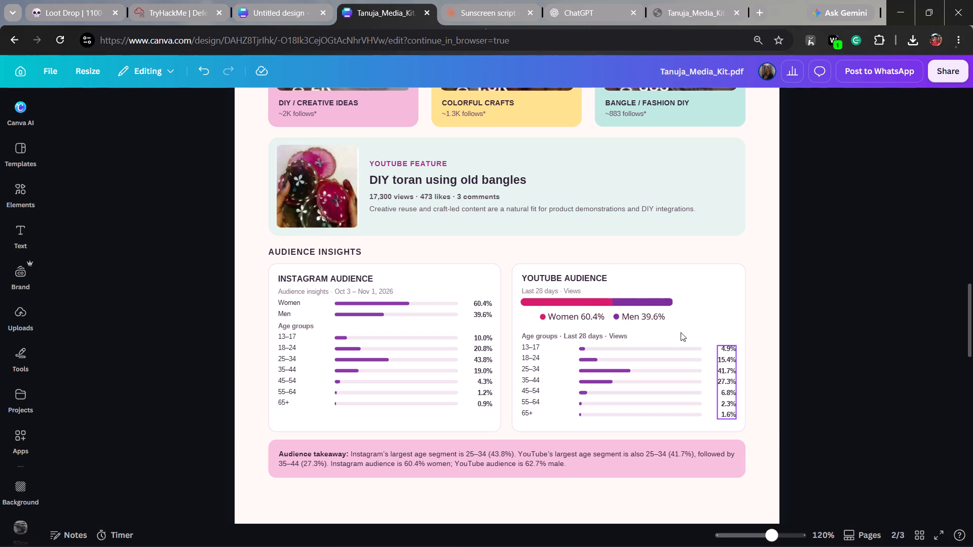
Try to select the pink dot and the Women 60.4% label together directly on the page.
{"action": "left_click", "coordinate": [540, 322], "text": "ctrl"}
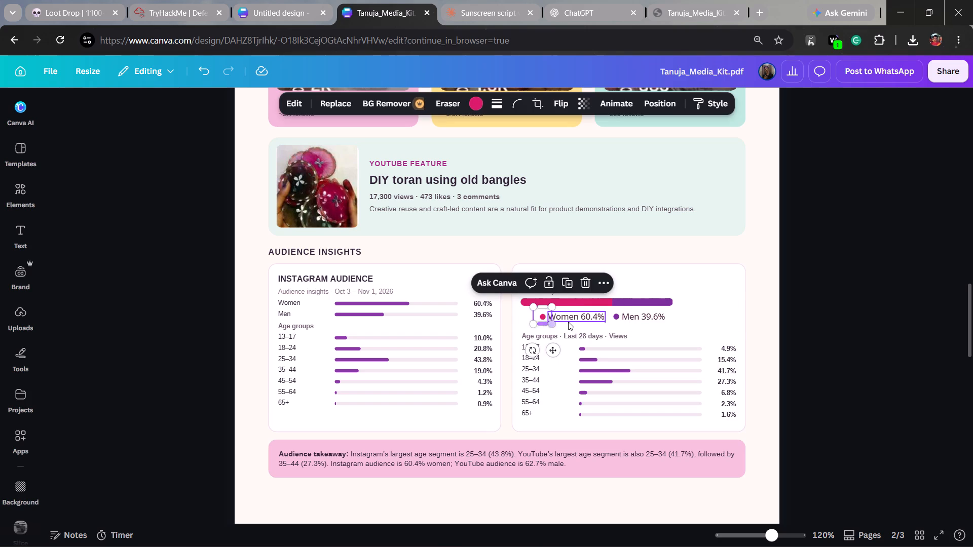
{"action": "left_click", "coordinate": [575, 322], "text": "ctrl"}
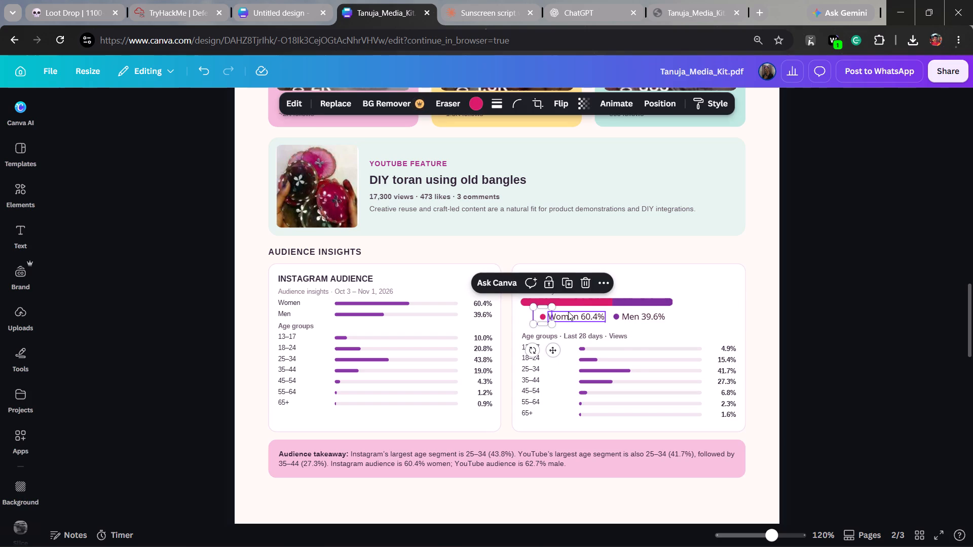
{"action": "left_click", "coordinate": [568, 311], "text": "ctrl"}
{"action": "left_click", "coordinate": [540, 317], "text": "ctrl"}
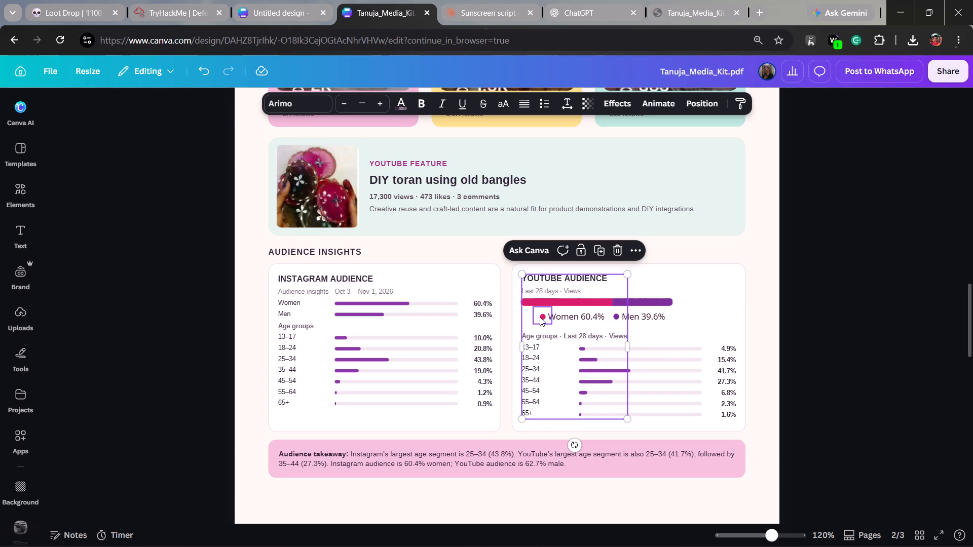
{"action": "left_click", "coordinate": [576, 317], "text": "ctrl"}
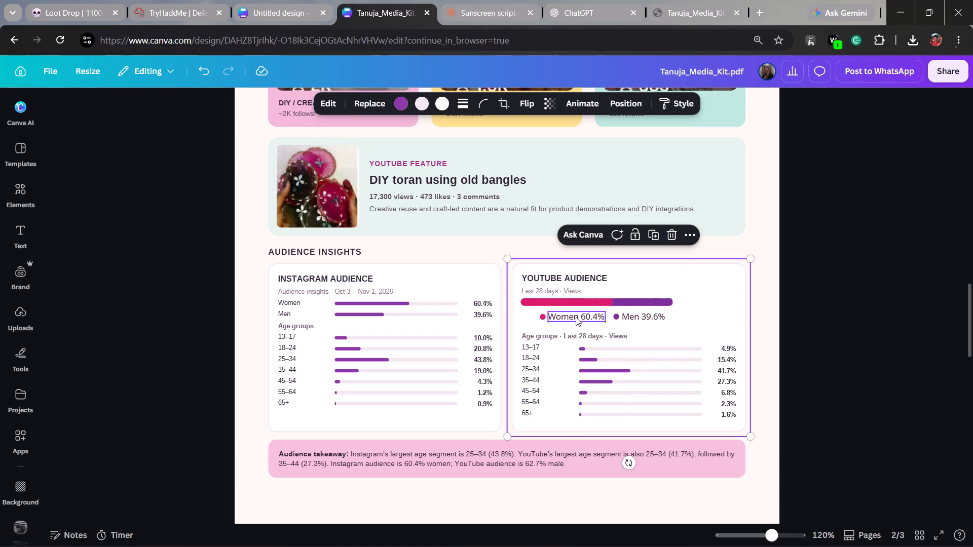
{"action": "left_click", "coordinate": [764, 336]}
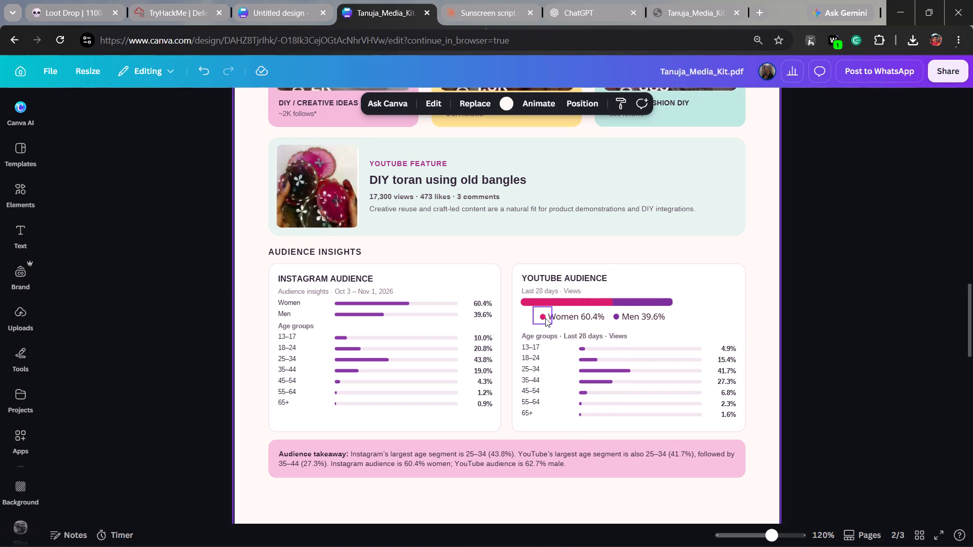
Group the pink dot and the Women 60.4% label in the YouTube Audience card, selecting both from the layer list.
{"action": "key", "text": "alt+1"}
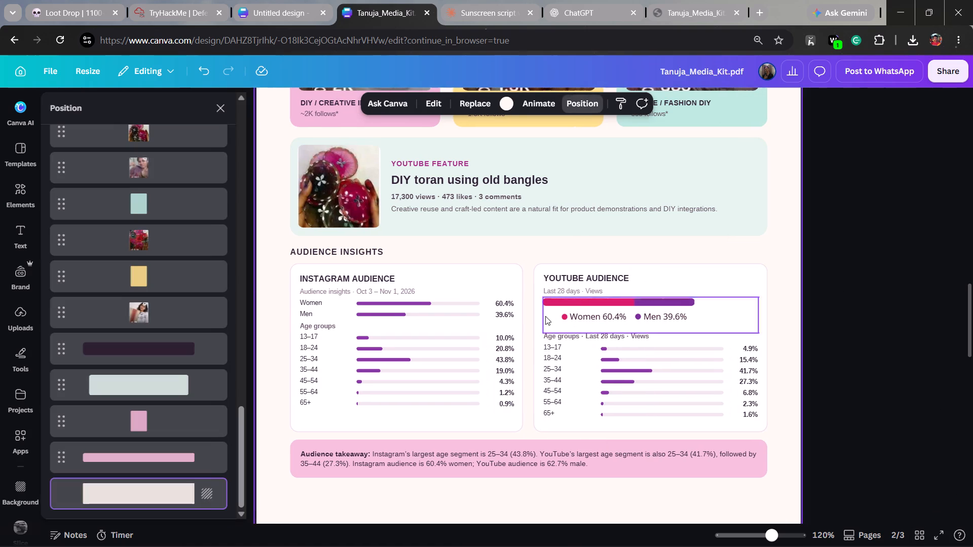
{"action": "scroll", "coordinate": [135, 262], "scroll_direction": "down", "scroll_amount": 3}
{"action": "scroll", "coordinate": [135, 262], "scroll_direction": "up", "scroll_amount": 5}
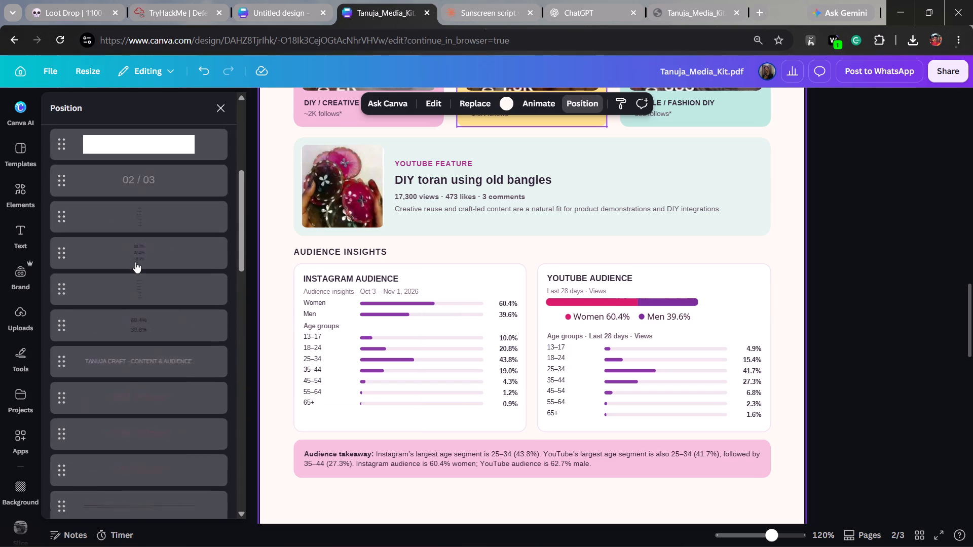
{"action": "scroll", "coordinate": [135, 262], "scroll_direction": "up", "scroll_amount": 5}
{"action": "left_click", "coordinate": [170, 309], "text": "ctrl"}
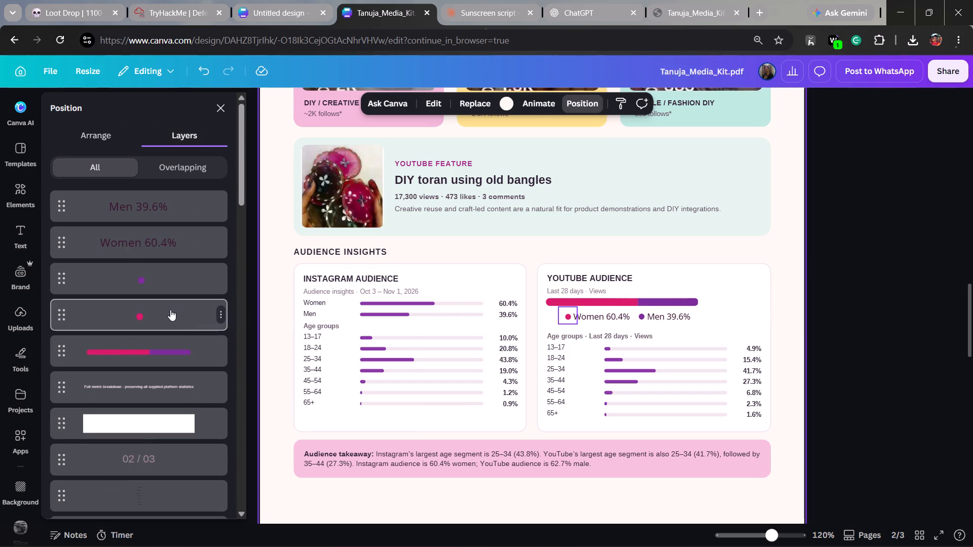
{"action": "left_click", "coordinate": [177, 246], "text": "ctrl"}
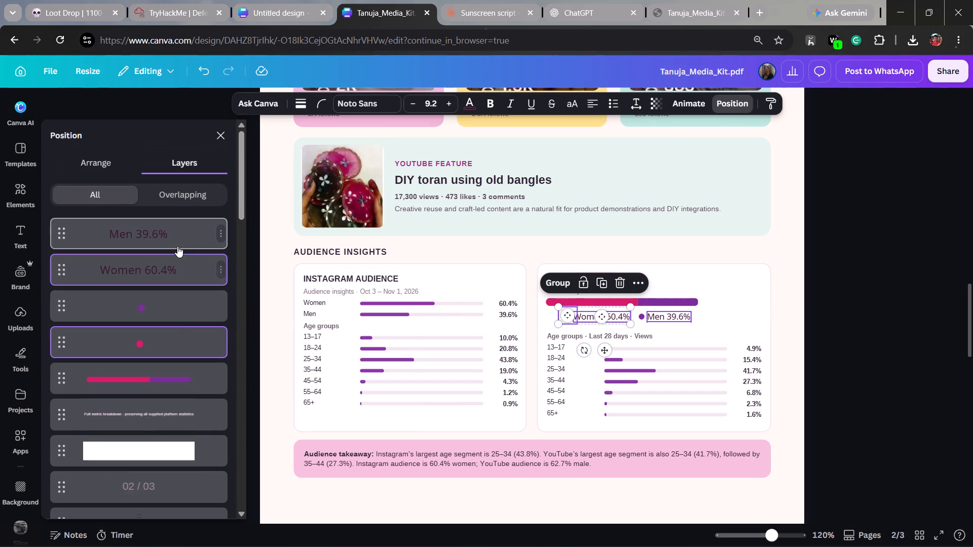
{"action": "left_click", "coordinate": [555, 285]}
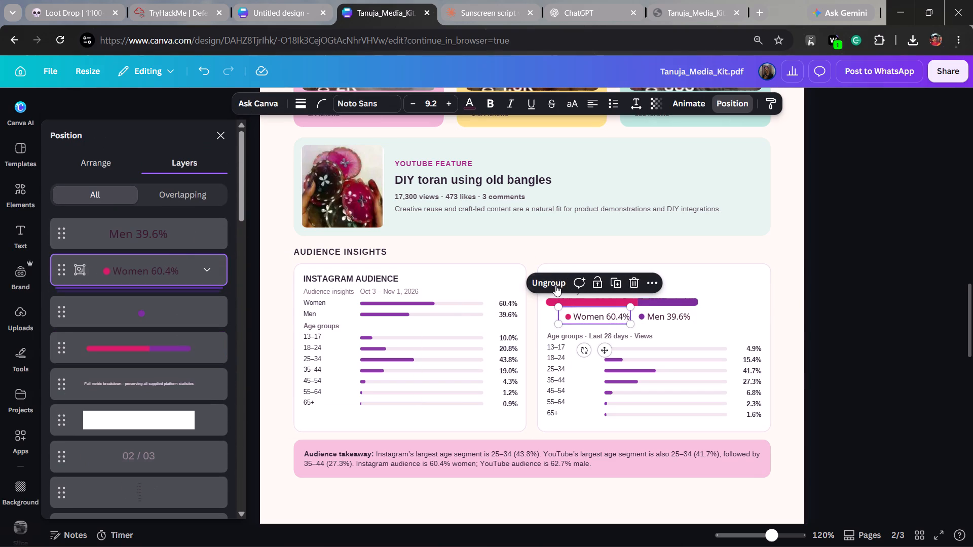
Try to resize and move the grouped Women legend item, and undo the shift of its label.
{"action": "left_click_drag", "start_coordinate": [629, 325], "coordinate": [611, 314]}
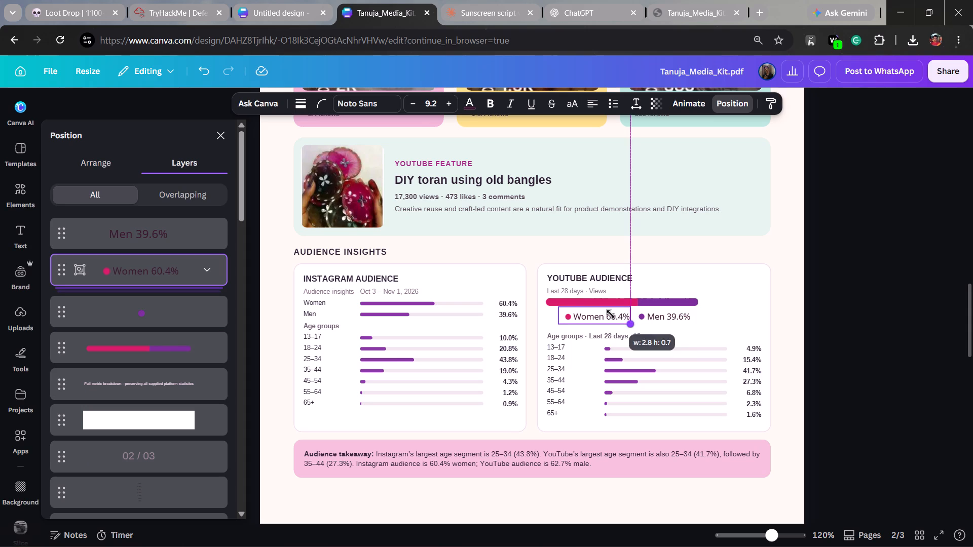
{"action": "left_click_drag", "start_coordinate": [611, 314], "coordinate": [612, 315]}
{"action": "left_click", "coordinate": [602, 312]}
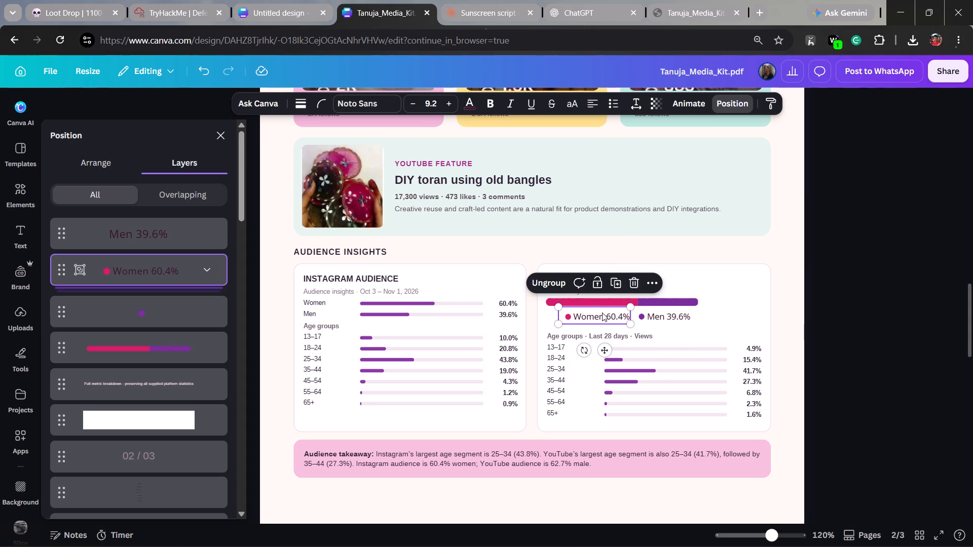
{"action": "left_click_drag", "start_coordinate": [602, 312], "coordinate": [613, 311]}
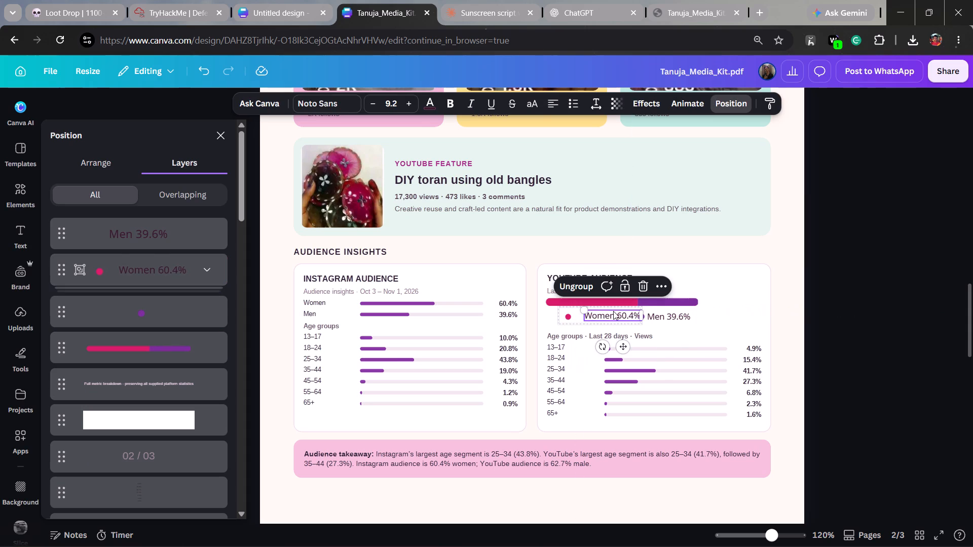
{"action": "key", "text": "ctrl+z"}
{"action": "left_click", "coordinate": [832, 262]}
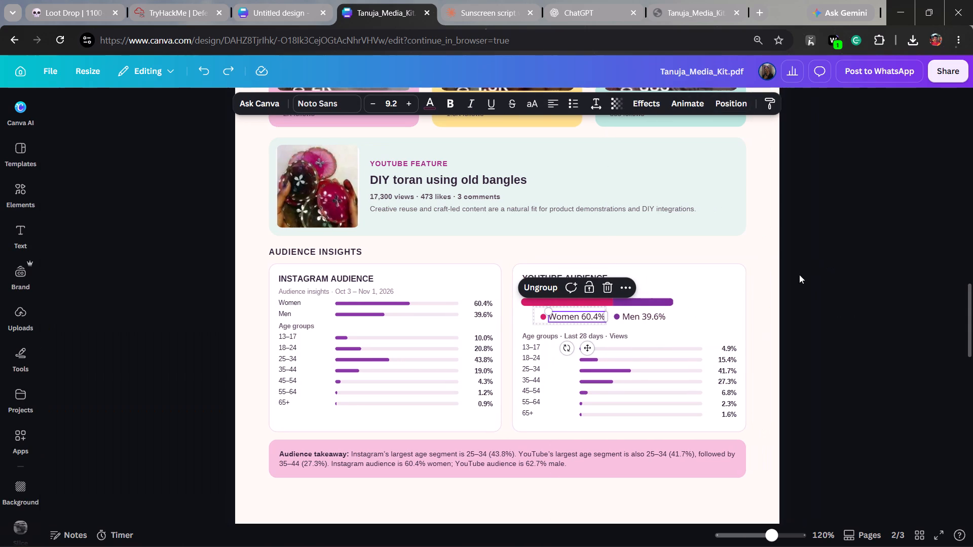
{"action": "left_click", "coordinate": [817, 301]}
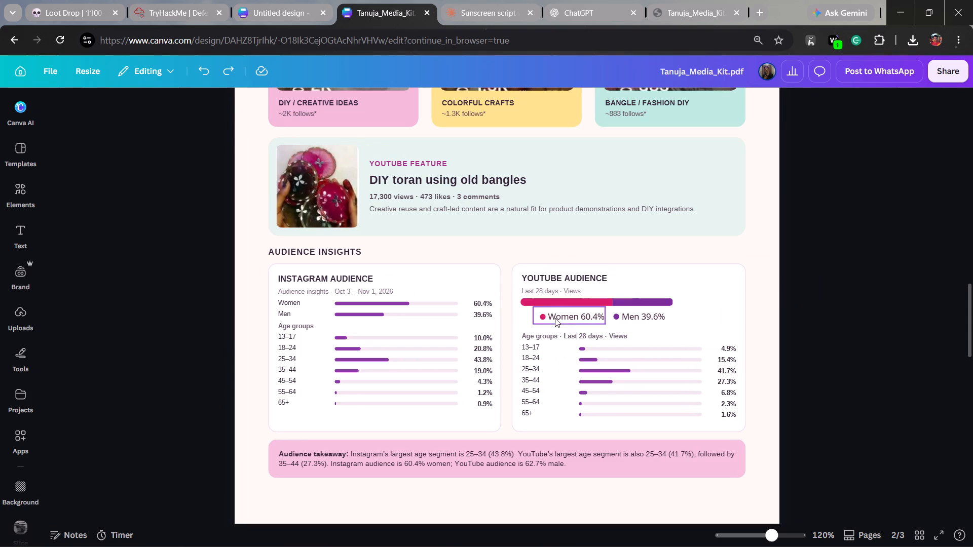
Check the original Gender chart legend in the Untitled design and return to the Tanuja_Media_Kit.pdf design.
{"action": "left_click", "coordinate": [257, 10]}
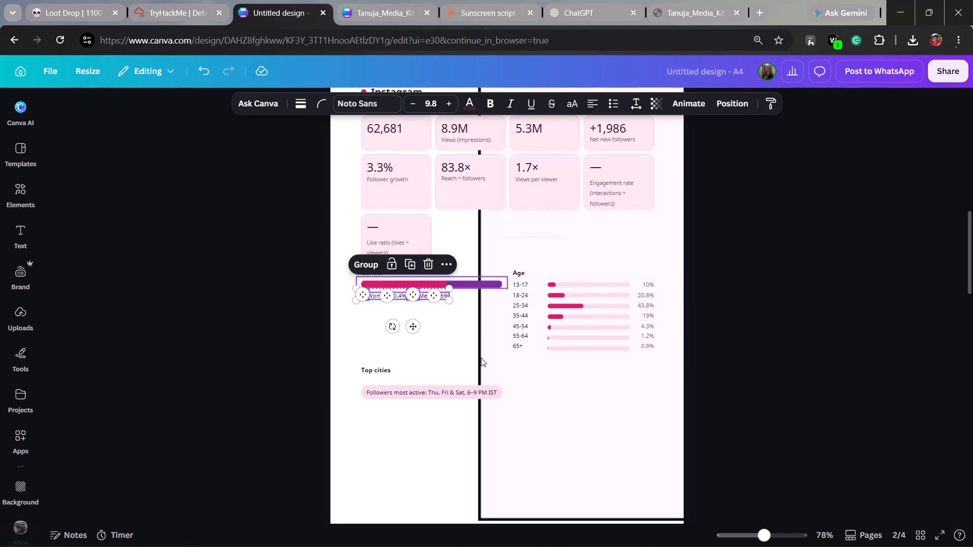
{"action": "left_click", "coordinate": [442, 369]}
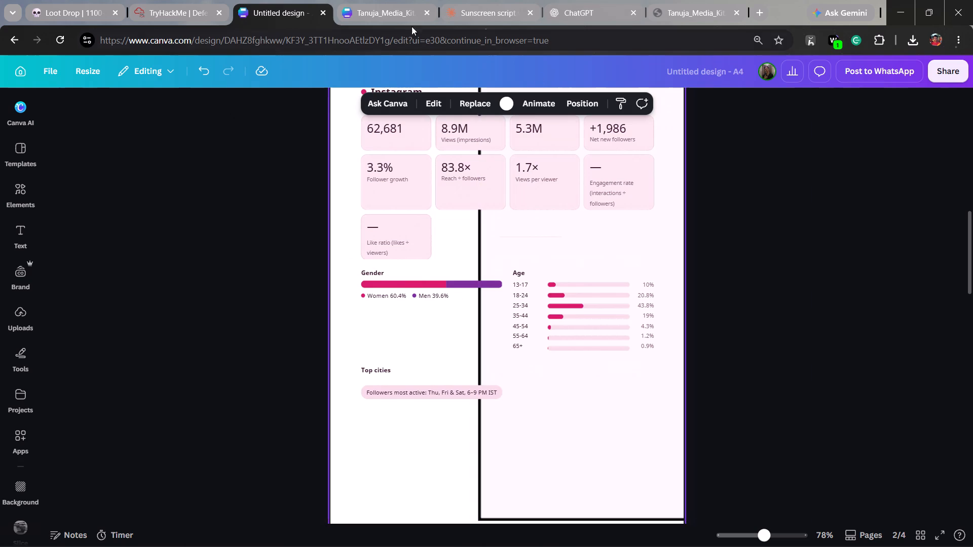
{"action": "left_click", "coordinate": [378, 5]}
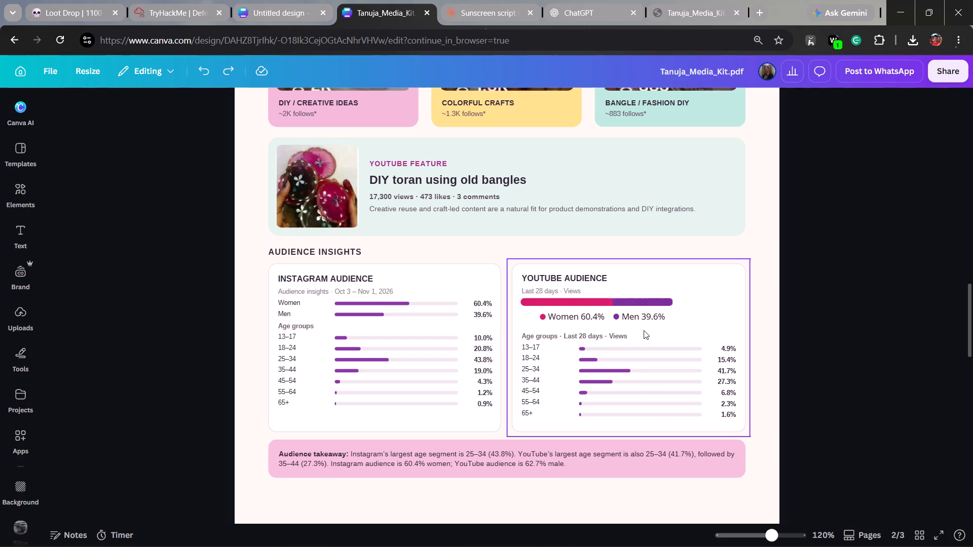
Shrink the Men 39.6% label in the YouTube Audience card to font size 8.
{"action": "left_click", "coordinate": [644, 330]}
{"action": "left_click", "coordinate": [644, 320]}
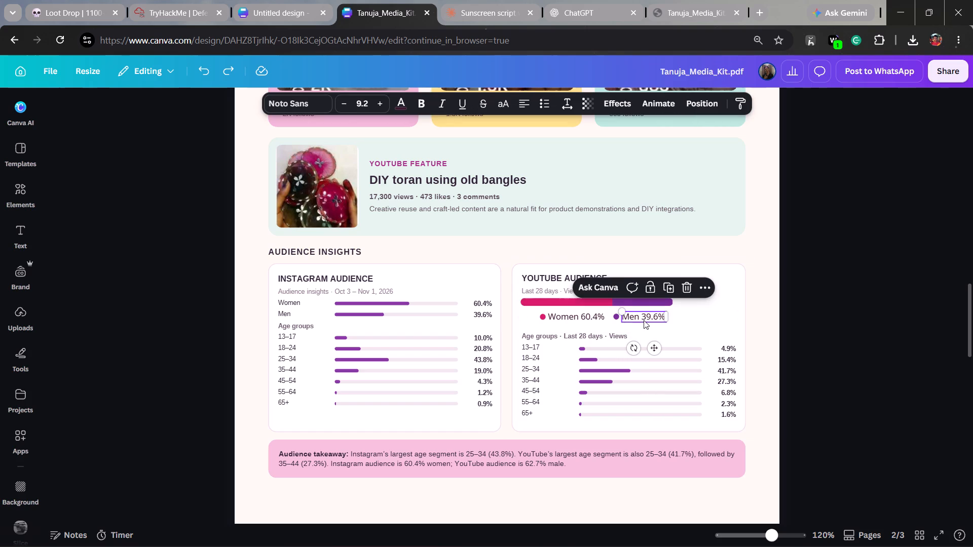
{"action": "left_click_drag", "start_coordinate": [621, 312], "coordinate": [632, 315]}
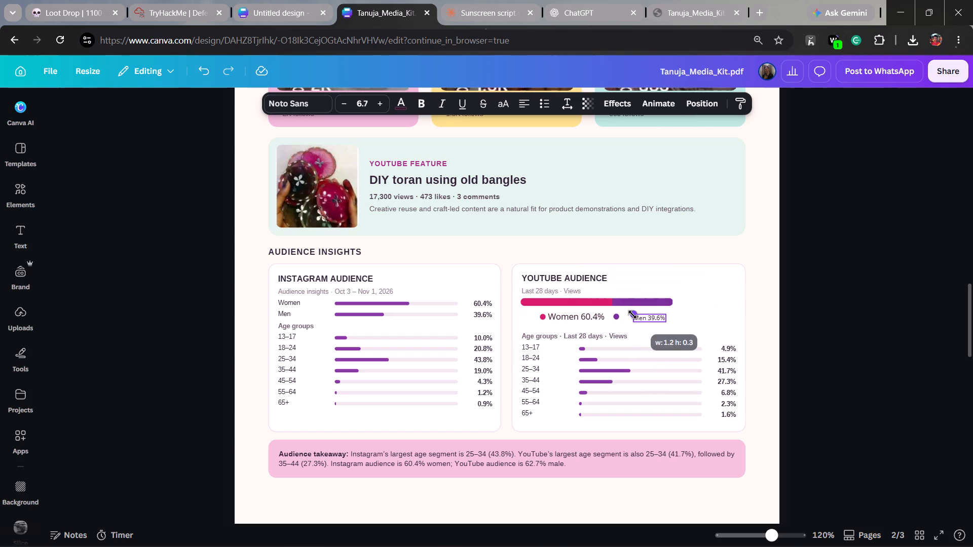
{"action": "left_click_drag", "start_coordinate": [632, 315], "coordinate": [626, 316]}
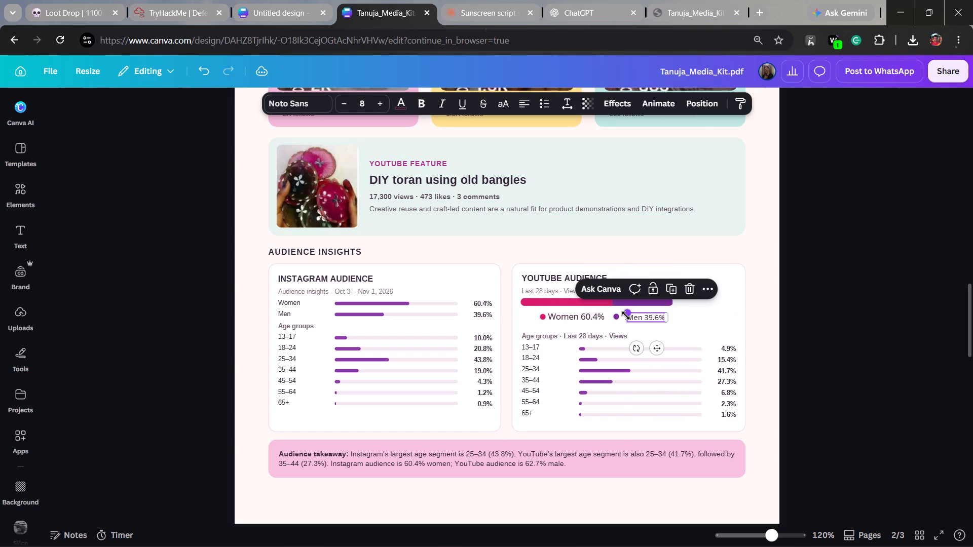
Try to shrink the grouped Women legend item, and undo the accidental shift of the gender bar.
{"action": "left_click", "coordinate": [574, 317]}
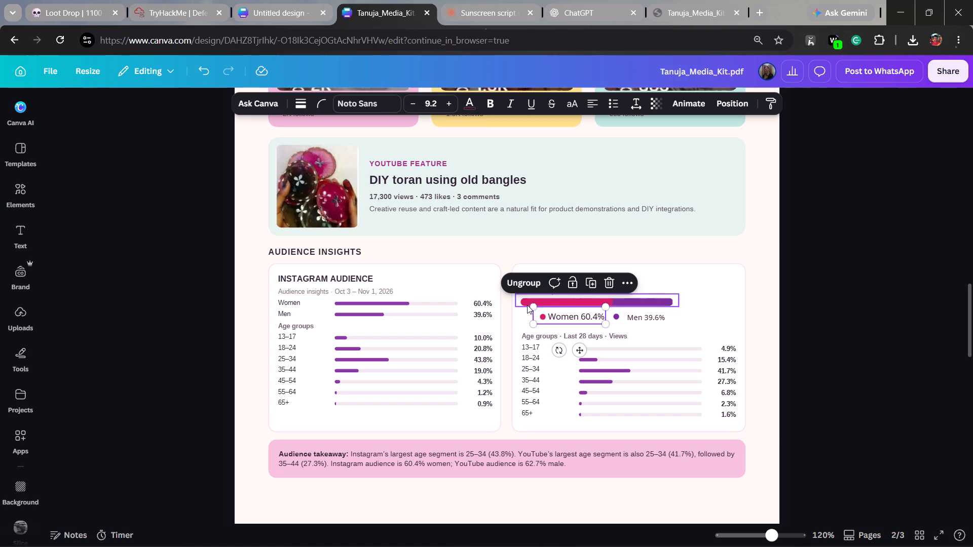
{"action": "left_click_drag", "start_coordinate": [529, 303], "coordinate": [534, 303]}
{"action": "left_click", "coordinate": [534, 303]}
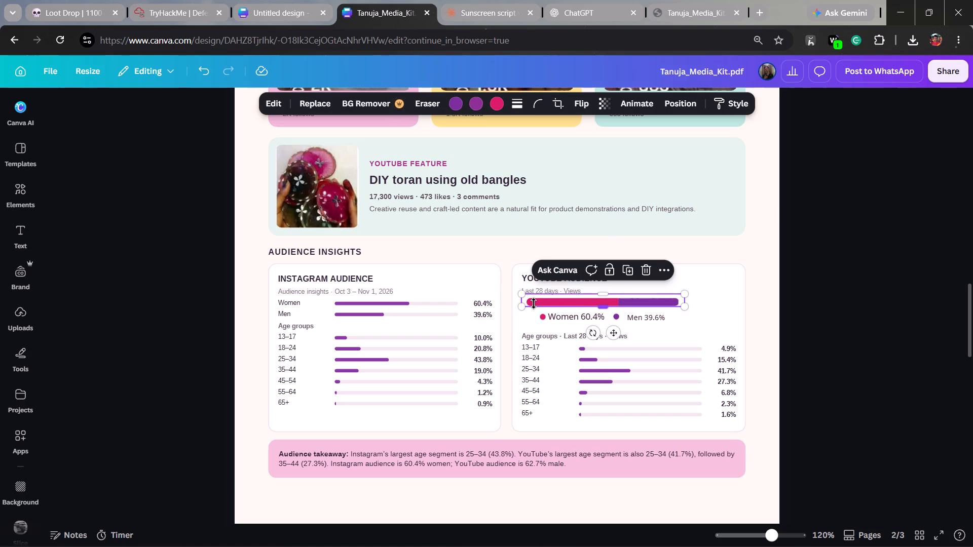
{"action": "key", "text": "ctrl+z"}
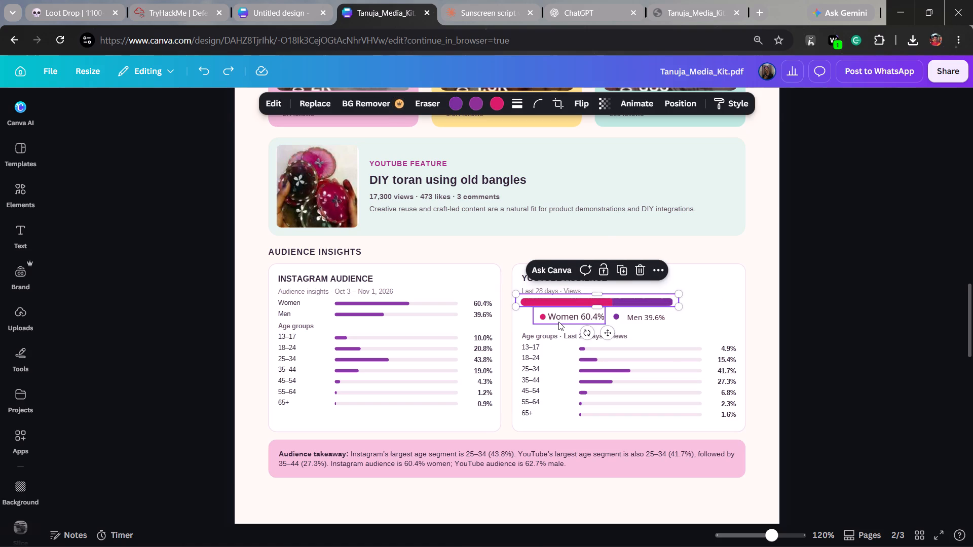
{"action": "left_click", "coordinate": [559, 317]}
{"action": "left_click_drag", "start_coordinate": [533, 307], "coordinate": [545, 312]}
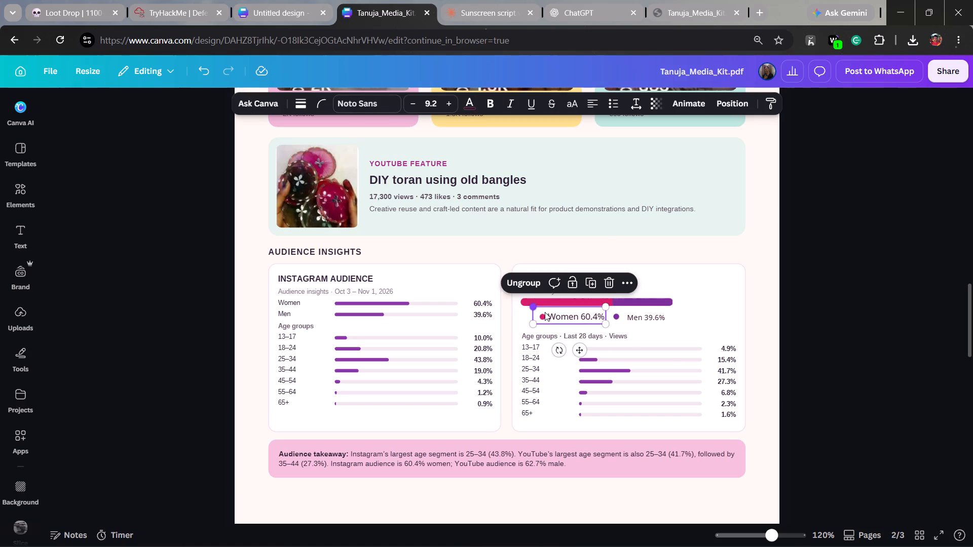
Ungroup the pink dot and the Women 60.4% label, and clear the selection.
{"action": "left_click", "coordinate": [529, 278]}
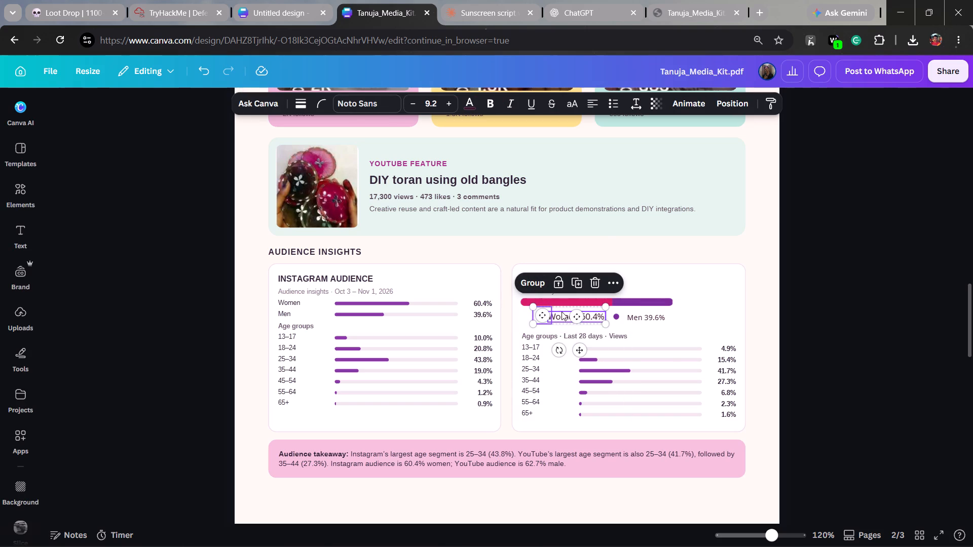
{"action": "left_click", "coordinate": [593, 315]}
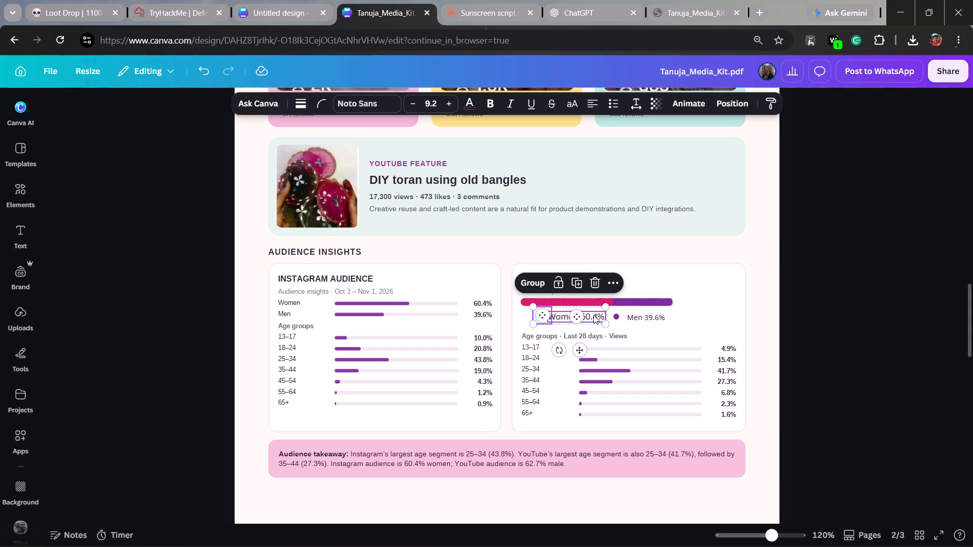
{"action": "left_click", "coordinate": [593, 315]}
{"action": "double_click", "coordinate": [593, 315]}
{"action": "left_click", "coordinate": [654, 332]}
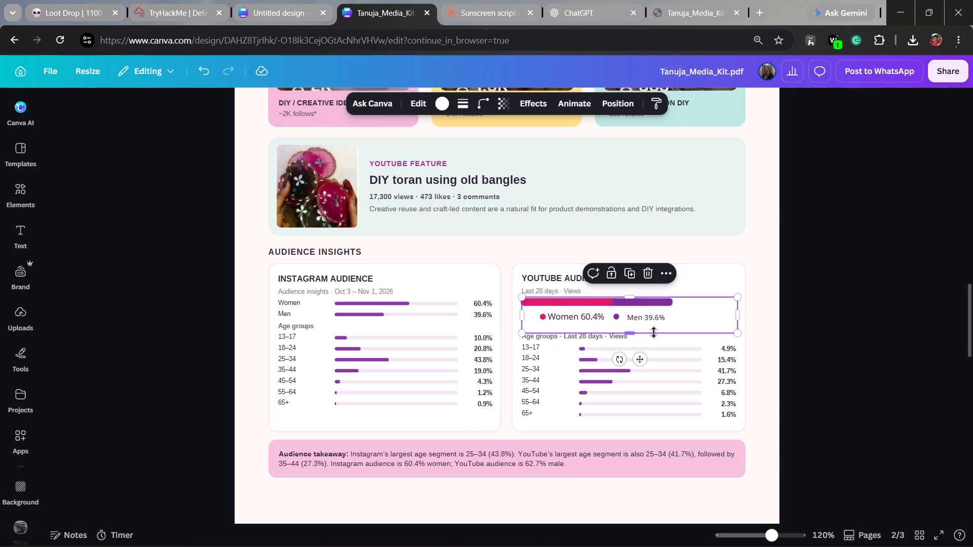
Reduce the Women 60.4% label to font size 8 to match the Men label, and widen its text box to fit one line.
{"action": "left_click", "coordinate": [577, 311]}
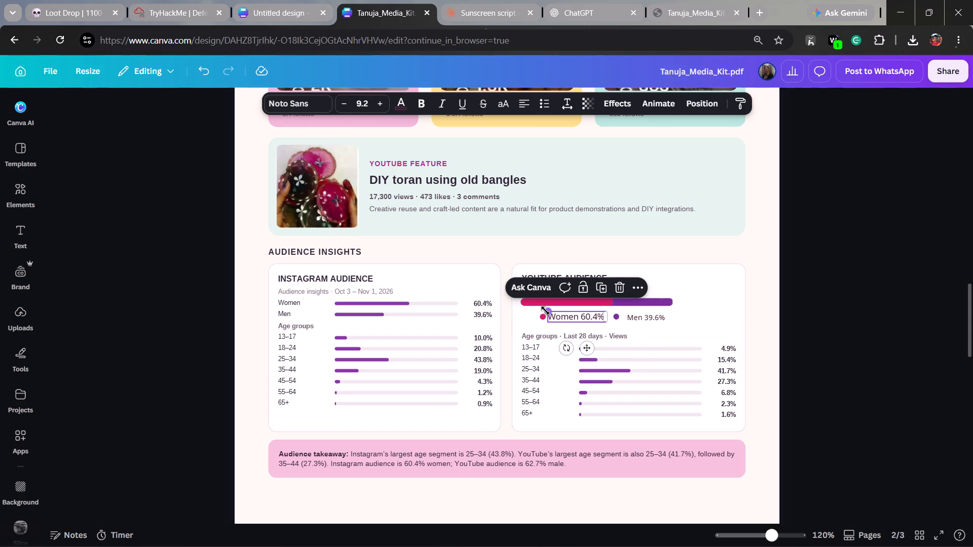
{"action": "left_click_drag", "start_coordinate": [545, 310], "coordinate": [554, 312]}
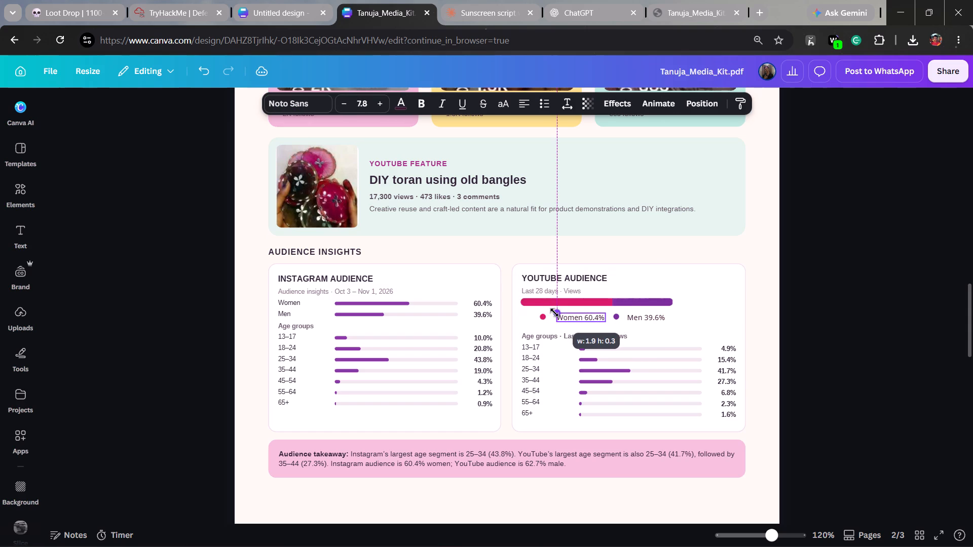
{"action": "left_click_drag", "start_coordinate": [554, 312], "coordinate": [557, 315]}
{"action": "left_click", "coordinate": [661, 311]}
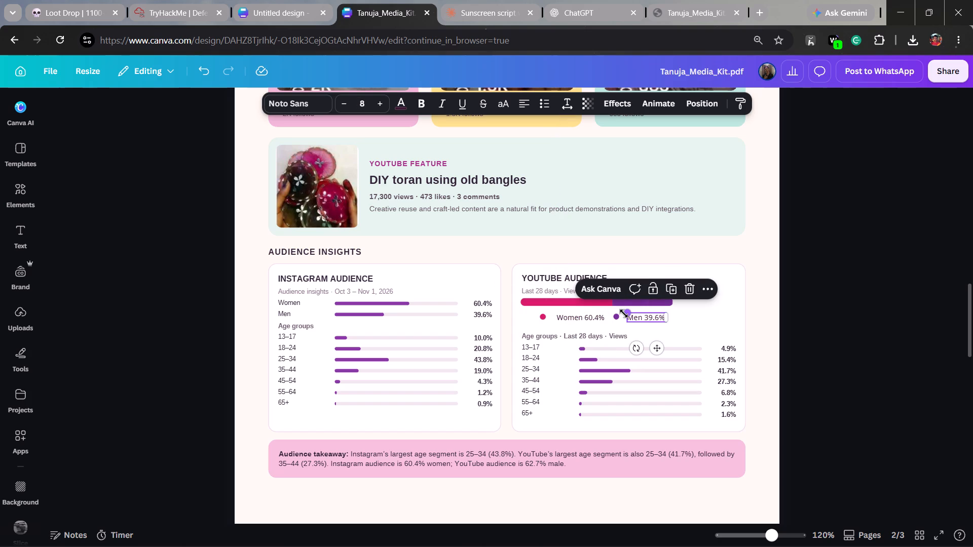
{"action": "left_click", "coordinate": [594, 320]}
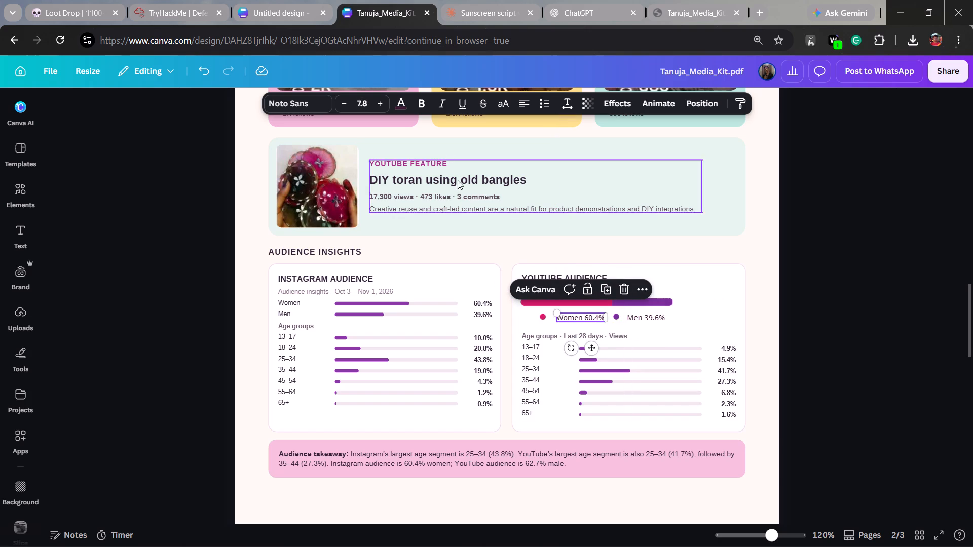
{"action": "left_click", "coordinate": [361, 103]}
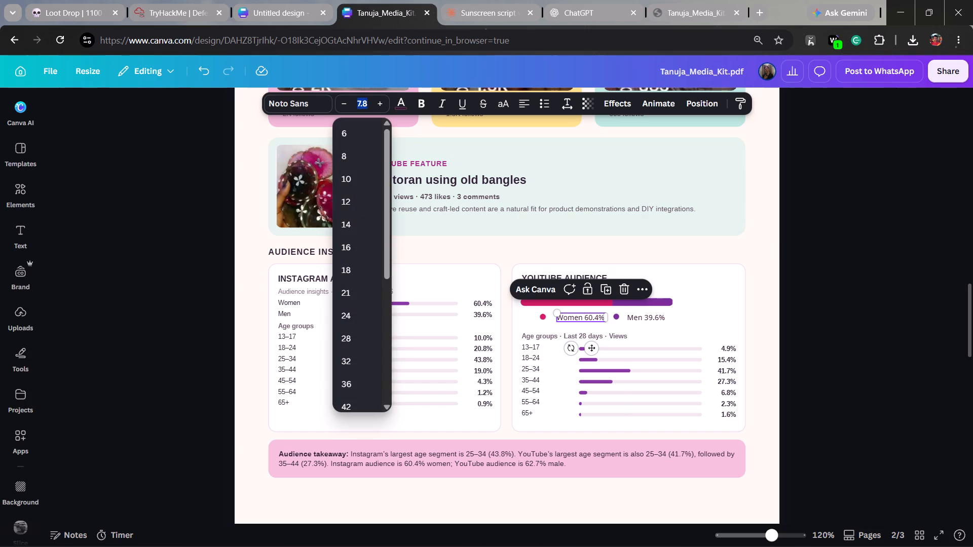
{"action": "left_click", "coordinate": [361, 103]}
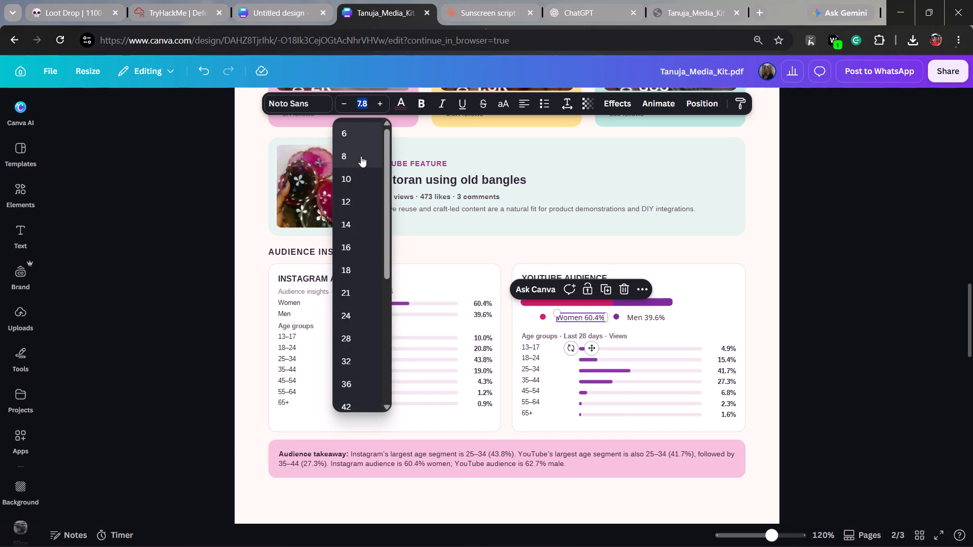
{"action": "left_click", "coordinate": [361, 156]}
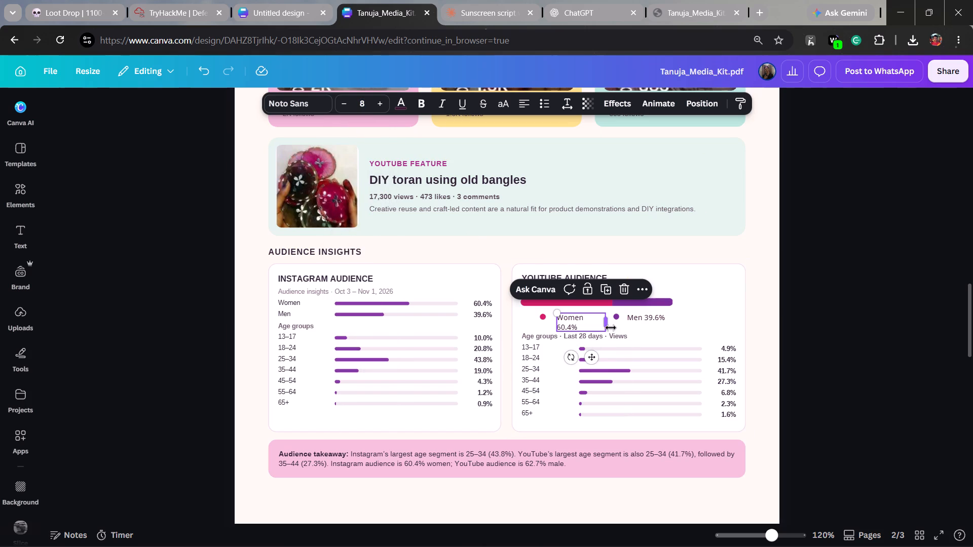
{"action": "left_click", "coordinate": [611, 328]}
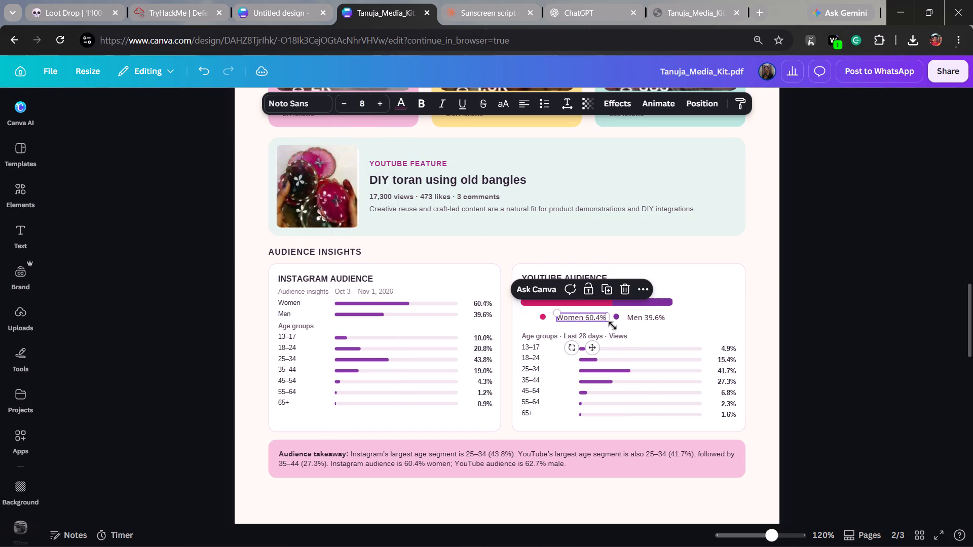
Shrink the pink dot beside the Women 60.4% label slightly.
{"action": "left_click", "coordinate": [542, 316]}
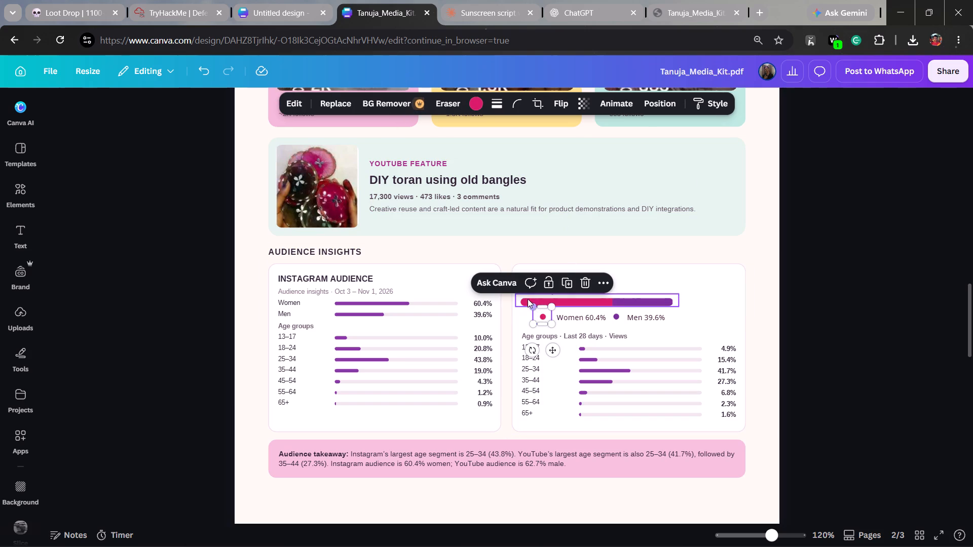
{"action": "left_click", "coordinate": [535, 310]}
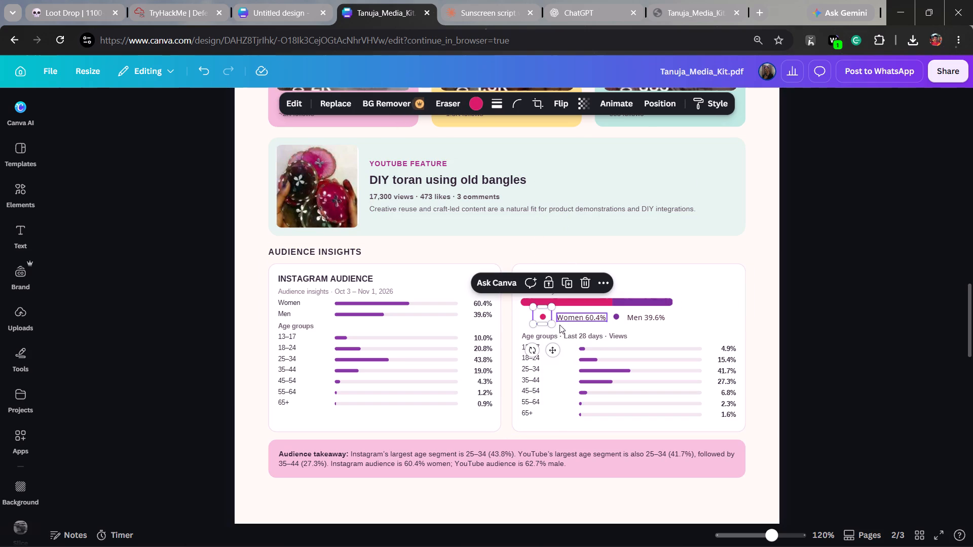
{"action": "left_click", "coordinate": [552, 325]}
Shrink the purple dot beside the Men 39.6% label slightly to match the pink dot.
{"action": "left_click", "coordinate": [615, 315]}
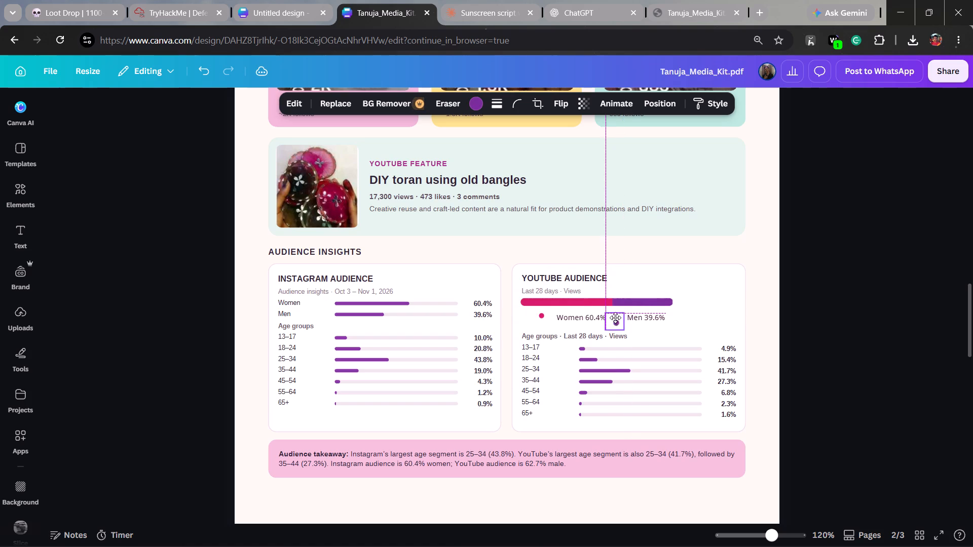
{"action": "left_click", "coordinate": [623, 326]}
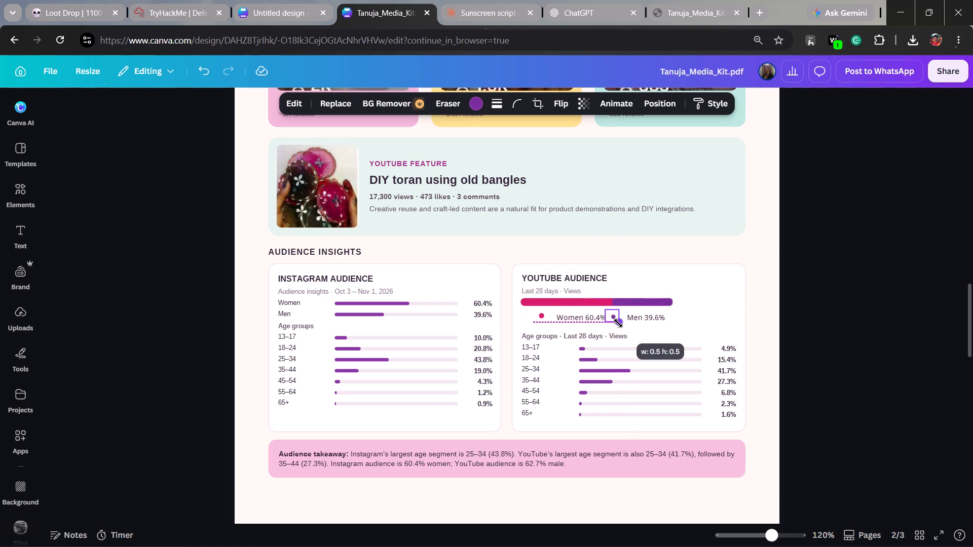
Move the pink dot left until it lines up with the left end of the gender bar.
{"action": "left_click", "coordinate": [540, 317]}
{"action": "key", "text": "Left"}
{"action": "key", "text": "Left"}
{"action": "key", "text": "Left"}
{"action": "key", "text": "Left"}
{"action": "key", "text": "Left"}
{"action": "key", "text": "Left"}
{"action": "key", "text": "Left"}
{"action": "key", "text": "Left"}
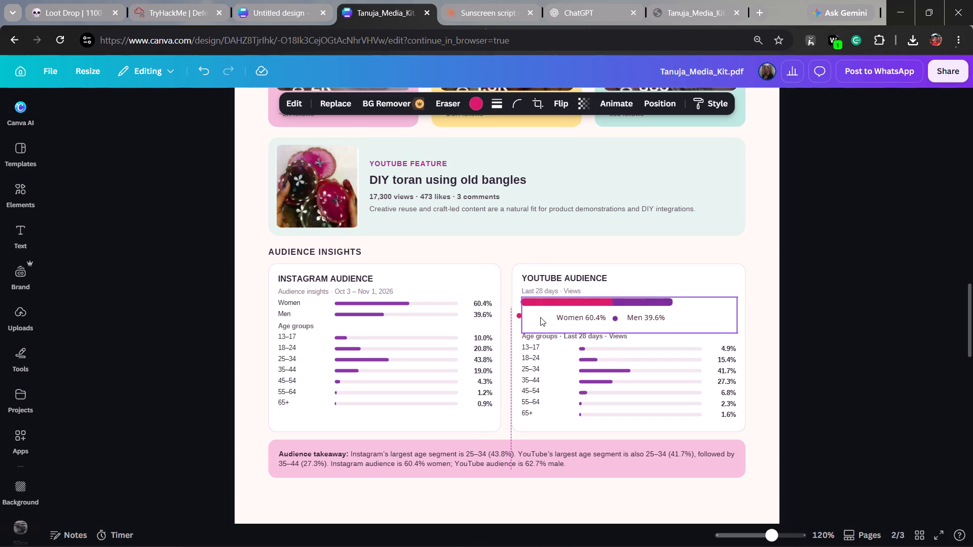
{"action": "key", "text": "Right"}
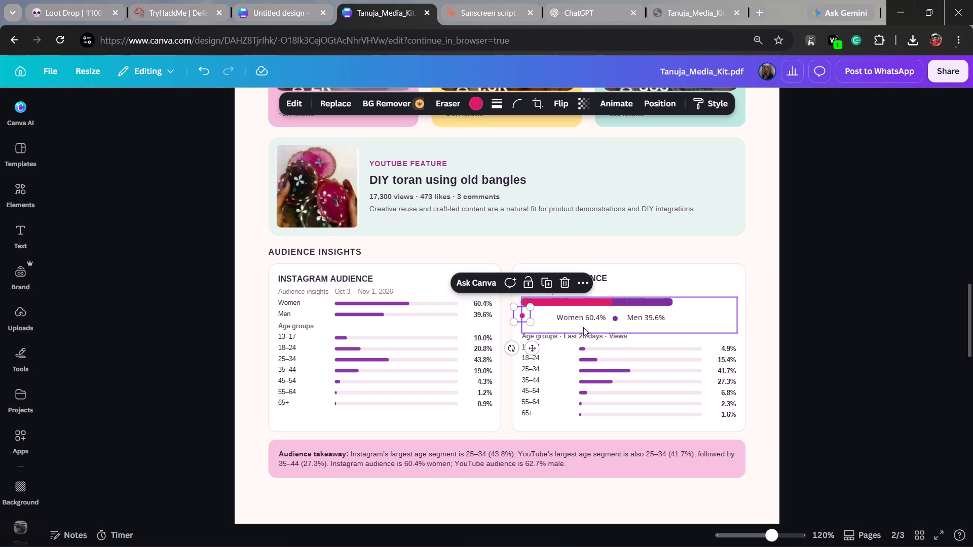
Move the Women 60.4% label left beside the pink dot and nudge it up level with the dot.
{"action": "left_click", "coordinate": [586, 321]}
{"action": "key", "text": "Left"}
{"action": "key", "text": "Left"}
{"action": "key", "text": "Left"}
{"action": "key", "text": "Left"}
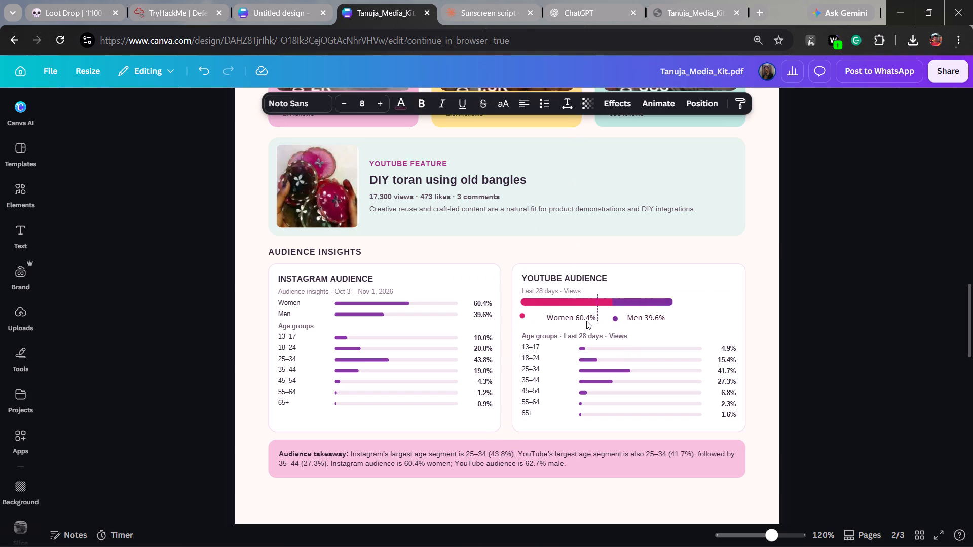
{"action": "key", "text": "Left"}
{"action": "key", "text": "Left"}
{"action": "key", "text": "Left"}
{"action": "key", "text": "Left"}
{"action": "key", "text": "Left"}
{"action": "key", "text": "Left"}
{"action": "key", "text": "Left"}
{"action": "key", "text": "Up"}
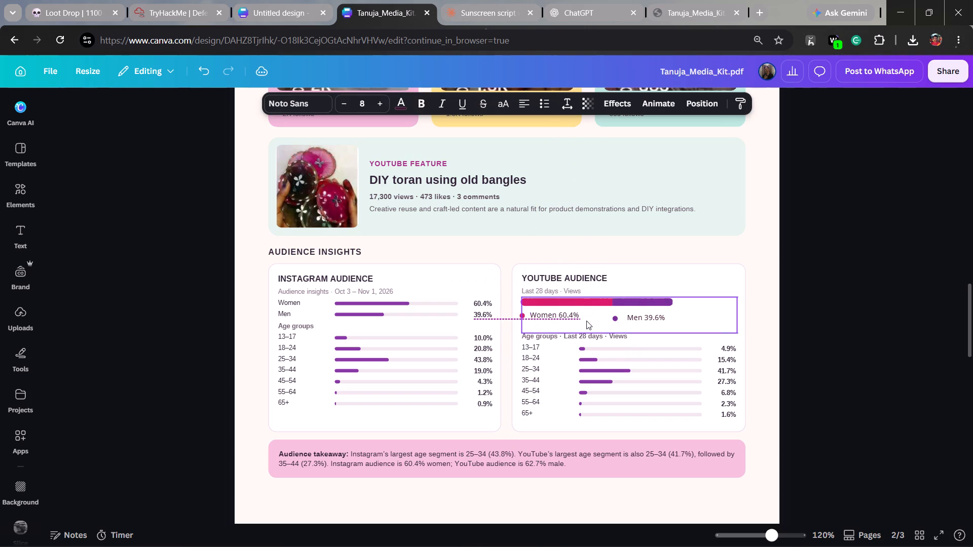
Move the purple dot left towards the Women 60.4% label and nudge it up to the pink dot's height.
{"action": "left_click", "coordinate": [612, 319]}
{"action": "key", "text": "Left"}
{"action": "key", "text": "Left"}
{"action": "key", "text": "Left"}
{"action": "key", "text": "Left"}
{"action": "key", "text": "Left"}
{"action": "key", "text": "Left"}
{"action": "key", "text": "Left"}
{"action": "key", "text": "Left"}
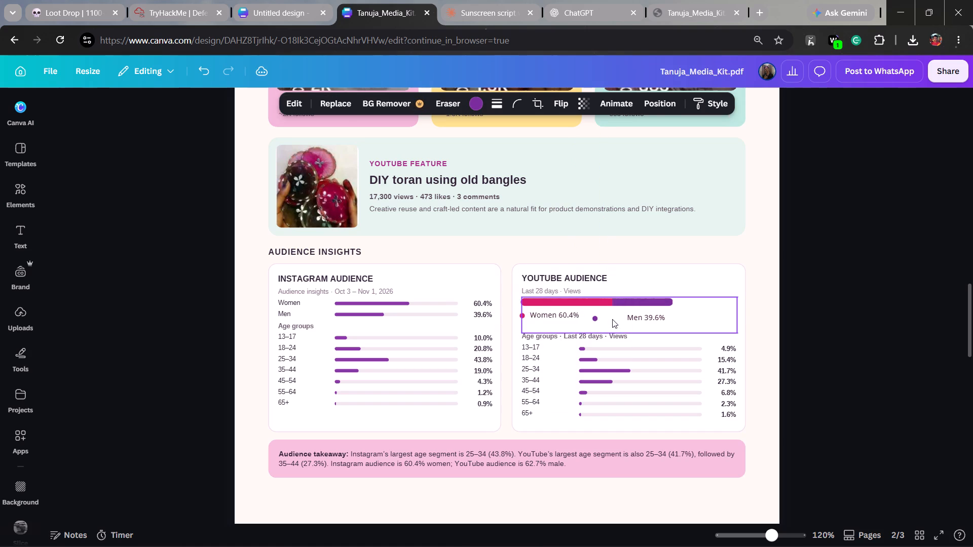
{"action": "key", "text": "Up"}
Move the Men 39.6% label left so it sits just beside the purple dot, keeping its original height.
{"action": "left_click", "coordinate": [650, 319]}
{"action": "key", "text": "Left"}
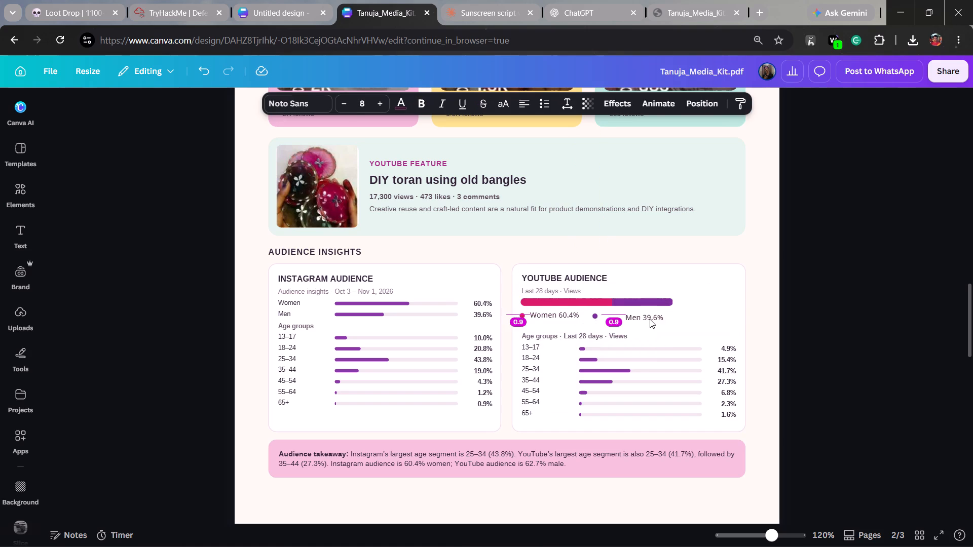
{"action": "key", "text": "Left"}
{"action": "key", "text": "Left"}
{"action": "key", "text": "Left"}
{"action": "key", "text": "Left"}
{"action": "key", "text": "Left"}
{"action": "key", "text": "Left"}
{"action": "key", "text": "Left"}
{"action": "key", "text": "Left"}
{"action": "key", "text": "Left"}
{"action": "key", "text": "Up"}
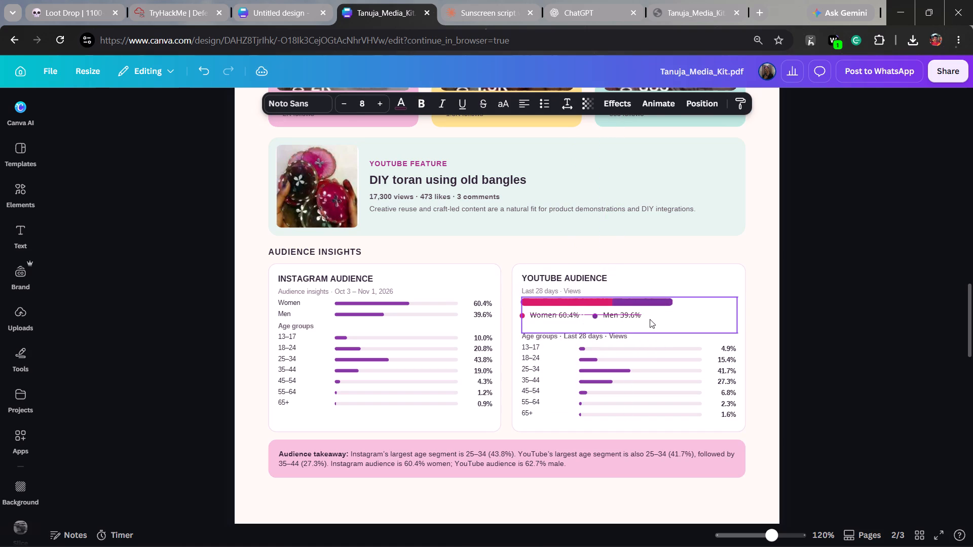
{"action": "key", "text": "Down"}
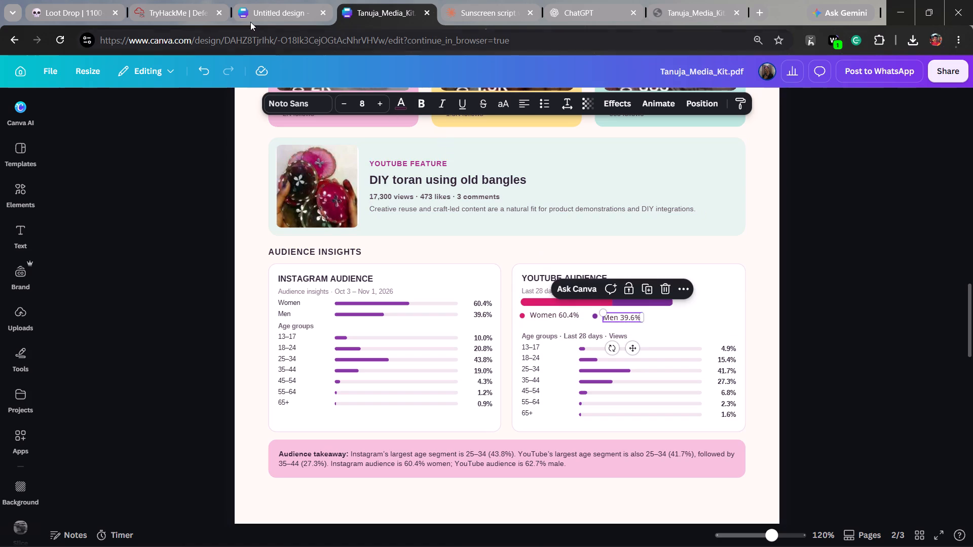
Check the Gender legend's layout in the Untitled design, and return to the YouTube Audience card in Tanuja_Media_Kit.pdf.
{"action": "left_click", "coordinate": [269, 5]}
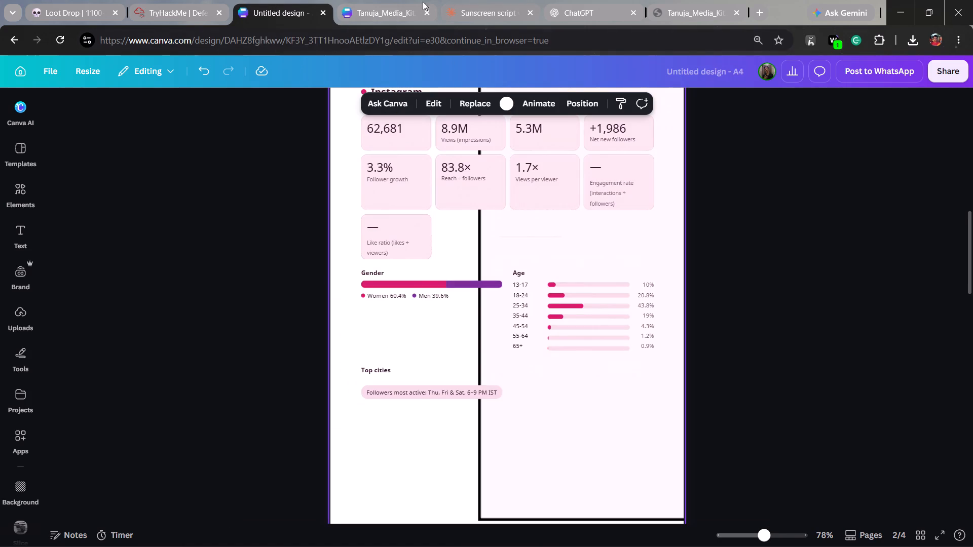
{"action": "left_click", "coordinate": [392, 7]}
{"action": "left_click", "coordinate": [728, 319]}
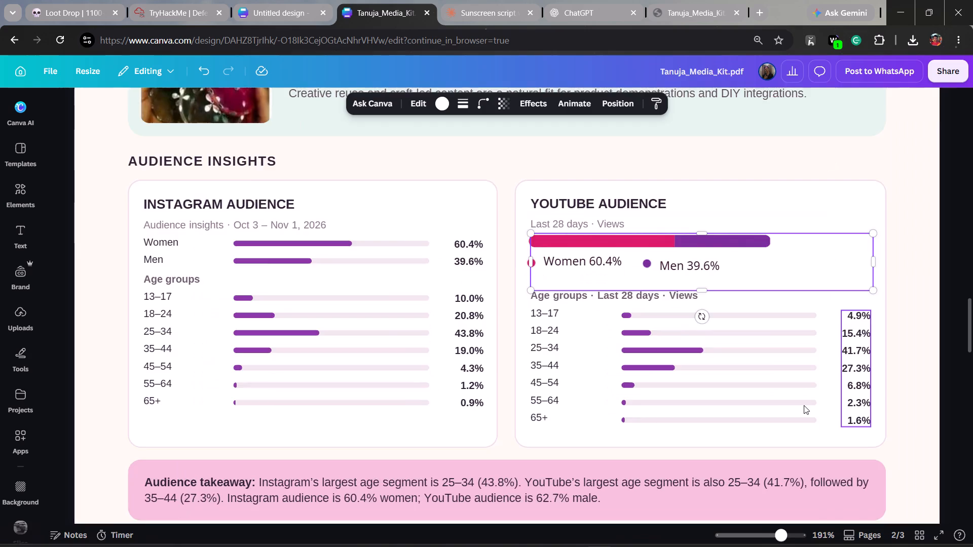
Move the pink legend dot slightly right towards the Women 60.4% label, so it sits under the gender bar's start.
{"action": "left_click", "coordinate": [657, 213]}
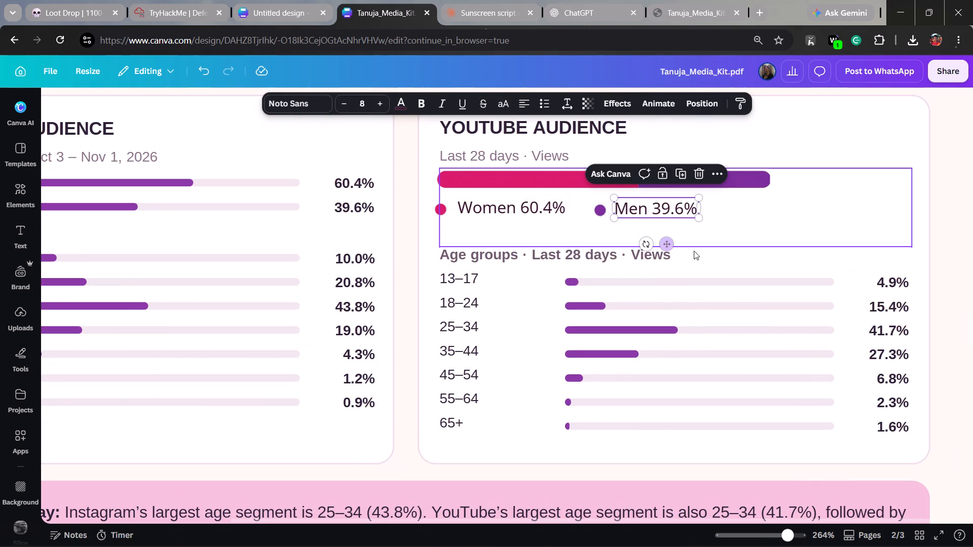
{"action": "left_click", "coordinate": [843, 213]}
{"action": "left_click", "coordinate": [843, 213]}
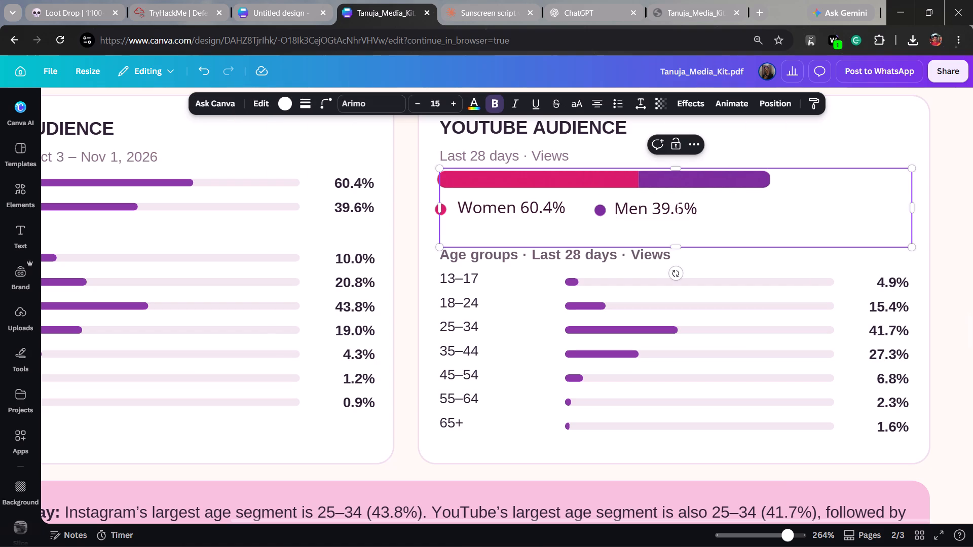
{"action": "left_click", "coordinate": [445, 214]}
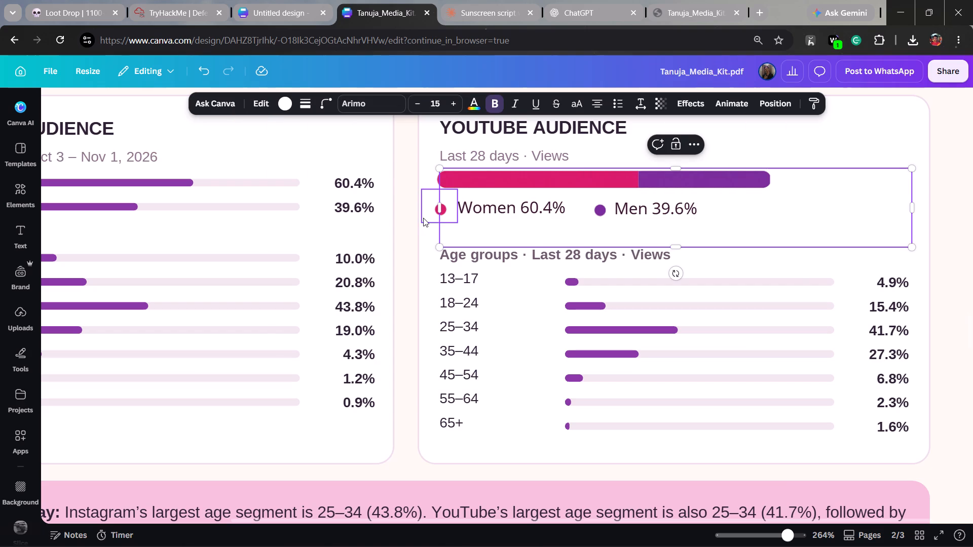
{"action": "left_click", "coordinate": [423, 218]}
{"action": "left_click_drag", "start_coordinate": [438, 212], "coordinate": [444, 210]}
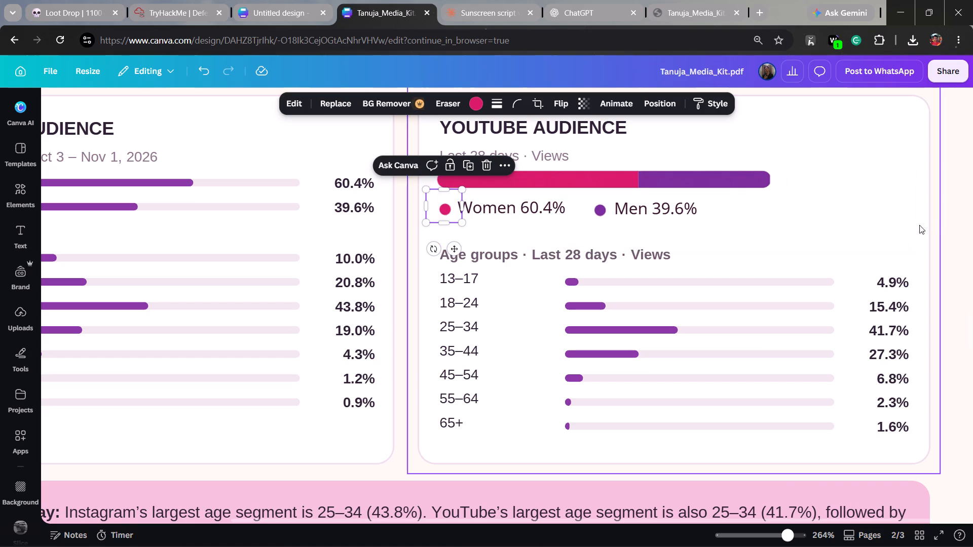
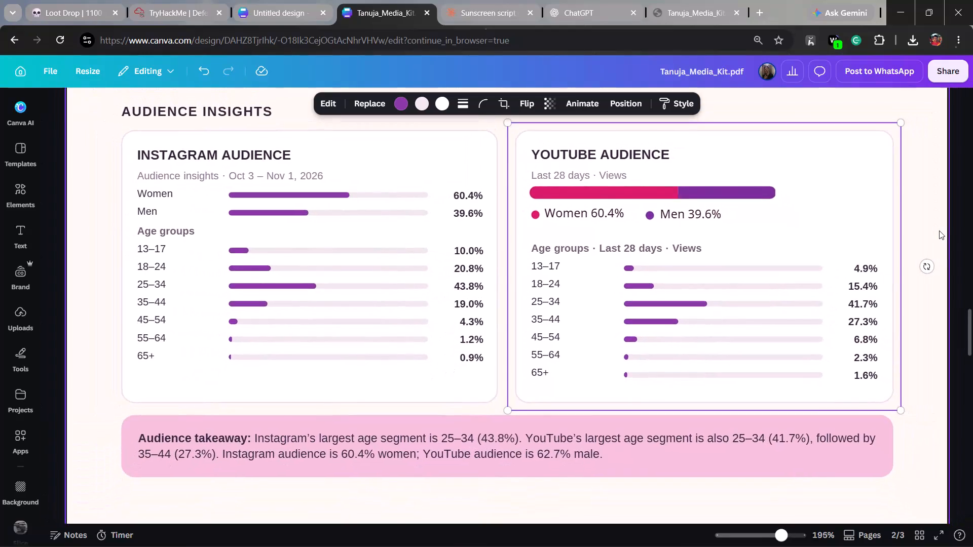
Check the YouTube page's gender bar and legend in the Untitled design, and return to Tanuja_Media_Kit.pdf.
{"action": "left_click", "coordinate": [258, 21]}
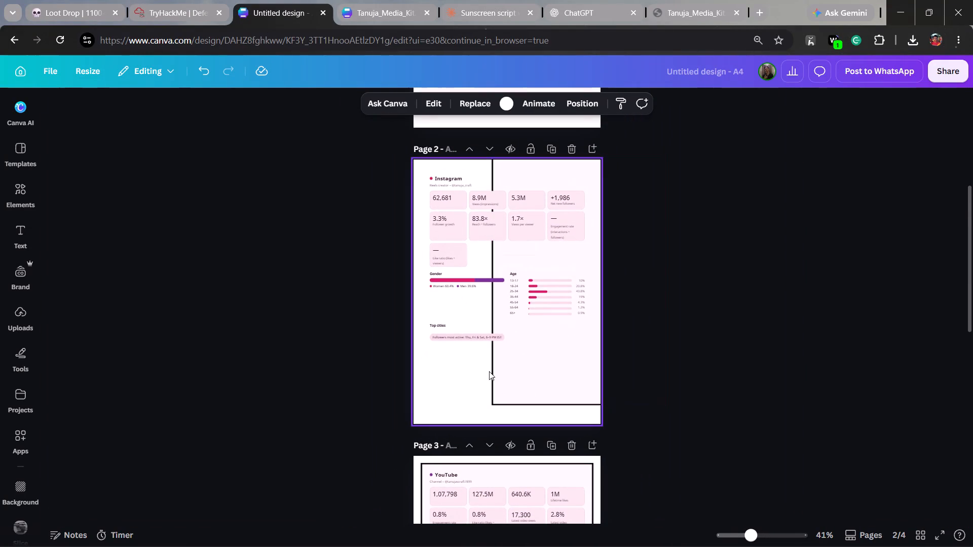
{"action": "scroll", "coordinate": [654, 368], "scroll_direction": "down", "scroll_amount": 4}
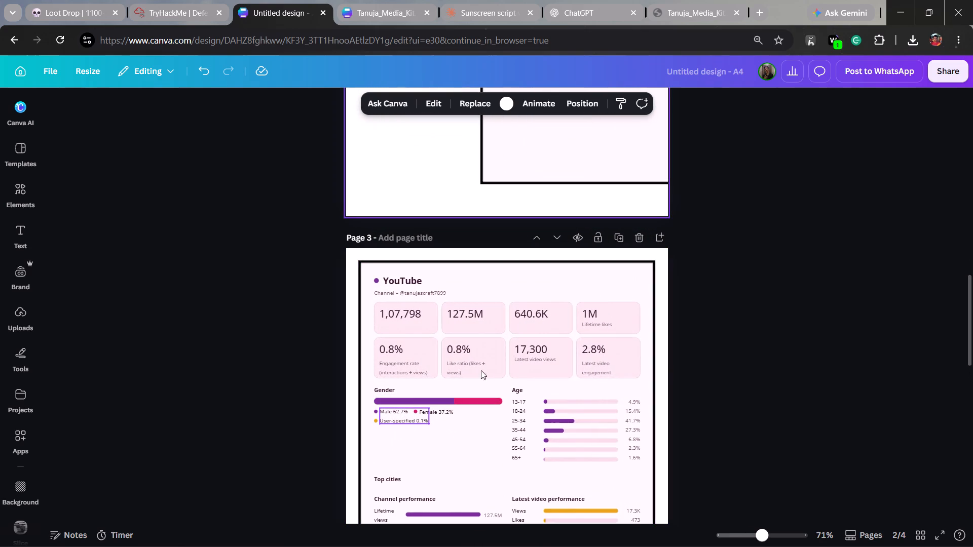
{"action": "left_click", "coordinate": [368, 12]}
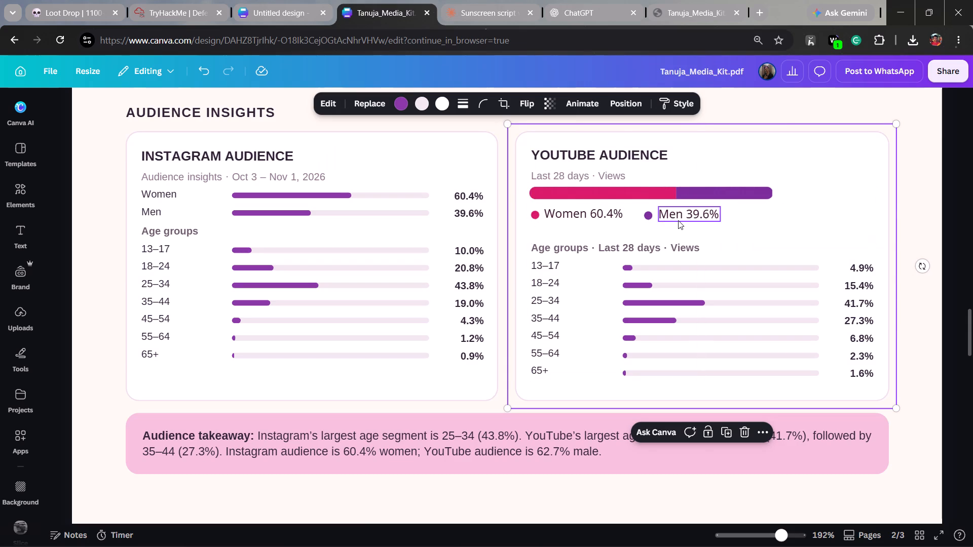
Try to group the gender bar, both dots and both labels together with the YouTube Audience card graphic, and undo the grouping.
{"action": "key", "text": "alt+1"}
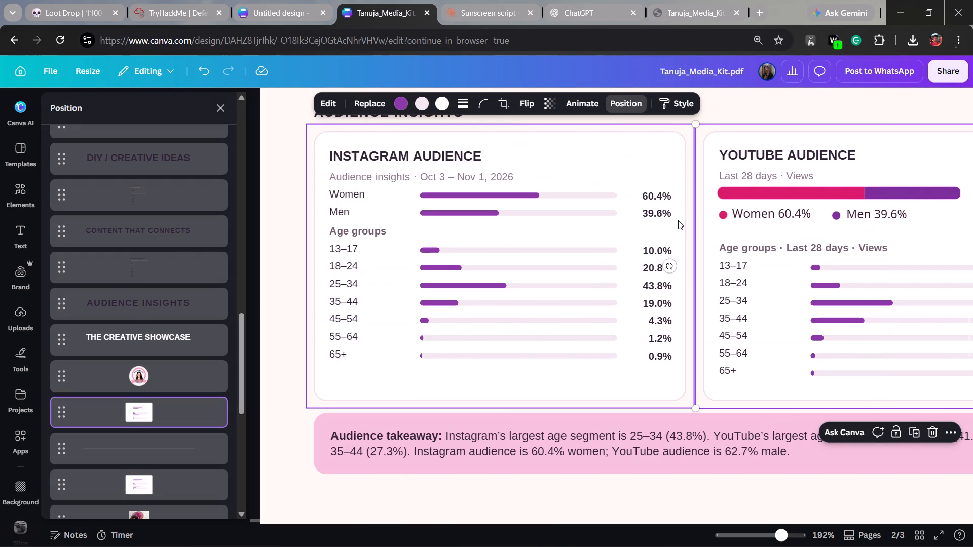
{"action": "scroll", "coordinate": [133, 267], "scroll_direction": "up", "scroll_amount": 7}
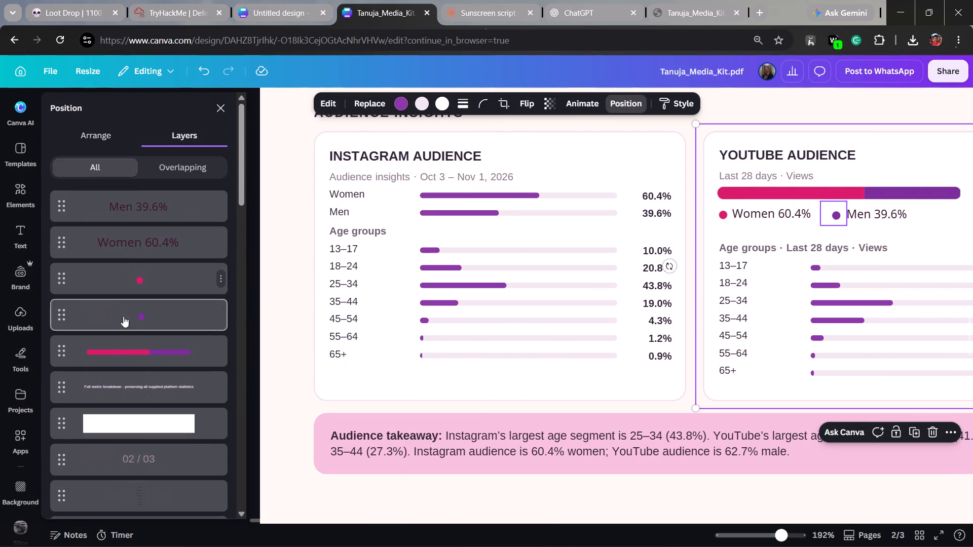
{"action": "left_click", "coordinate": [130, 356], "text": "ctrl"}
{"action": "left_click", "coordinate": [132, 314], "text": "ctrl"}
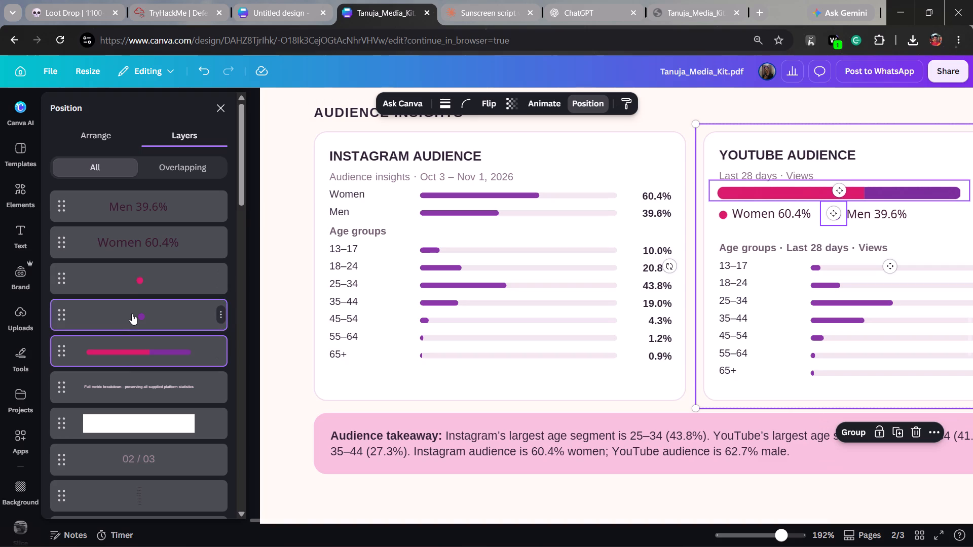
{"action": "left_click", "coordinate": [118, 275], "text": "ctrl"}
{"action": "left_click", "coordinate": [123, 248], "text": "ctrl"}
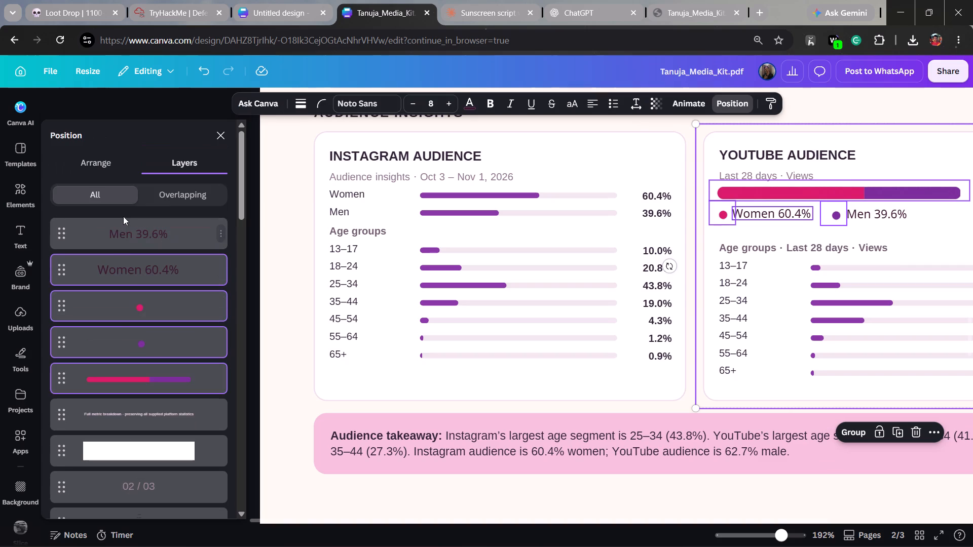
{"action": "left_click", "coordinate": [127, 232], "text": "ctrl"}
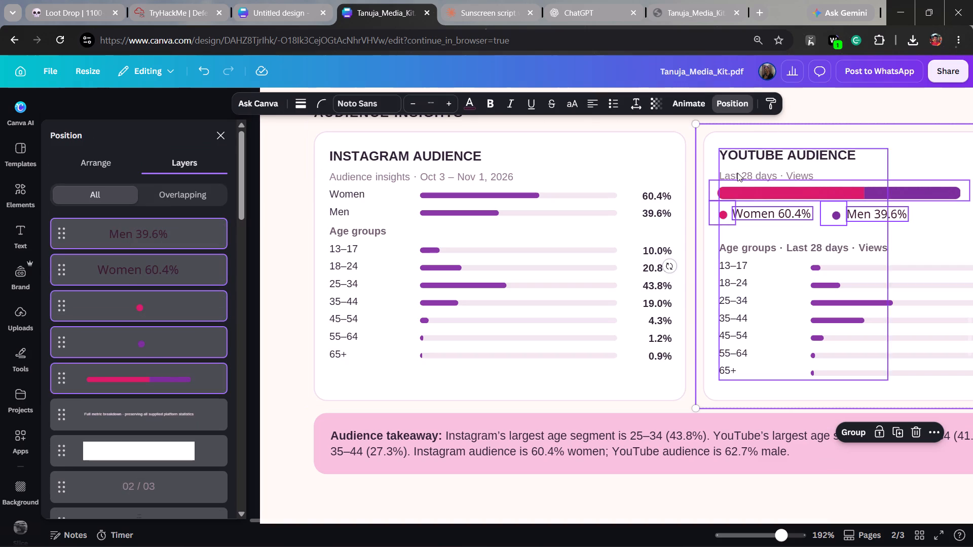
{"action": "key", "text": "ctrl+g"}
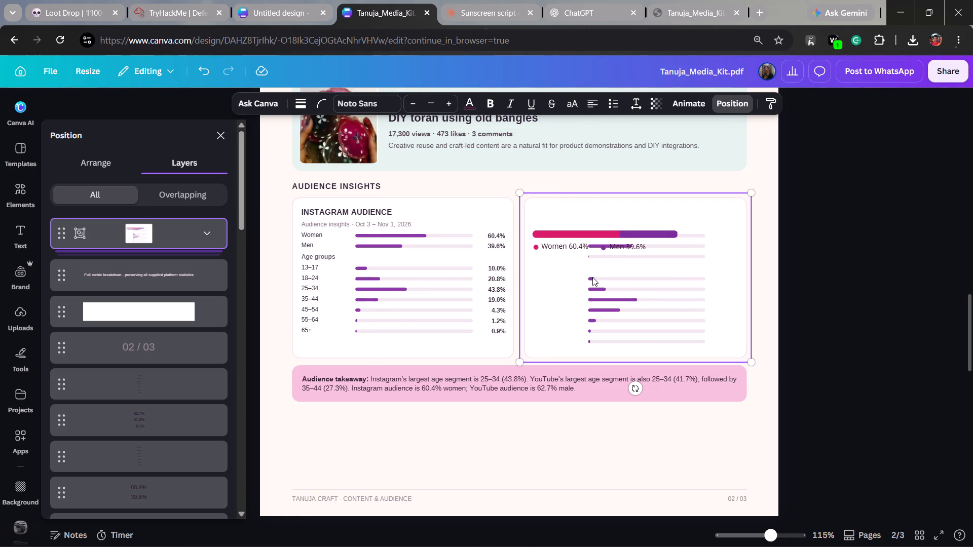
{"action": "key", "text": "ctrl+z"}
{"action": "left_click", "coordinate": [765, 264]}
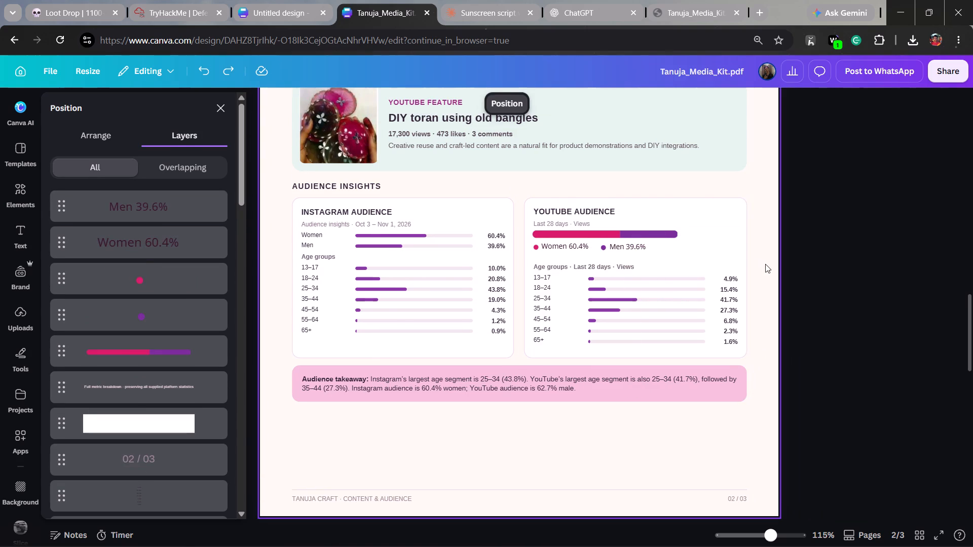
Group only the pink-purple gender bar, the two legend dots, and the Women 60.4% and Men 39.6% labels.
{"action": "scroll", "coordinate": [246, 280], "scroll_direction": "up", "scroll_amount": 7}
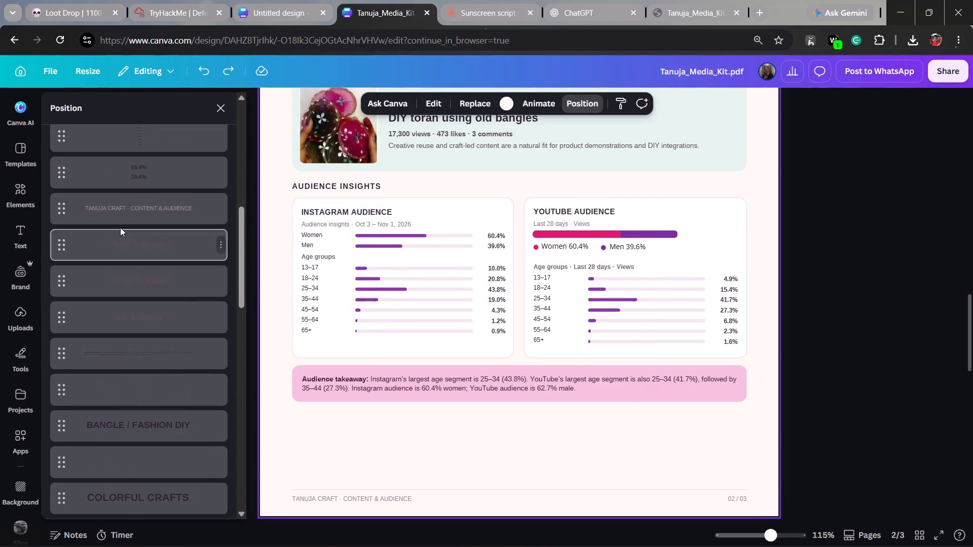
{"action": "scroll", "coordinate": [123, 258], "scroll_direction": "up", "scroll_amount": 6}
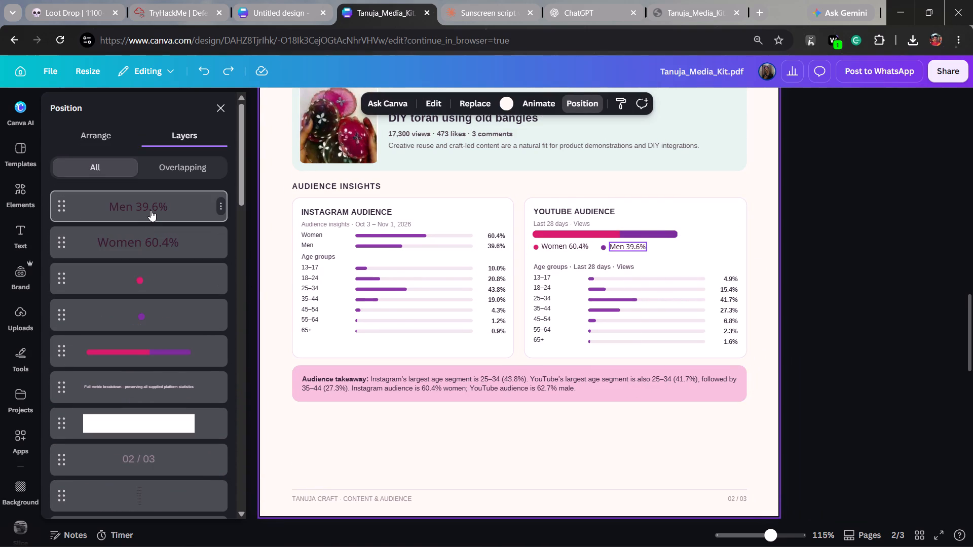
{"action": "left_click", "coordinate": [151, 210], "text": "ctrl"}
{"action": "left_click", "coordinate": [157, 238], "text": "ctrl"}
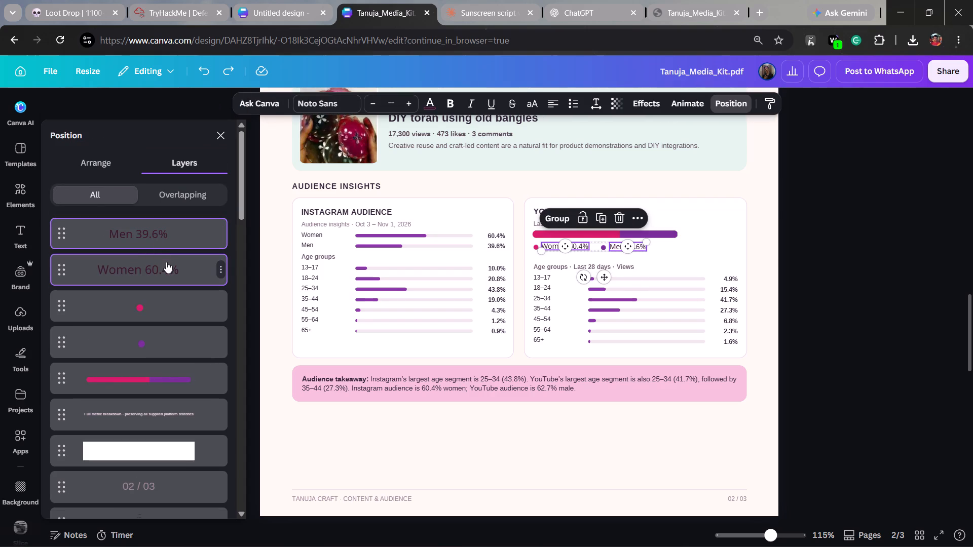
{"action": "left_click", "coordinate": [166, 262], "text": "ctrl"}
{"action": "left_click", "coordinate": [166, 262], "text": "ctrl"}
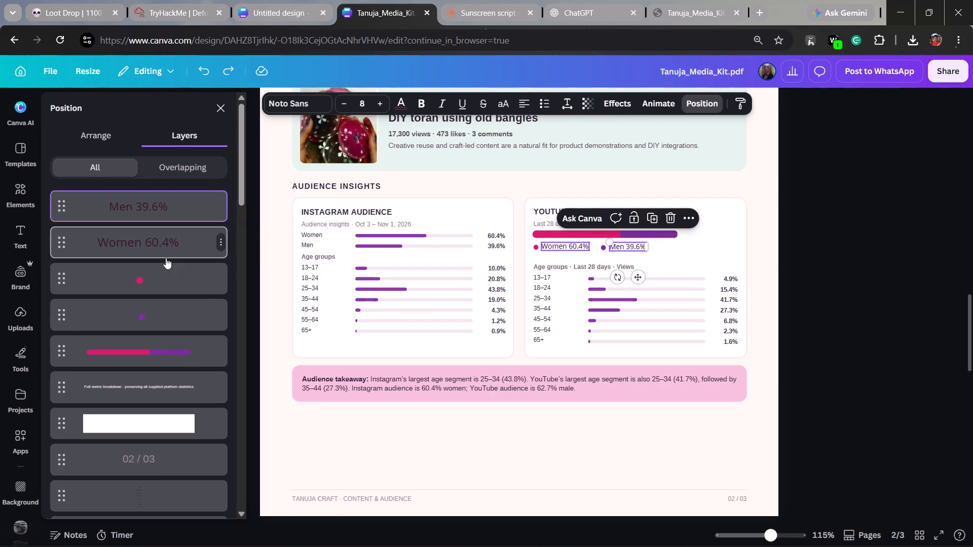
{"action": "left_click", "coordinate": [166, 258], "text": "ctrl"}
{"action": "left_click", "coordinate": [168, 306], "text": "ctrl"}
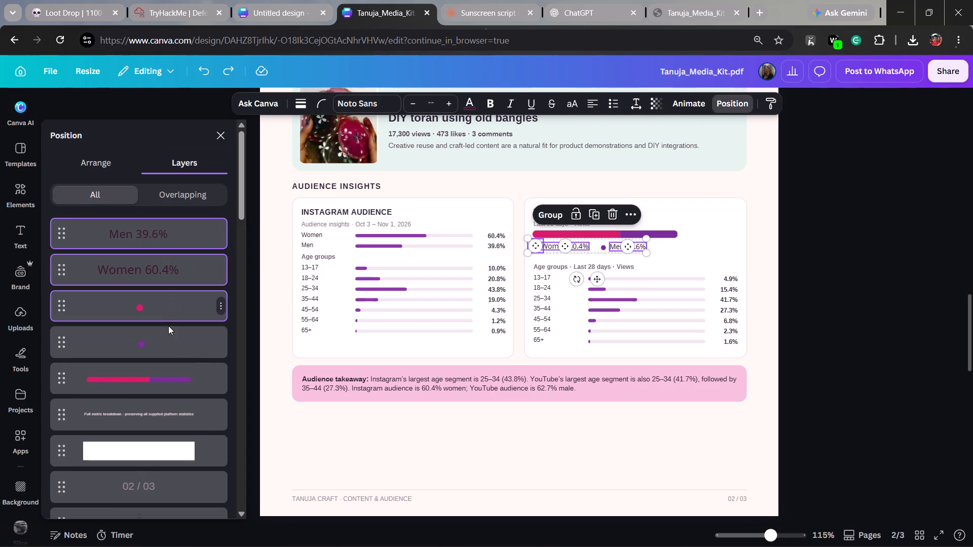
{"action": "left_click", "coordinate": [168, 348], "text": "ctrl"}
{"action": "left_click", "coordinate": [168, 371], "text": "ctrl"}
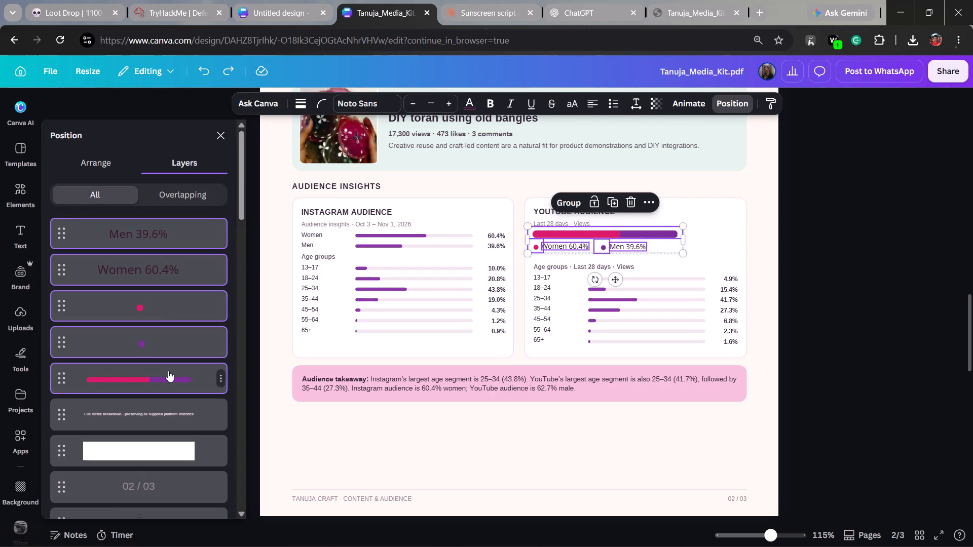
{"action": "left_click", "coordinate": [560, 201]}
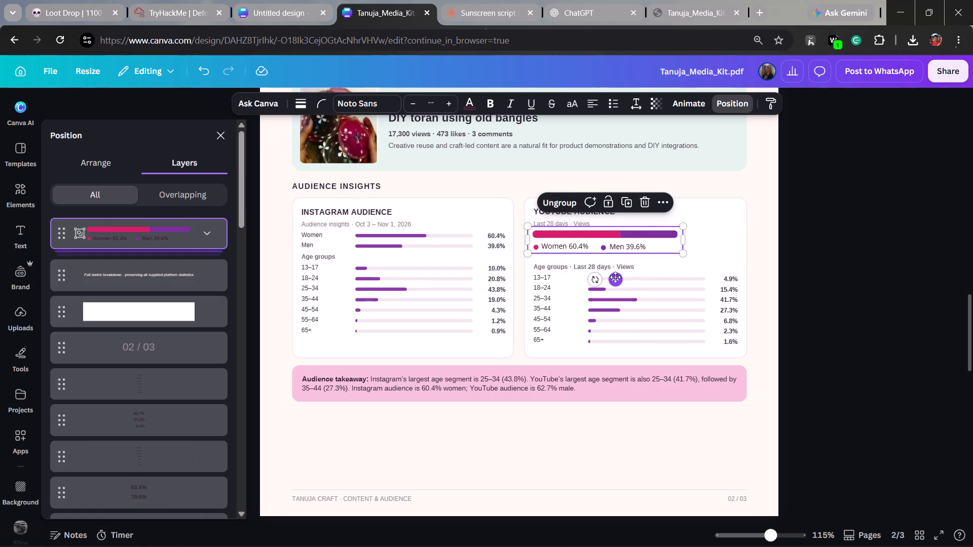
Duplicate the white cover rectangle behind the gender chart and place the copy over the Instagram Audience card's Women and Men rows.
{"action": "left_click", "coordinate": [703, 250]}
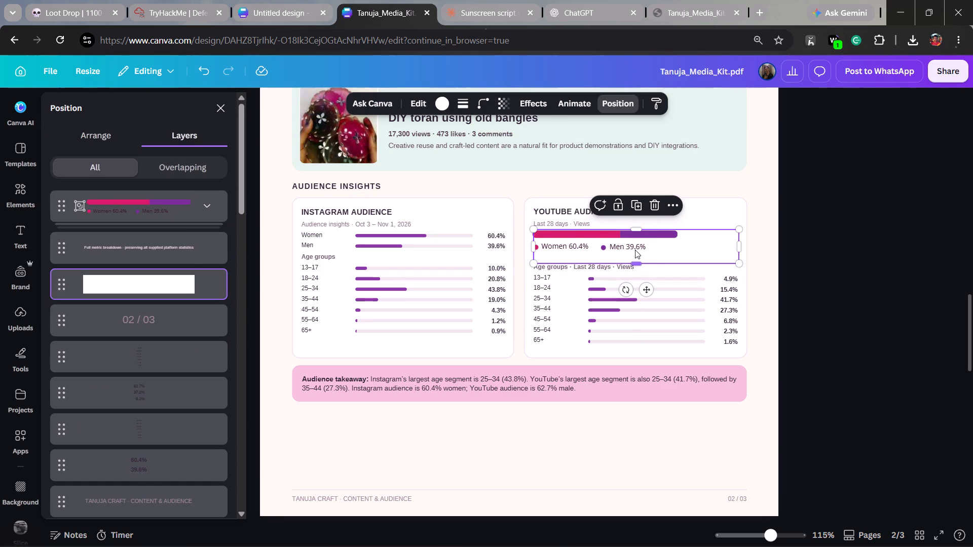
{"action": "left_click", "coordinate": [637, 207]}
{"action": "left_click_drag", "start_coordinate": [660, 301], "coordinate": [440, 316]}
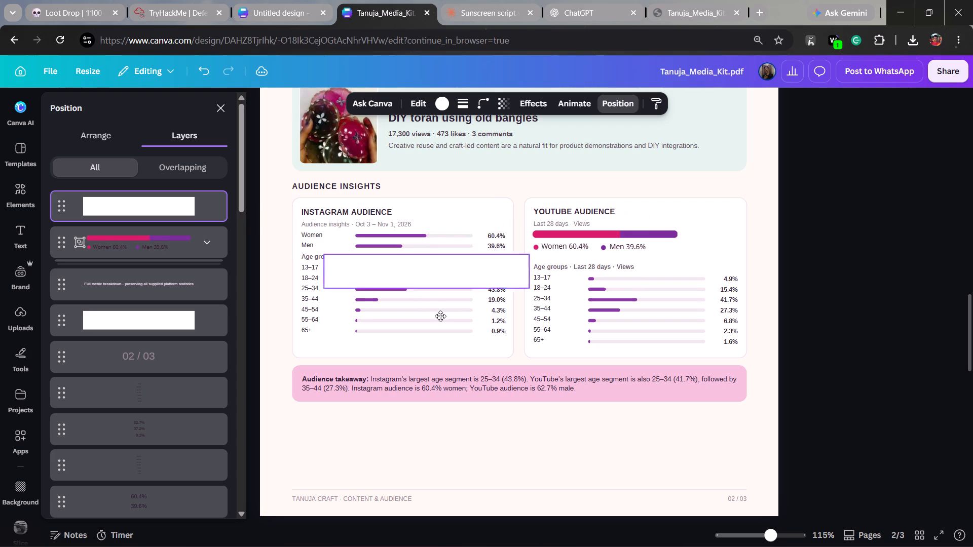
{"action": "left_click_drag", "start_coordinate": [440, 316], "coordinate": [415, 289]}
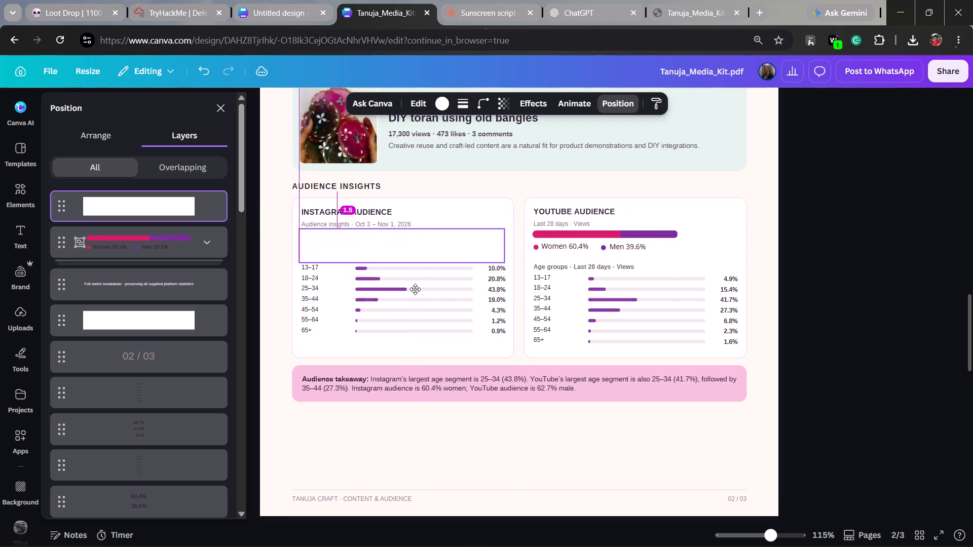
{"action": "left_click_drag", "start_coordinate": [415, 289], "coordinate": [417, 293]}
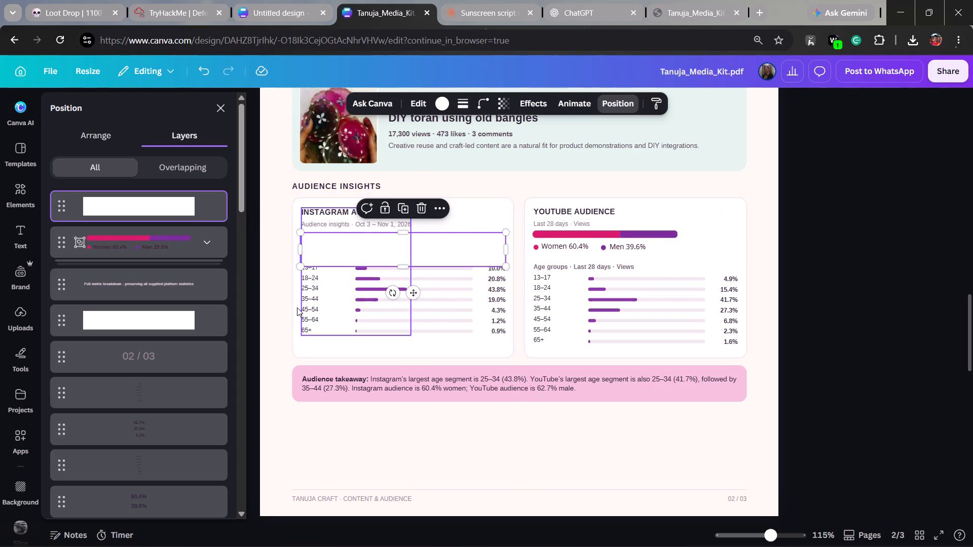
{"action": "left_click", "coordinate": [271, 305]}
Shorten the Instagram card's white cover to a height of about 1, clear of the Age groups heading, and widen it slightly over the percentages.
{"action": "left_click", "coordinate": [371, 250]}
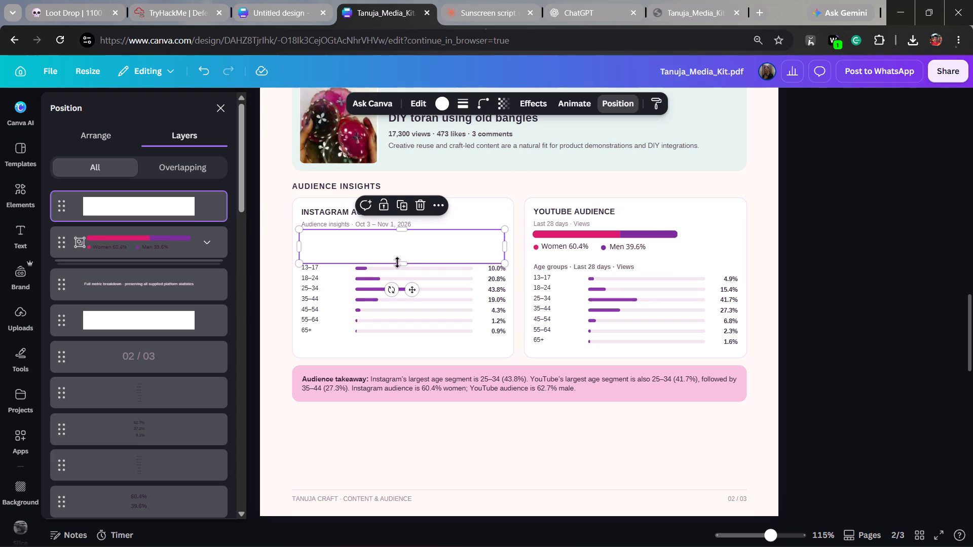
{"action": "left_click_drag", "start_coordinate": [402, 260], "coordinate": [402, 250]}
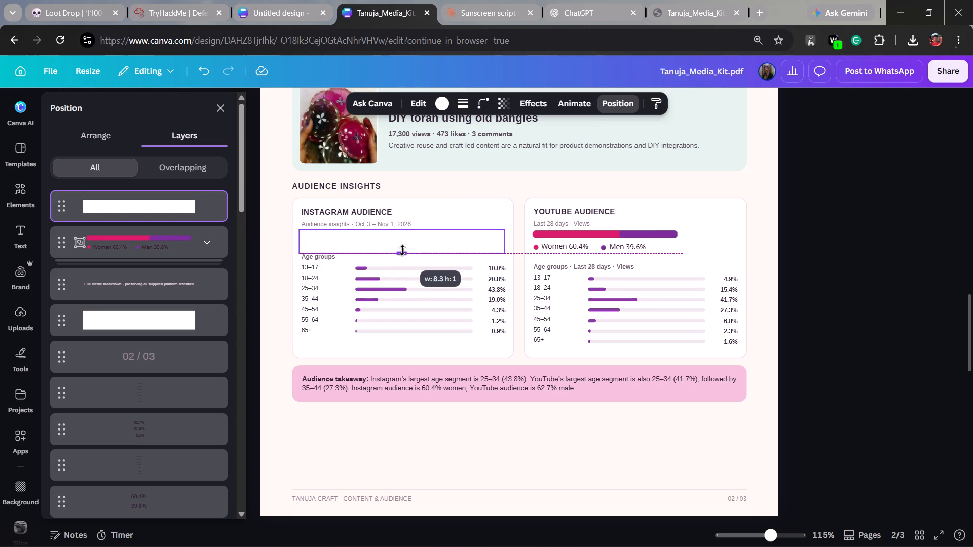
{"action": "left_click_drag", "start_coordinate": [402, 250], "coordinate": [402, 251]}
{"action": "left_click", "coordinate": [469, 427]}
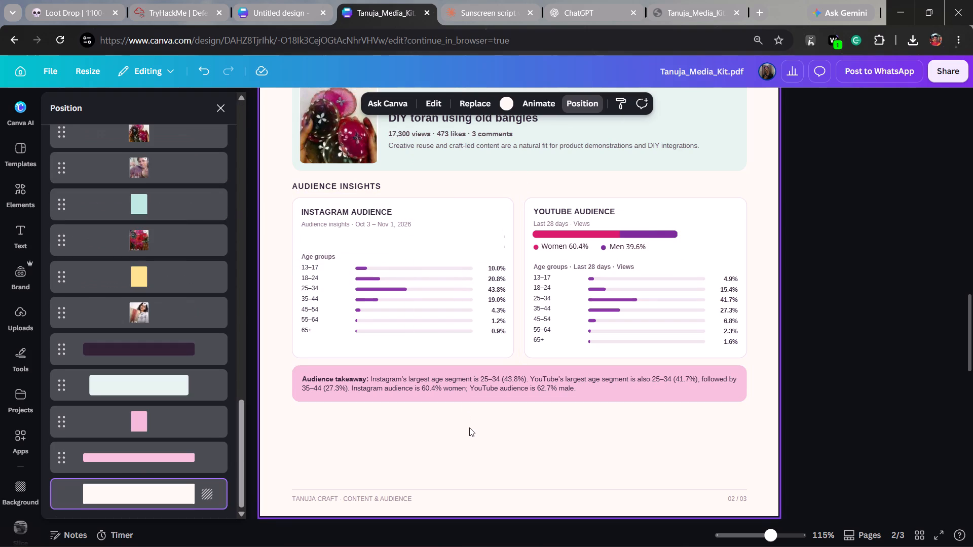
{"action": "left_click", "coordinate": [486, 247]}
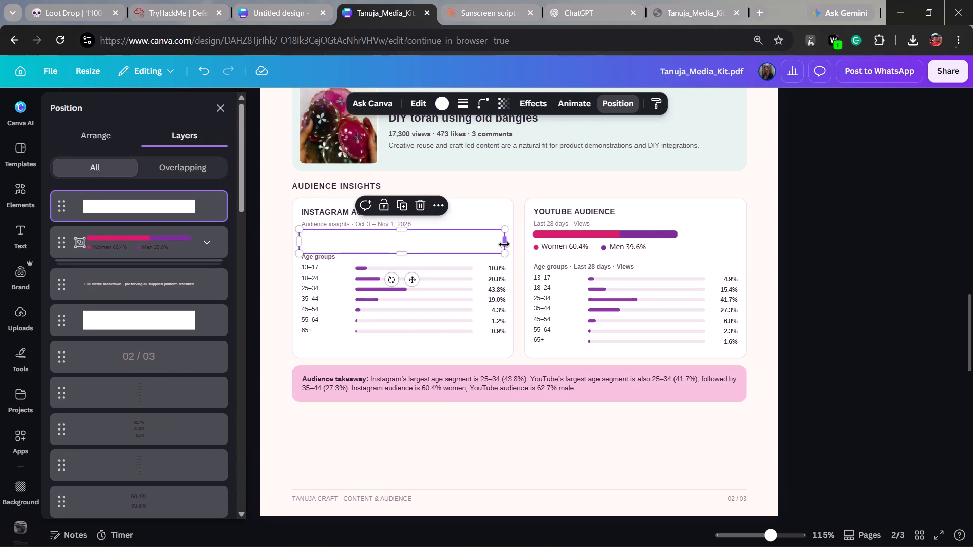
{"action": "left_click", "coordinate": [506, 241]}
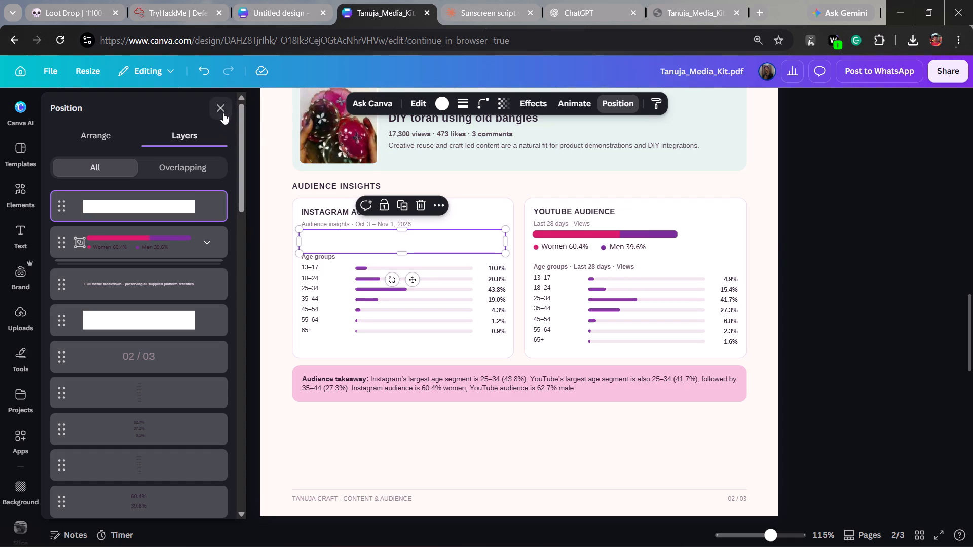
{"action": "left_click", "coordinate": [221, 112]}
{"action": "left_click", "coordinate": [274, 311]}
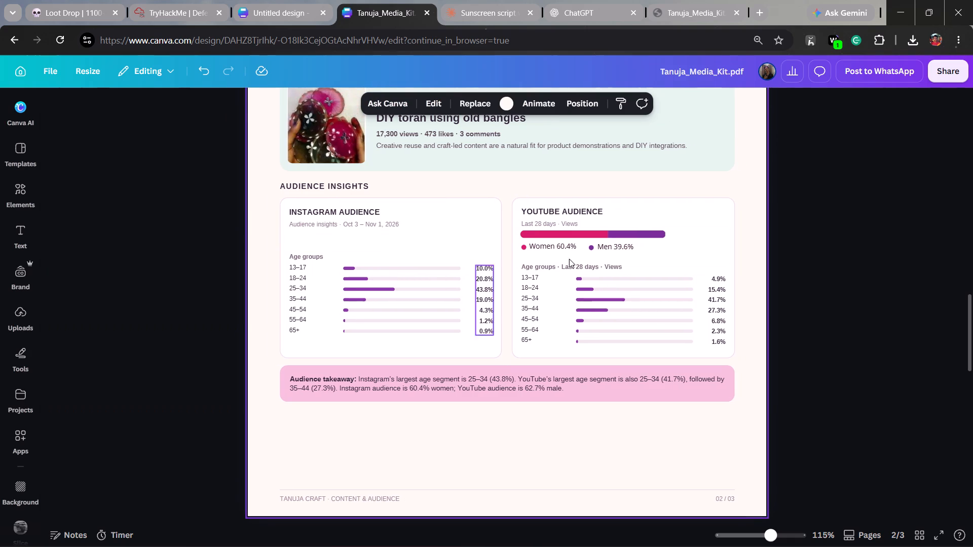
Move the grouped gender chart from the YouTube card onto the Instagram Audience card and bring it forward above the white cover.
{"action": "left_click_drag", "start_coordinate": [647, 240], "coordinate": [420, 241]}
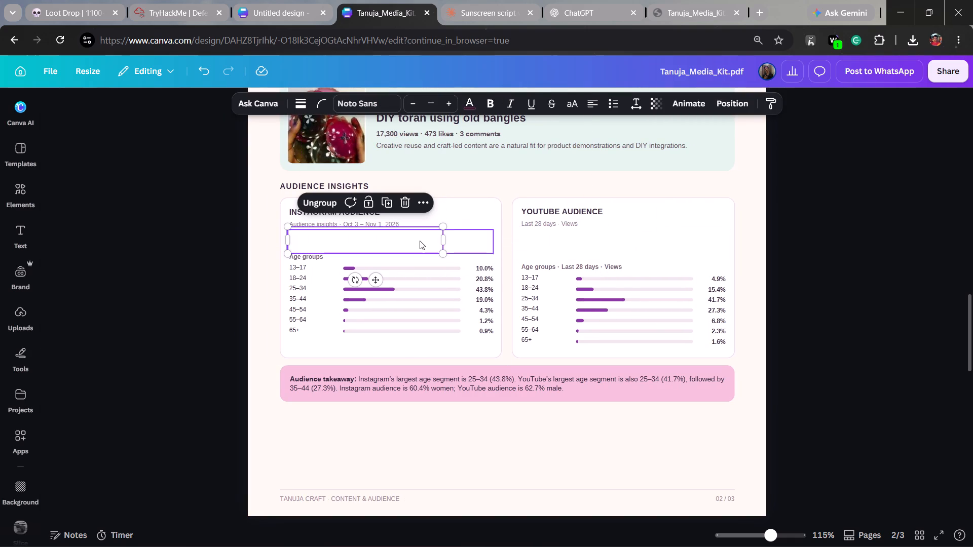
{"action": "left_click", "coordinate": [419, 210]}
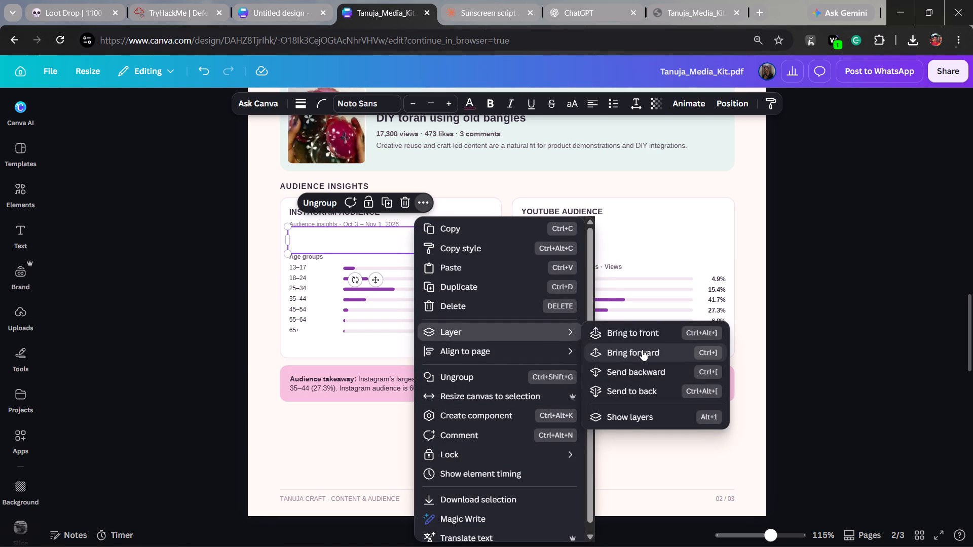
{"action": "left_click", "coordinate": [642, 349]}
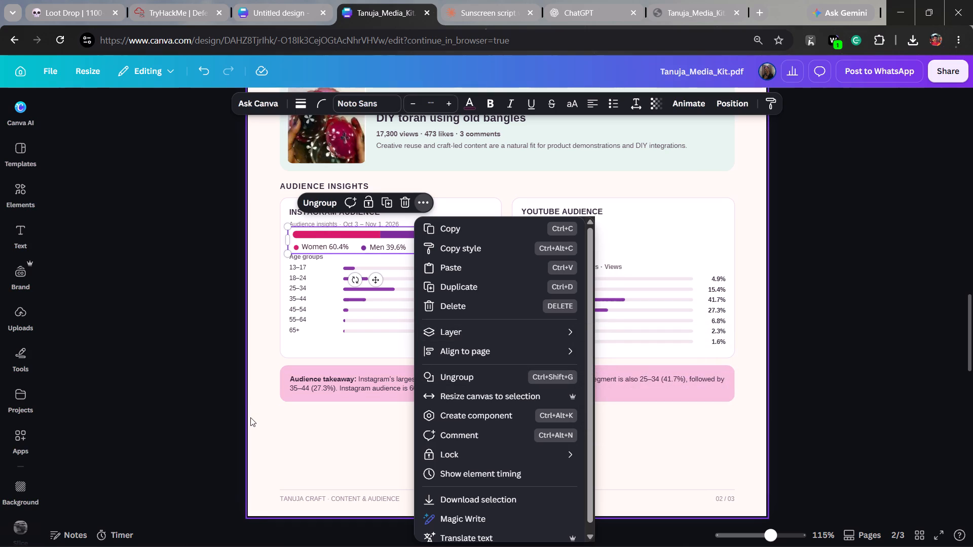
{"action": "left_click", "coordinate": [269, 421]}
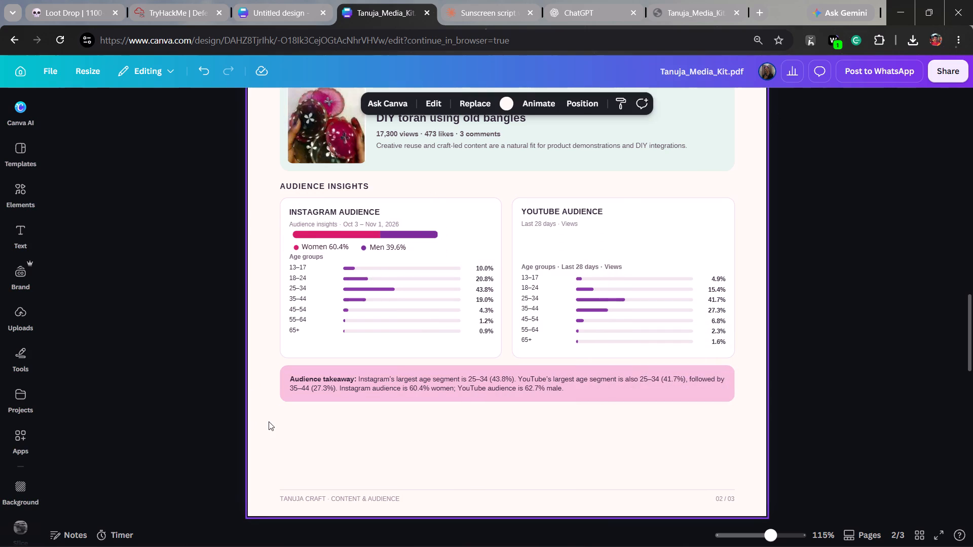
Nudge the grouped gender chart left to line up with the Instagram Audience card's text.
{"action": "left_click", "coordinate": [379, 241]}
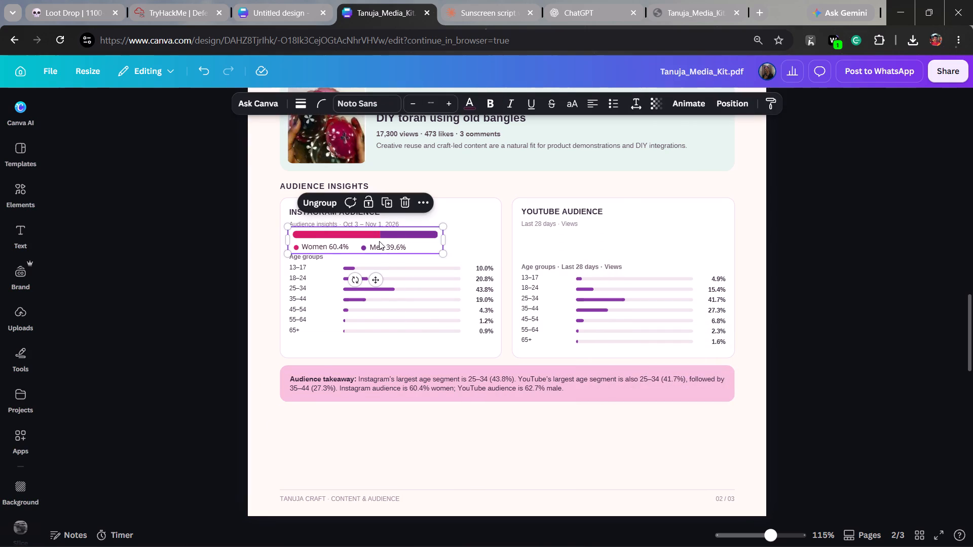
{"action": "key", "text": "Left"}
{"action": "key", "text": "Left"}
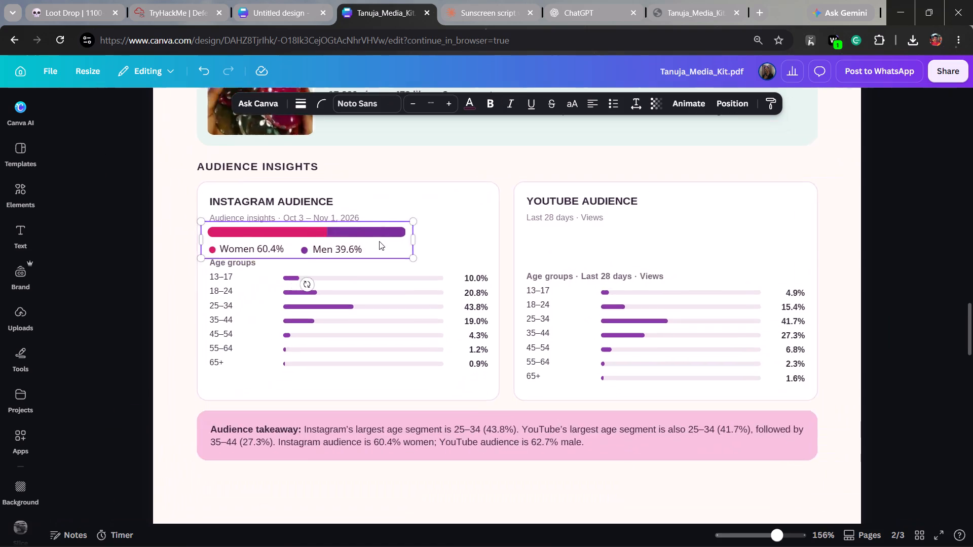
{"action": "left_click", "coordinate": [208, 345]}
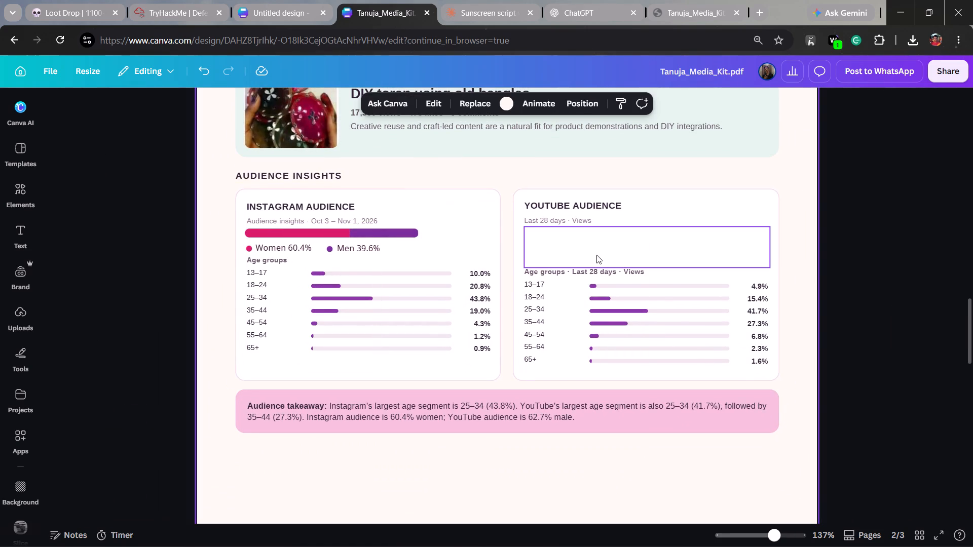
In the Untitled design's YouTube page, group the Gender bar, its purple, pink and orange dots, and the Female 37.2% label.
{"action": "left_click", "coordinate": [305, 18]}
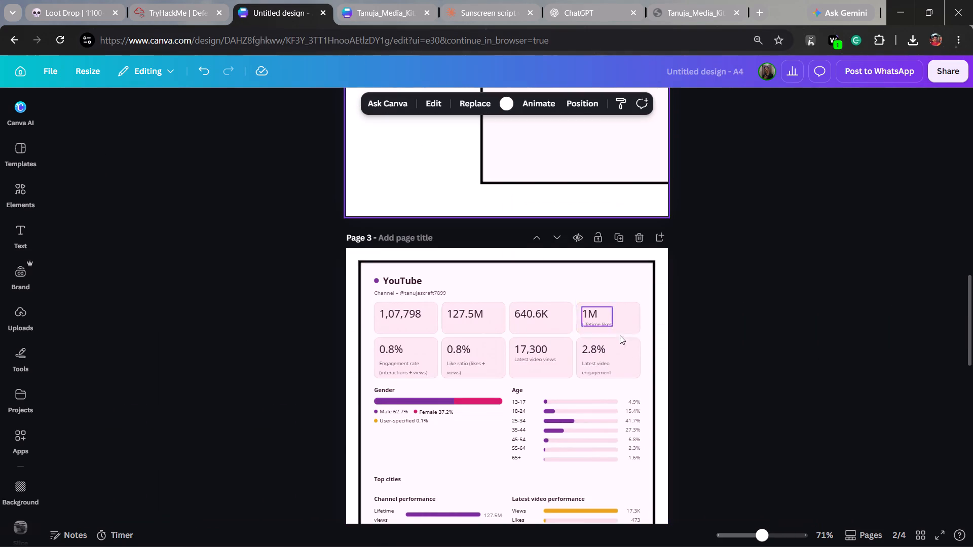
{"action": "scroll", "coordinate": [630, 347], "scroll_direction": "down", "scroll_amount": 1}
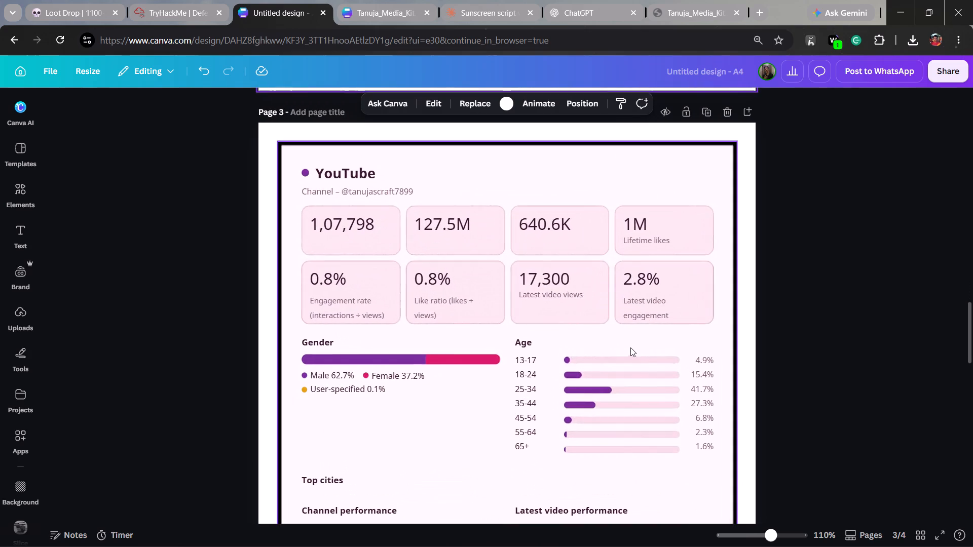
{"action": "left_click", "coordinate": [434, 361]}
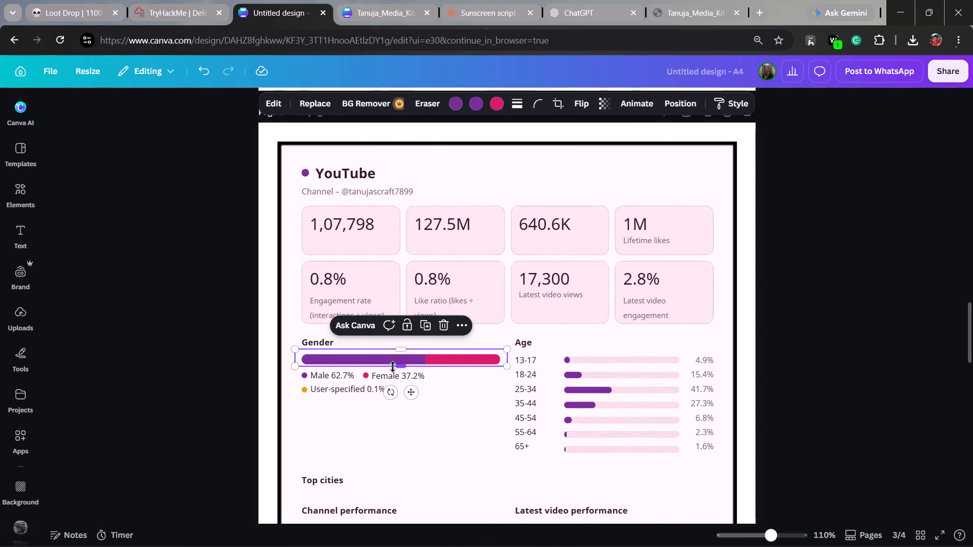
{"action": "key", "text": "alt+1"}
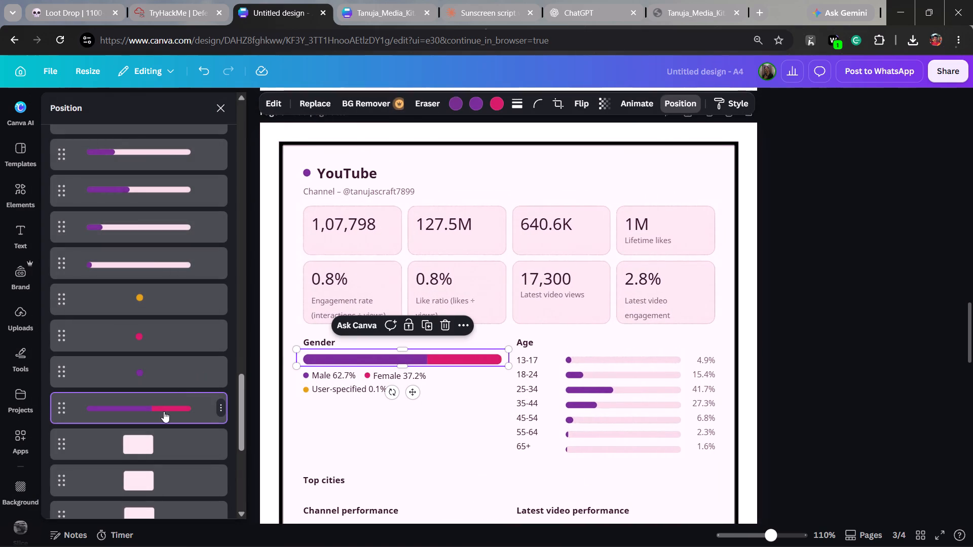
{"action": "left_click", "coordinate": [164, 411], "text": "ctrl"}
{"action": "left_click", "coordinate": [170, 376], "text": "ctrl"}
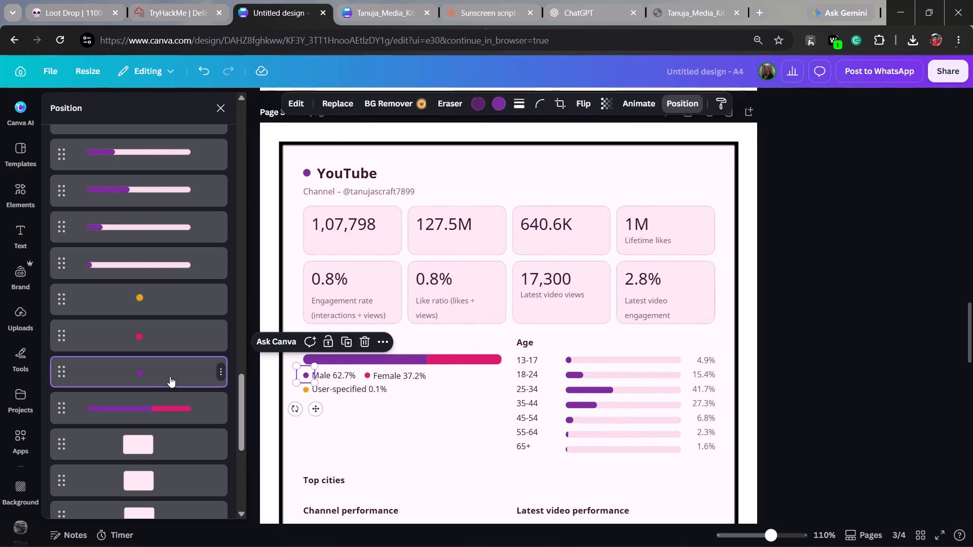
{"action": "left_click", "coordinate": [169, 406], "text": "ctrl"}
{"action": "left_click", "coordinate": [177, 334], "text": "ctrl"}
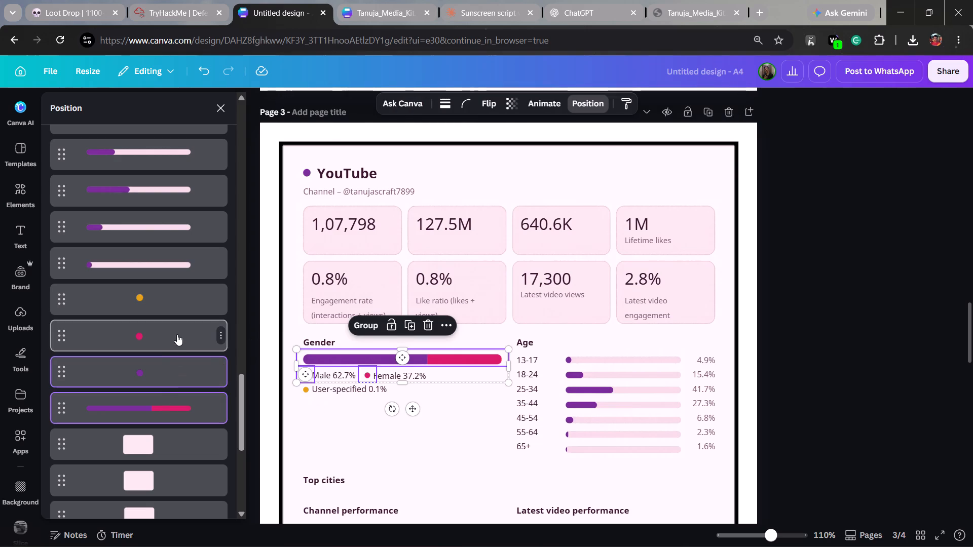
{"action": "left_click", "coordinate": [179, 311], "text": "ctrl"}
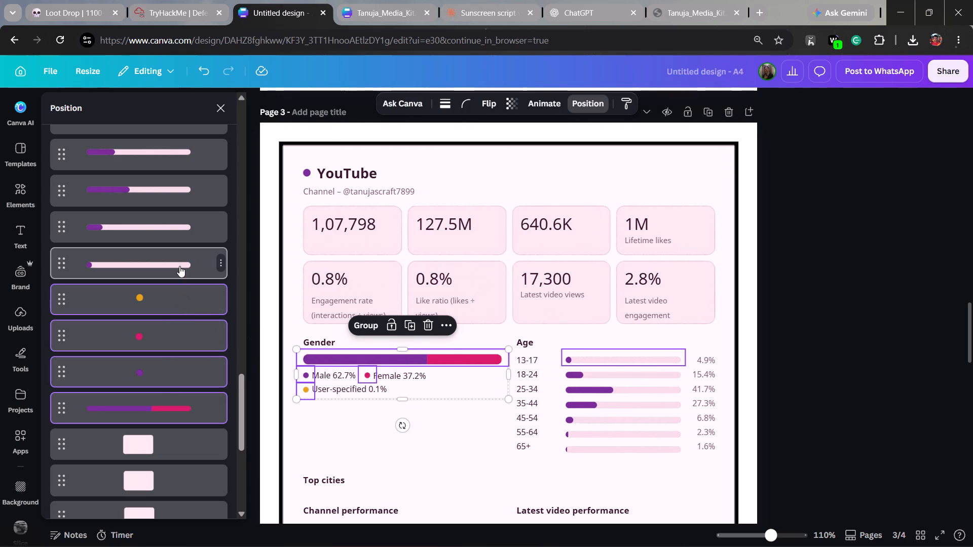
{"action": "left_click", "coordinate": [179, 266], "text": "ctrl"}
{"action": "left_click", "coordinate": [179, 266], "text": "ctrl"}
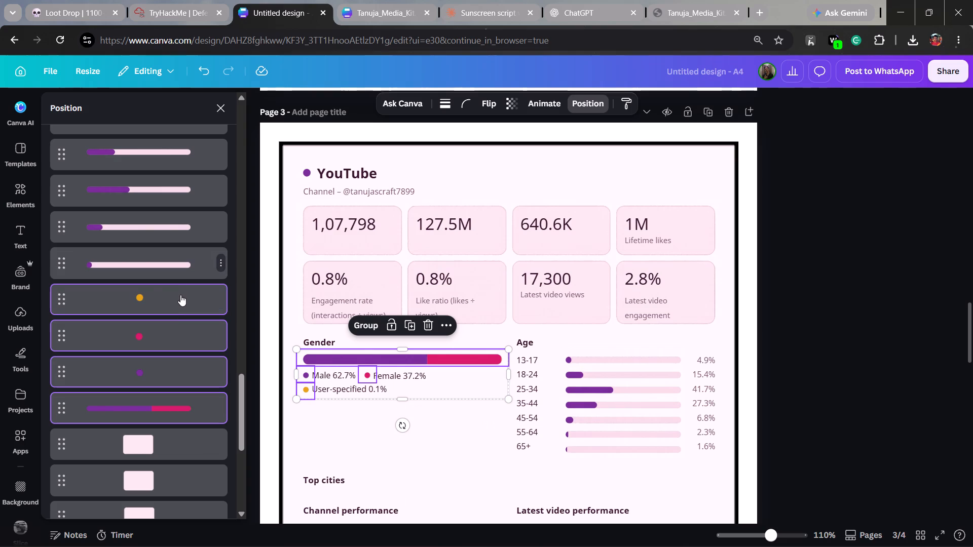
{"action": "scroll", "coordinate": [180, 295], "scroll_direction": "up", "scroll_amount": 10, "text": "ctrl"}
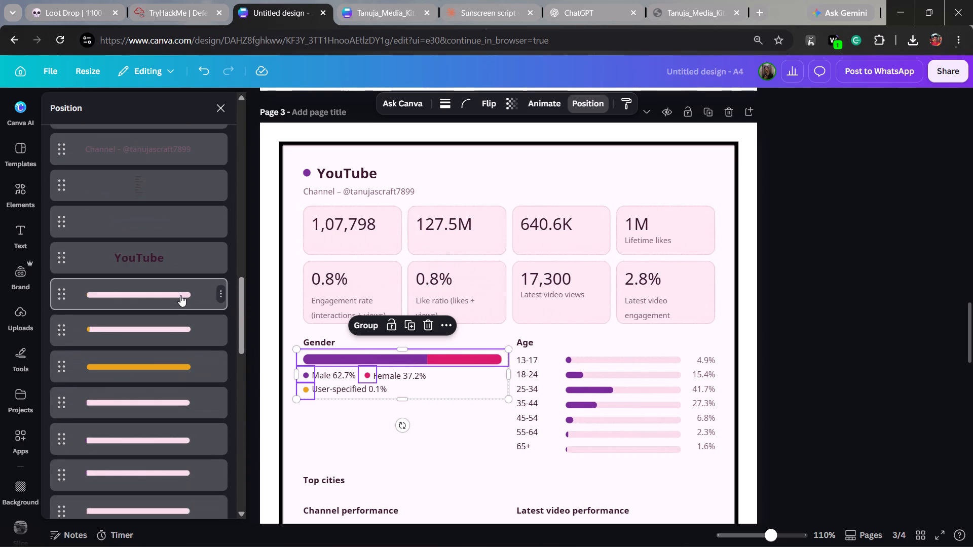
{"action": "scroll", "coordinate": [180, 295], "scroll_direction": "up", "scroll_amount": 7, "text": "ctrl"}
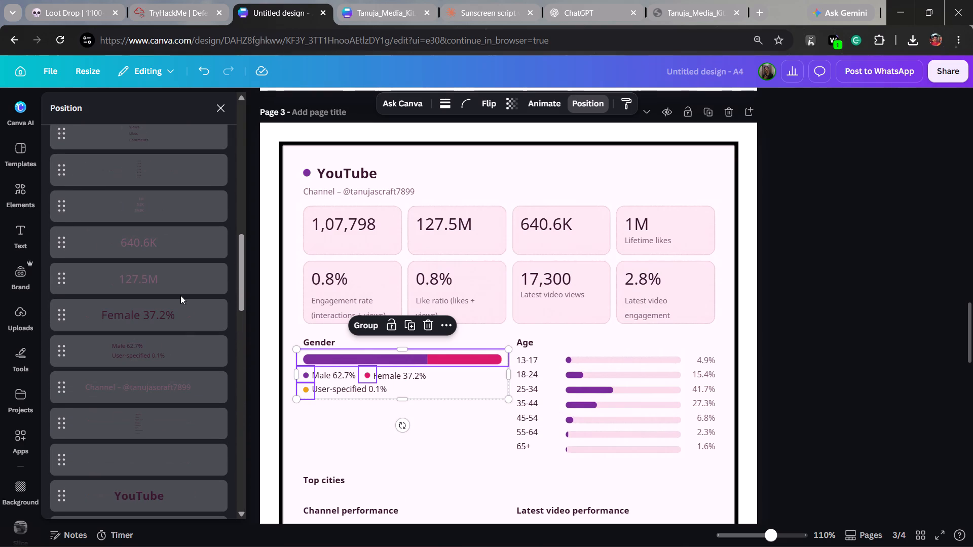
{"action": "left_click", "coordinate": [178, 316], "text": "ctrl"}
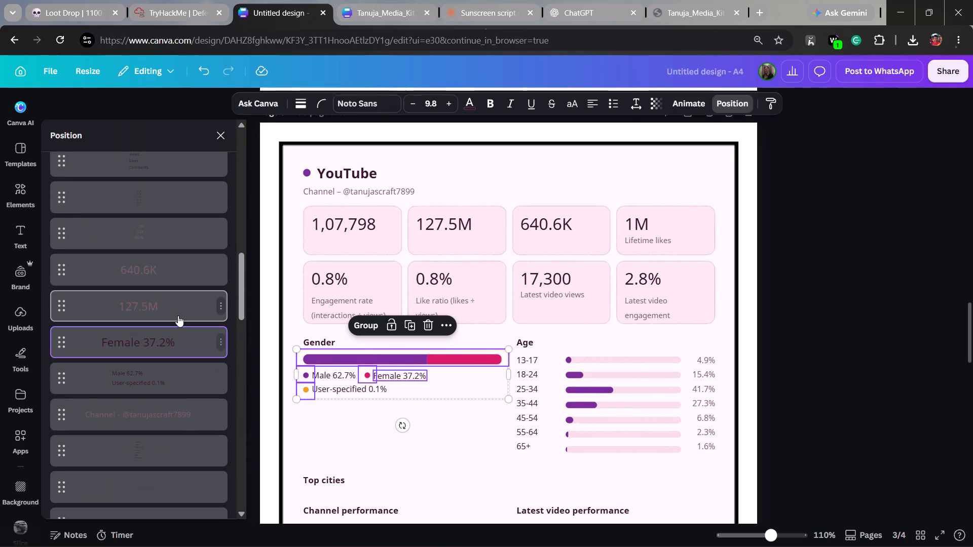
{"action": "scroll", "coordinate": [178, 316], "scroll_direction": "up", "scroll_amount": 5, "text": "ctrl"}
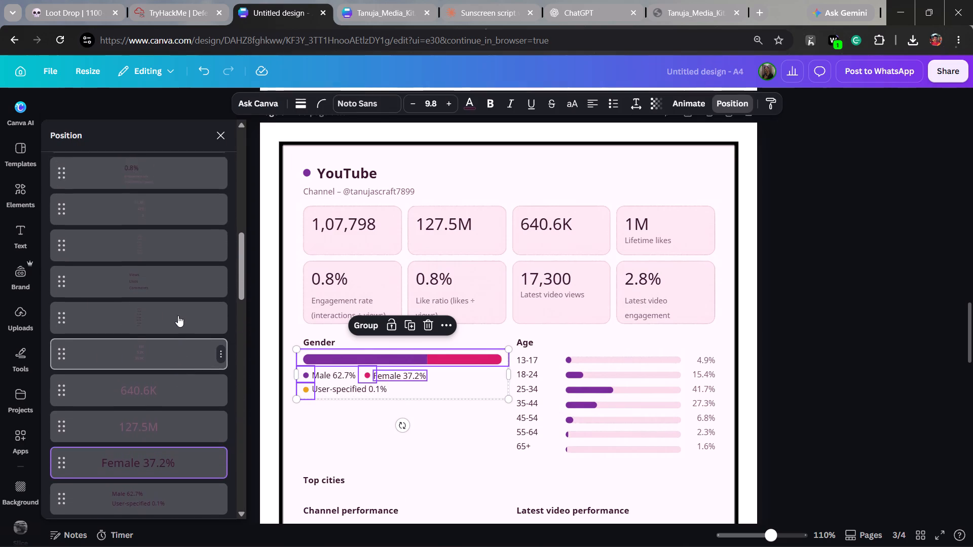
{"action": "scroll", "coordinate": [178, 316], "scroll_direction": "up", "scroll_amount": 9, "text": "ctrl"}
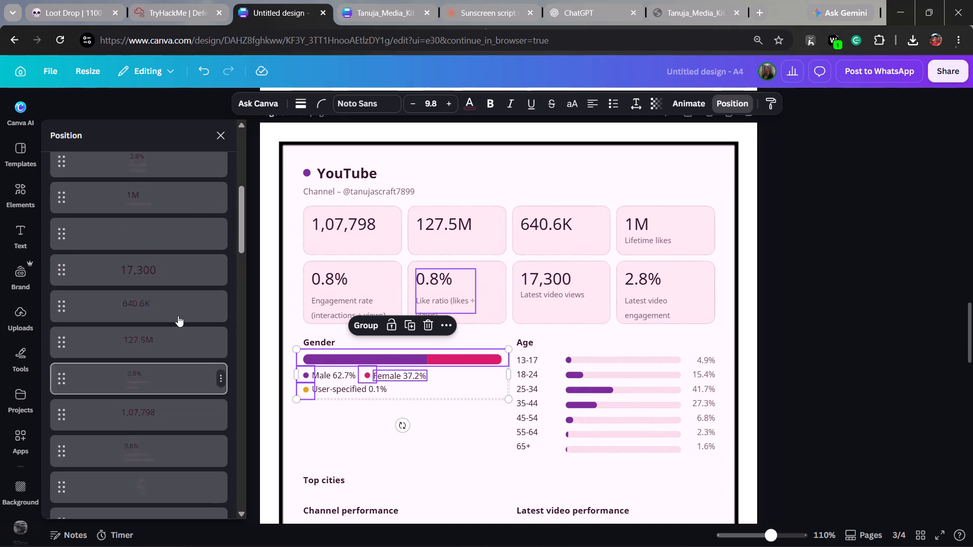
{"action": "scroll", "coordinate": [178, 316], "scroll_direction": "up", "scroll_amount": 5, "text": "ctrl"}
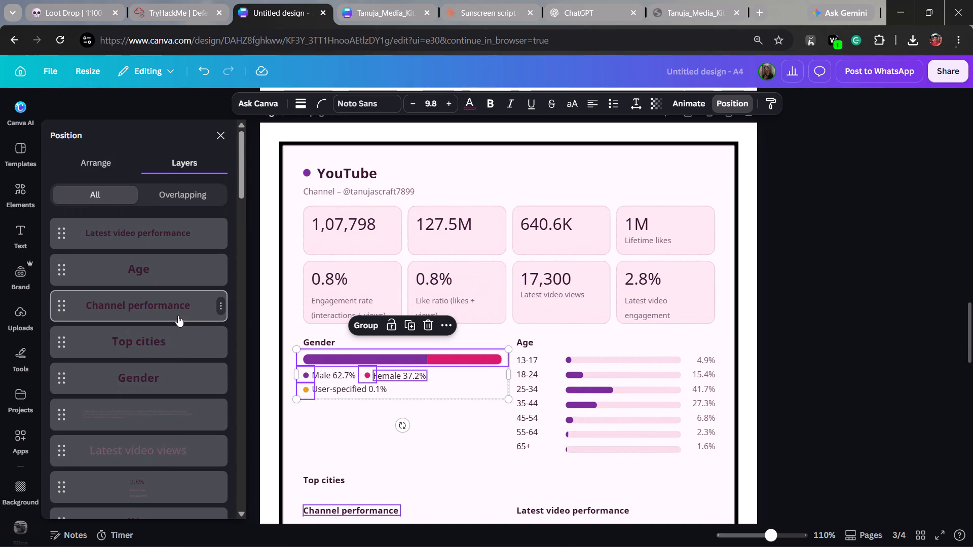
{"action": "scroll", "coordinate": [178, 316], "scroll_direction": "down", "scroll_amount": 11, "text": "ctrl"}
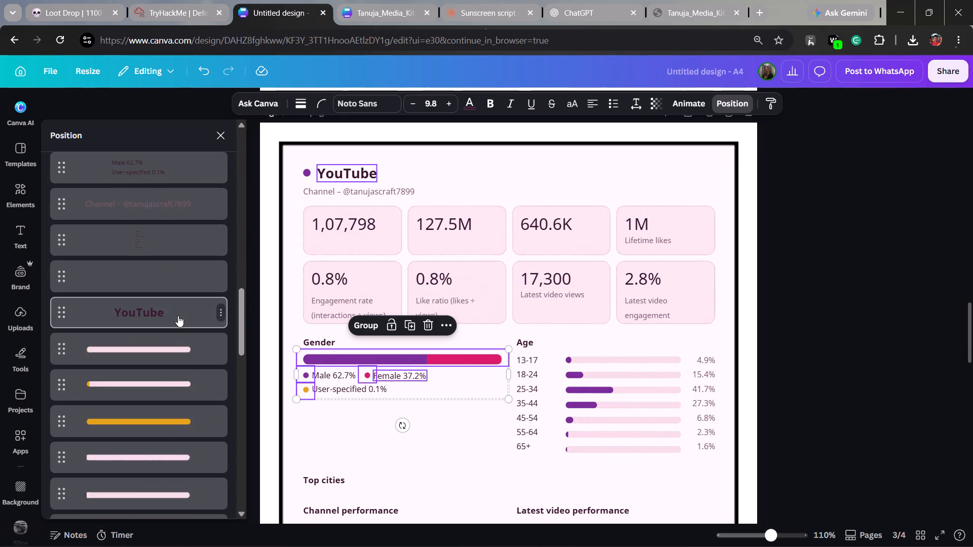
{"action": "scroll", "coordinate": [178, 316], "scroll_direction": "down", "scroll_amount": 12, "text": "ctrl"}
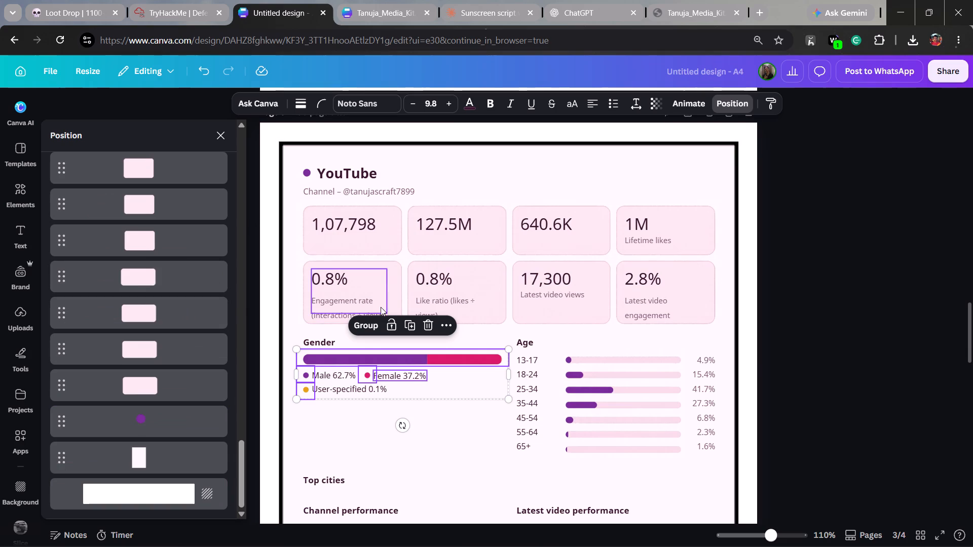
{"action": "left_click", "coordinate": [373, 326]}
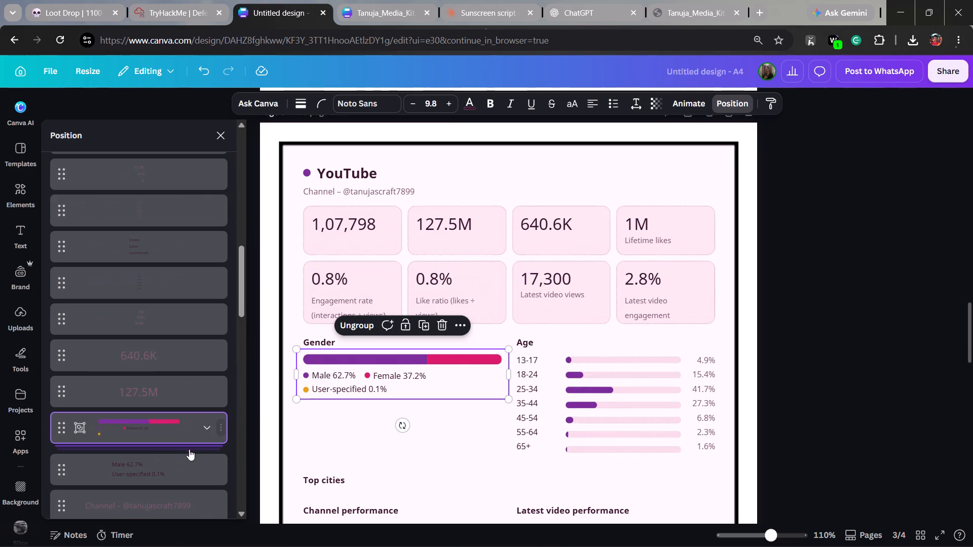
Group the Male 62.7% / User-specified 0.1% text with the existing gender bar group.
{"action": "left_click", "coordinate": [179, 434], "text": "ctrl"}
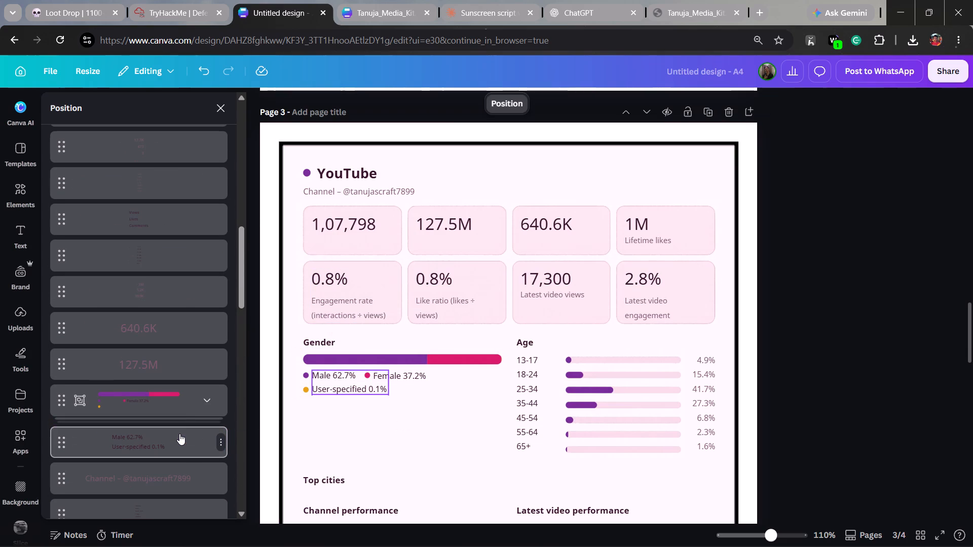
{"action": "left_click", "coordinate": [183, 401], "text": "ctrl"}
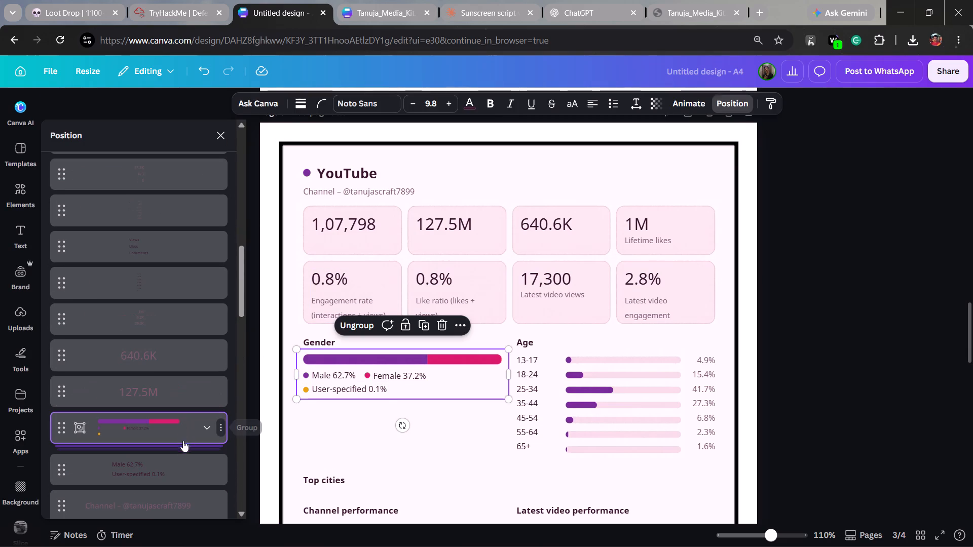
{"action": "left_click", "coordinate": [181, 459], "text": "ctrl"}
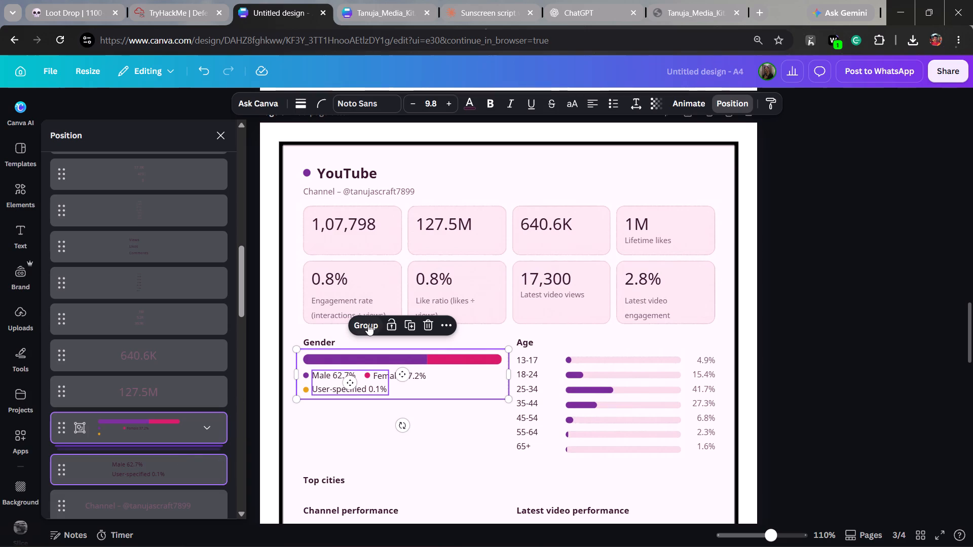
{"action": "left_click", "coordinate": [371, 323]}
Test-move the complete gender group over the statistic cards, and set it back under the Gender heading, slightly lower than before.
{"action": "left_click_drag", "start_coordinate": [408, 386], "coordinate": [469, 322]}
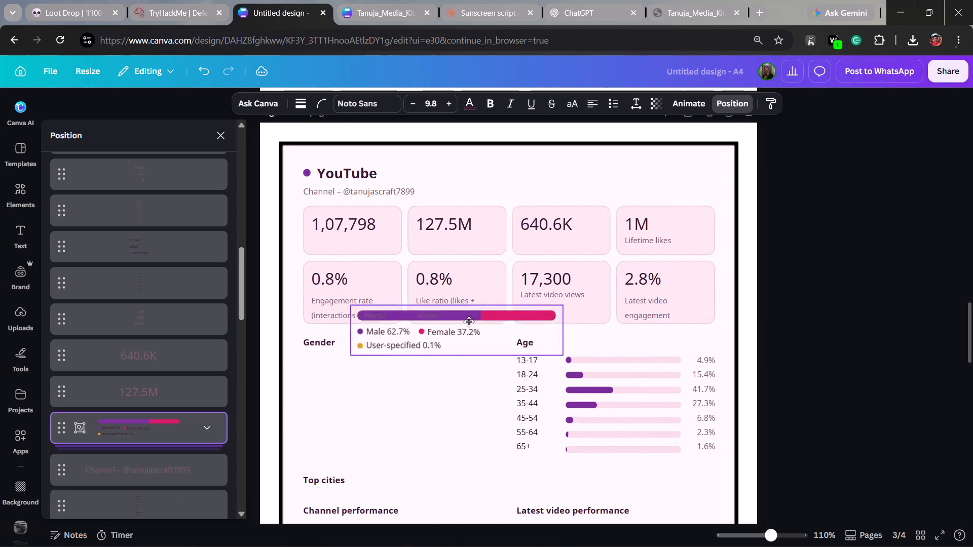
{"action": "left_click_drag", "start_coordinate": [469, 322], "coordinate": [516, 254]}
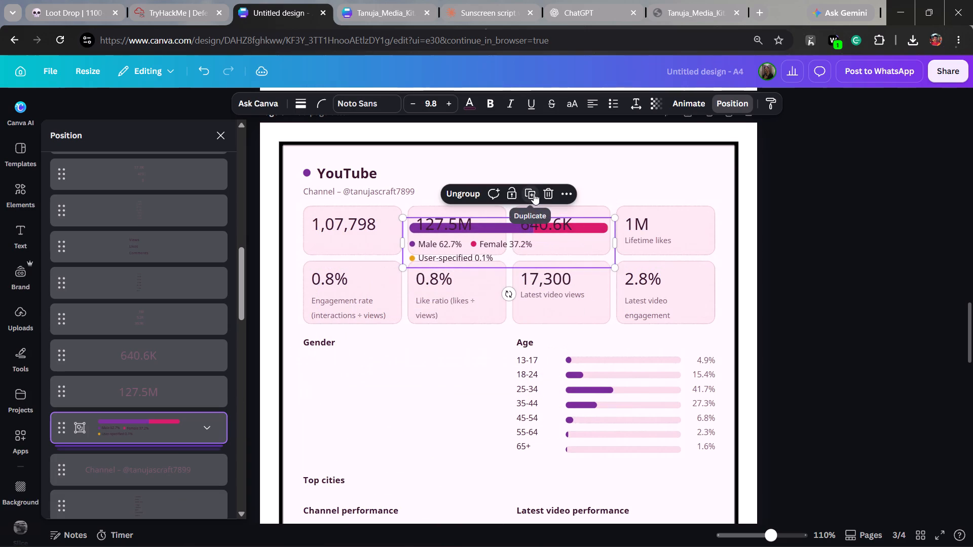
{"action": "left_click_drag", "start_coordinate": [551, 251], "coordinate": [468, 330]}
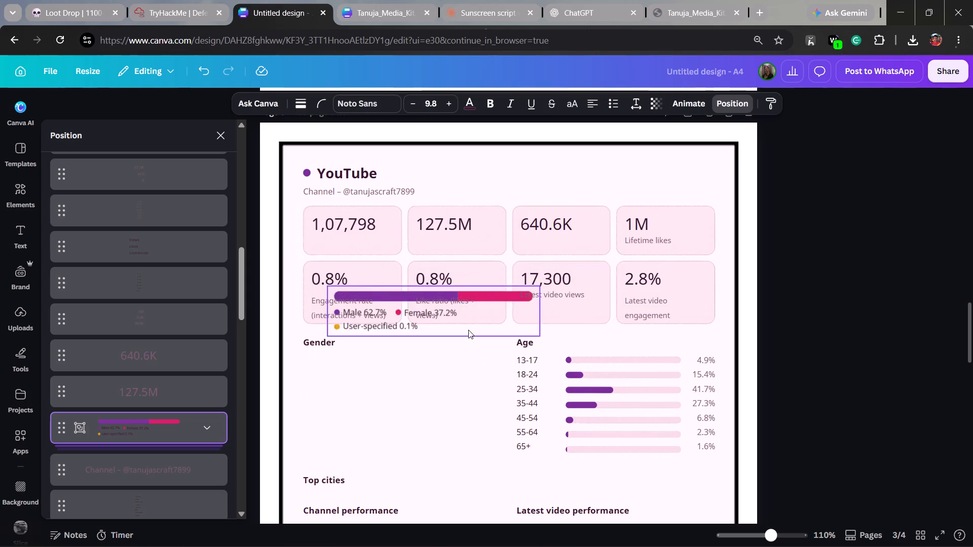
{"action": "left_click_drag", "start_coordinate": [468, 330], "coordinate": [444, 405]}
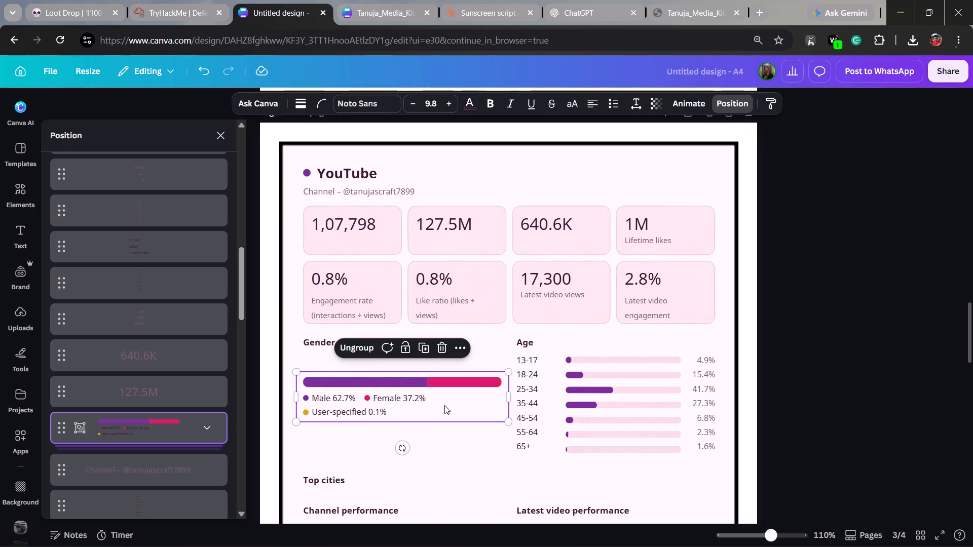
Copy the gender group into Tanuja_Media_Kit.pdf and place it over the empty area of the YouTube Audience card.
{"action": "key", "text": "ctrl+c"}
{"action": "left_click", "coordinate": [387, 18]}
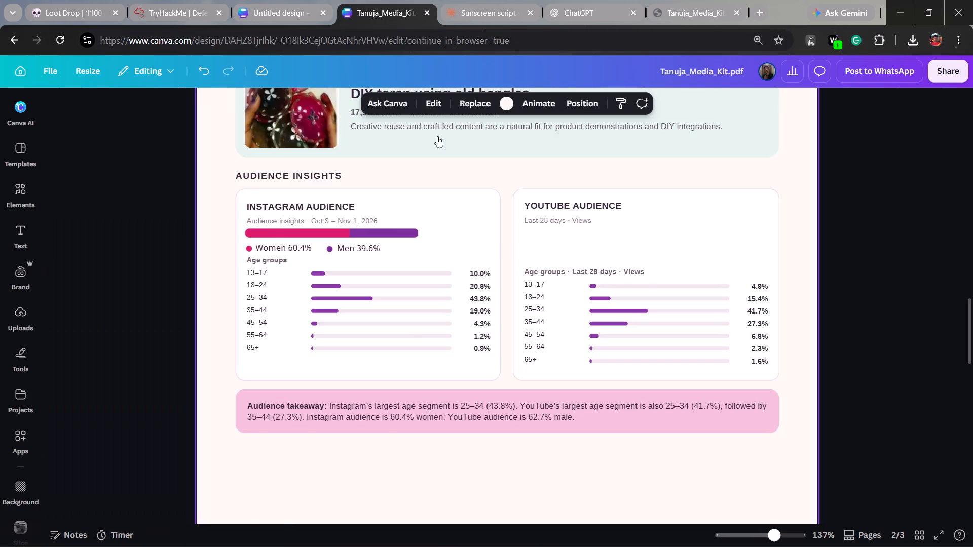
{"action": "left_click", "coordinate": [565, 256]}
{"action": "key", "text": "ctrl+v"}
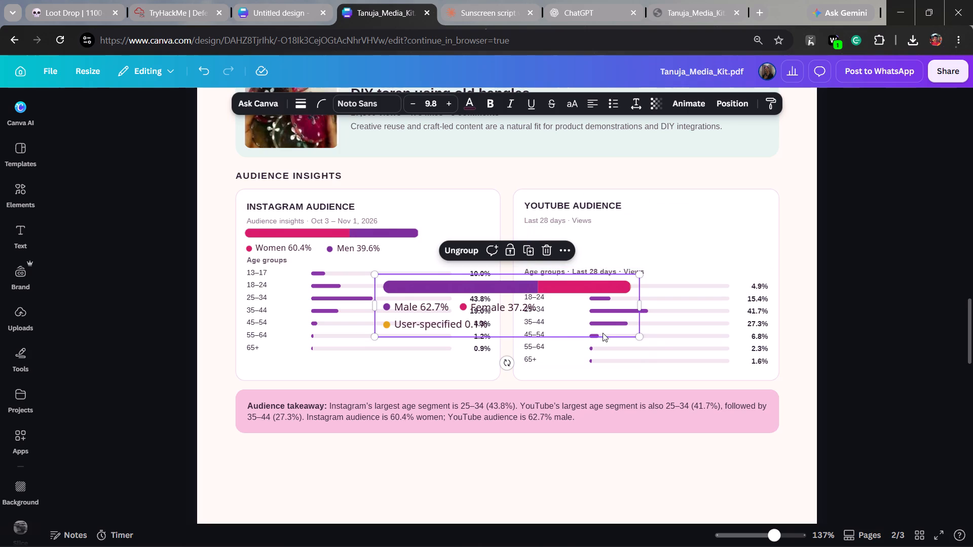
{"action": "left_click_drag", "start_coordinate": [557, 326], "coordinate": [705, 271]}
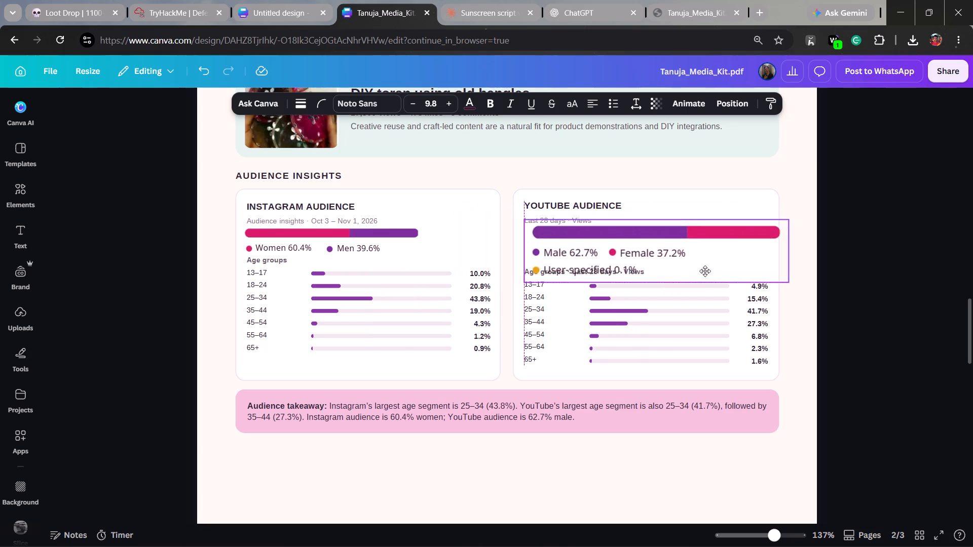
{"action": "left_click_drag", "start_coordinate": [705, 271], "coordinate": [694, 273]}
Shrink the pasted gender group to 6.7 text size and fit it between the Last 28 days and Age groups lines.
{"action": "left_click_drag", "start_coordinate": [777, 281], "coordinate": [746, 268]}
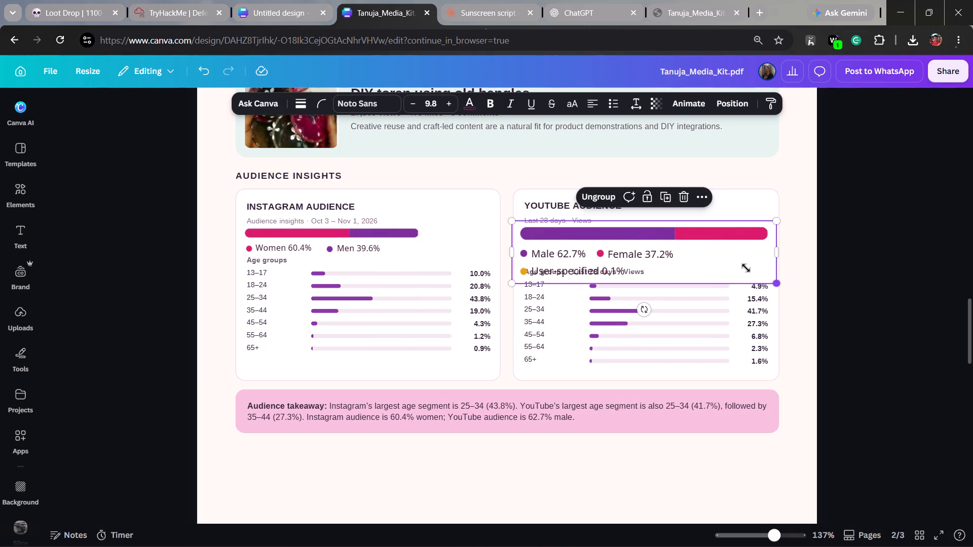
{"action": "left_click_drag", "start_coordinate": [746, 268], "coordinate": [699, 255]}
{"action": "left_click_drag", "start_coordinate": [664, 249], "coordinate": [679, 249]}
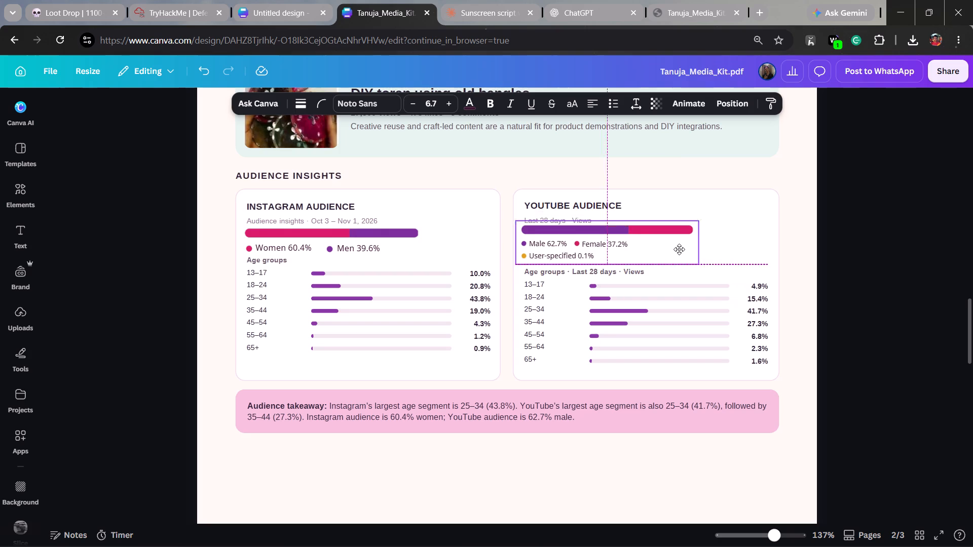
{"action": "left_click_drag", "start_coordinate": [679, 249], "coordinate": [669, 249]}
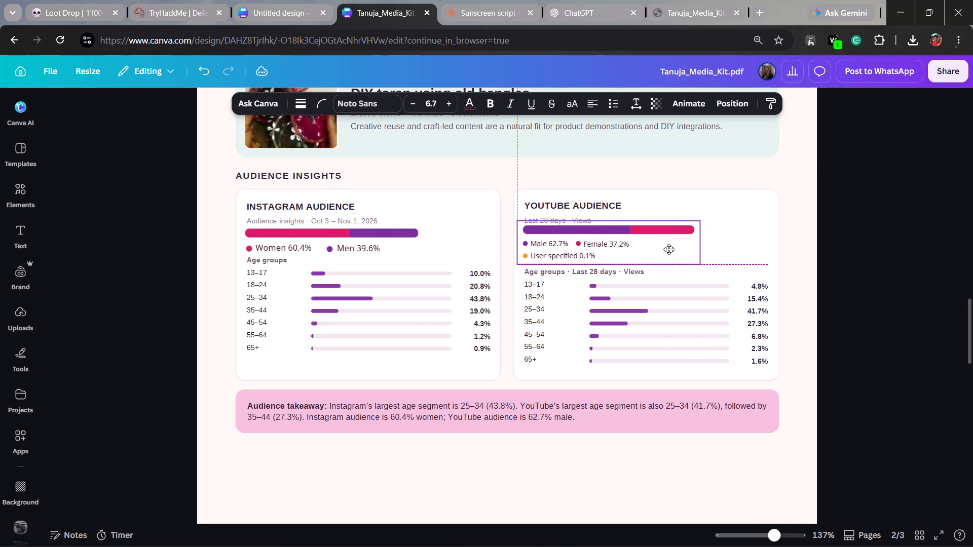
{"action": "left_click_drag", "start_coordinate": [669, 249], "coordinate": [670, 253]}
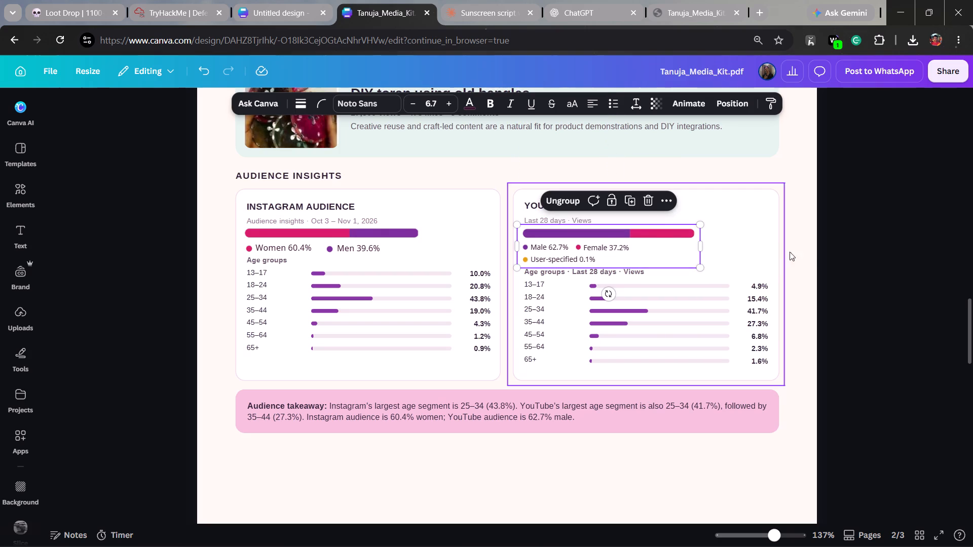
{"action": "left_click", "coordinate": [826, 253]}
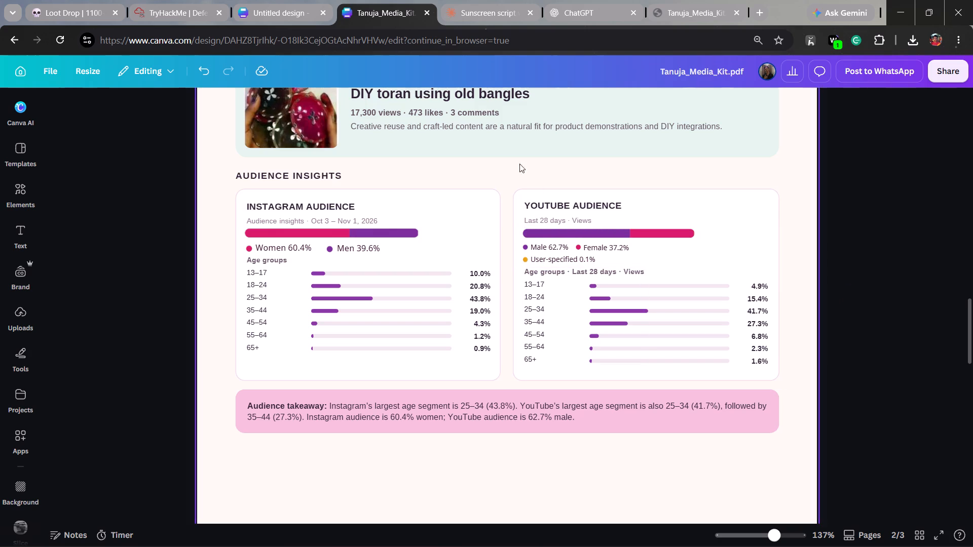
Look over the Instagram and YouTube pages of the Untitled design, and close that design.
{"action": "left_click", "coordinate": [283, 2]}
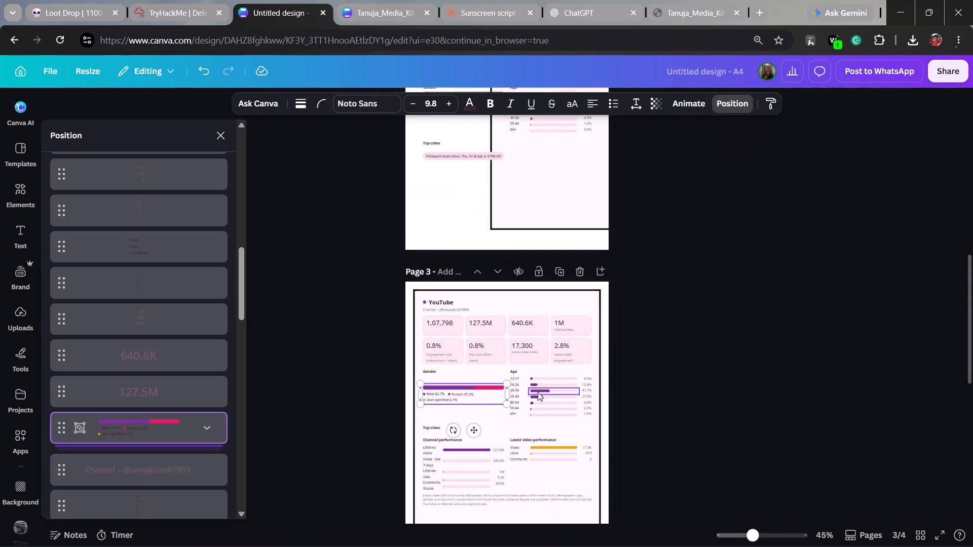
{"action": "scroll", "coordinate": [649, 253], "scroll_direction": "up", "scroll_amount": 1}
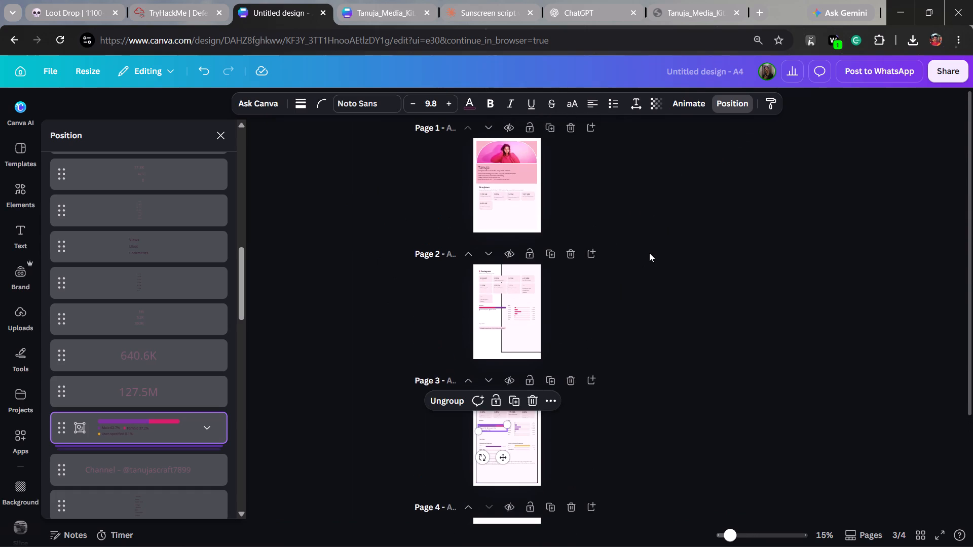
{"action": "scroll", "coordinate": [649, 253], "scroll_direction": "left", "scroll_amount": 1}
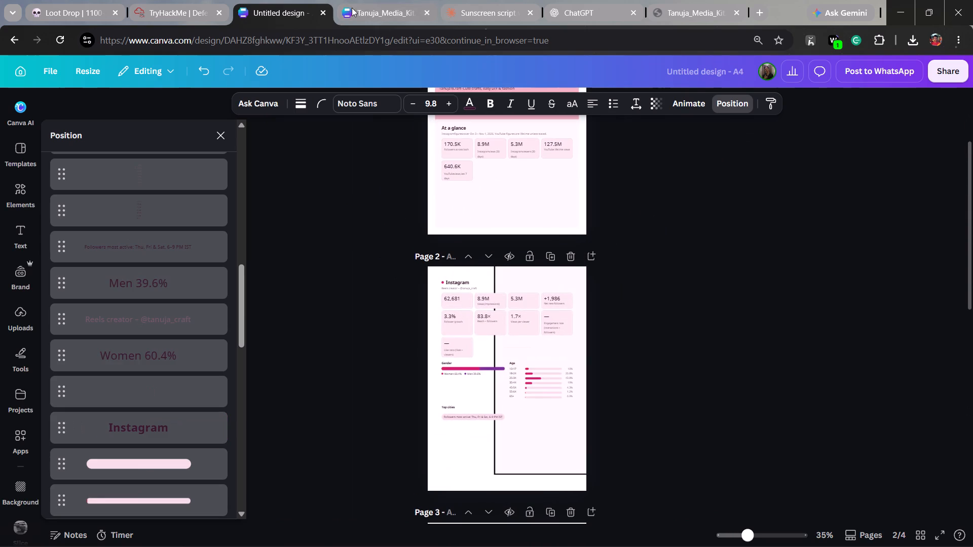
{"action": "left_click", "coordinate": [328, 13]}
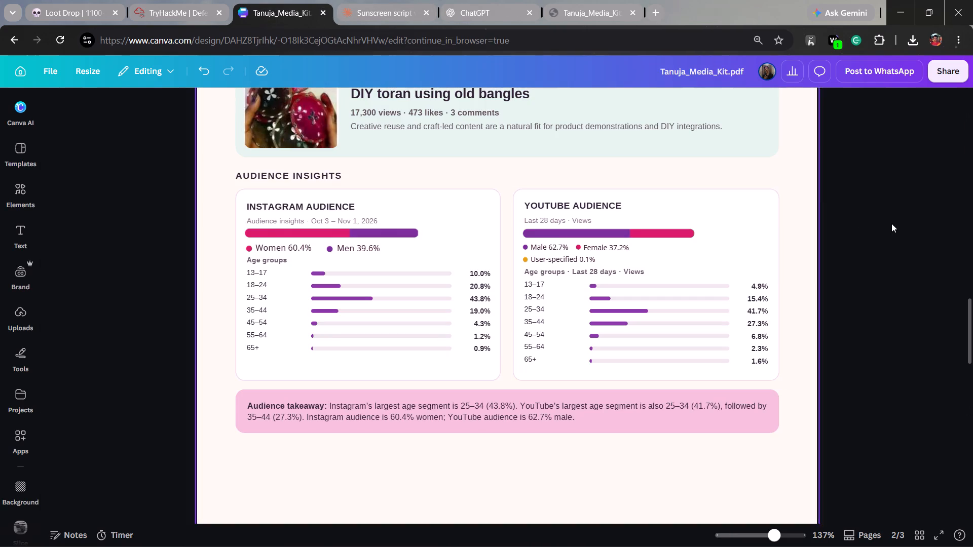
Open the downloaded Tanujas_Craft_Media_Kit_Final.pdf, examine its pages through the YouTube section, and close it.
{"action": "scroll", "coordinate": [867, 238], "scroll_direction": "up", "scroll_amount": 8}
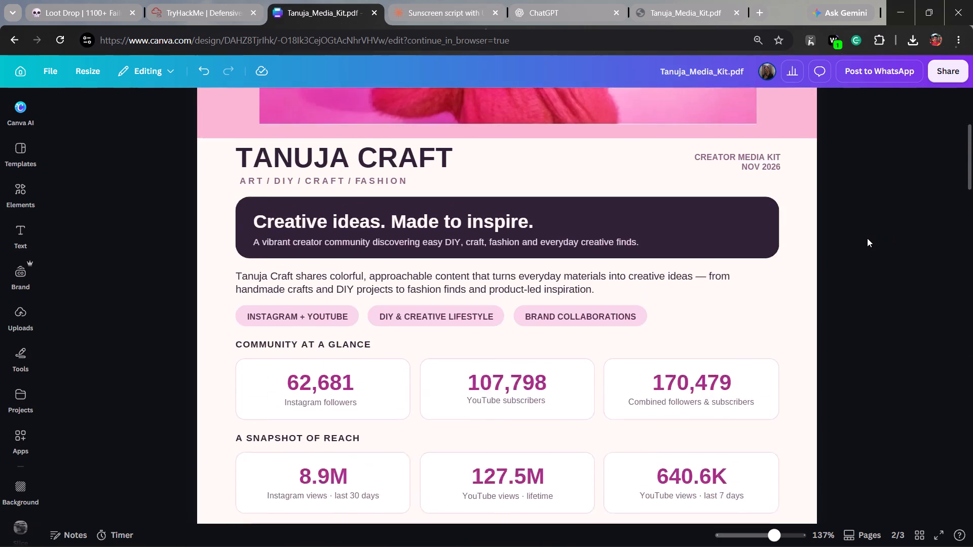
{"action": "scroll", "coordinate": [867, 238], "scroll_direction": "up", "scroll_amount": 2}
{"action": "left_click", "coordinate": [918, 36]}
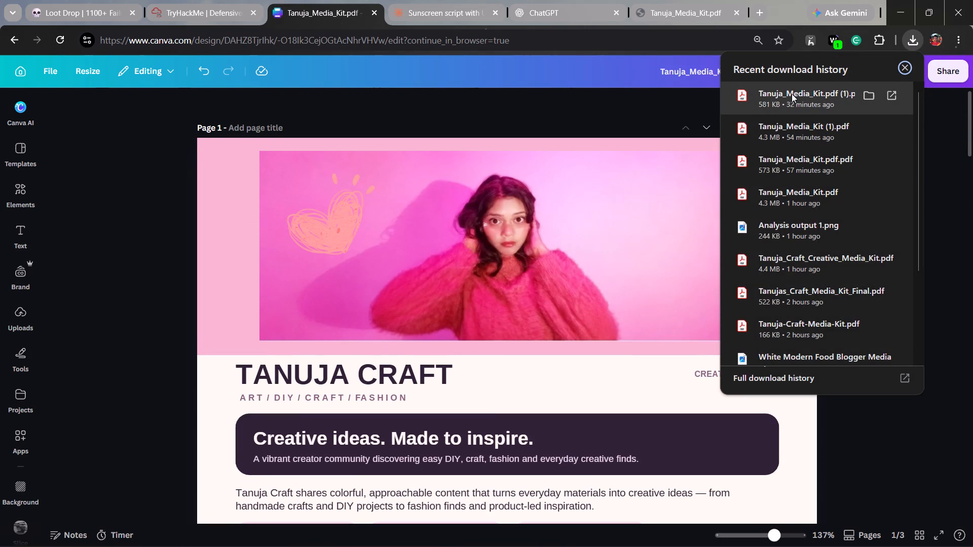
{"action": "double_click", "coordinate": [818, 291]}
{"action": "scroll", "coordinate": [661, 360], "scroll_direction": "down", "scroll_amount": 4}
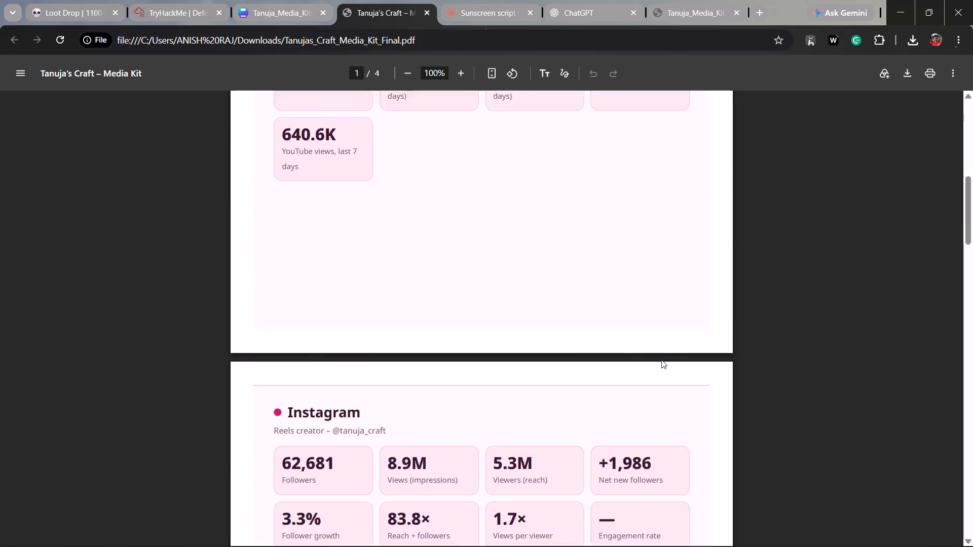
{"action": "scroll", "coordinate": [661, 360], "scroll_direction": "down", "scroll_amount": 4}
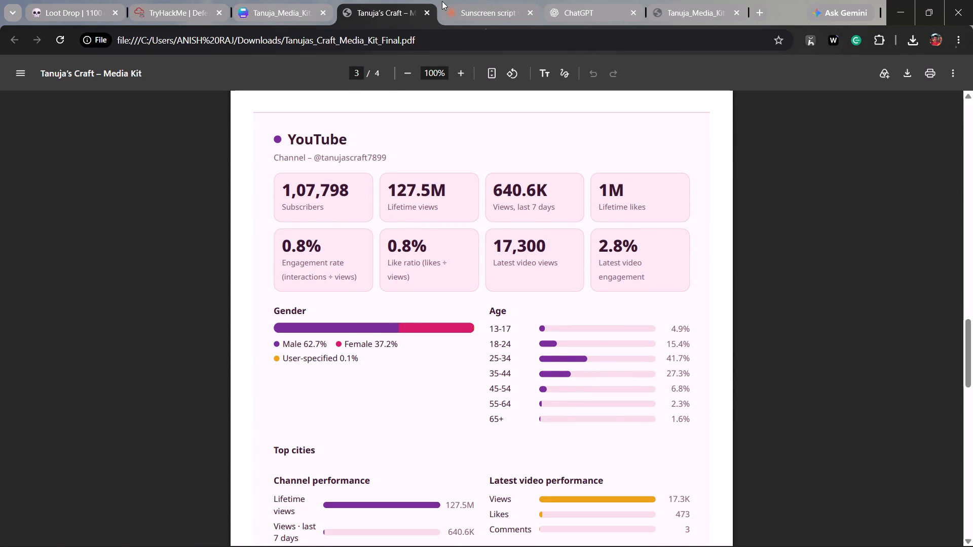
{"action": "left_click", "coordinate": [427, 12]}
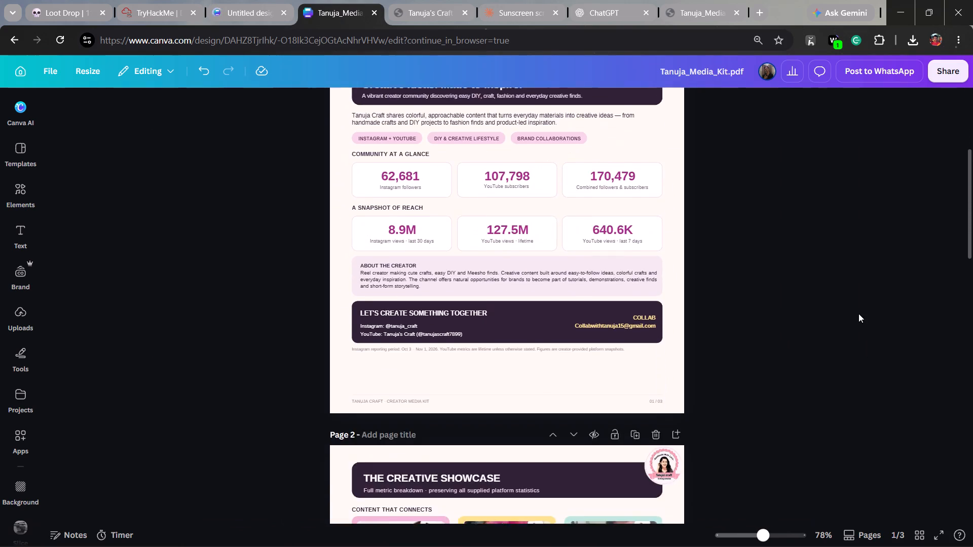
{"action": "scroll", "coordinate": [858, 314], "scroll_direction": "down", "scroll_amount": 4}
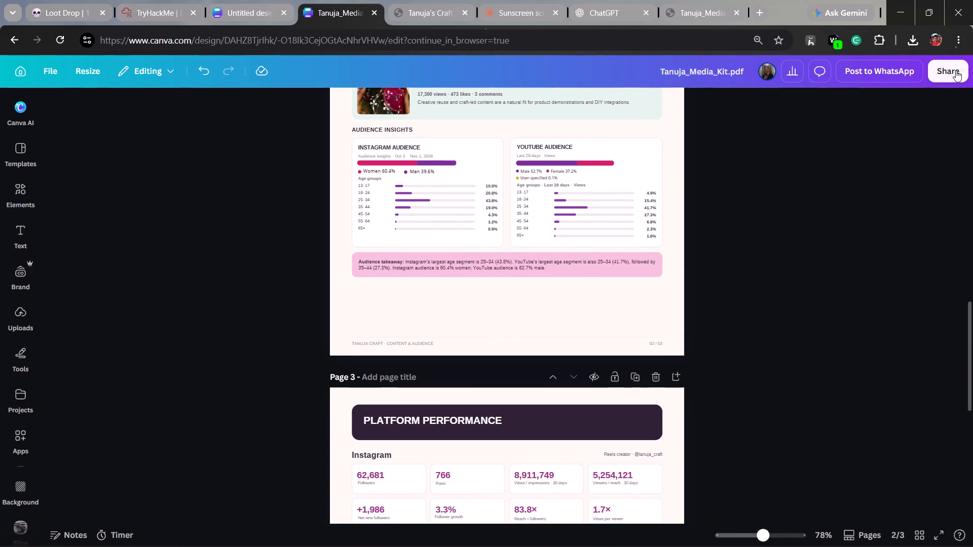
{"action": "left_click", "coordinate": [955, 69]}
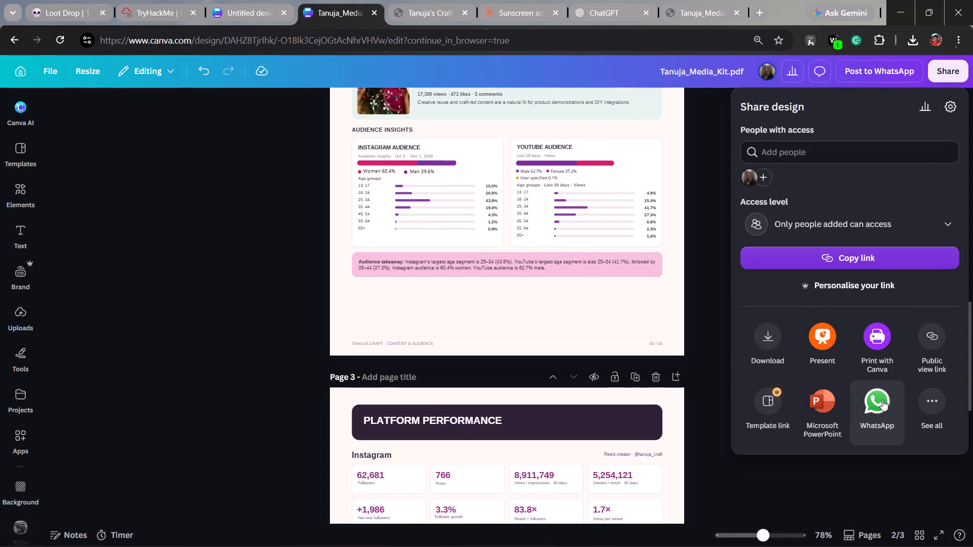
{"action": "left_click", "coordinate": [780, 337]}
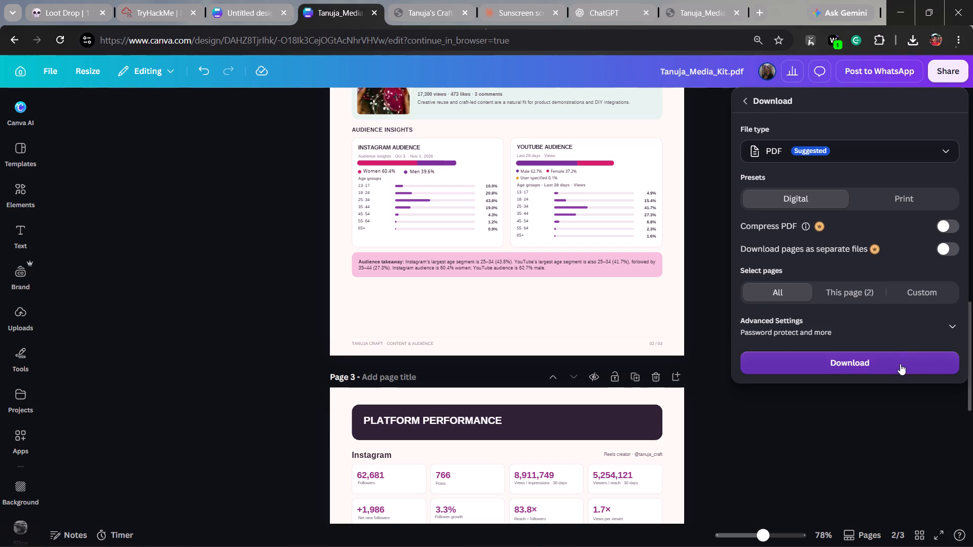
{"action": "scroll", "coordinate": [677, 459], "scroll_direction": "down", "scroll_amount": 4}
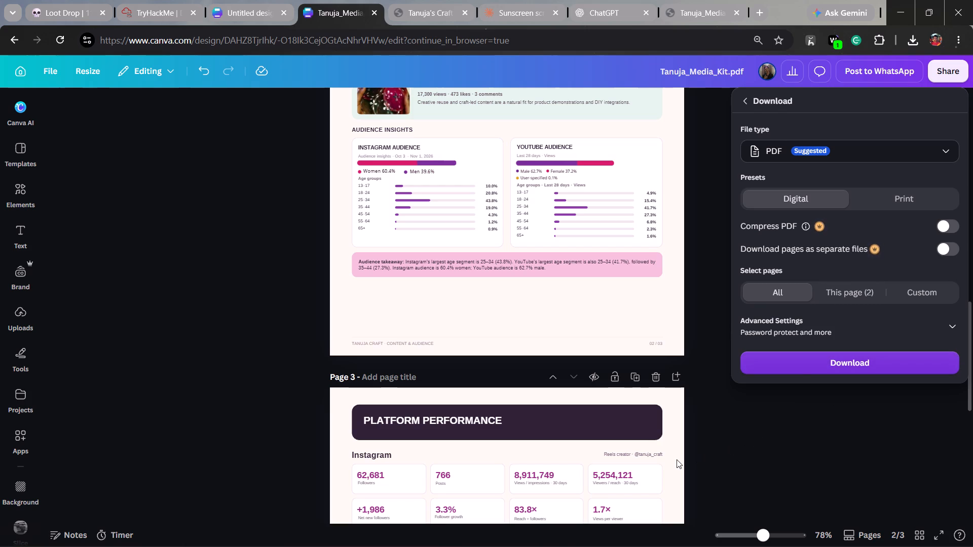
Download all pages of the Tanuja_Media_Kit.pdf design as a digital PDF.
{"action": "left_click", "coordinate": [801, 364]}
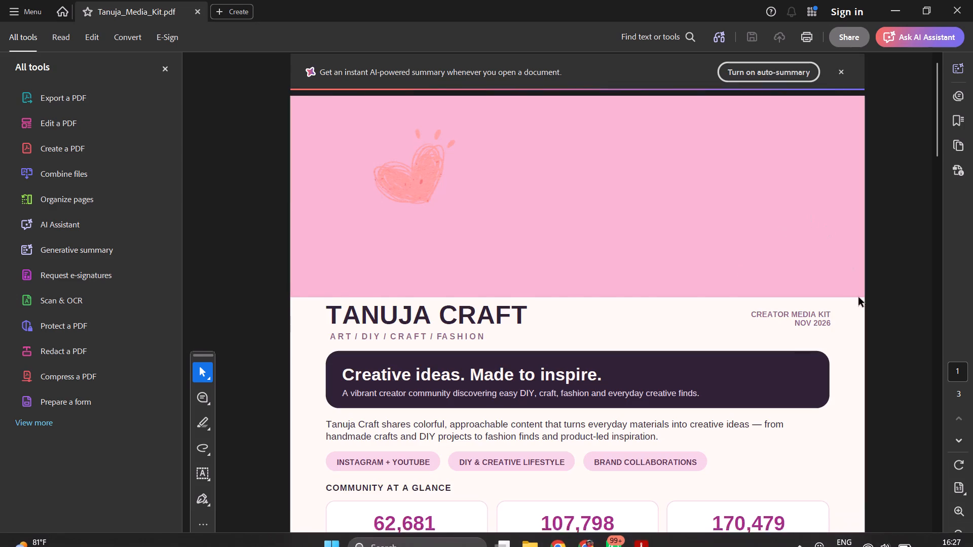
Examine the exported media kit PDF in Acrobat, covering the cover, creative showcase, audience insights and platform performance pages, and close it.
{"action": "scroll", "coordinate": [841, 438], "scroll_direction": "down", "scroll_amount": 20}
{"action": "scroll", "coordinate": [841, 438], "scroll_direction": "down", "scroll_amount": 20}
{"action": "scroll", "coordinate": [841, 438], "scroll_direction": "down", "scroll_amount": 4}
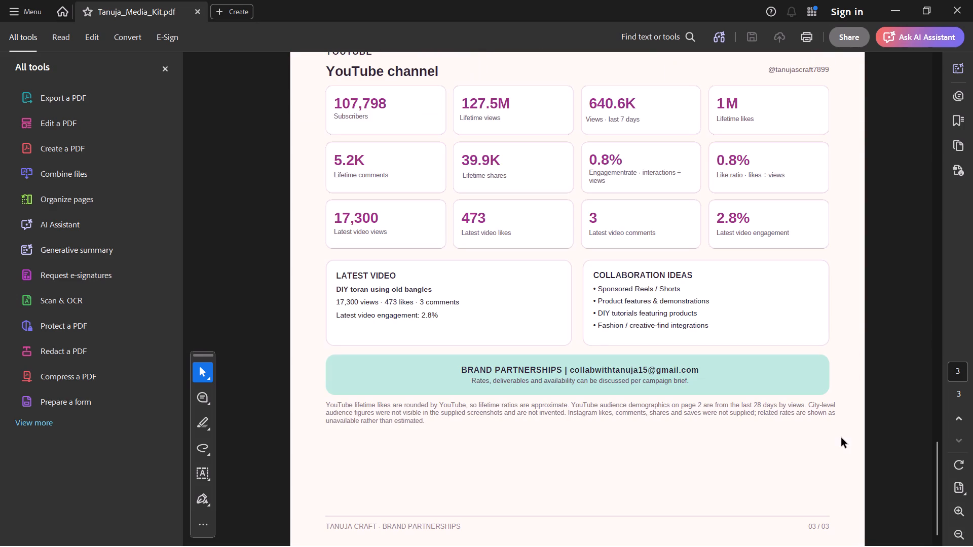
{"action": "scroll", "coordinate": [841, 439], "scroll_direction": "up", "scroll_amount": 1}
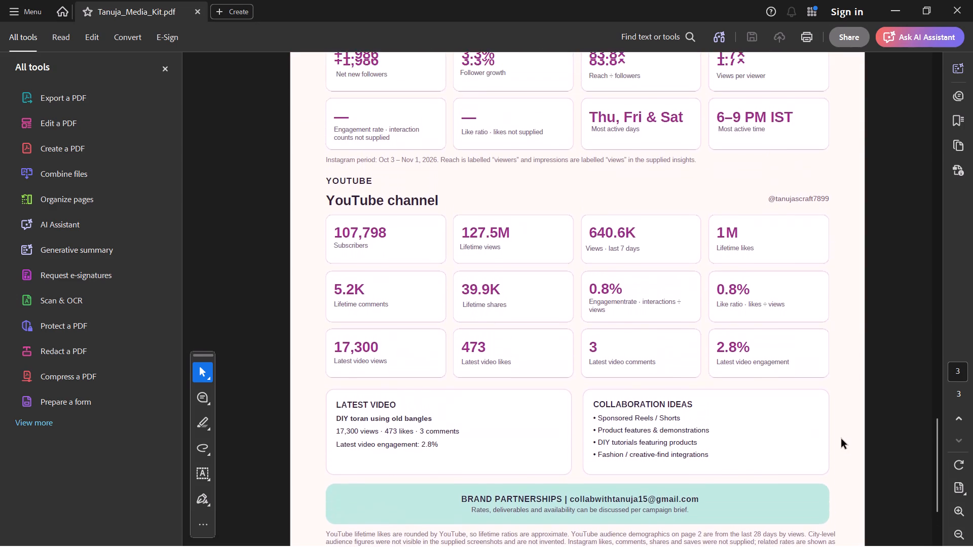
{"action": "scroll", "coordinate": [841, 439], "scroll_direction": "up", "scroll_amount": 1}
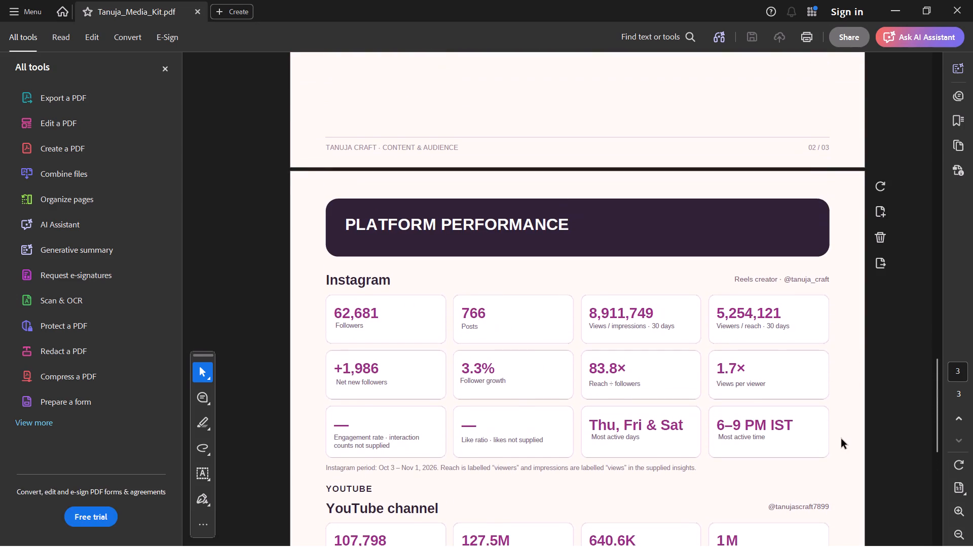
{"action": "scroll", "coordinate": [841, 439], "scroll_direction": "up", "scroll_amount": 18}
{"action": "scroll", "coordinate": [840, 367], "scroll_direction": "down", "scroll_amount": 6}
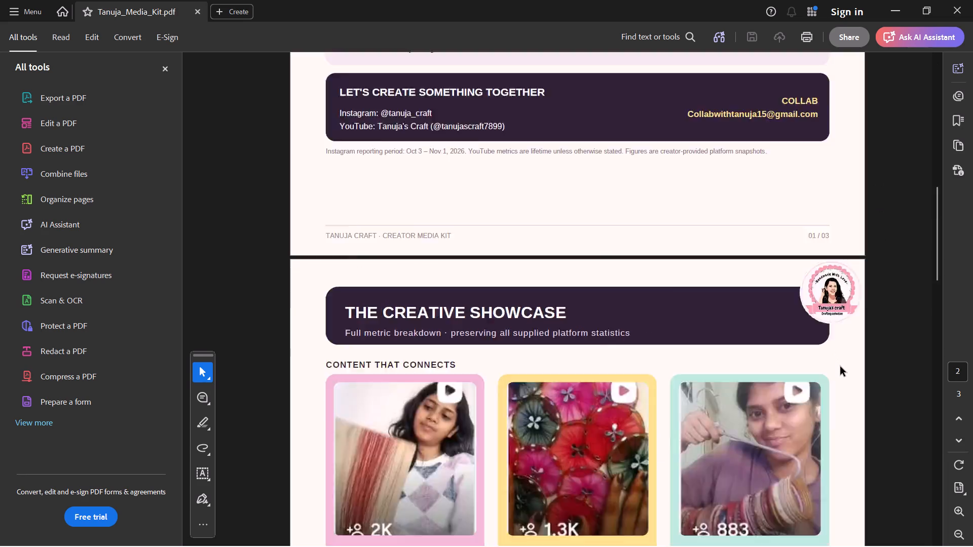
{"action": "scroll", "coordinate": [840, 367], "scroll_direction": "down", "scroll_amount": 6}
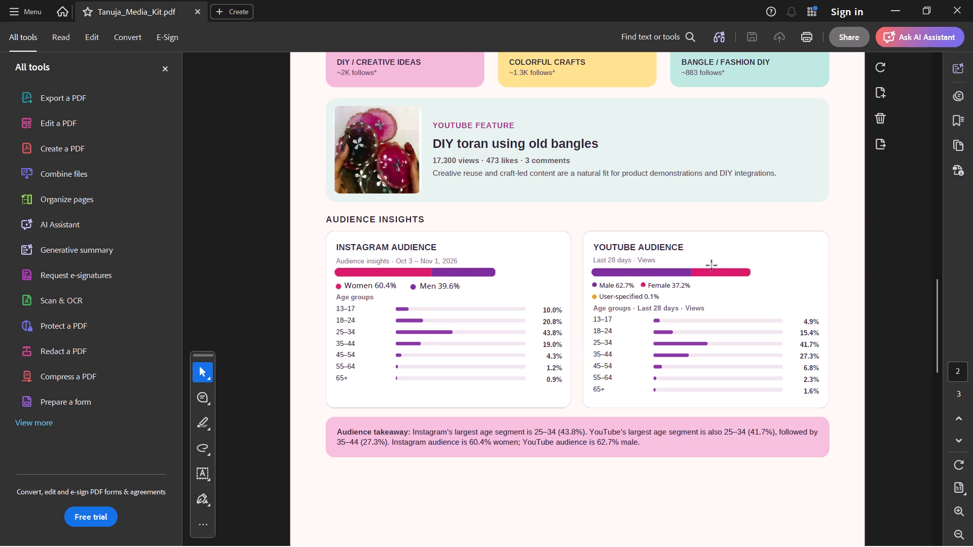
{"action": "scroll", "coordinate": [712, 266], "scroll_direction": "up", "scroll_amount": 3}
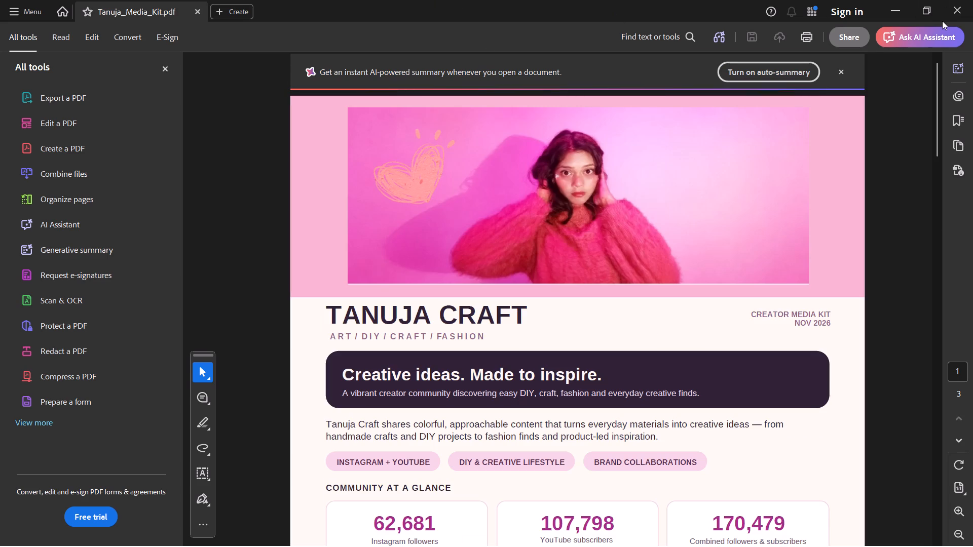
{"action": "left_click", "coordinate": [943, 21]}
{"action": "left_click", "coordinate": [959, 10]}
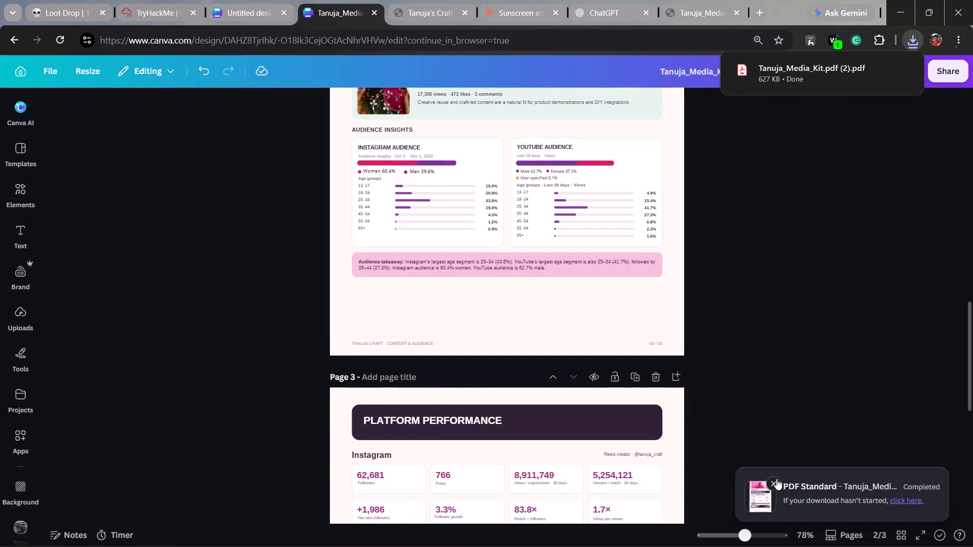
Dismiss the PDF Standard download notification in the Tanuja_Media_Kit.pdf design.
{"action": "left_click", "coordinate": [778, 477]}
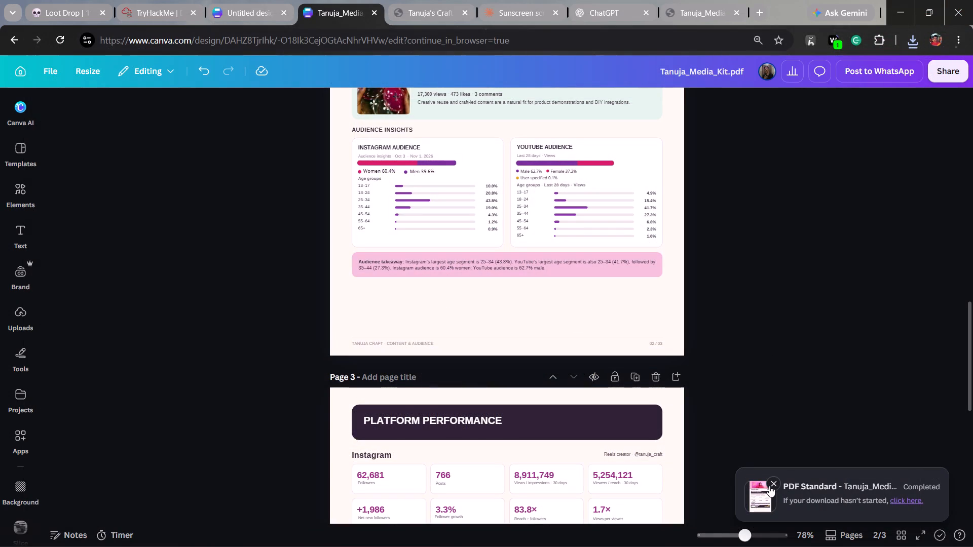
{"action": "left_click", "coordinate": [769, 486]}
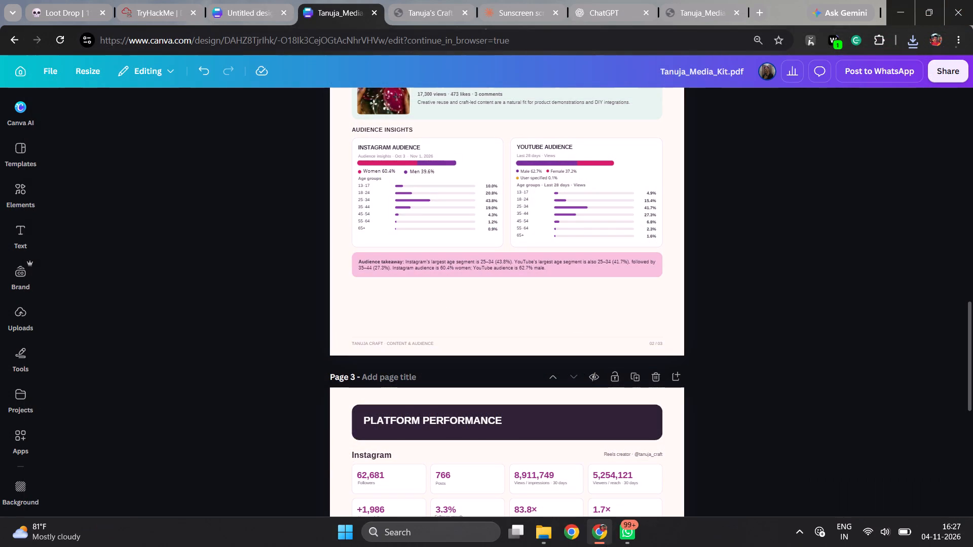
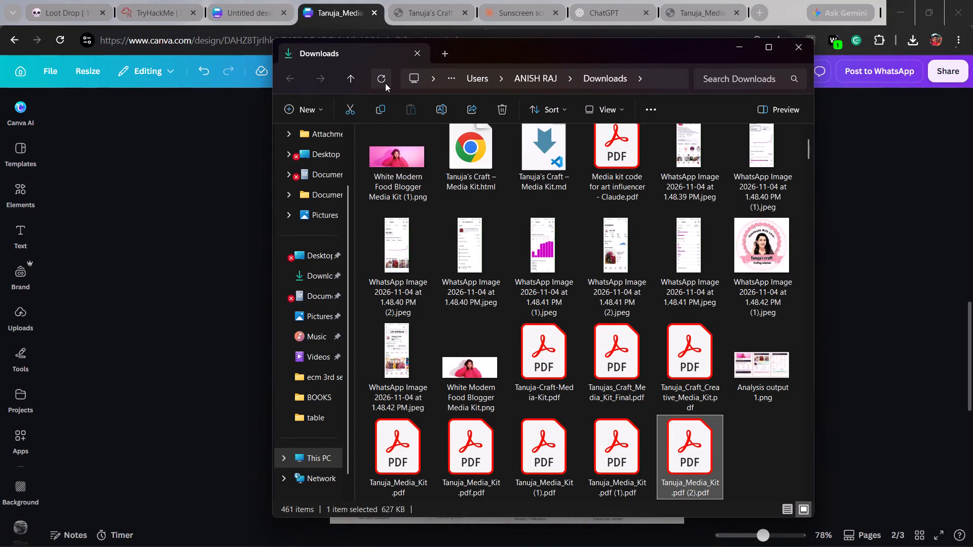
Copy the selected Tanuja_Media_Kit.pdf (2).pdf file from the Downloads folder in File Explorer.
{"action": "left_click", "coordinate": [385, 108]}
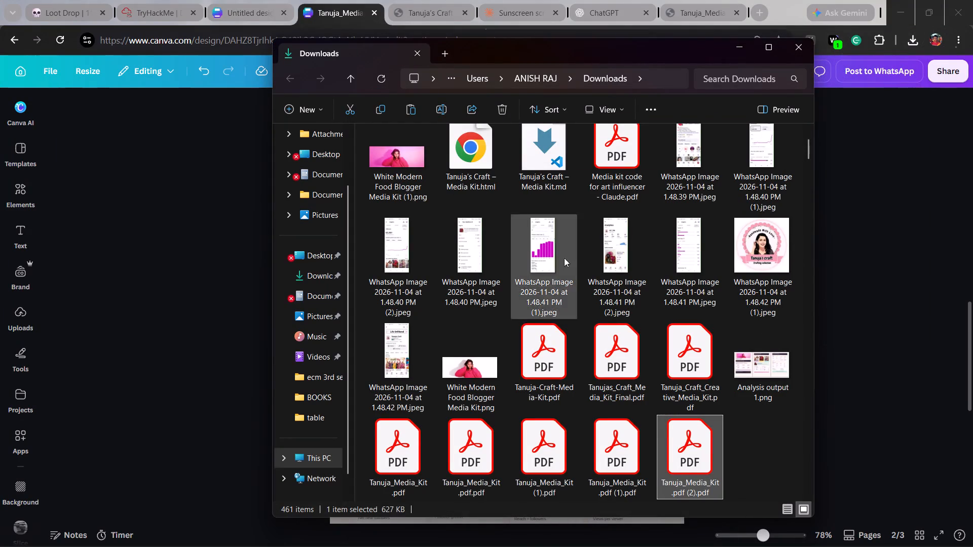